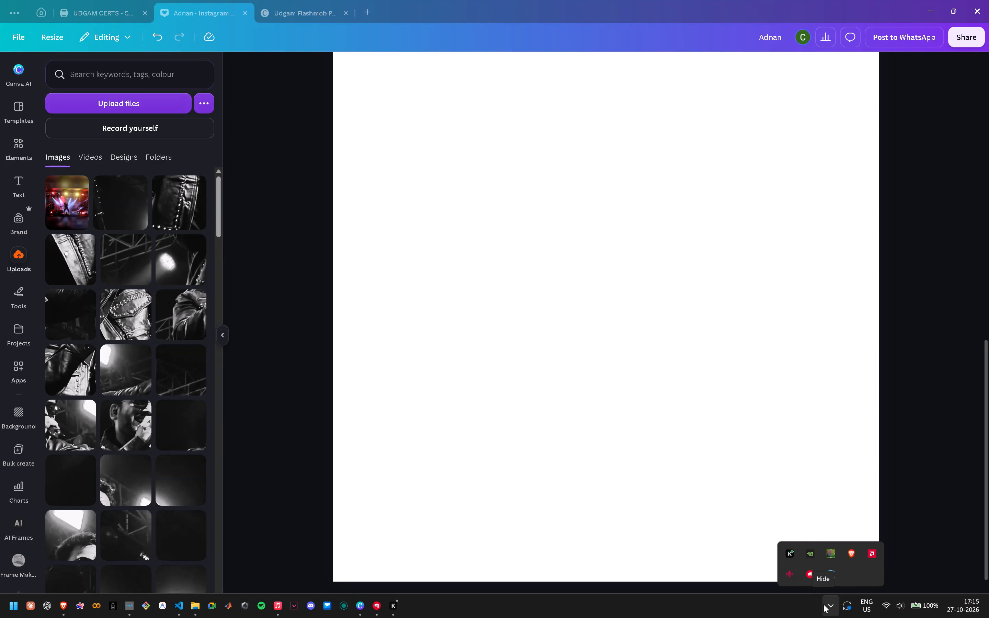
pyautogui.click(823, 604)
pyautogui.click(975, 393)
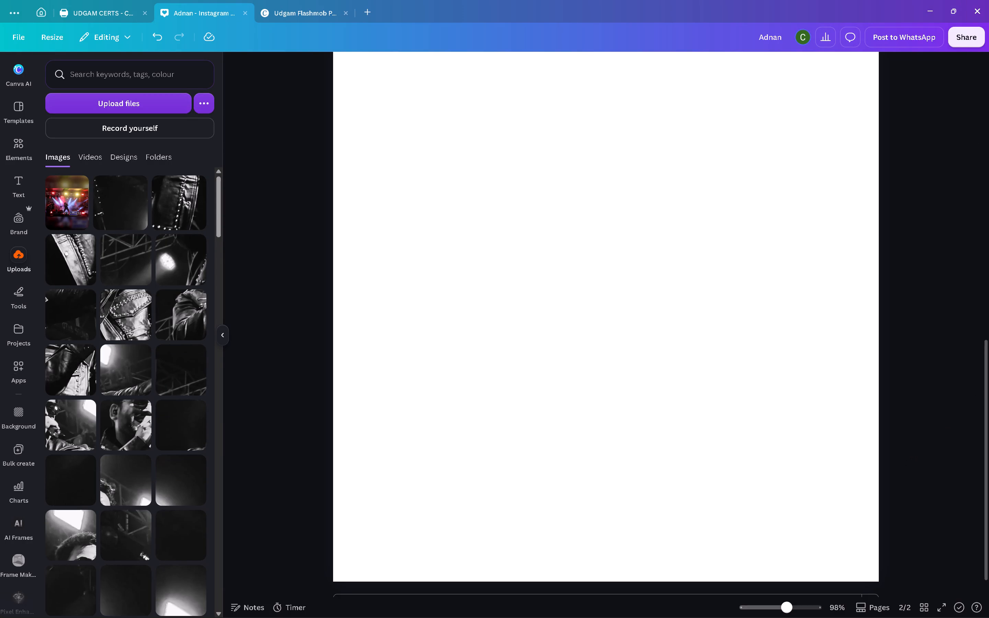
# Switch to Brave's Instagram Photo Downloader page and save the photo of the singer raising a fist to the Udgam folder via Server 2.
pyautogui.click(58, 615)
pyautogui.scroll(-6, 605, 349)
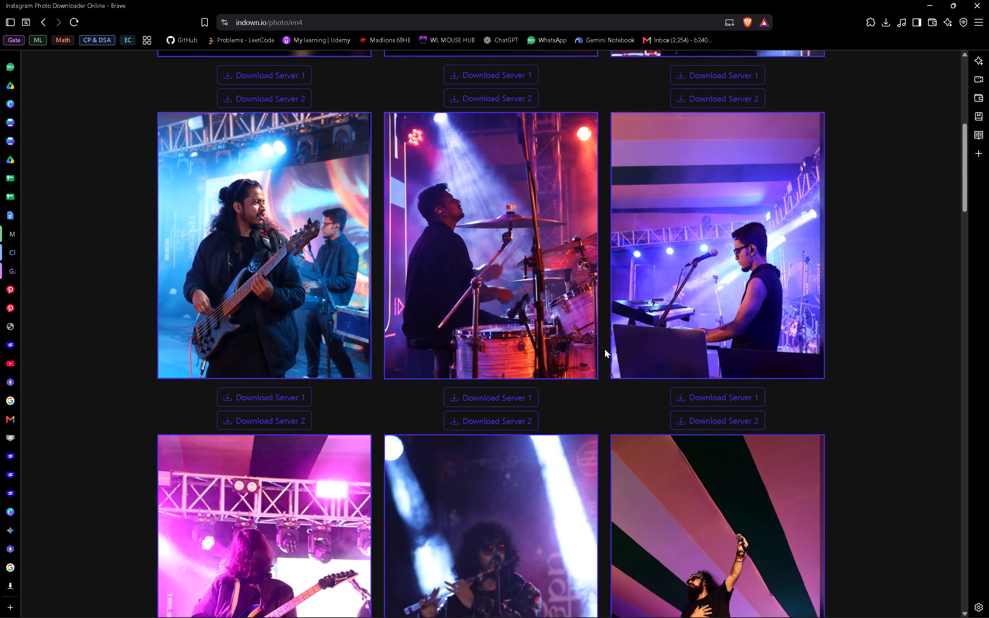
pyautogui.scroll(7, 777, 314)
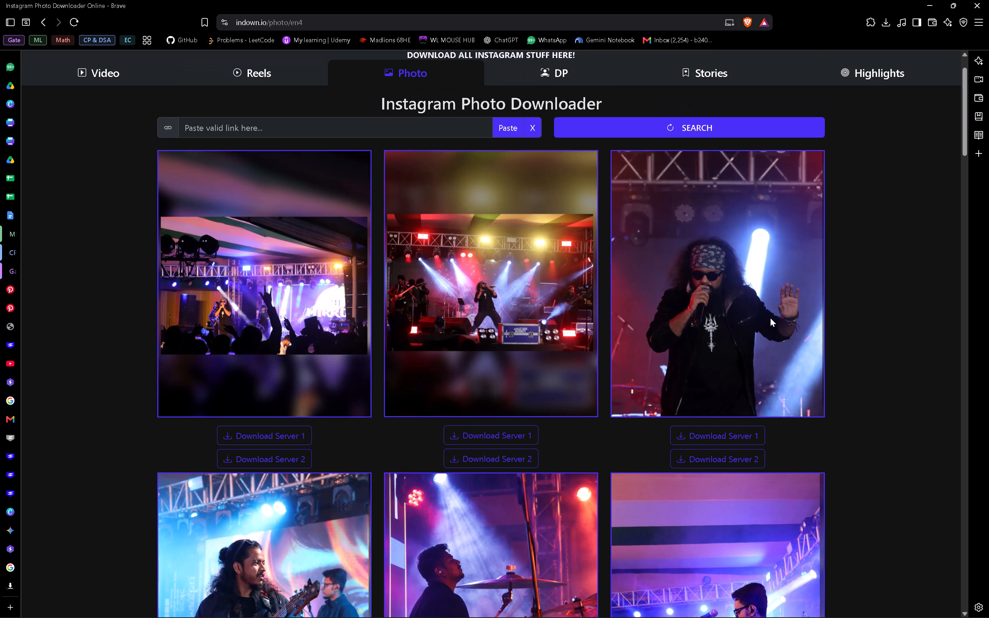
pyautogui.scroll(2, 770, 318)
pyautogui.scroll(-13, 806, 367)
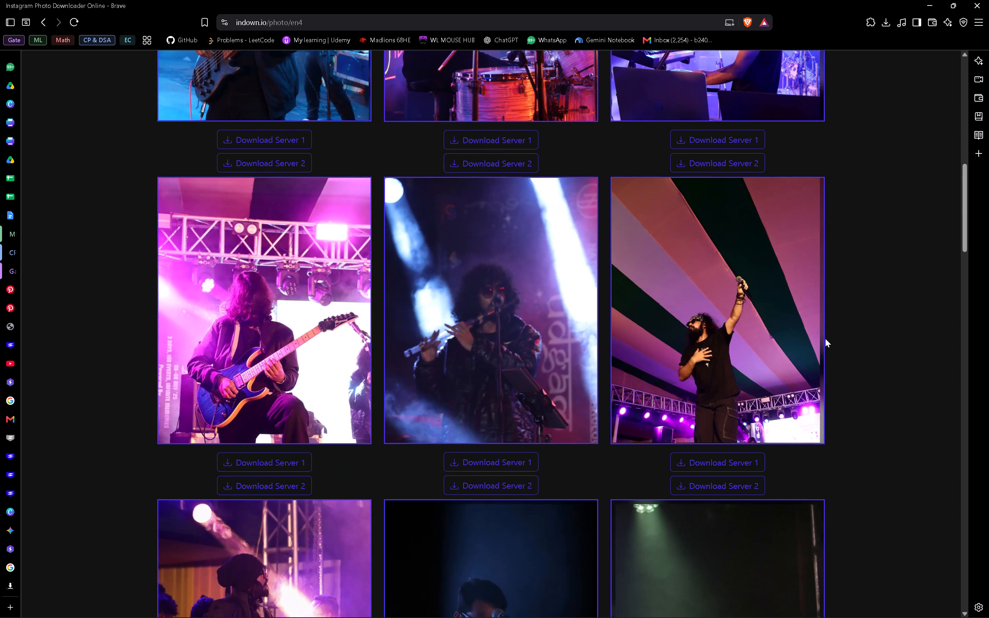
pyautogui.scroll(-12, 827, 338)
pyautogui.scroll(9, 818, 331)
pyautogui.scroll(-5, 827, 334)
pyautogui.scroll(8, 825, 332)
pyautogui.click(727, 493)
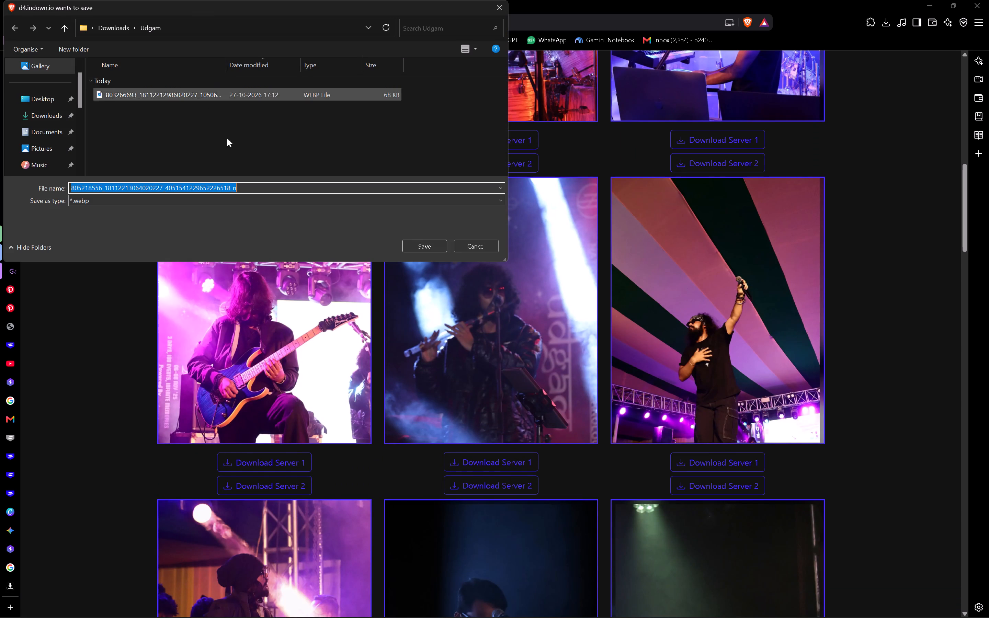
pyautogui.click(424, 247)
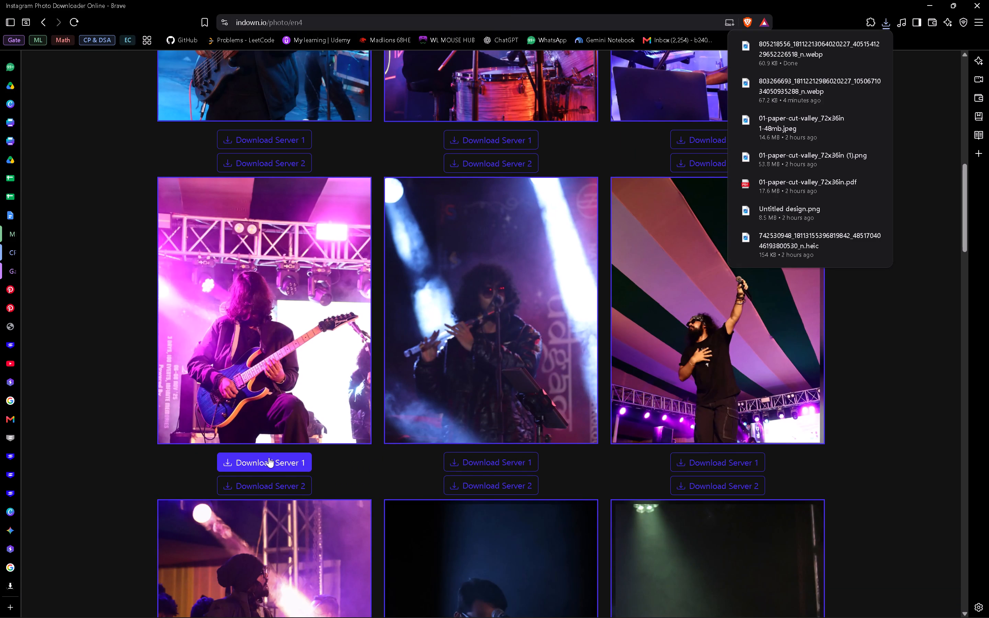
# Download the photo of the kneeling guitarist with the blue electric guitar from Server 2 and save it.
pyautogui.click(273, 483)
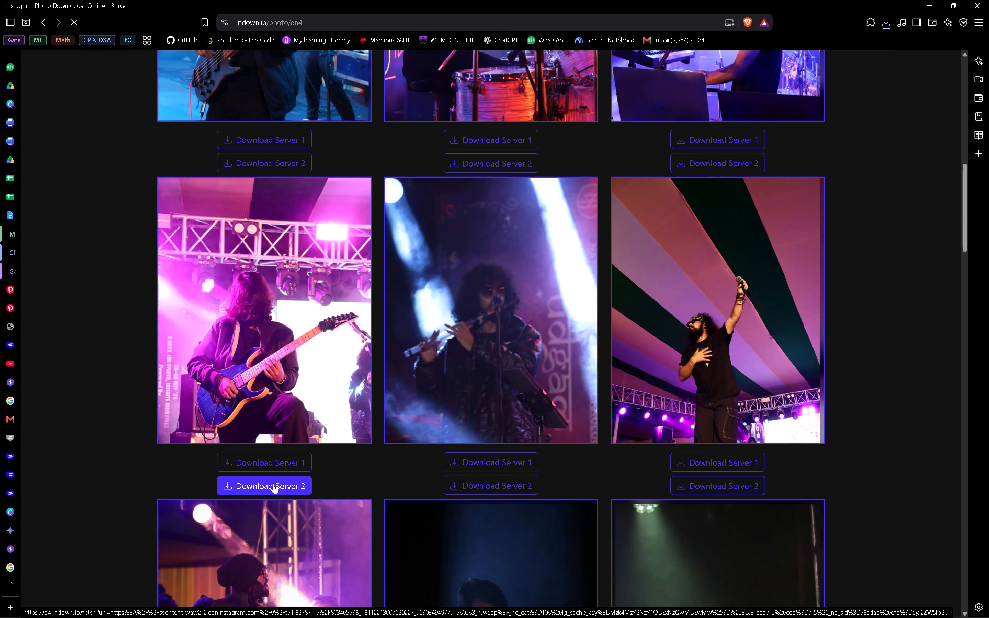
pyautogui.click(424, 243)
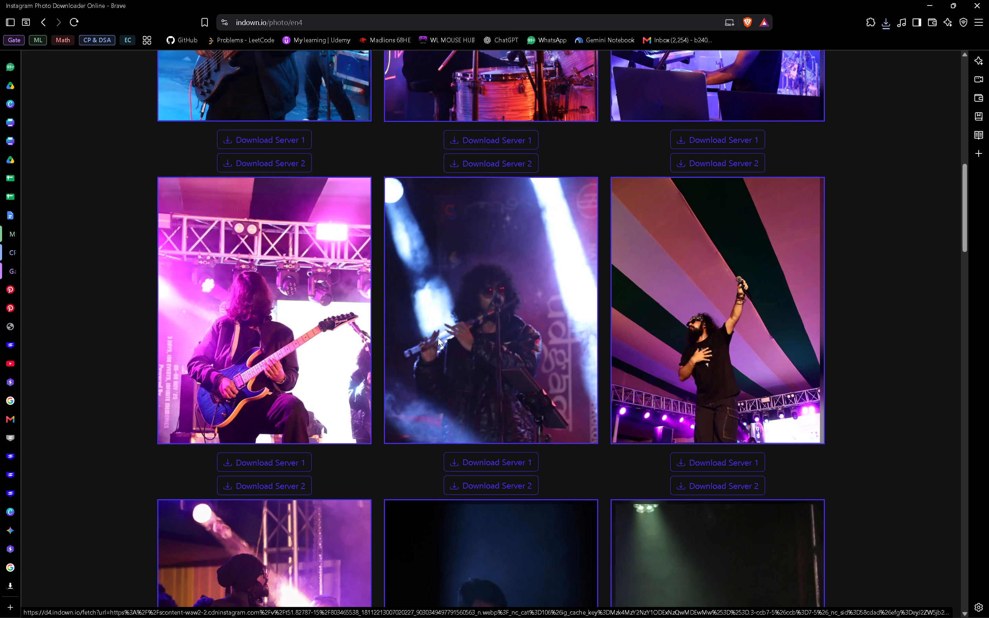
# Download the photo of the flute player and save it in the Udgam folder under its default name.
pyautogui.click(483, 482)
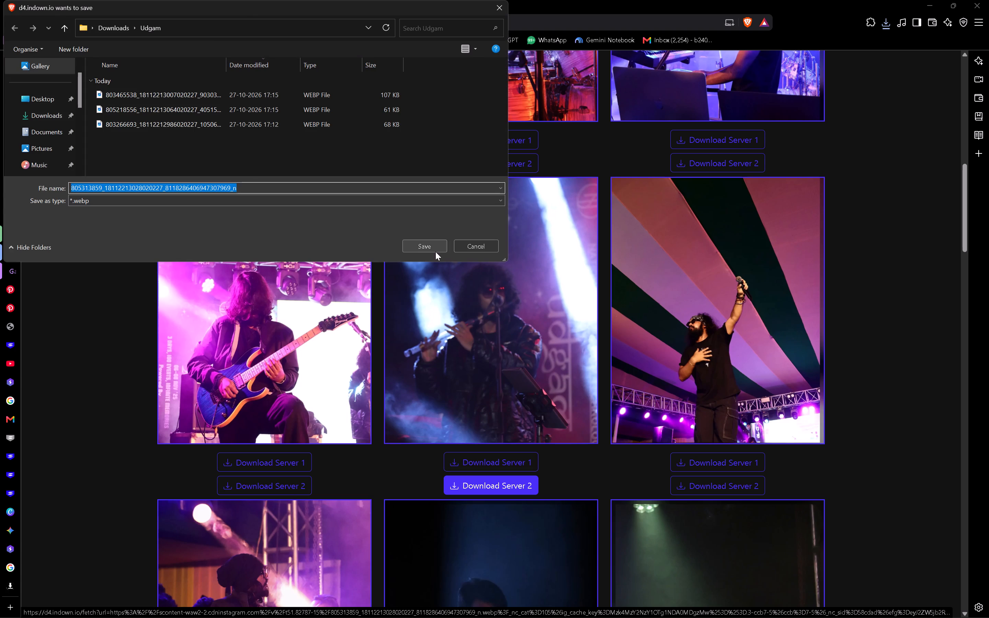
pyautogui.click(435, 252)
# Download the photo of the keyboardist at the M-AUDIO keyboard and save it in the Udgam folder.
pyautogui.scroll(-6, 473, 276)
pyautogui.scroll(5, 441, 402)
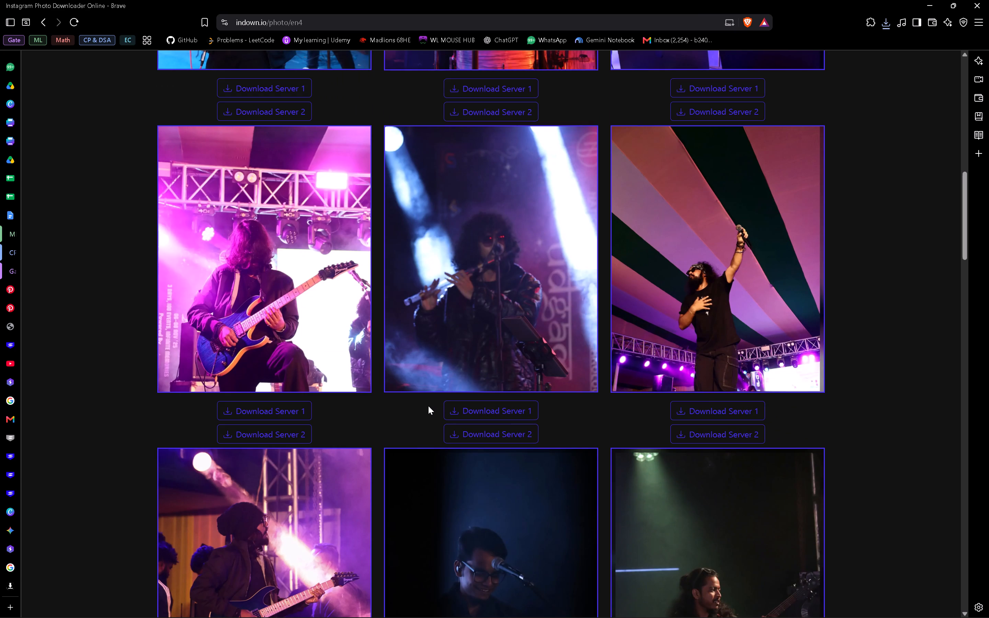
pyautogui.scroll(-5, 395, 323)
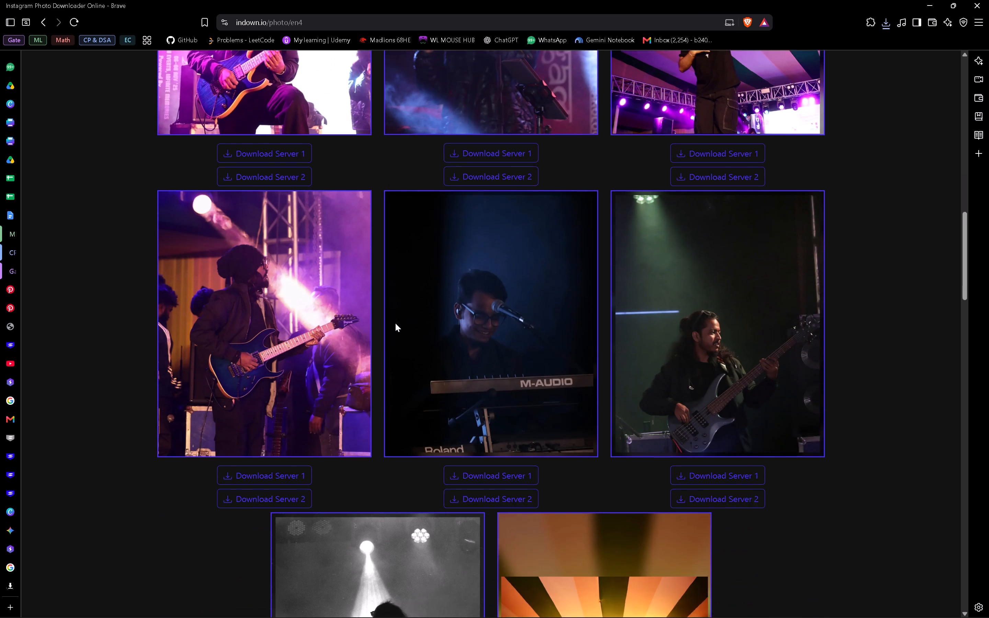
pyautogui.scroll(-1, 395, 323)
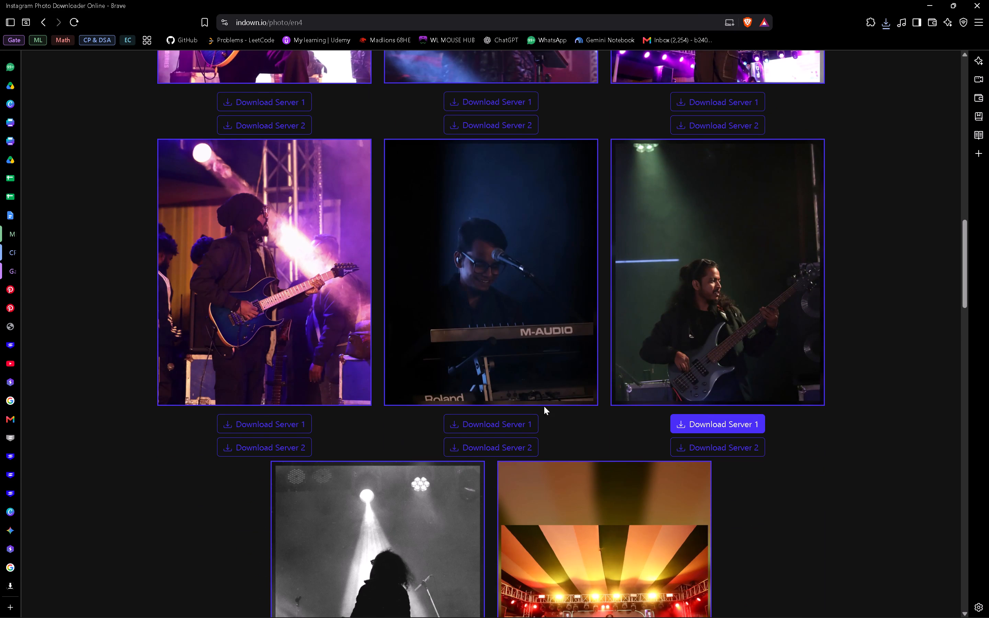
pyautogui.click(504, 444)
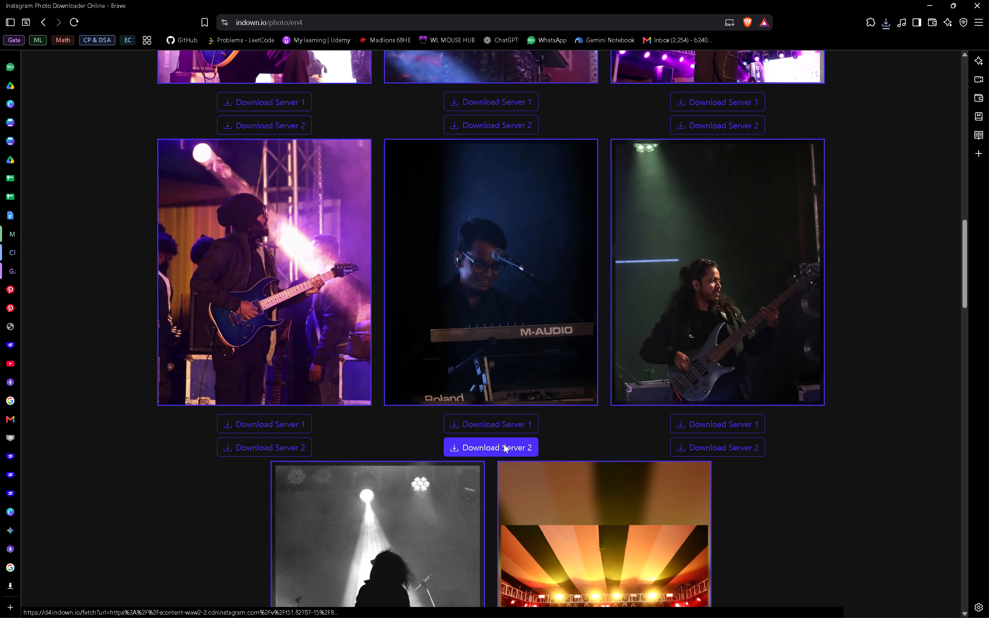
pyautogui.click(425, 244)
# Download the photo of the drummer playing on stage and save it in the Udgam folder.
pyautogui.scroll(13, 526, 266)
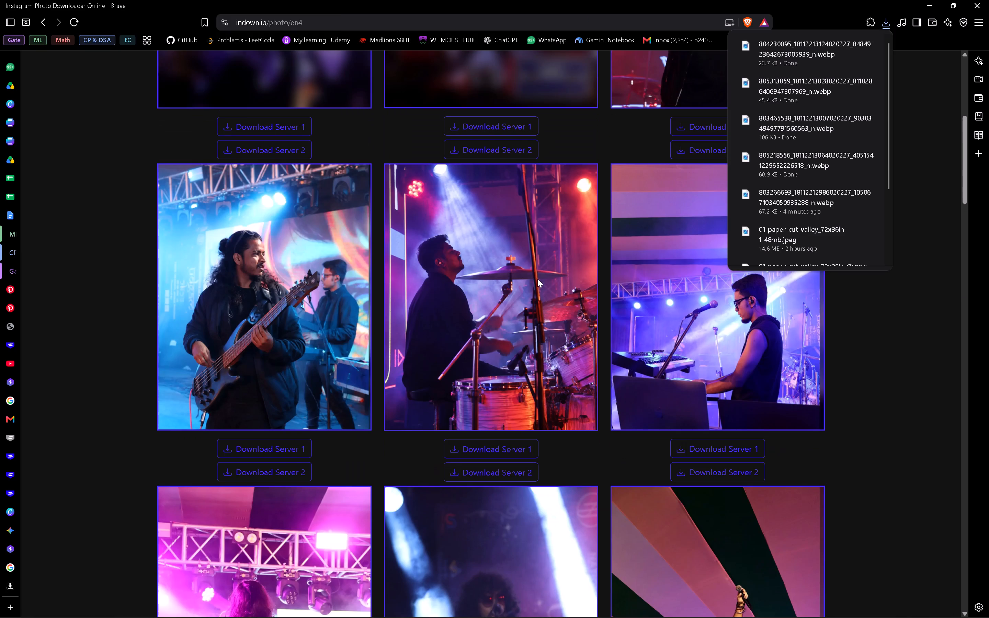
pyautogui.click(900, 321)
pyautogui.click(511, 473)
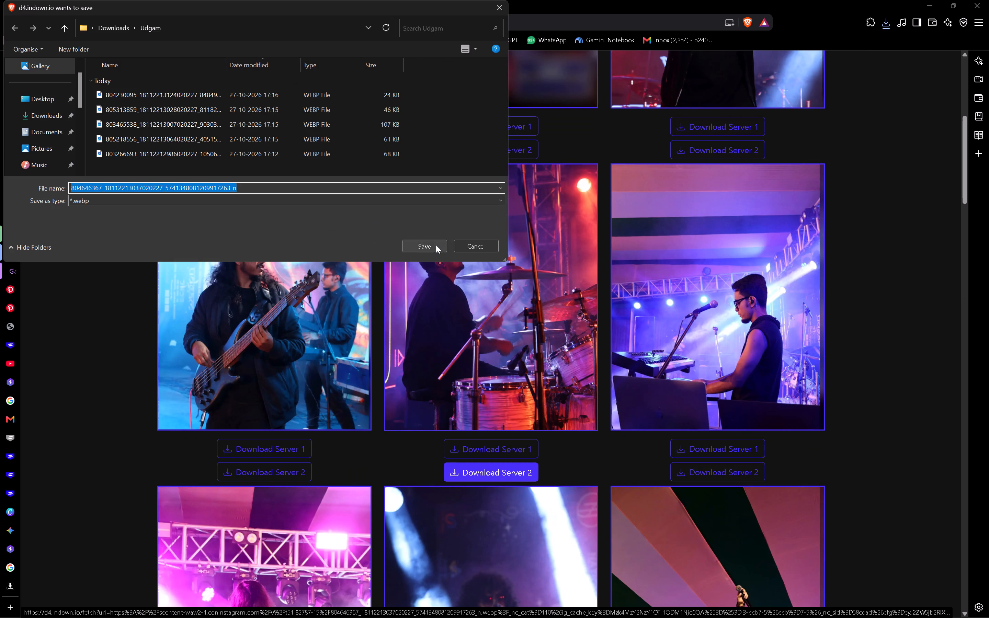
pyautogui.click(437, 246)
# Look over the rest of the concert photos and open the Silverstein poster pin on Pinterest for reference.
pyautogui.scroll(13, 593, 266)
pyautogui.scroll(-3, 587, 263)
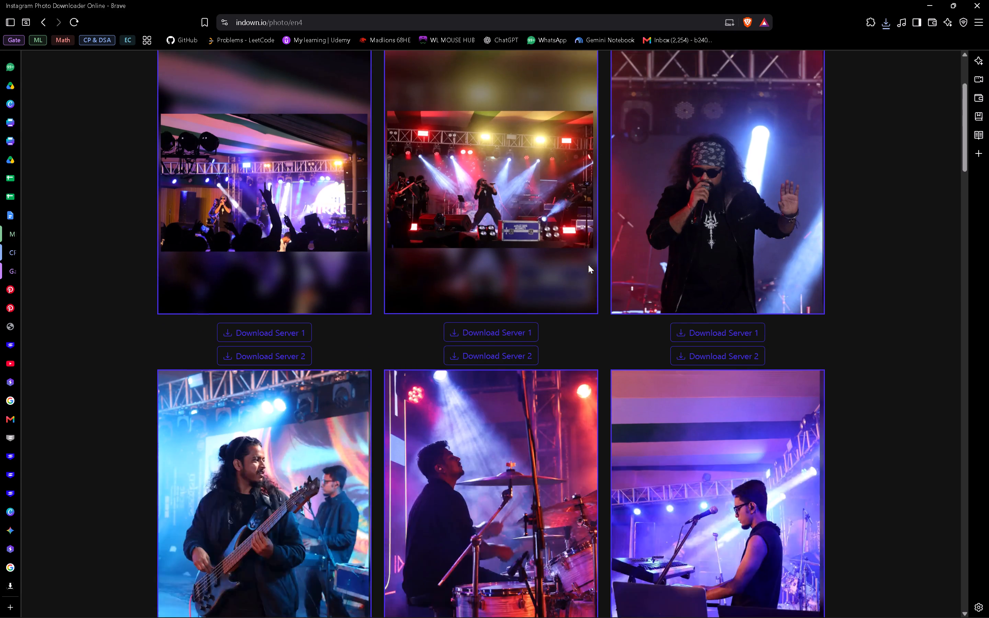
pyautogui.scroll(-20, 588, 265)
pyautogui.scroll(-8, 588, 265)
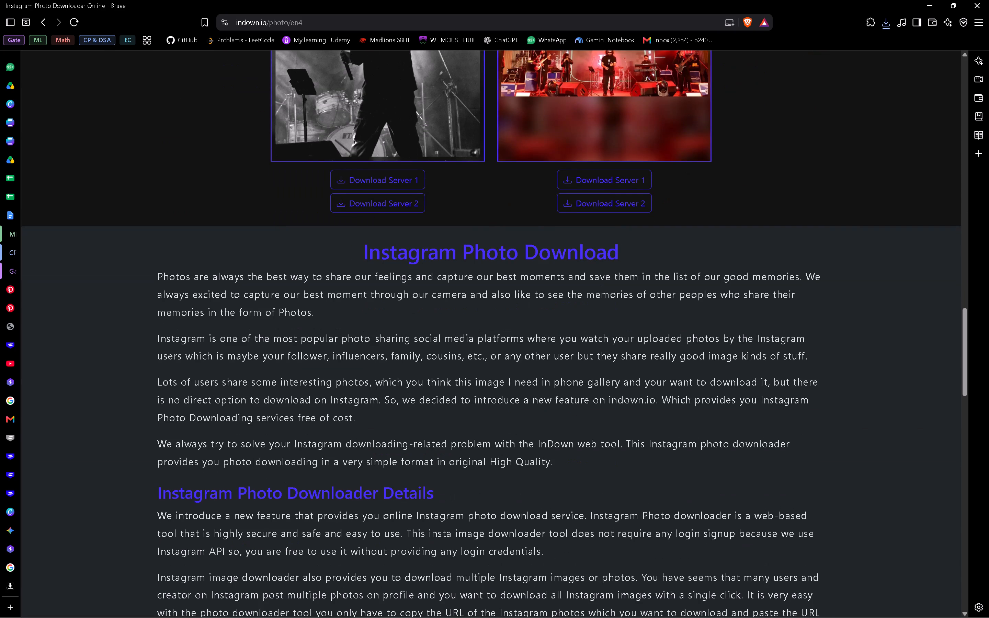
pyautogui.click(43, 302)
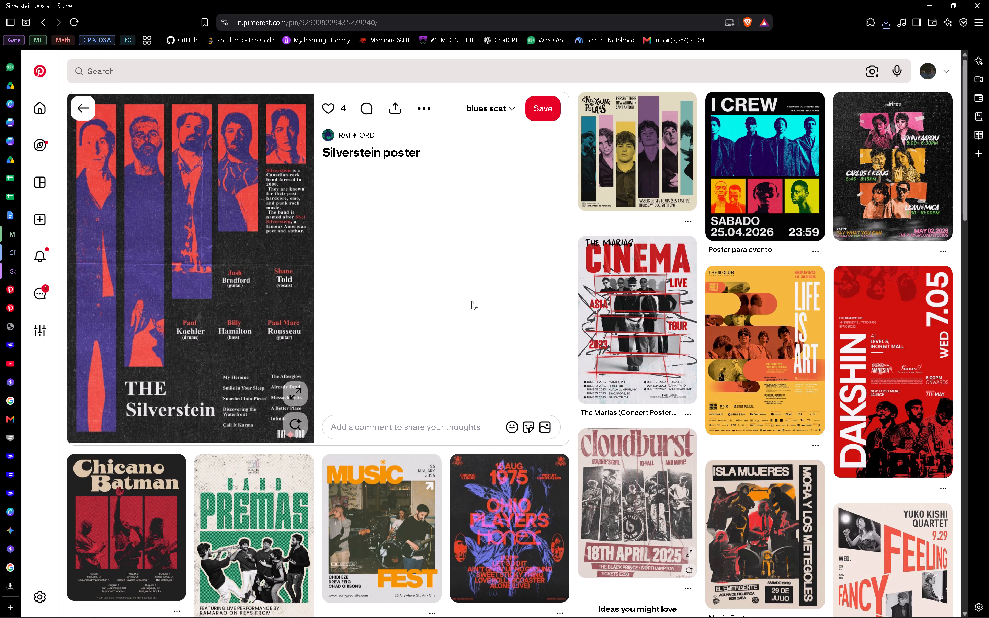
# Switch to the Adnan Instagram post design in Canva.
pyautogui.click(360, 608)
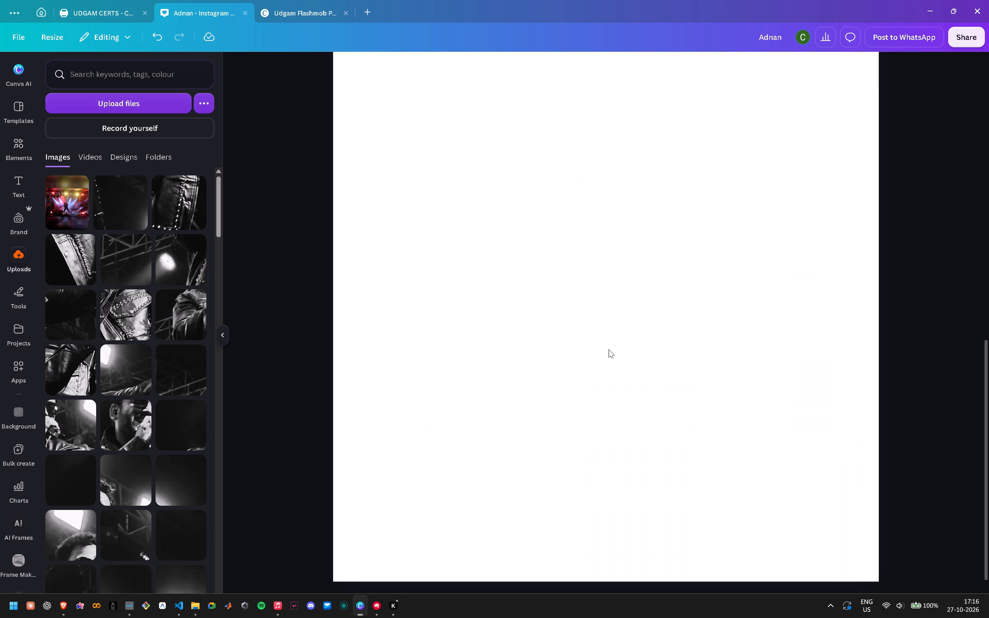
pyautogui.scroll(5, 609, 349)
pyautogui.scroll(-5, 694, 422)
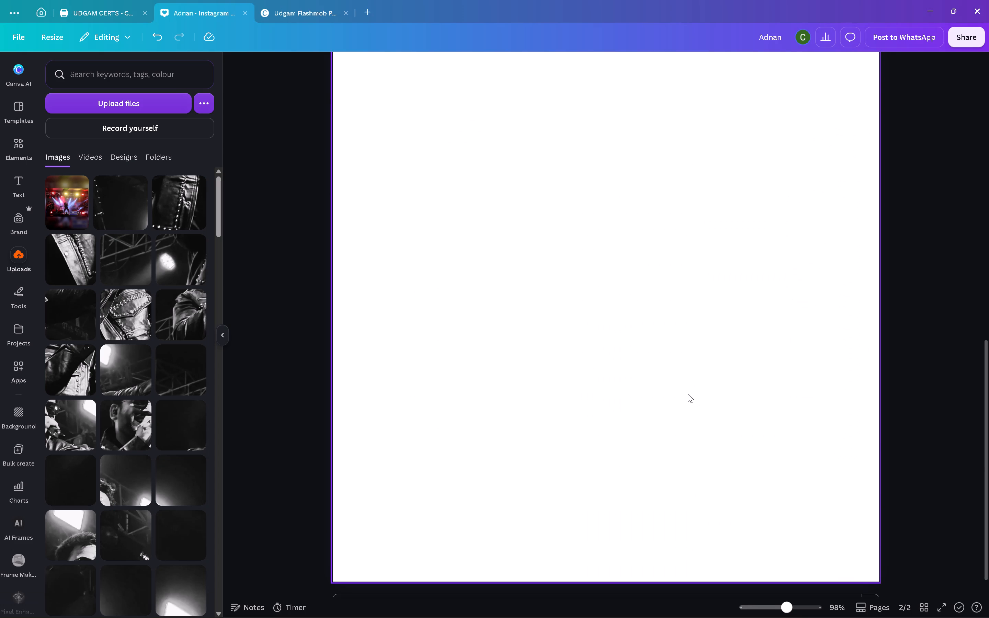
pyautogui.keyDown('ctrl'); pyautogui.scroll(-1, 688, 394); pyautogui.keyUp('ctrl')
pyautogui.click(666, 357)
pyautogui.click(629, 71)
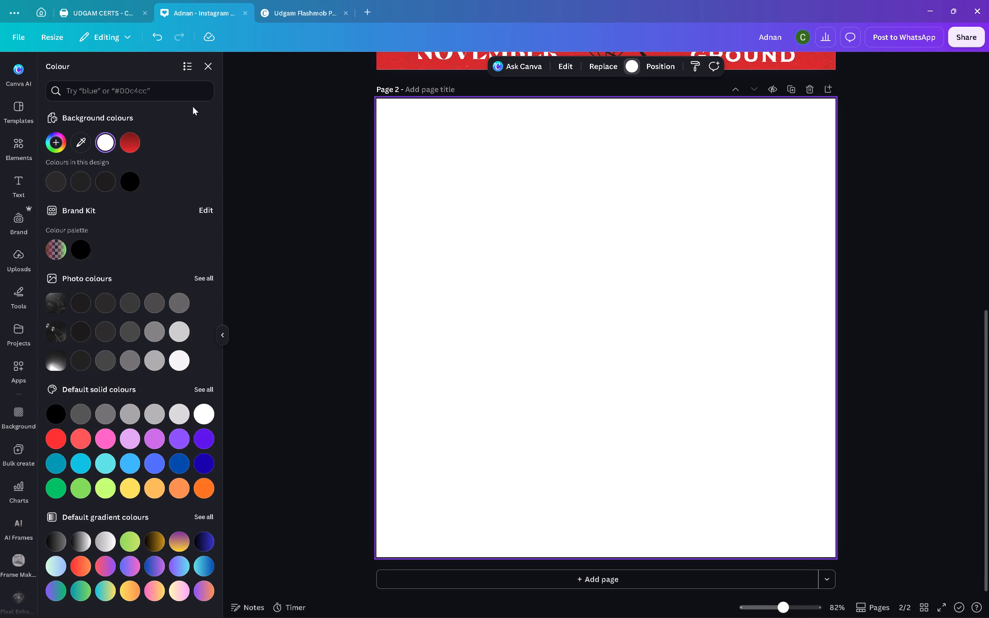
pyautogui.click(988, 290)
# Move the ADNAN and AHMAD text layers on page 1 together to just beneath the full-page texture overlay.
pyautogui.scroll(5, 877, 285)
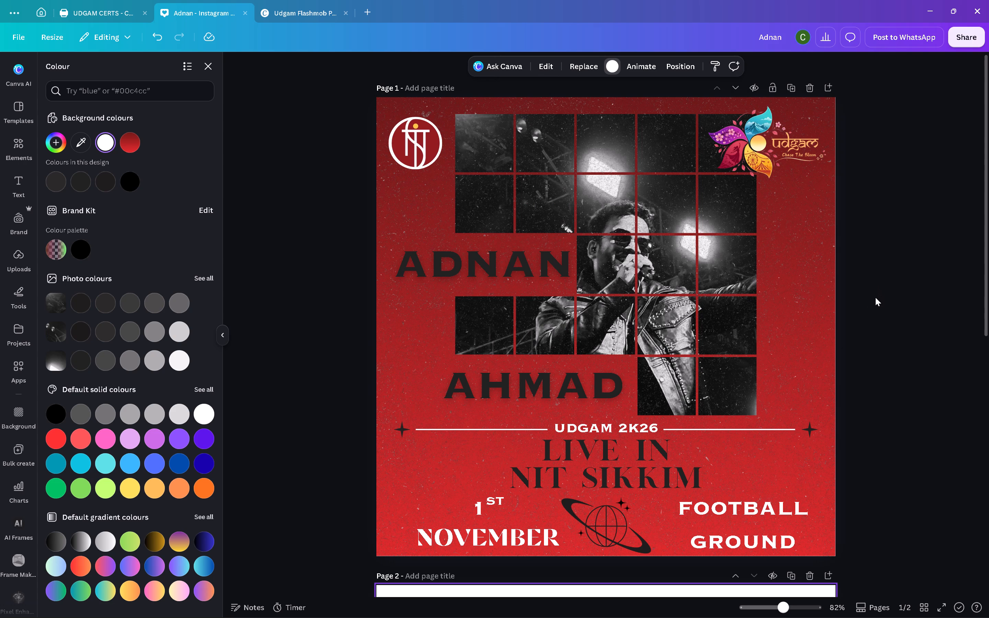
pyautogui.click(805, 324)
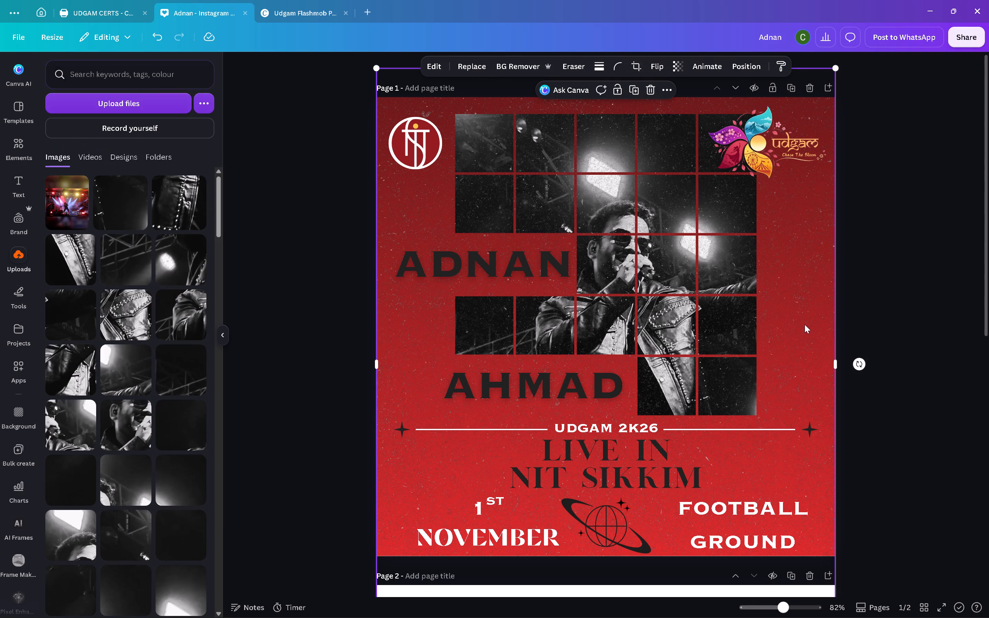
pyautogui.hotkey('alt', '1')
pyautogui.scroll(-6, 111, 322)
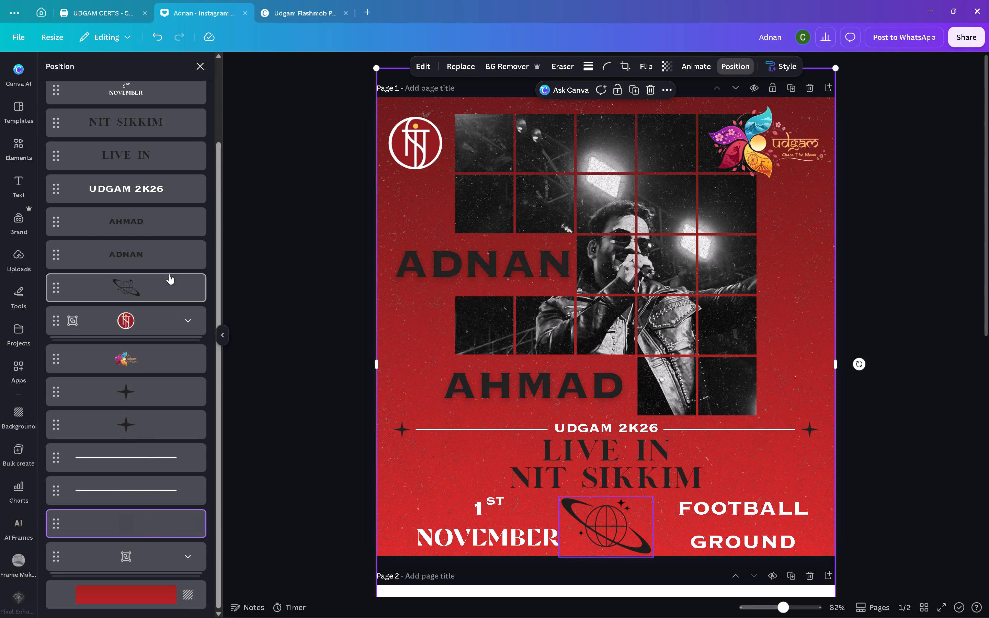
pyautogui.click(135, 218)
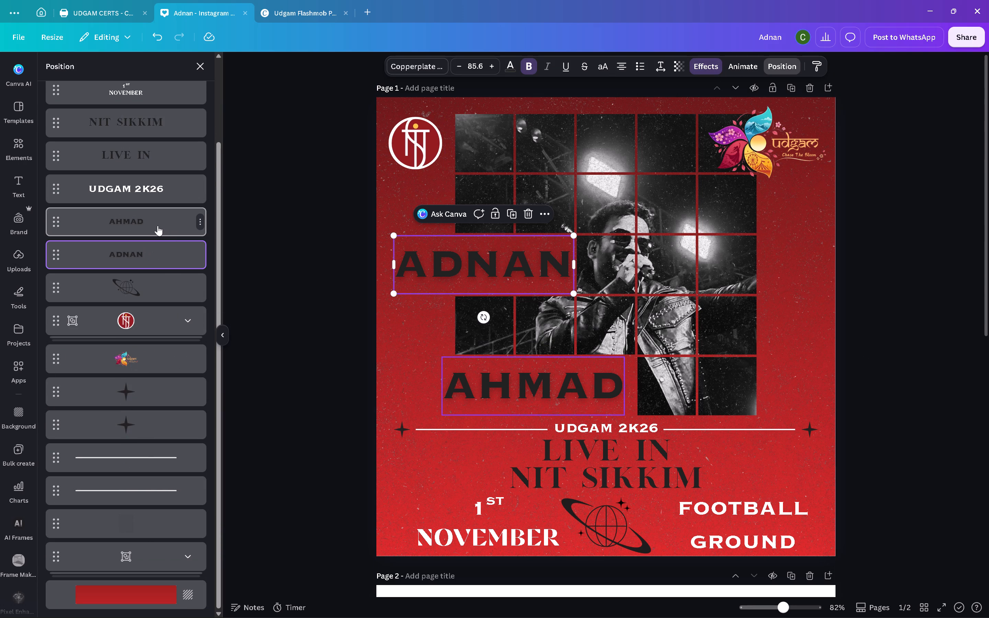
pyautogui.keyDown('shift'); pyautogui.click(143, 220); pyautogui.keyUp('shift')
pyautogui.moveTo(152, 226); pyautogui.dragTo(156, 242)
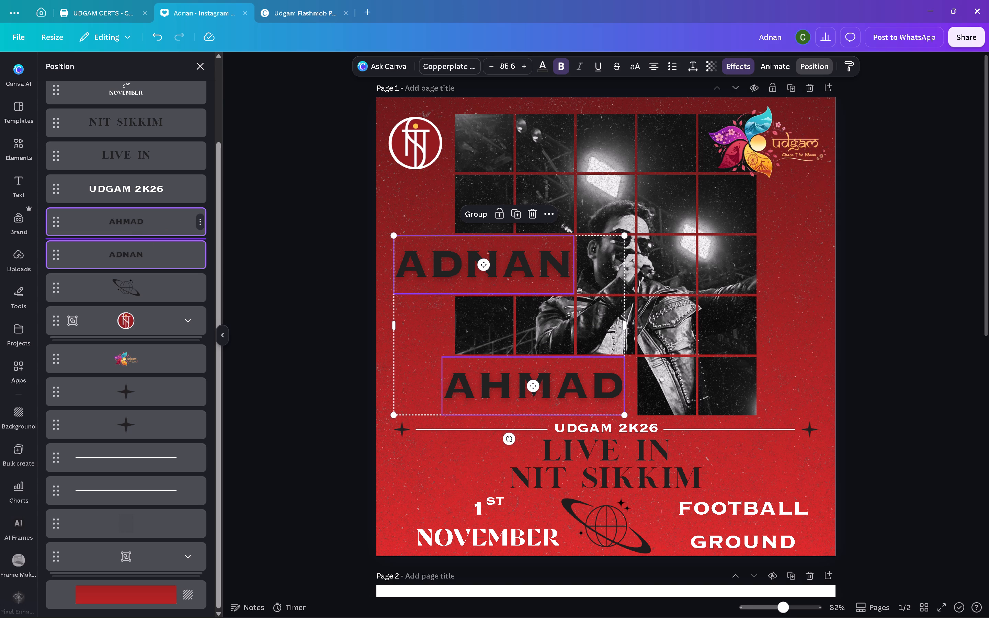
pyautogui.moveTo(156, 242); pyautogui.dragTo(149, 519)
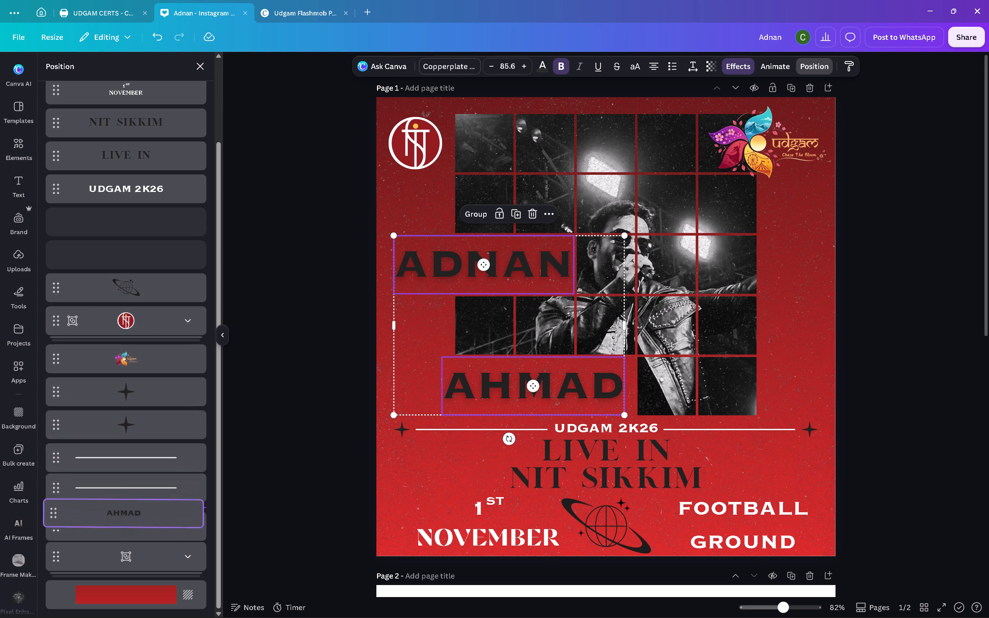
pyautogui.moveTo(149, 519); pyautogui.dragTo(153, 544)
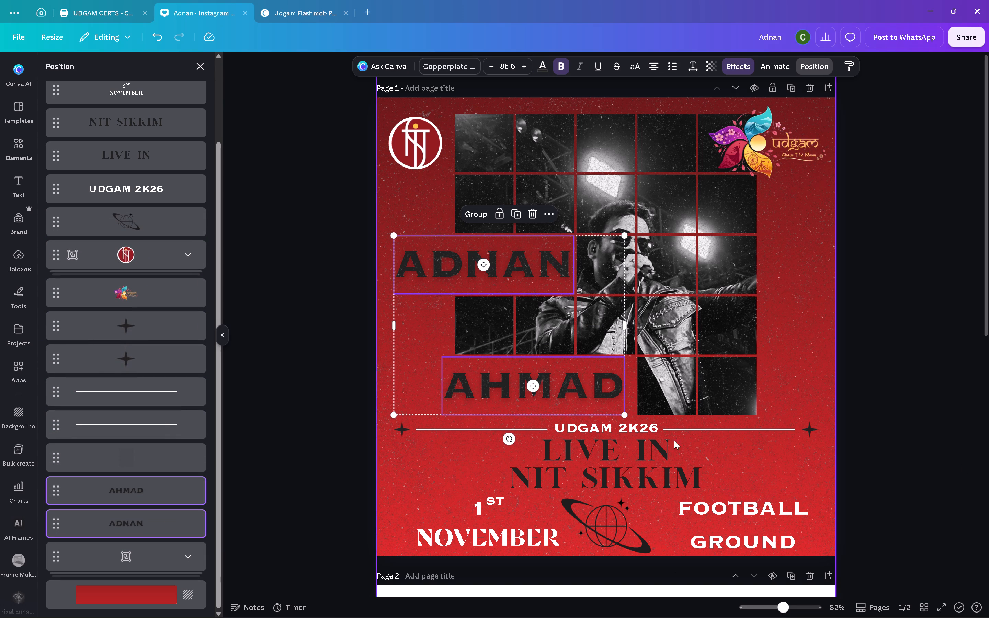
# Move the LIVE IN and NIT SIKKIM text layers on page 1 together down beneath the texture overlay.
pyautogui.scroll(3, 160, 298)
pyautogui.click(140, 222)
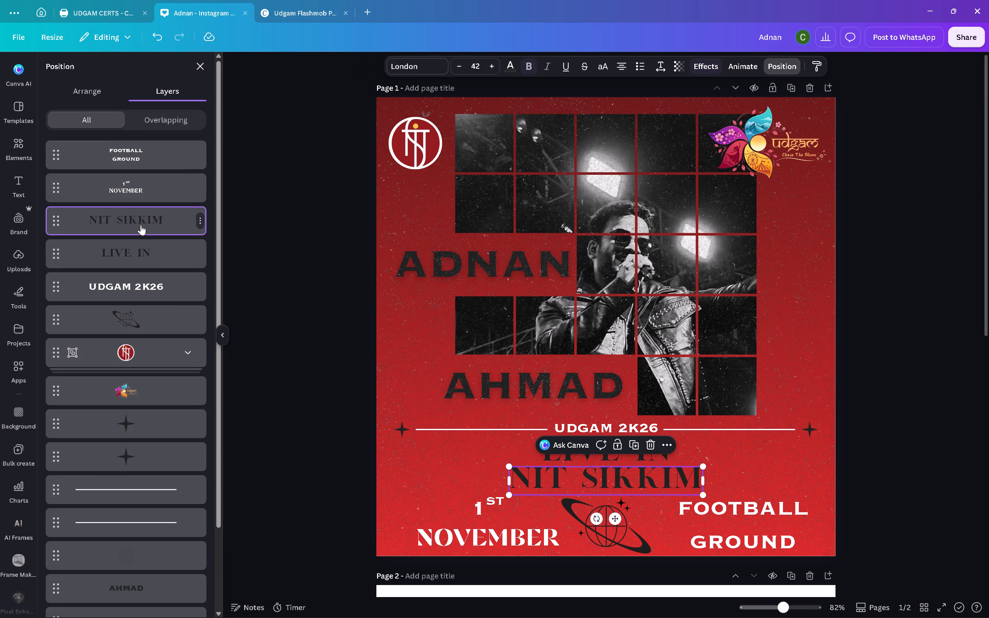
pyautogui.keyDown('shift'); pyautogui.click(158, 260); pyautogui.keyUp('shift')
pyautogui.moveTo(171, 254); pyautogui.dragTo(172, 596)
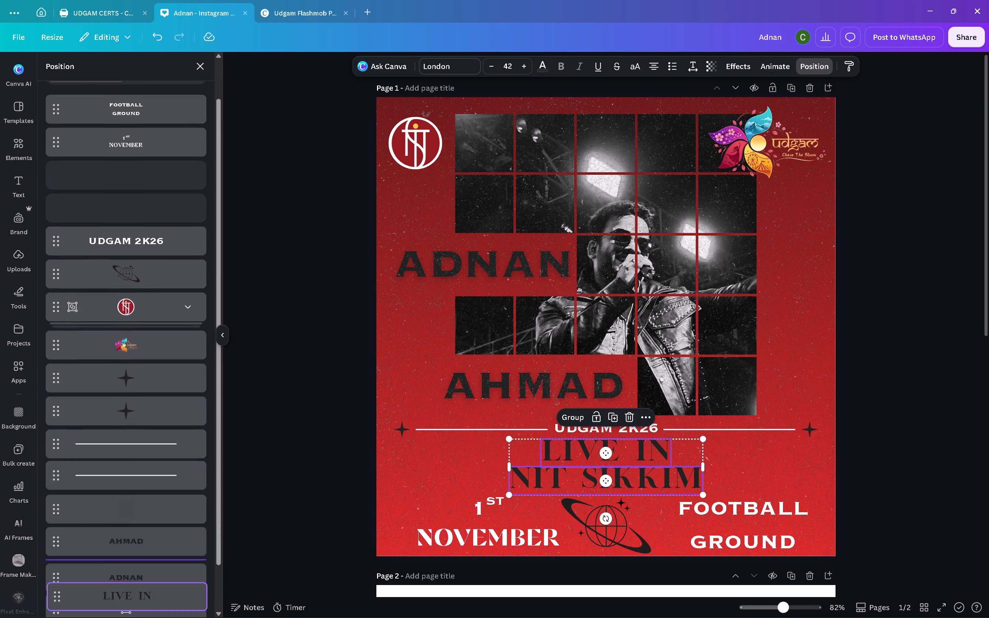
pyautogui.moveTo(172, 596); pyautogui.dragTo(173, 507)
pyautogui.click(947, 350)
pyautogui.click(949, 350)
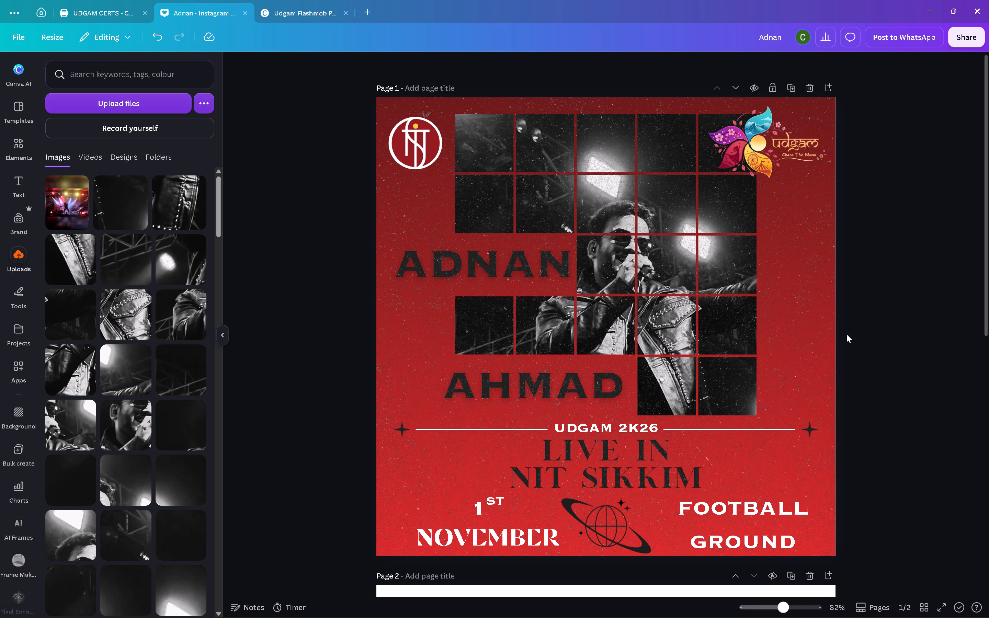
# Set the blank page 2 background to the darkest charcoal from the first row of photo colours.
pyautogui.scroll(-11, 771, 293)
pyautogui.click(703, 292)
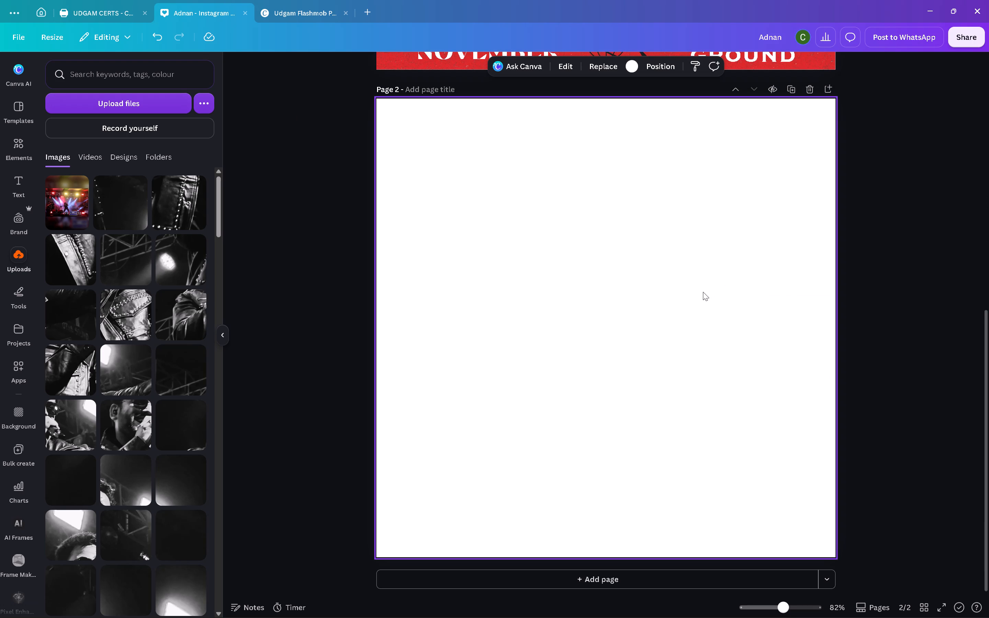
pyautogui.click(633, 65)
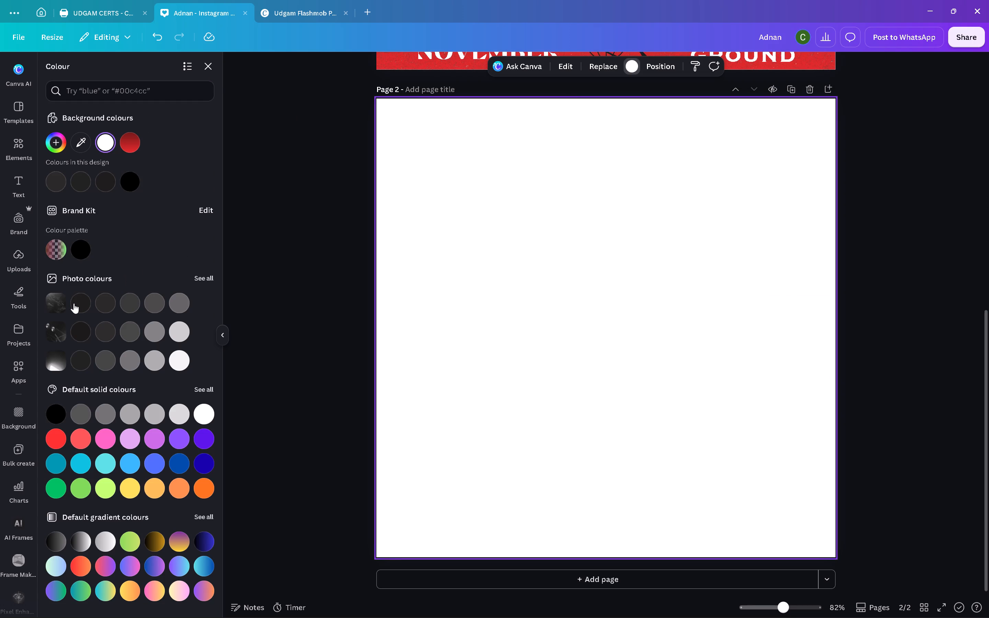
pyautogui.click(74, 303)
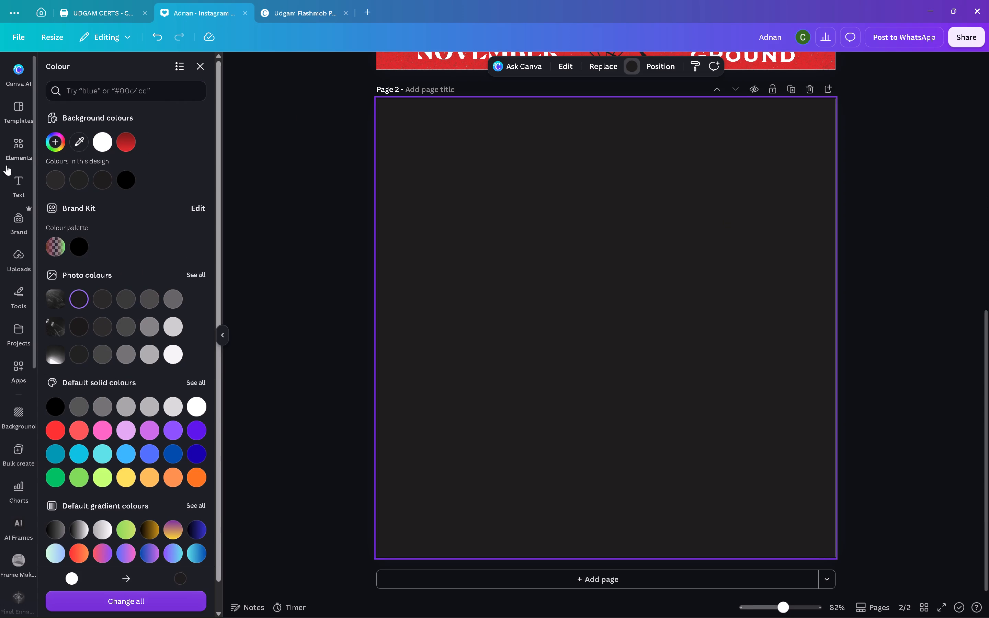
# Replace the previous elements search with "texture" and show all the graphics results.
pyautogui.click(20, 180)
pyautogui.click(20, 153)
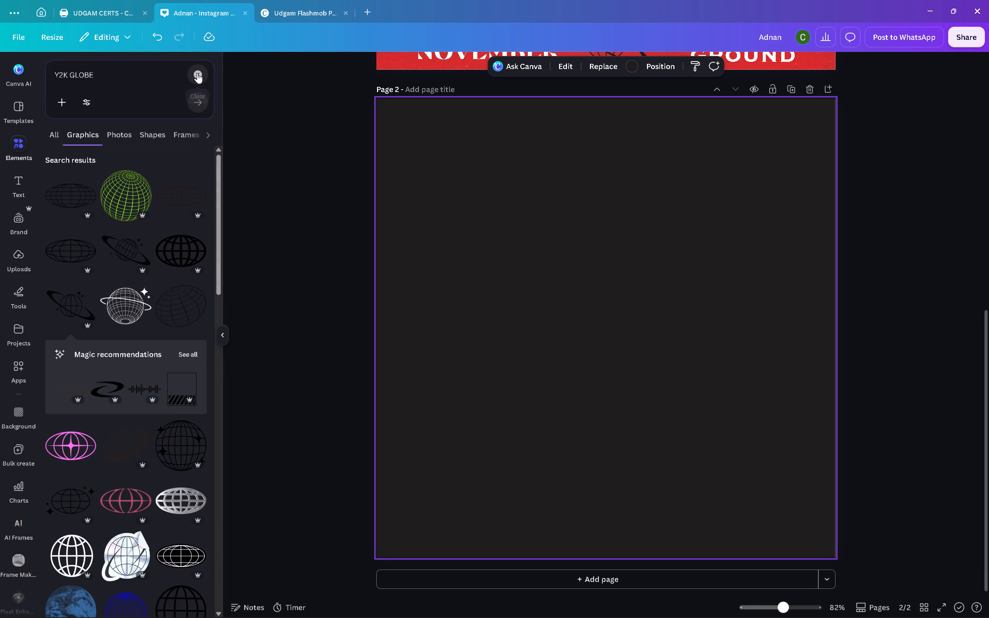
pyautogui.click(197, 73)
pyautogui.click(151, 78)
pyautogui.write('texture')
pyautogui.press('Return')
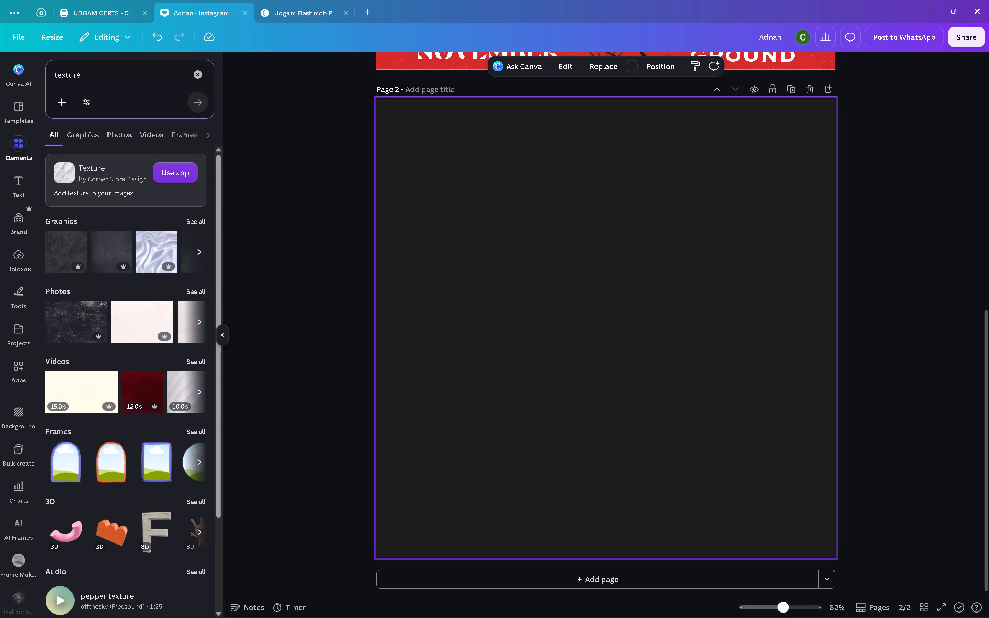
pyautogui.click(197, 222)
# Search the graphics for "fade texture" and browse the results for a suitable background texture.
pyautogui.click(55, 76)
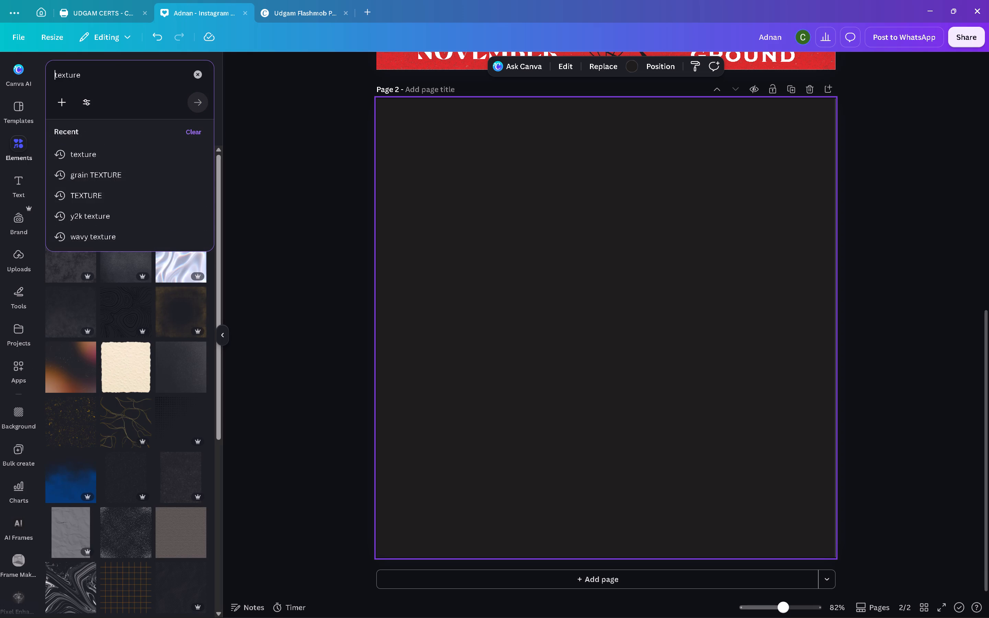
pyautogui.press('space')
pyautogui.press('Left')
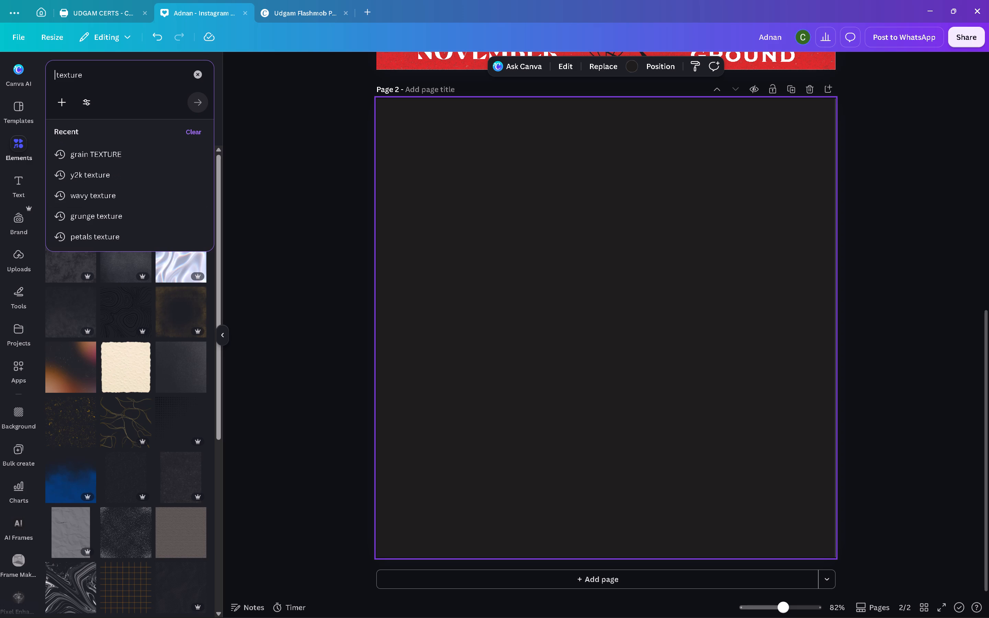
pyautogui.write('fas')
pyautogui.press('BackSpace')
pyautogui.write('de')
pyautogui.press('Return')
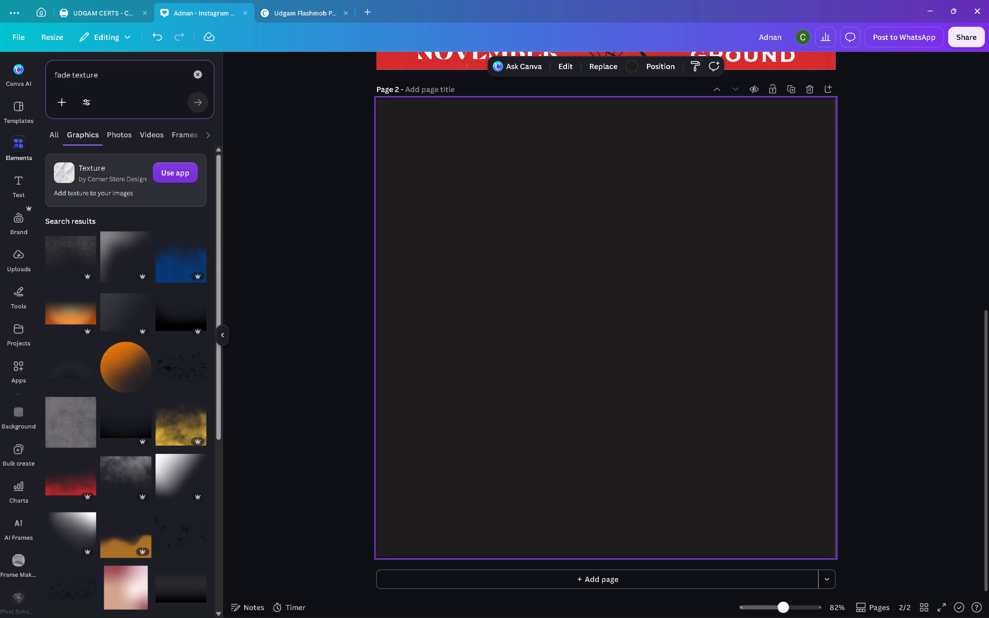
pyautogui.scroll(-5, 130, 428)
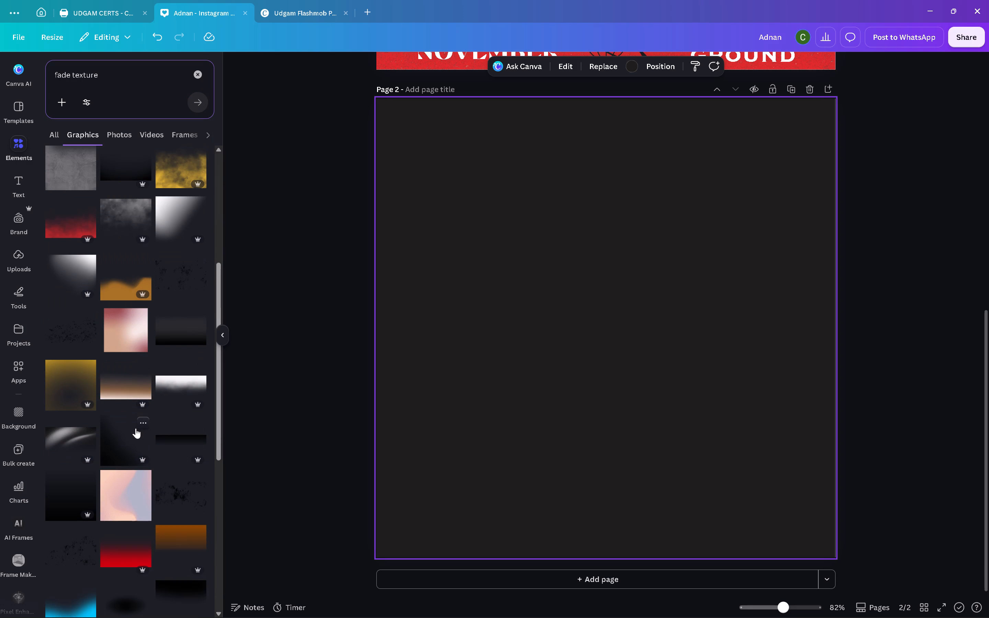
pyautogui.scroll(14, 132, 407)
# Change the graphics search to "y2k texture".
pyautogui.click(71, 74)
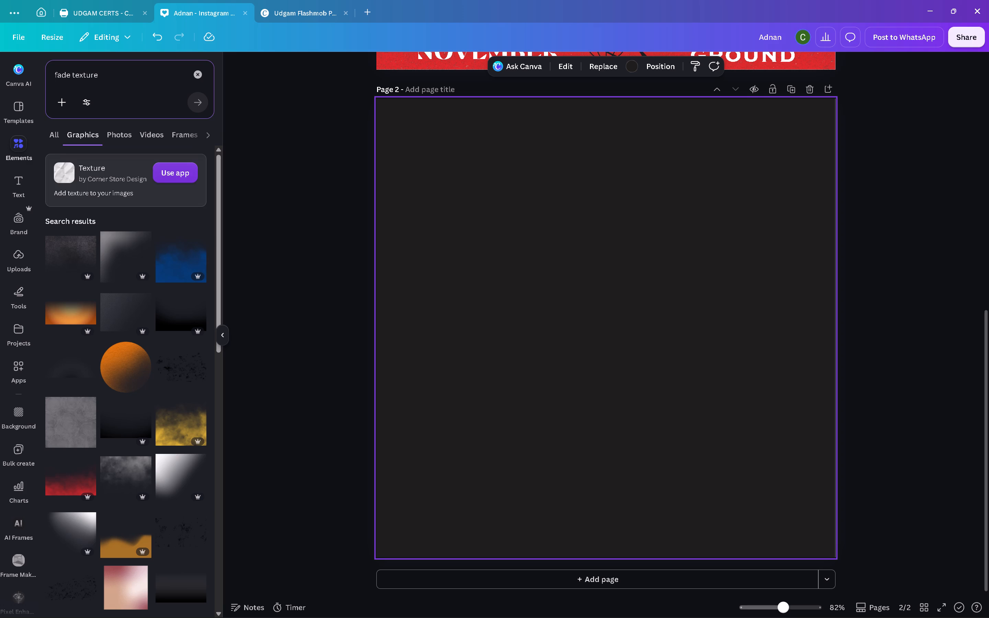
pyautogui.press('BackSpace')
pyautogui.press('BackSpace')
pyautogui.press('BackSpace')
pyautogui.press('BackSpace')
pyautogui.press('BackSpace')
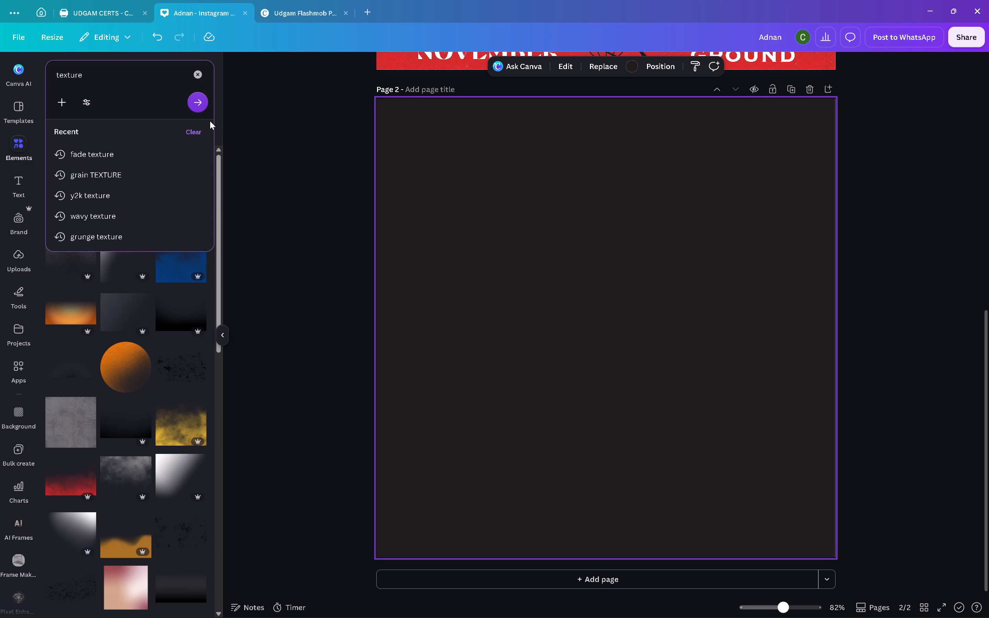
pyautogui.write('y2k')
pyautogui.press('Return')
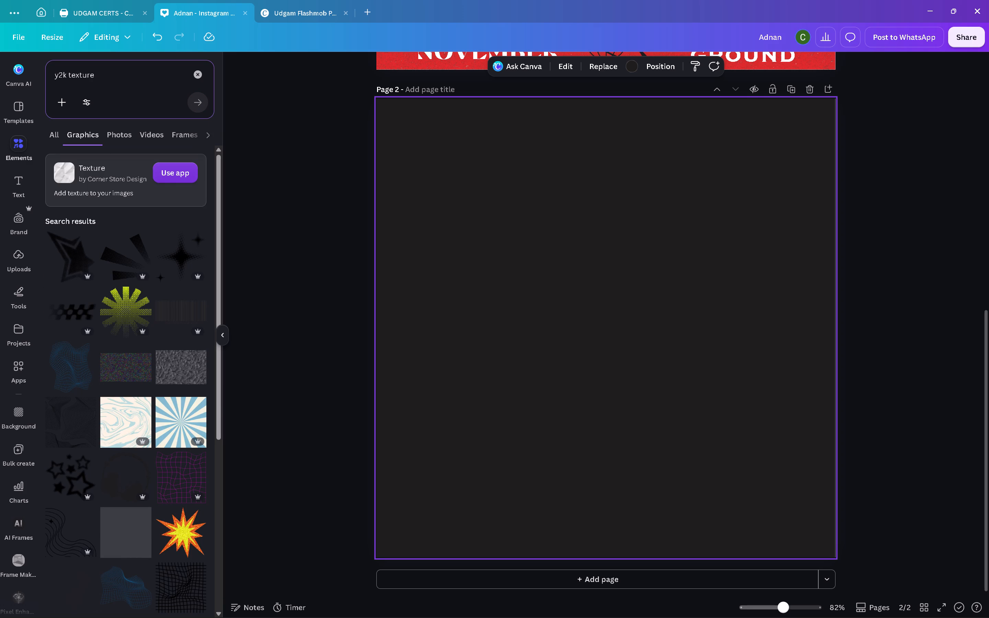
# Browse the "y2k texture" graphics and shorten the search term to "texture".
pyautogui.scroll(-4, 152, 427)
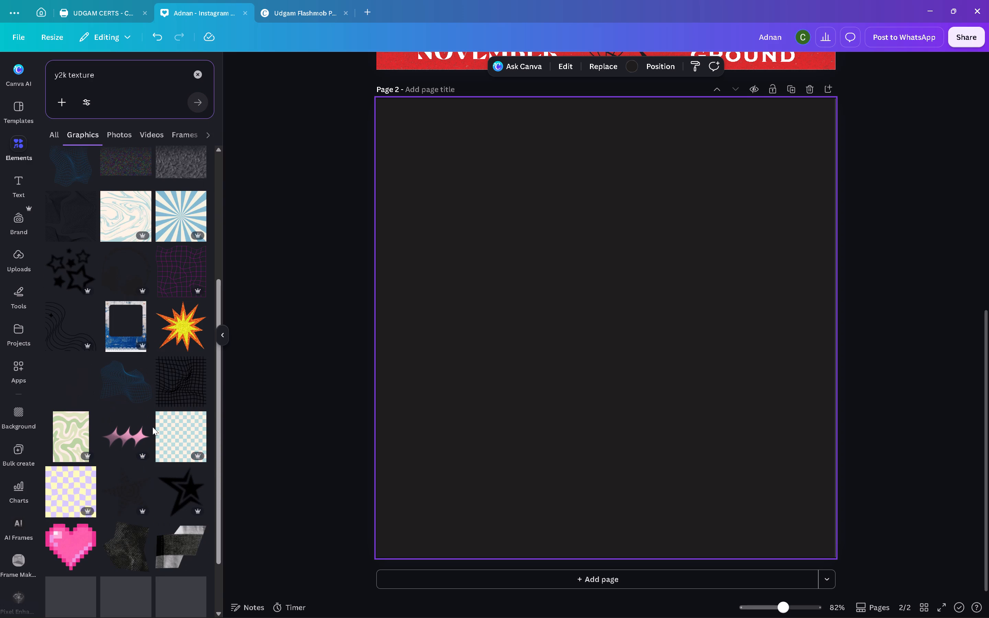
pyautogui.scroll(-6, 163, 423)
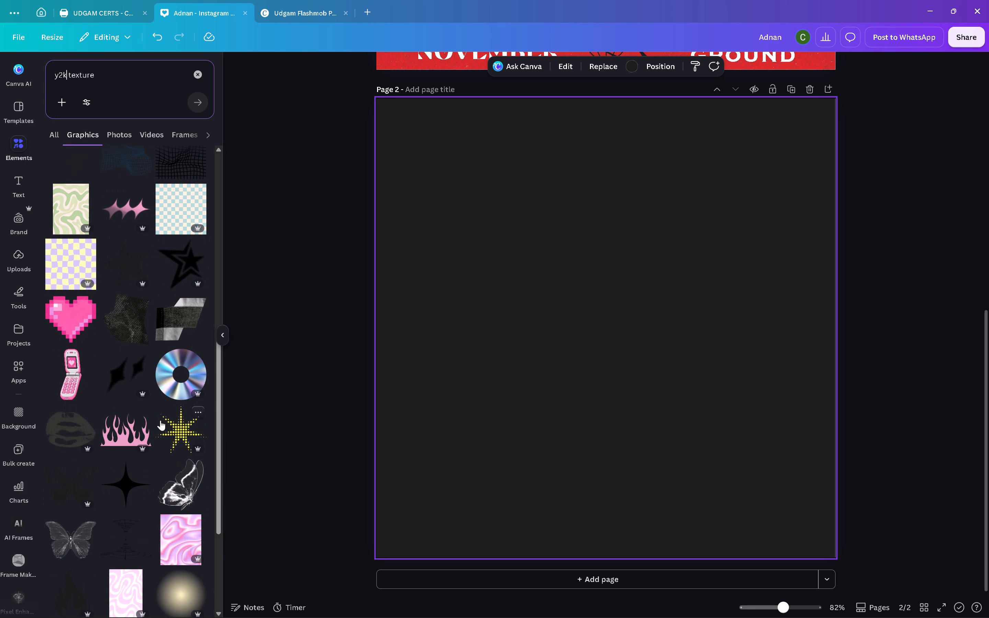
pyautogui.scroll(-4, 164, 422)
pyautogui.scroll(20, 156, 414)
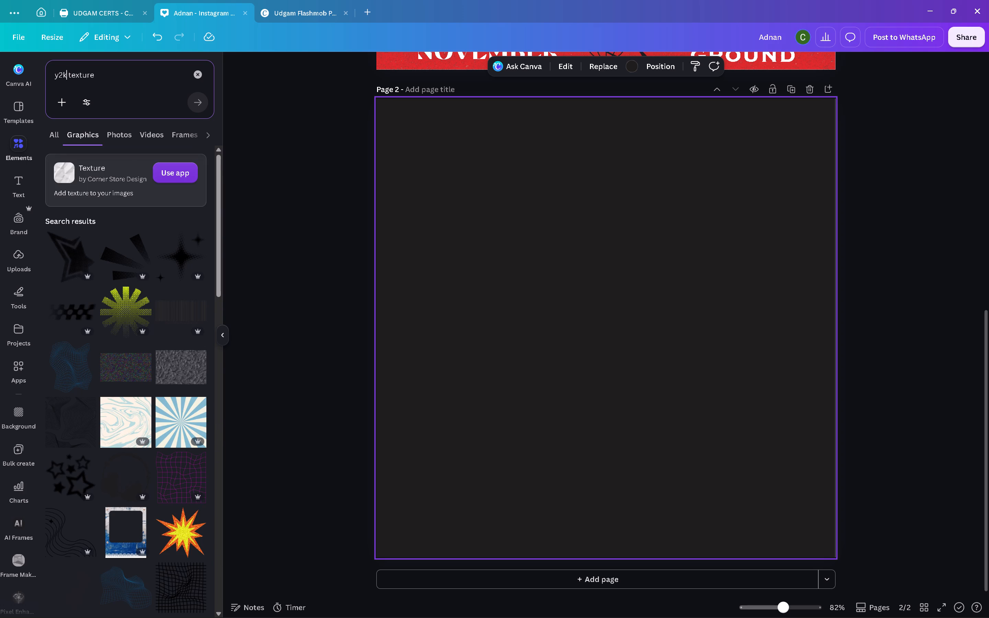
pyautogui.press('Right')
pyautogui.press('BackSpace')
pyautogui.press('BackSpace')
pyautogui.press('BackSpace')
pyautogui.press('BackSpace')
pyautogui.press('BackSpace')
pyautogui.press('BackSpace')
pyautogui.press('BackSpace')
pyautogui.press('BackSpace')
pyautogui.press('BackSpace')
pyautogui.press('BackSpace')
pyautogui.press('Return')
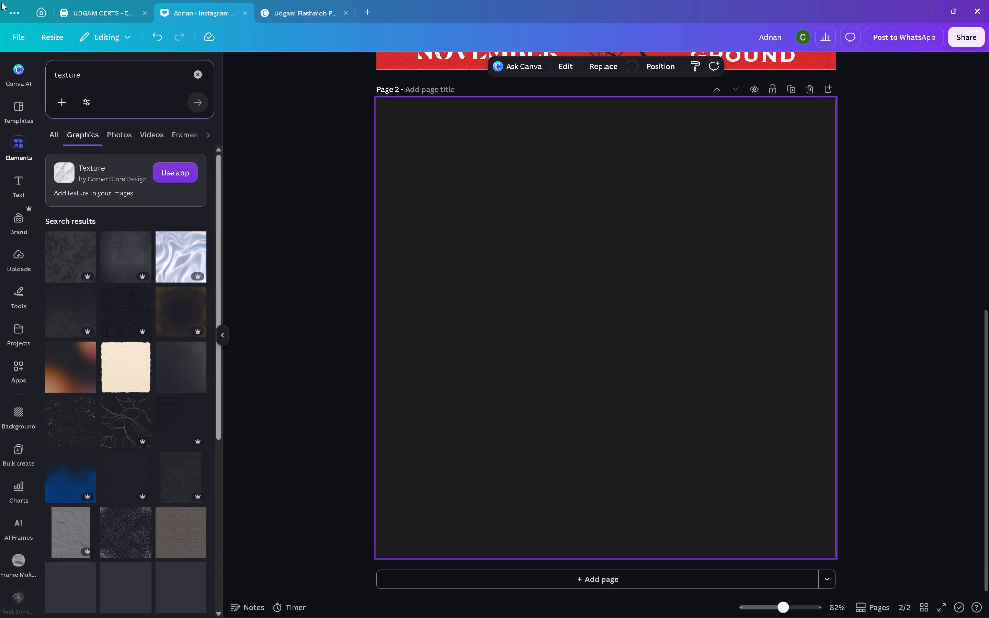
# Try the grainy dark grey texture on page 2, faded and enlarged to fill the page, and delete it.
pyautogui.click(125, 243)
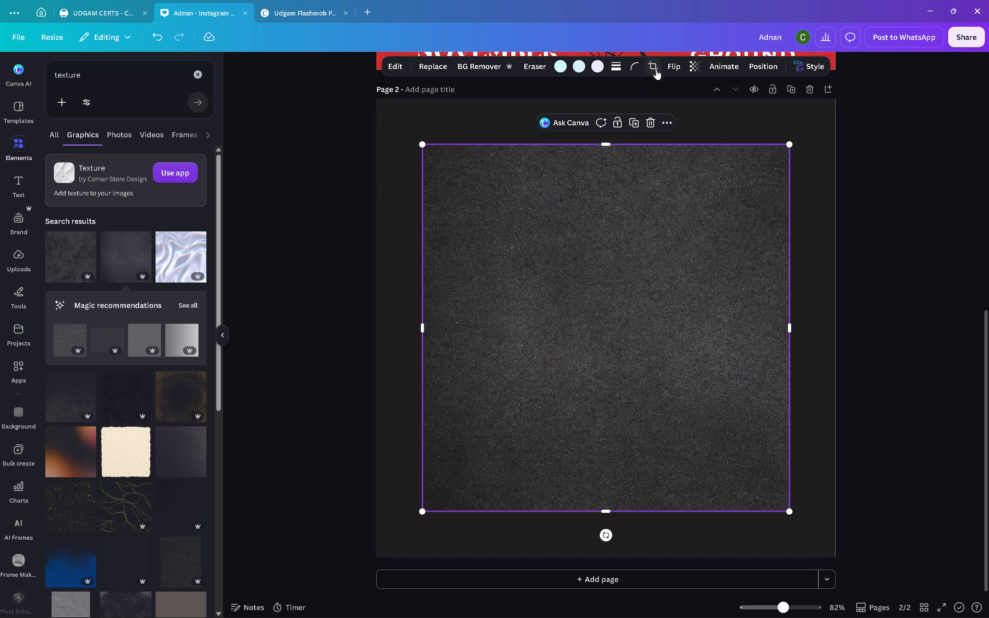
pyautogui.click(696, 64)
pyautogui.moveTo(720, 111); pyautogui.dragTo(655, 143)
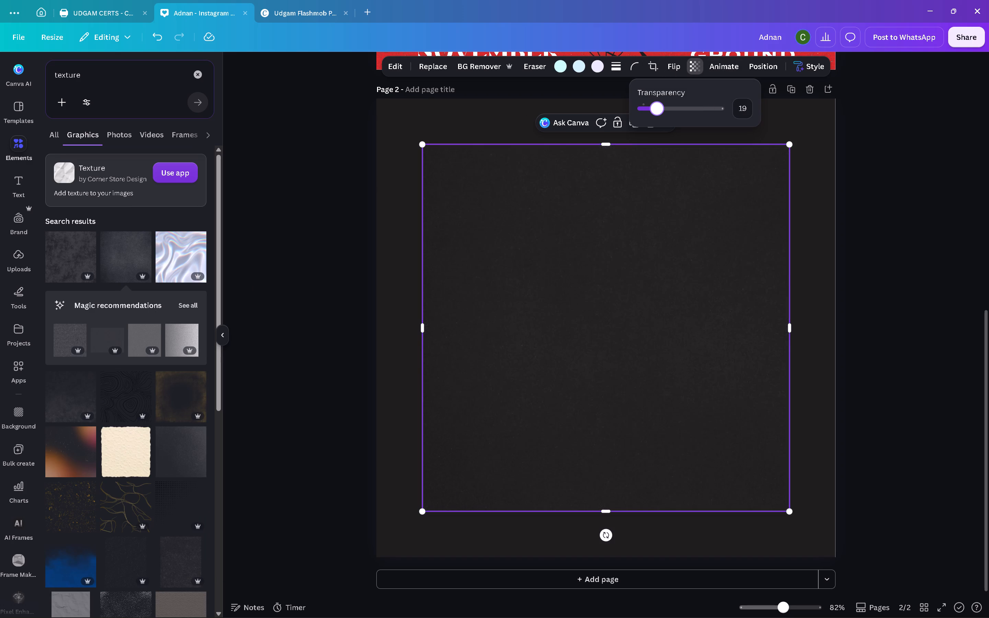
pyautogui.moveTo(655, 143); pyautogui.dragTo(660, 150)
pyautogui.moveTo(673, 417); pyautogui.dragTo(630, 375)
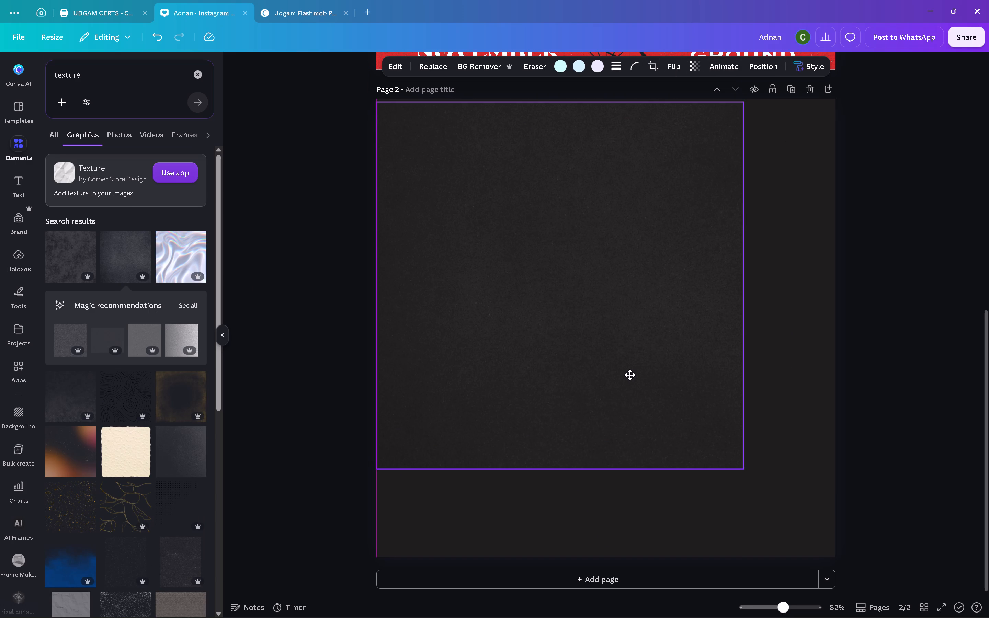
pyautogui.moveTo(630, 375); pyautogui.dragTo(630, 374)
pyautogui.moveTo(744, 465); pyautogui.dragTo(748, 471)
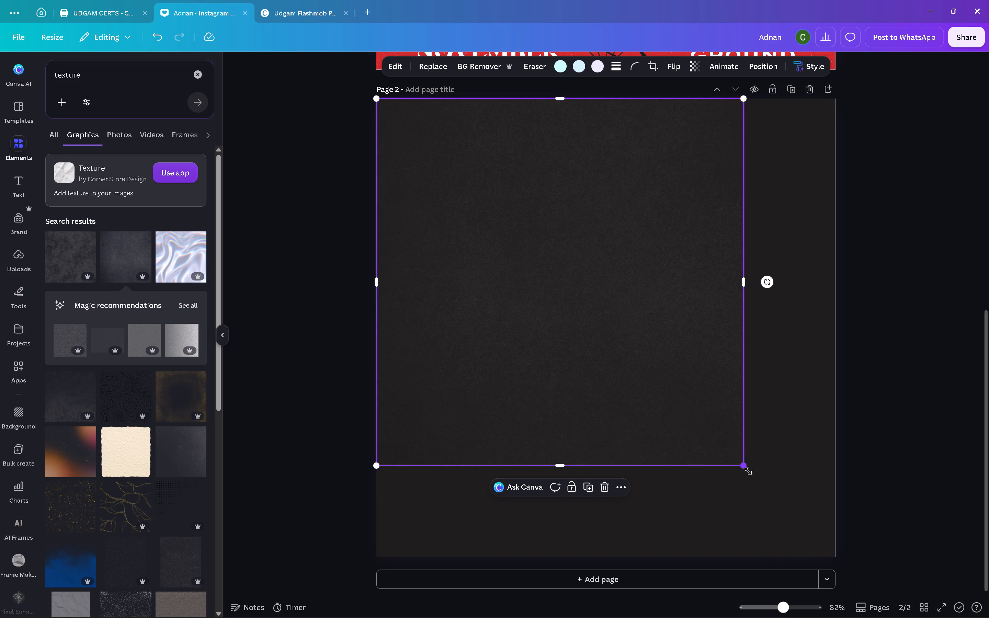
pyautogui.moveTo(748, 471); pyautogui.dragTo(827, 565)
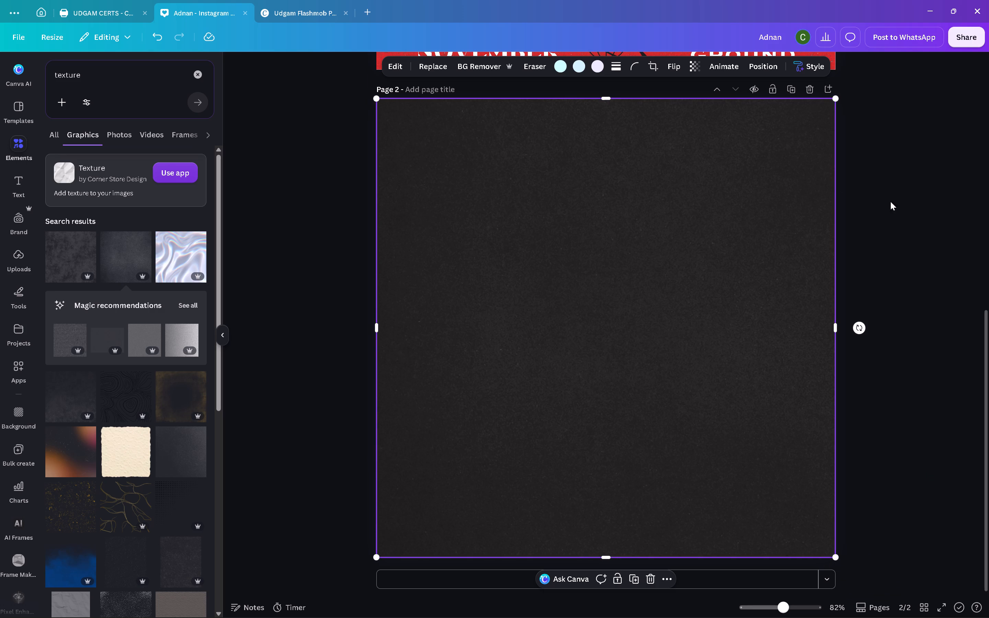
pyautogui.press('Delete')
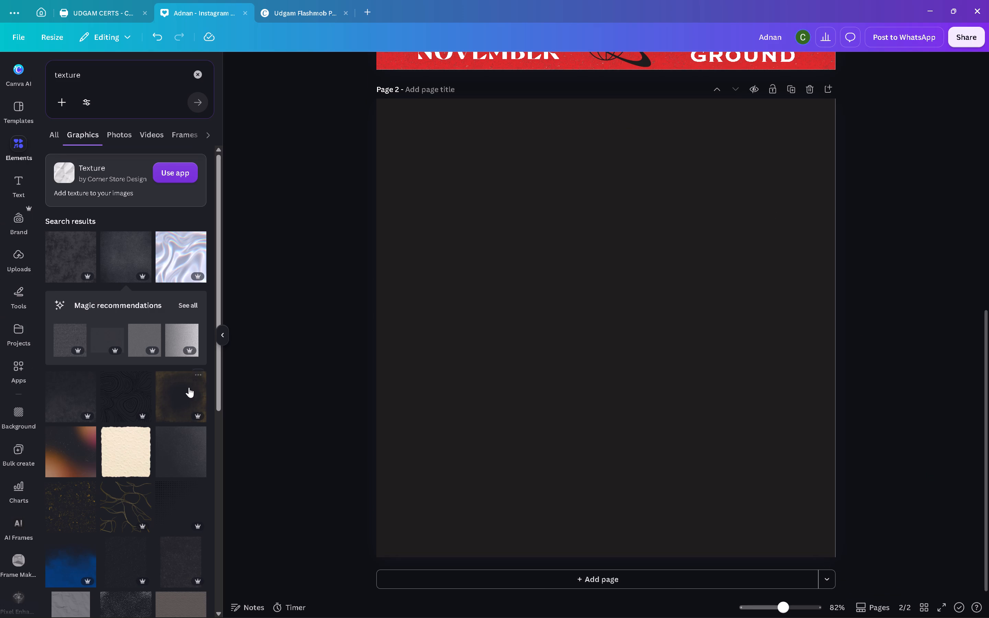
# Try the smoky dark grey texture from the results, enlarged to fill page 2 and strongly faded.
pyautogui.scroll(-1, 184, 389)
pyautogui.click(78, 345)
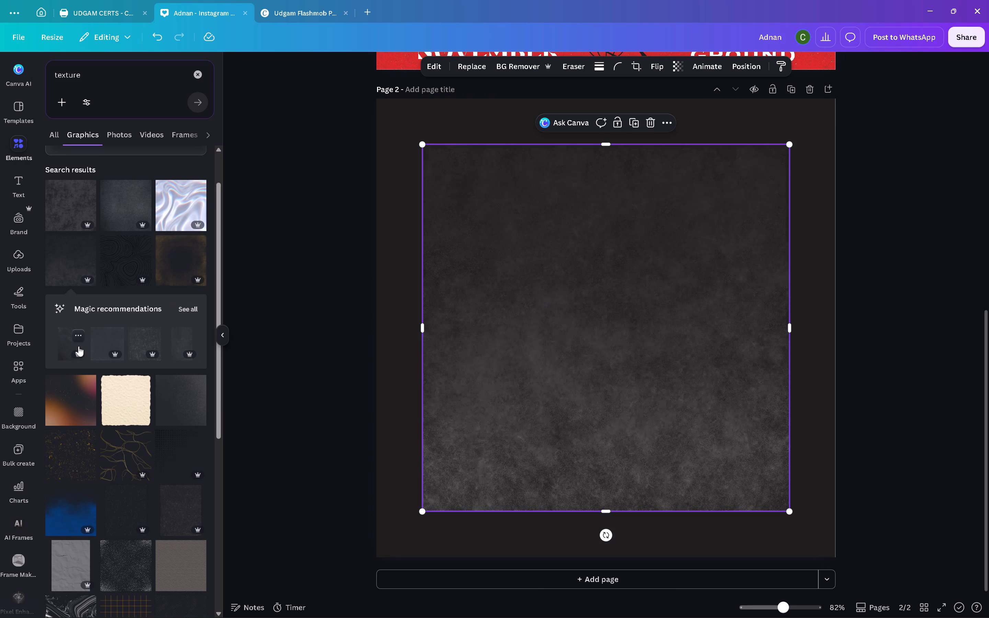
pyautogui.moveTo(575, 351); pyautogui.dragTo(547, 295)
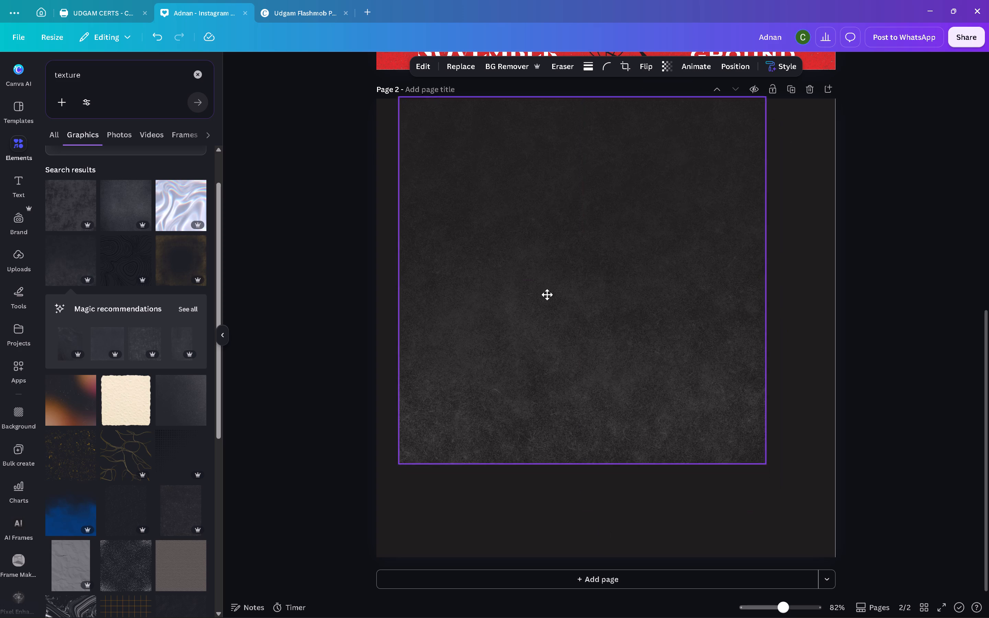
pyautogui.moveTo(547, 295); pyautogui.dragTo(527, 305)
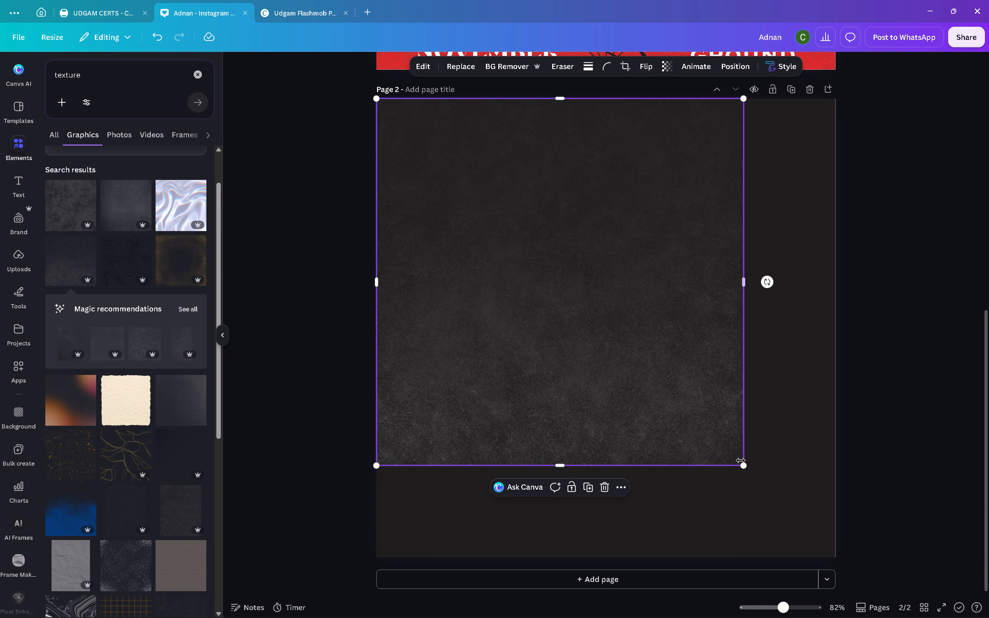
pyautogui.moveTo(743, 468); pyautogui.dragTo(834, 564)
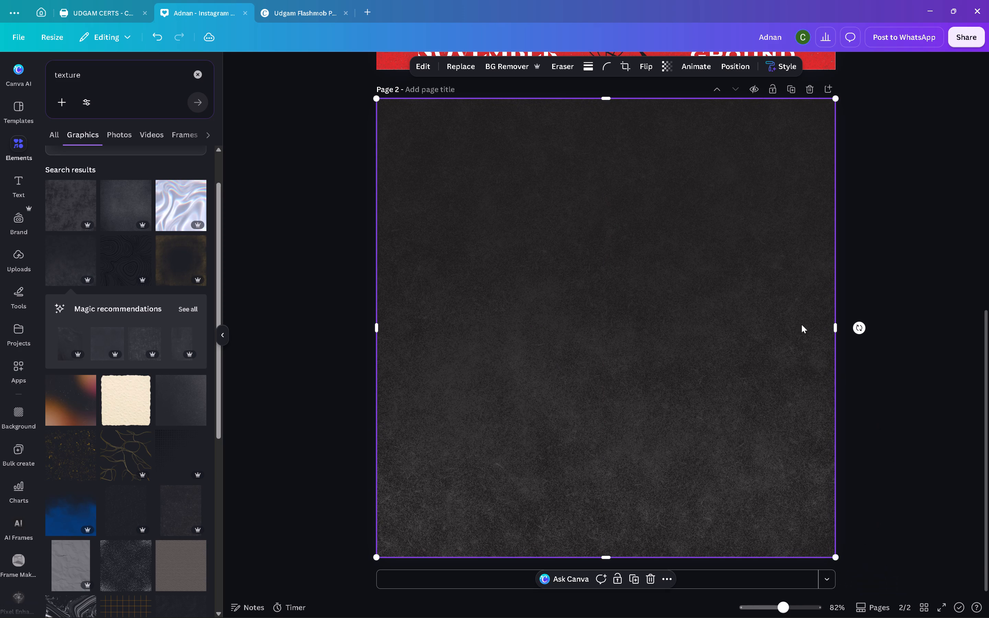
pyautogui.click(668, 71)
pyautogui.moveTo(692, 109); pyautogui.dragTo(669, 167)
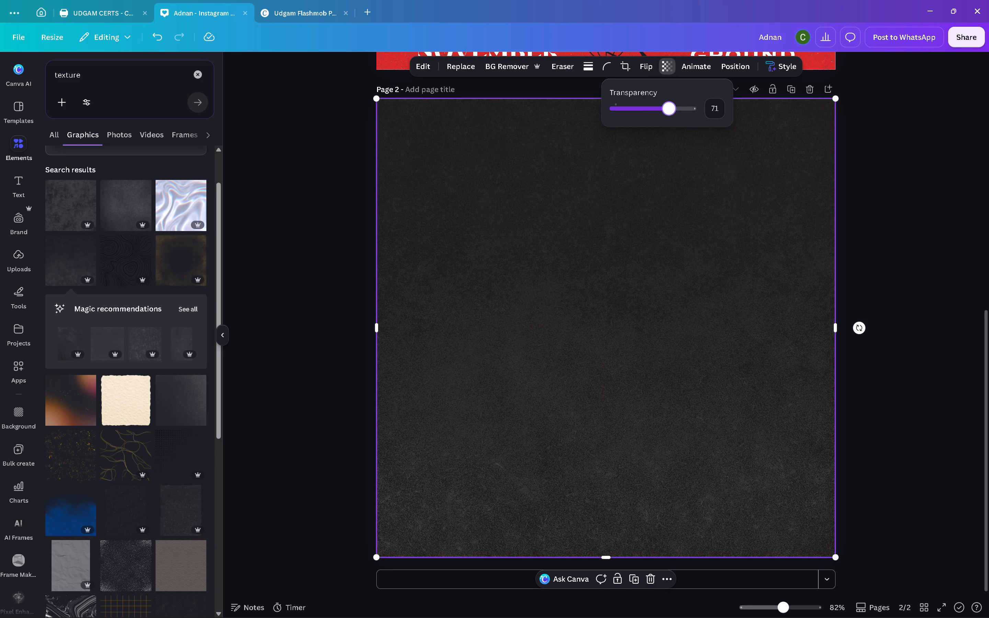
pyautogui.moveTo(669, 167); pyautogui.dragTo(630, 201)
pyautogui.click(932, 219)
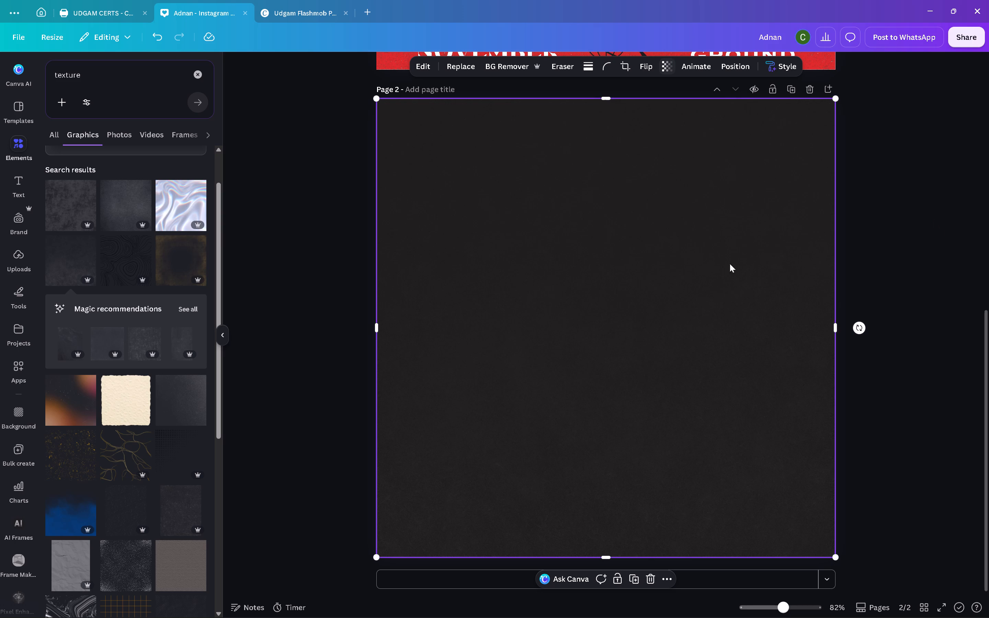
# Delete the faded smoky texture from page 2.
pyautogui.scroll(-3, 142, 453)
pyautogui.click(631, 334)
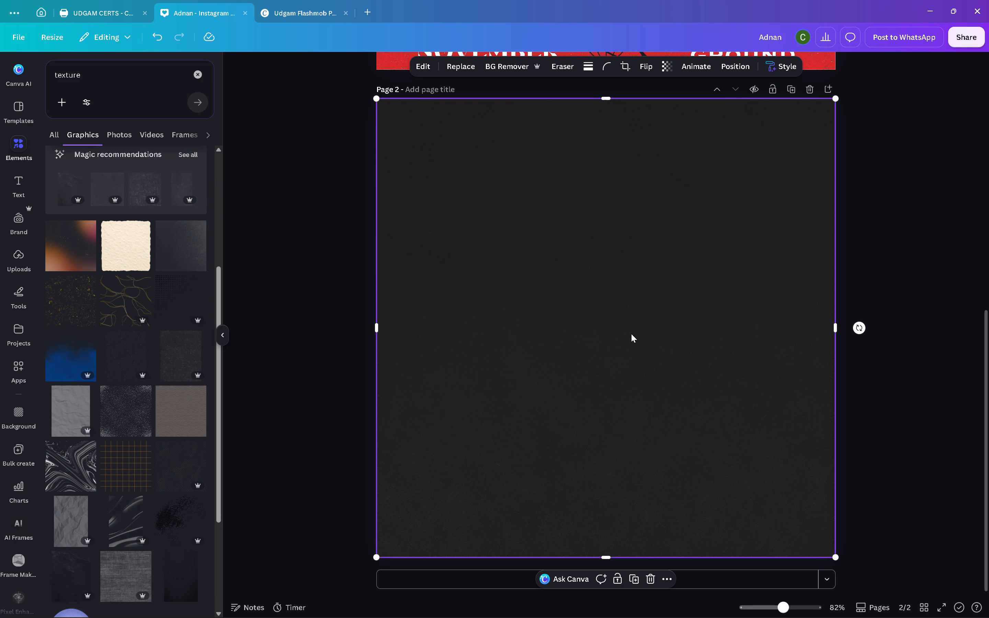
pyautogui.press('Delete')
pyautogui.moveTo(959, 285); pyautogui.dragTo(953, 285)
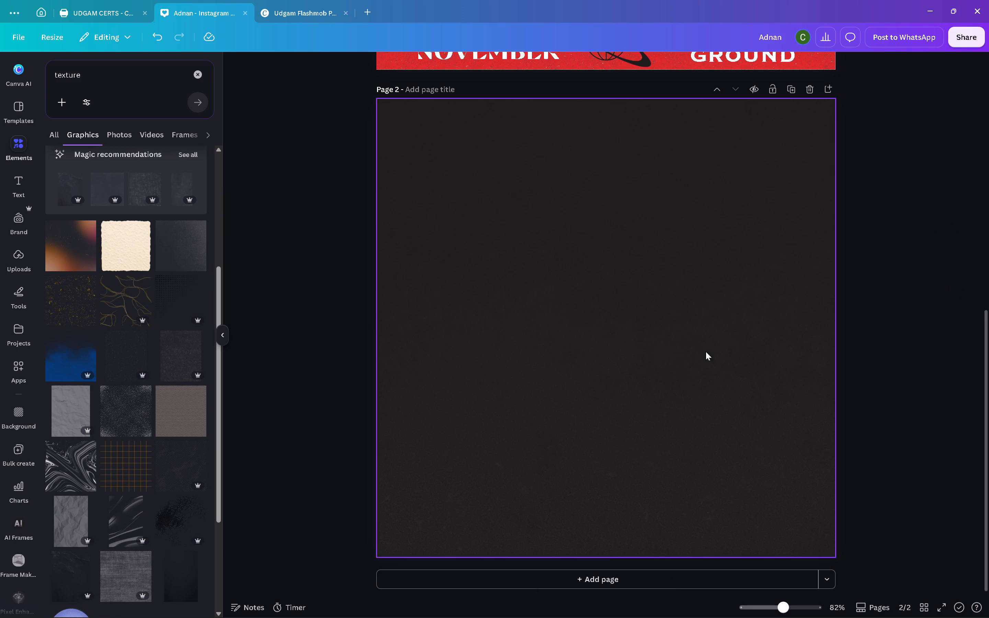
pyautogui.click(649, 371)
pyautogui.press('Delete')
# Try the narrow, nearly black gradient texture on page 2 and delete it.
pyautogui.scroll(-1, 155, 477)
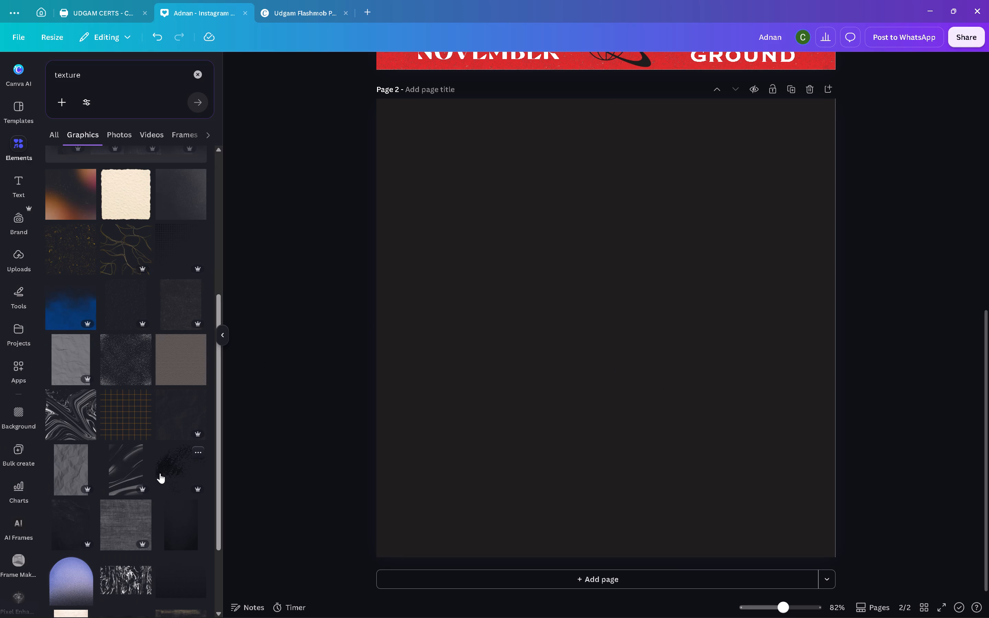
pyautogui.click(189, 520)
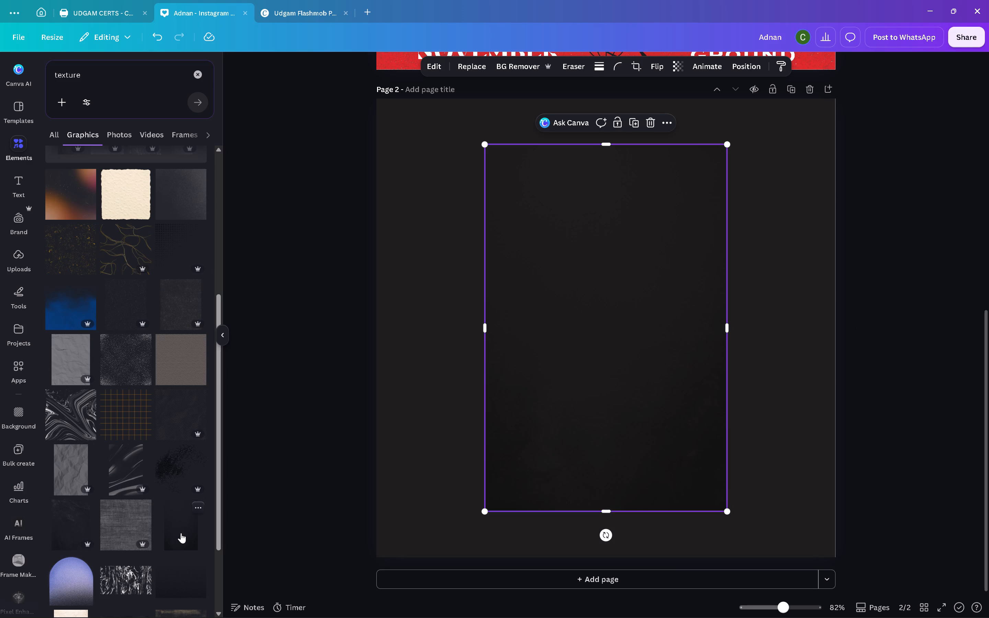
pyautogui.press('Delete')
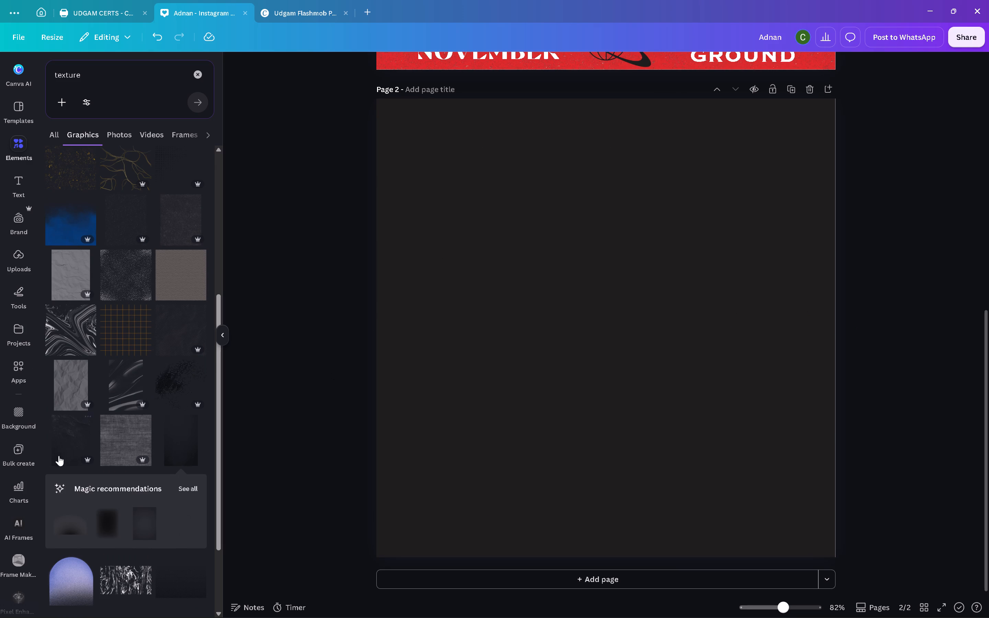
# Add the creased black paper texture to page 2, align it to the page's top-left corner and enlarge it to cover the page.
pyautogui.scroll(-6, 112, 466)
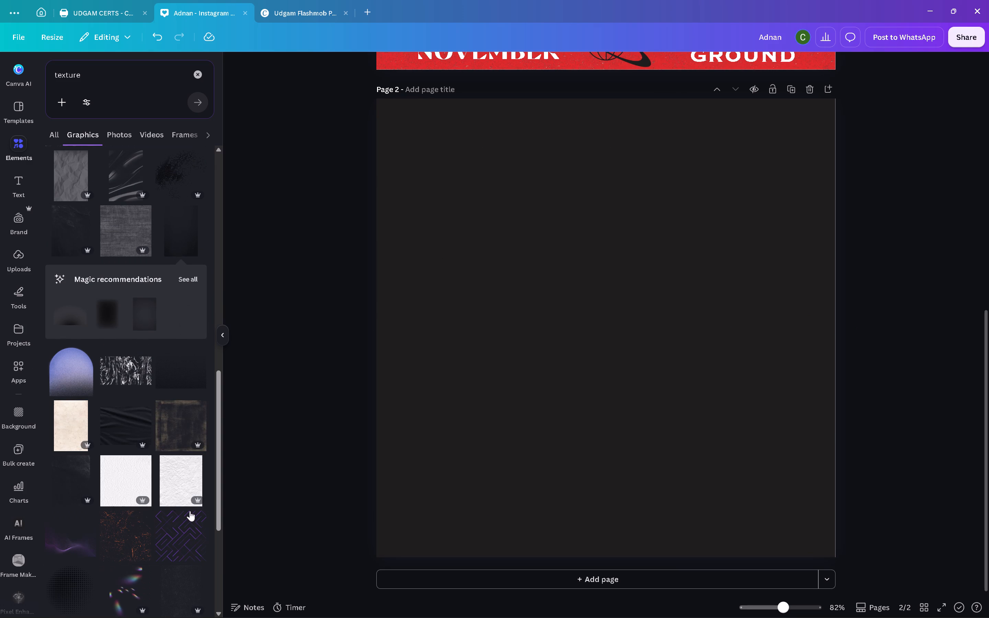
pyautogui.click(74, 484)
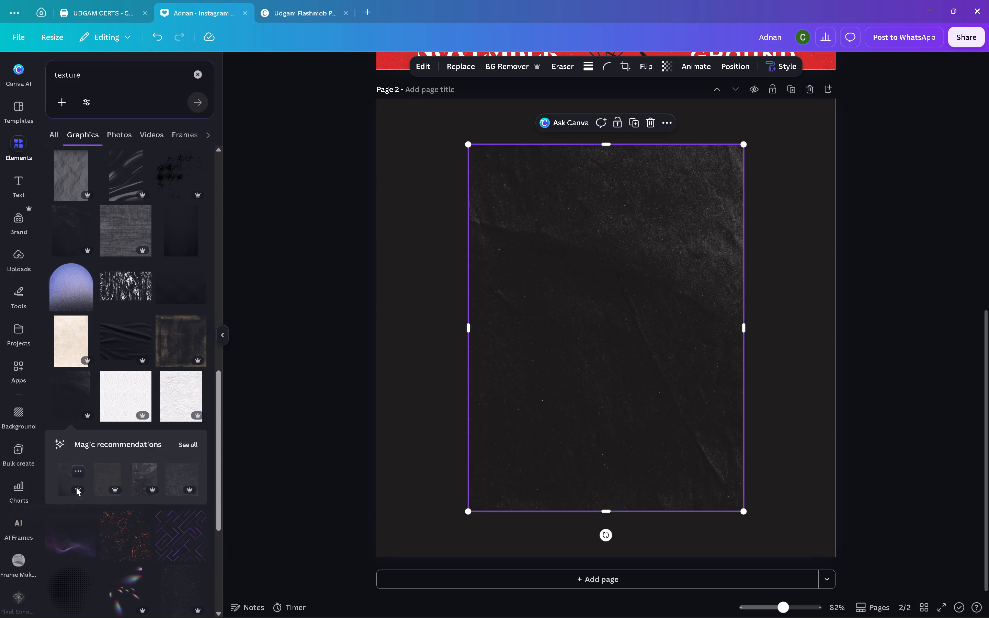
pyautogui.moveTo(577, 328); pyautogui.dragTo(516, 306)
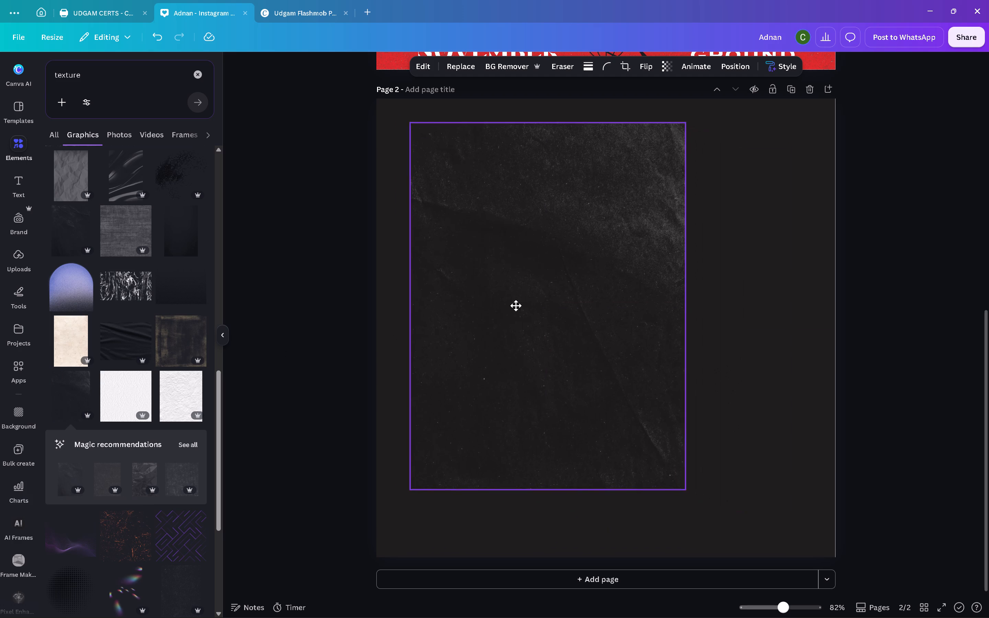
pyautogui.moveTo(516, 306); pyautogui.dragTo(486, 284)
pyautogui.moveTo(652, 465); pyautogui.dragTo(661, 481)
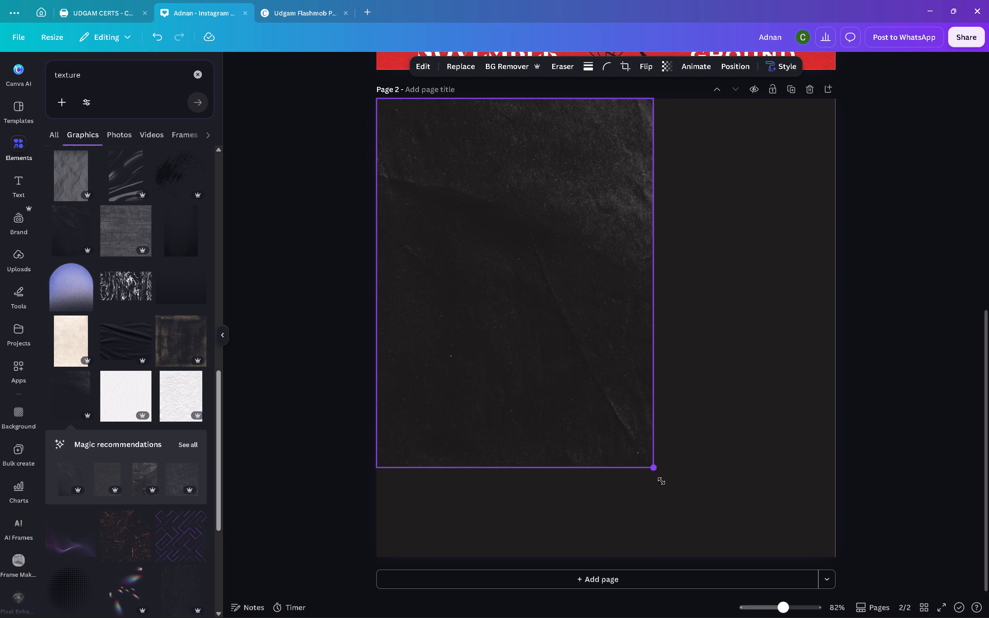
pyautogui.moveTo(661, 481); pyautogui.dragTo(939, 617)
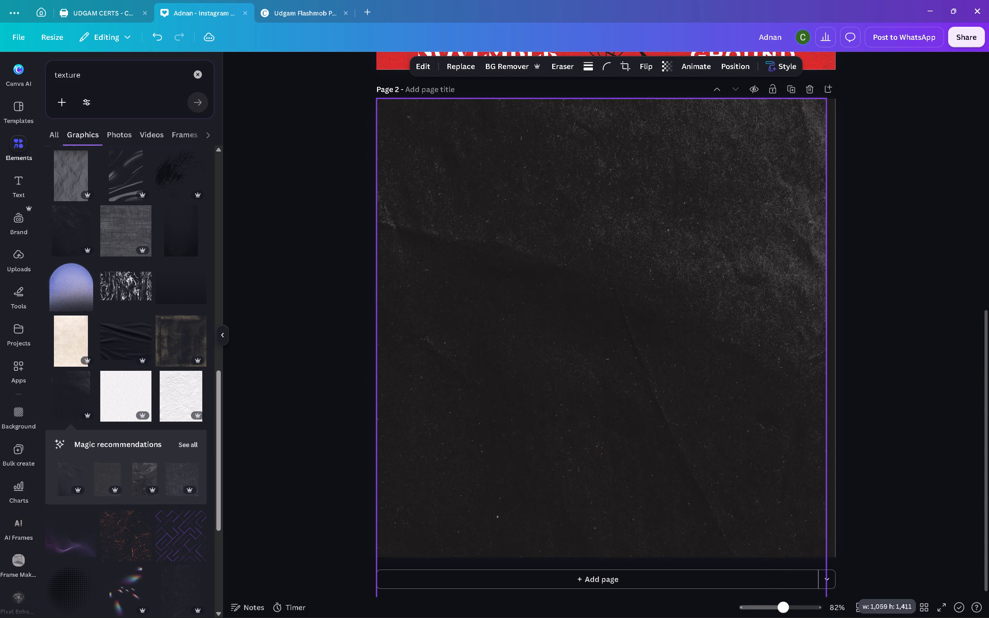
pyautogui.moveTo(939, 617); pyautogui.dragTo(955, 617)
pyautogui.click(936, 367)
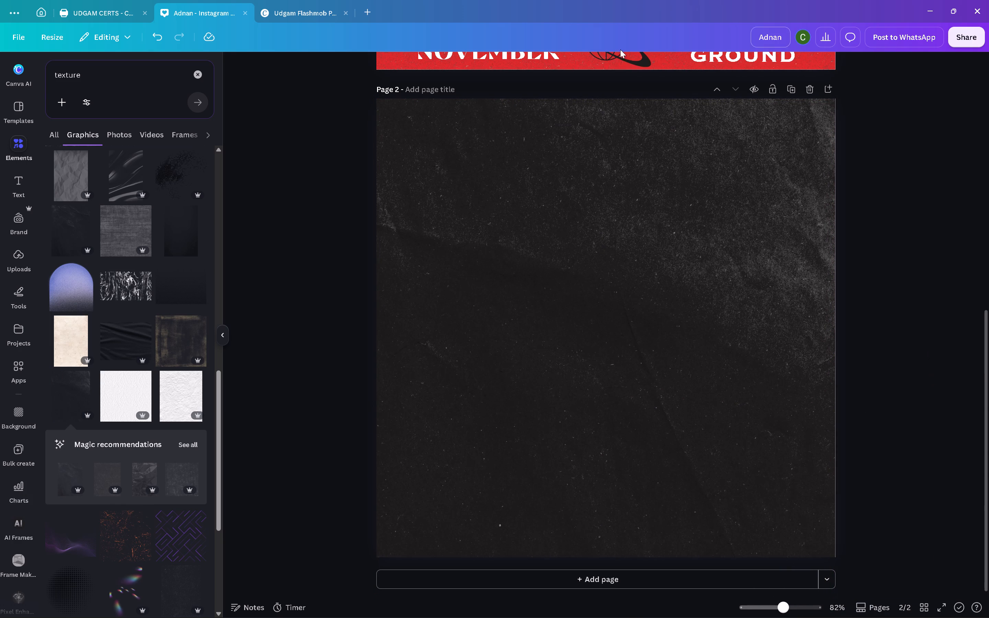
# Set the creased black paper texture's transparency to 50.
pyautogui.click(709, 251)
pyautogui.click(667, 67)
pyautogui.click(698, 109)
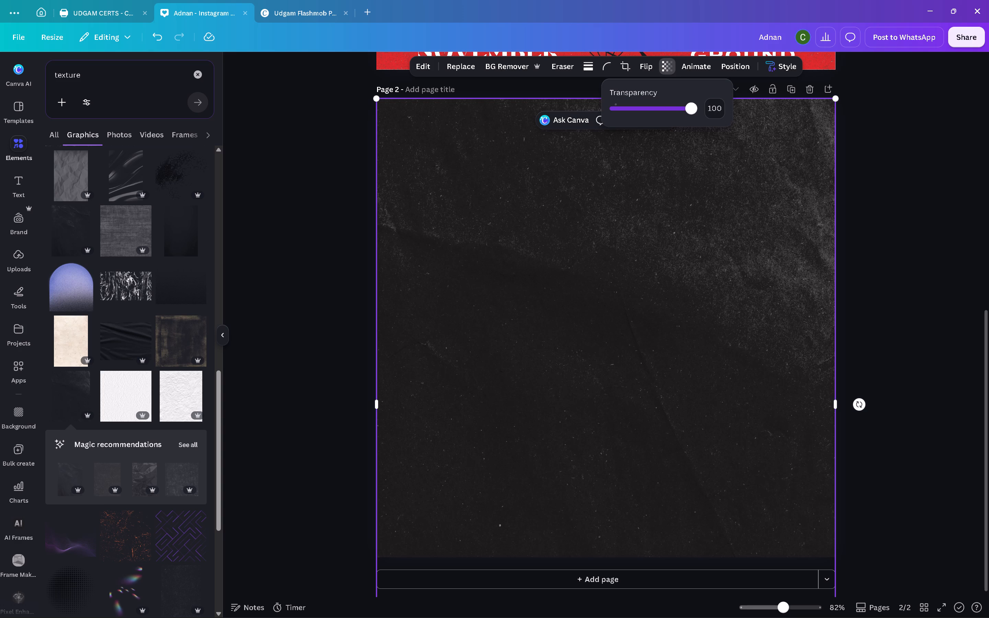
pyautogui.moveTo(695, 109); pyautogui.dragTo(657, 179)
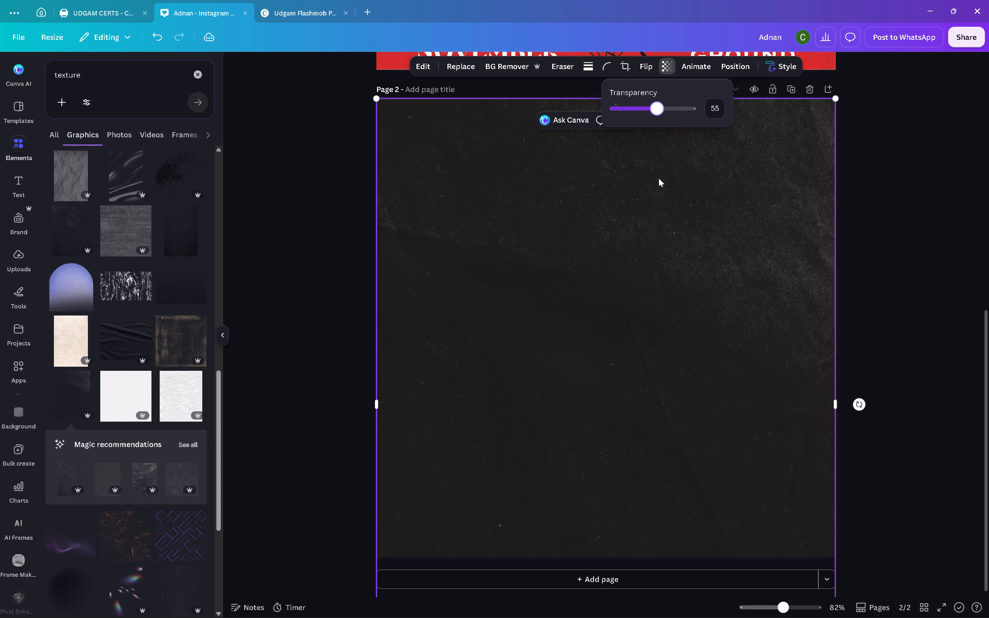
pyautogui.click(715, 112)
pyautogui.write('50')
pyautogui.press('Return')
pyautogui.moveTo(935, 182); pyautogui.dragTo(935, 186)
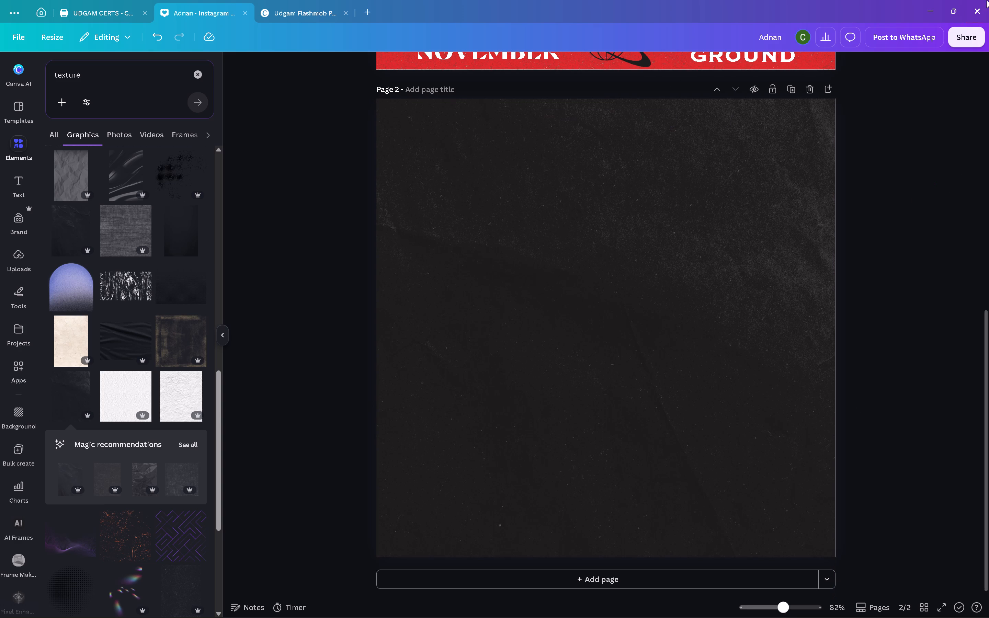
# Switch to Brave and view the Silverstein poster pin as a layout reference.
pyautogui.click(65, 606)
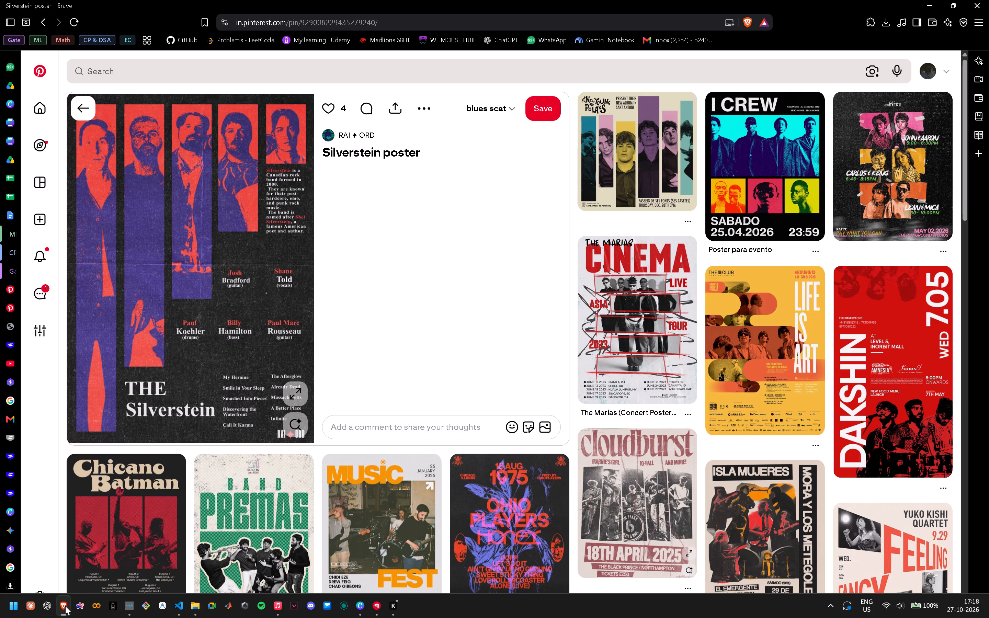
pyautogui.click(835, 609)
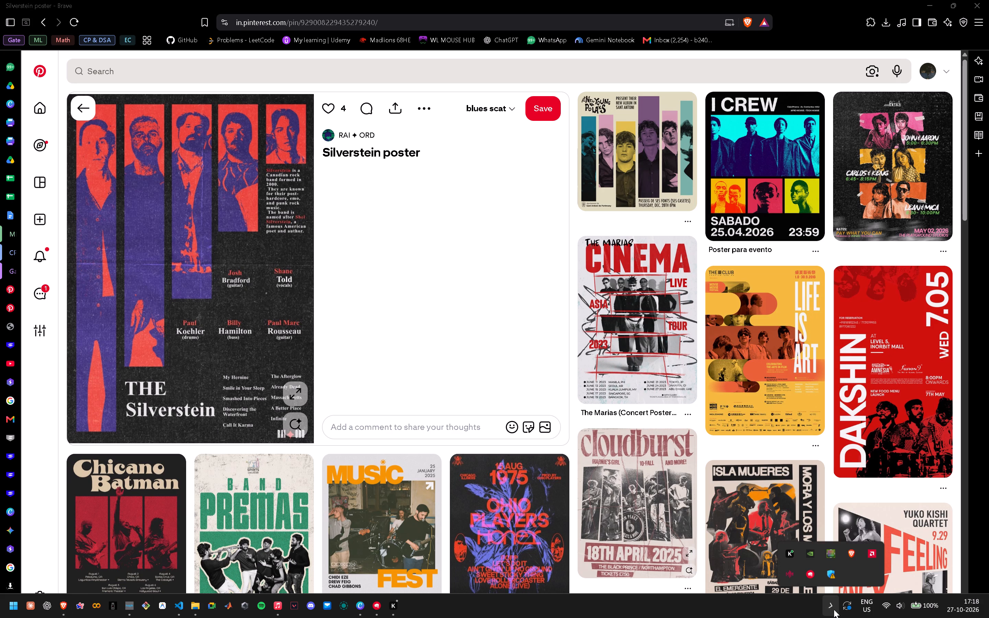
pyautogui.click(834, 609)
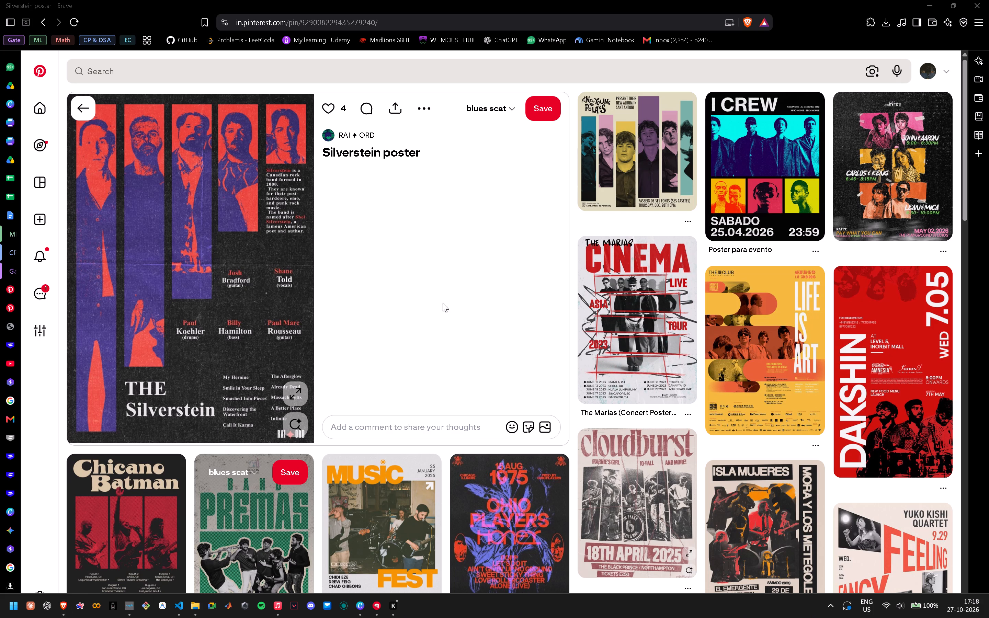
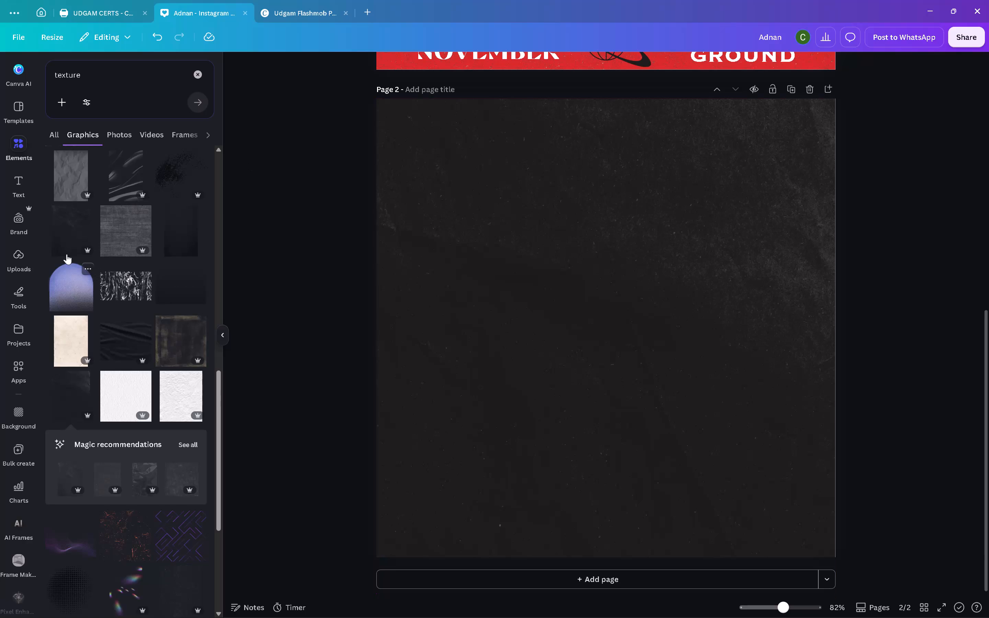
# Upload the five newest WEBP band photos from the Downloads > Udgam folder.
pyautogui.scroll(6, 67, 254)
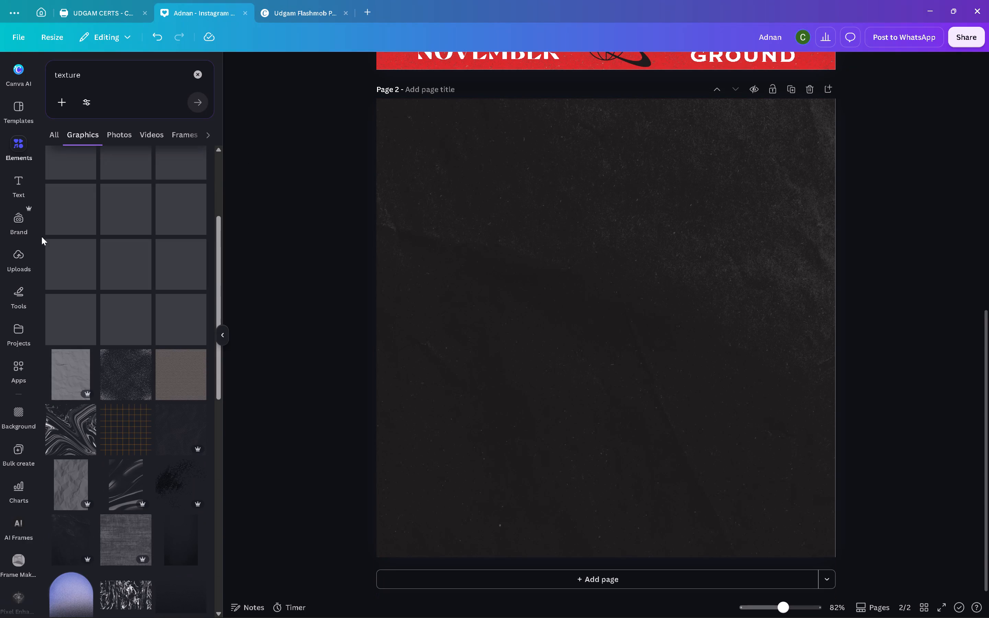
pyautogui.click(20, 251)
pyautogui.click(132, 106)
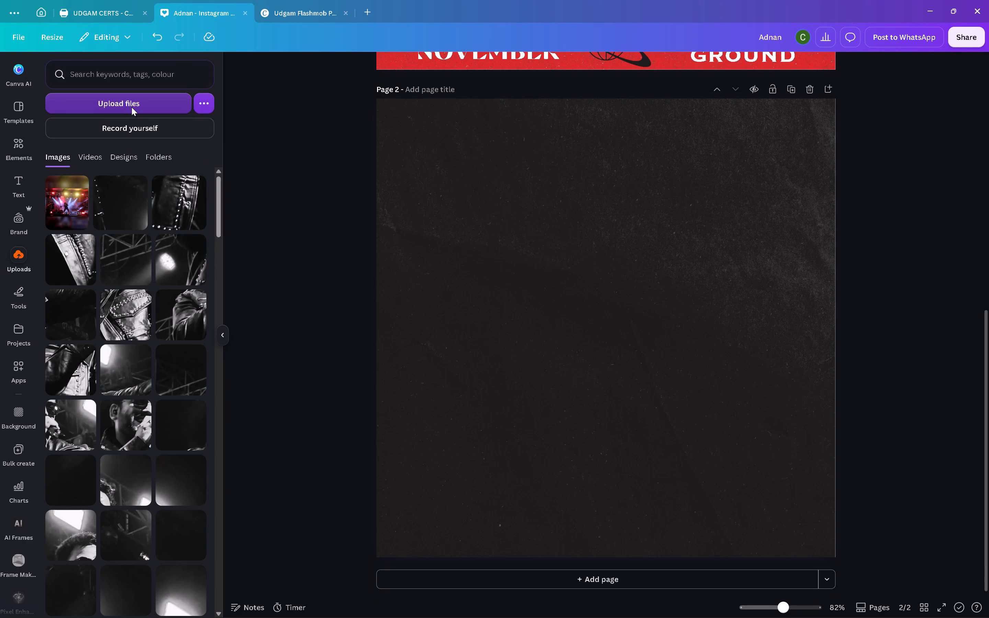
pyautogui.moveTo(89, 90); pyautogui.dragTo(142, 157)
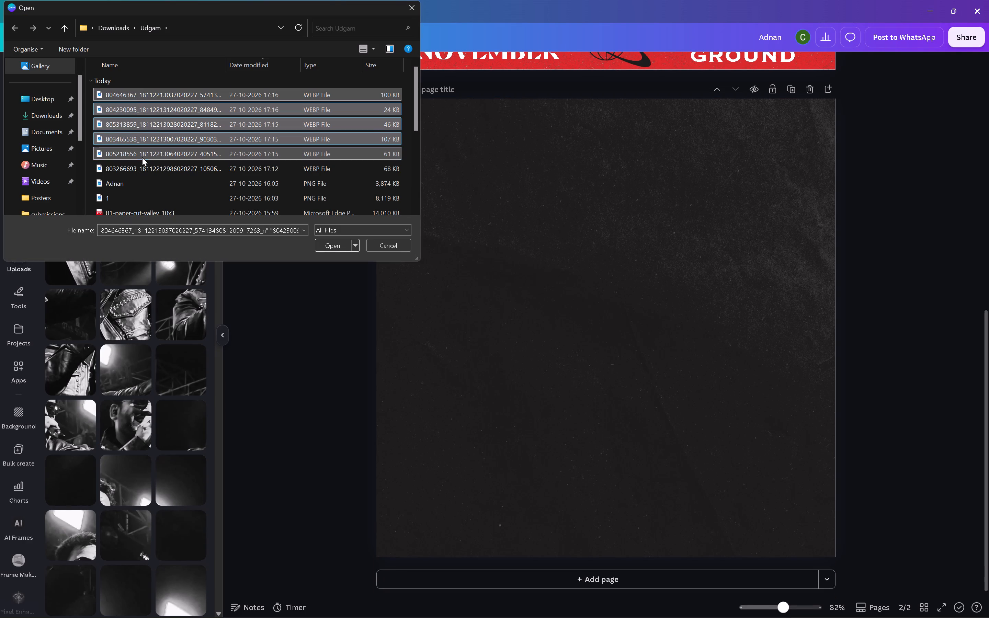
pyautogui.click(340, 245)
# Switch to the Instagram Photo Downloader page in Brave and save the side-view photo of the sleeveless keyboardist into Downloads > Udgam.
pyautogui.scroll(7, 138, 440)
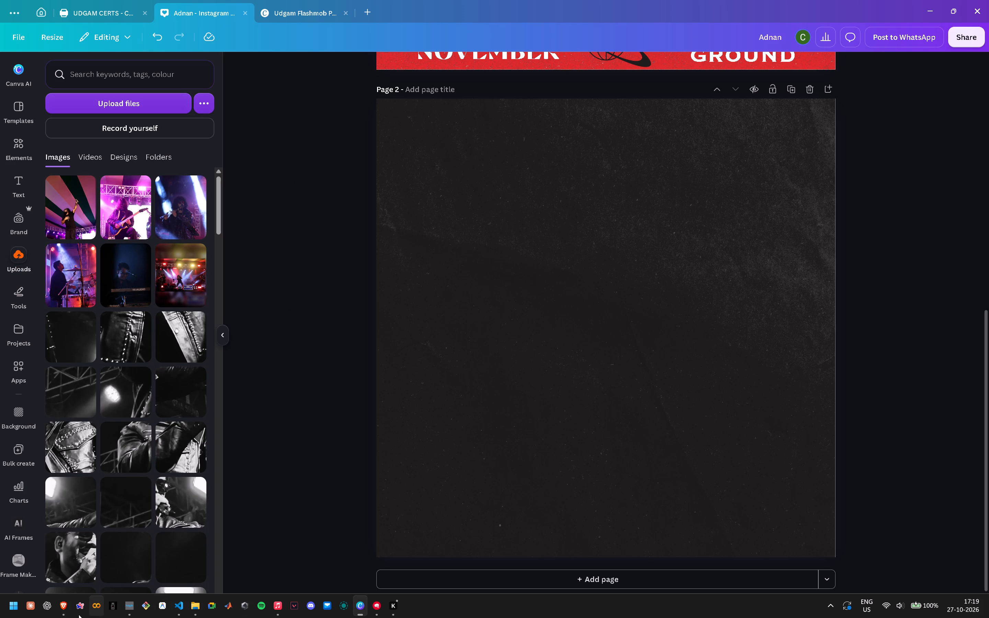
pyautogui.click(61, 613)
pyautogui.scroll(-6, 42, 534)
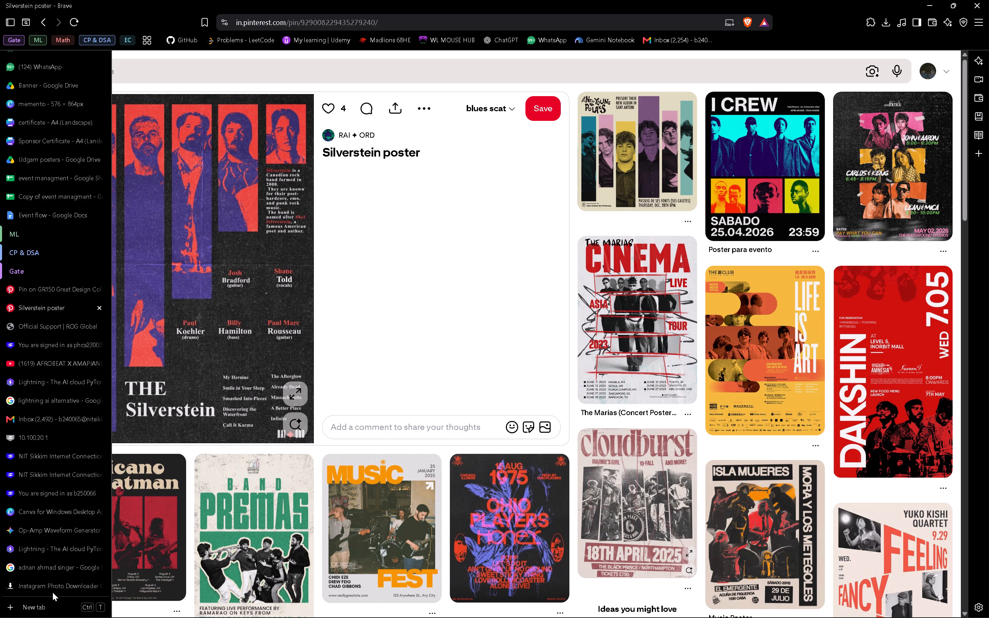
pyautogui.click(62, 590)
pyautogui.scroll(7, 588, 336)
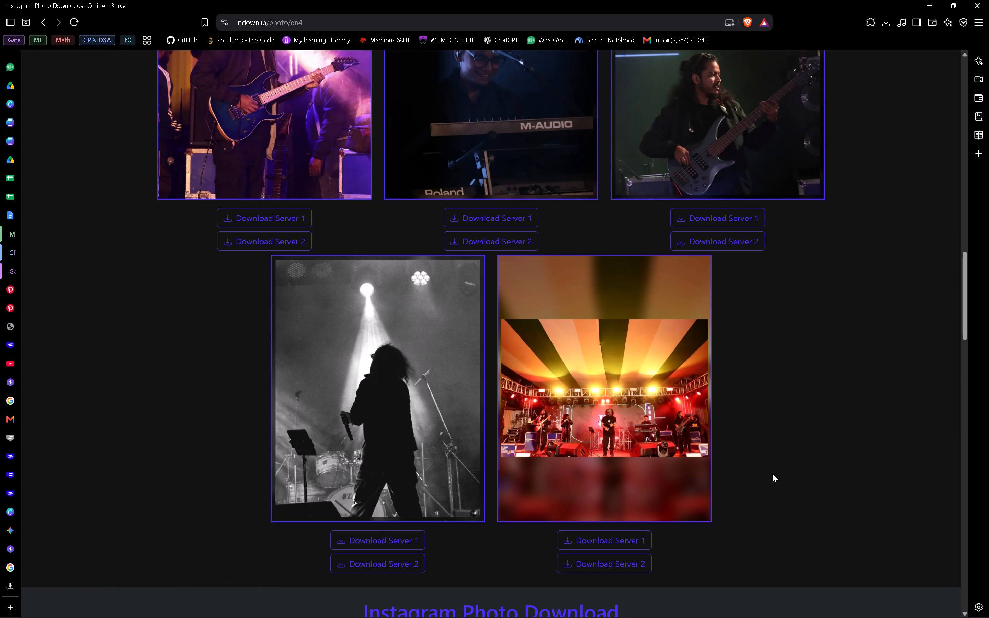
pyautogui.scroll(6, 759, 419)
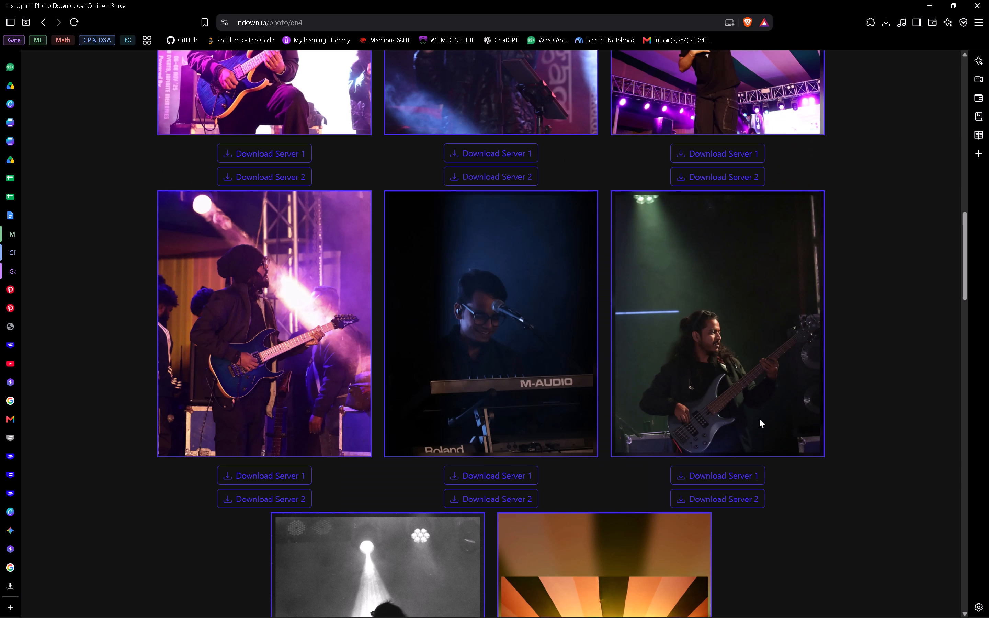
pyautogui.scroll(10, 869, 376)
pyautogui.scroll(-15, 858, 366)
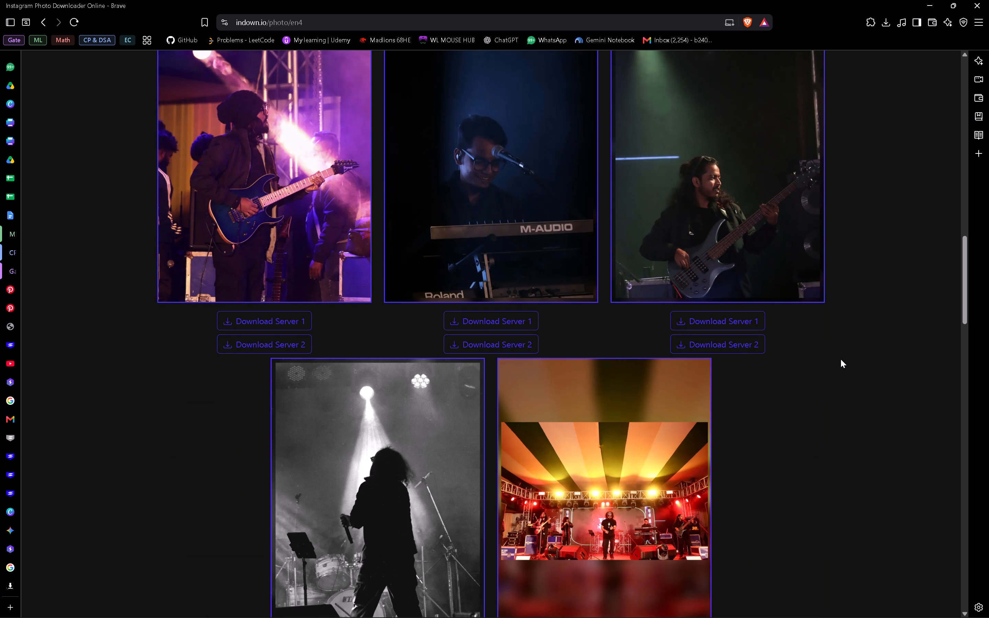
pyautogui.scroll(15, 833, 353)
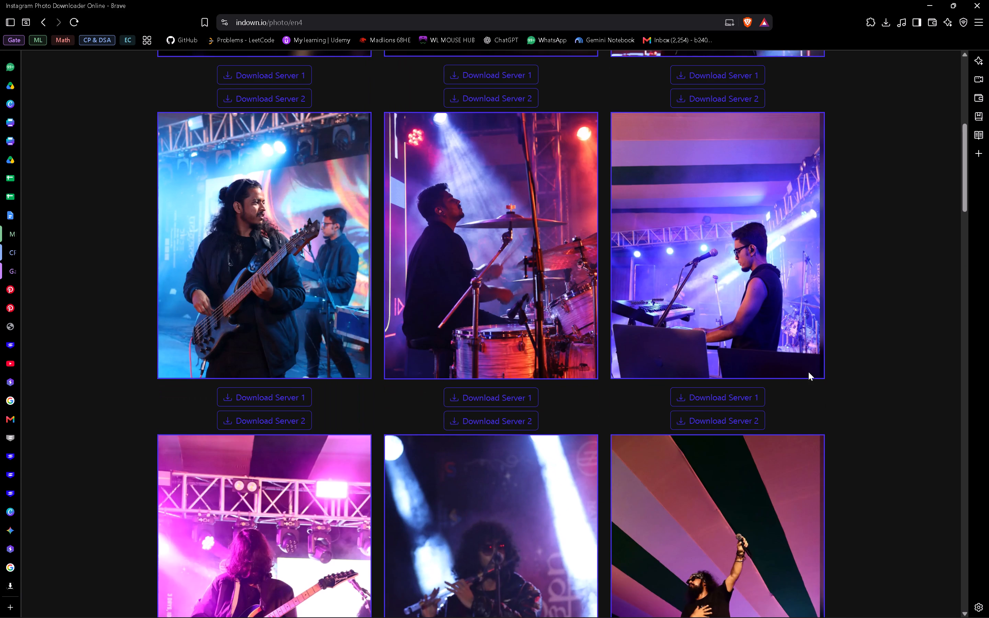
pyautogui.scroll(2, 828, 364)
pyautogui.click(740, 522)
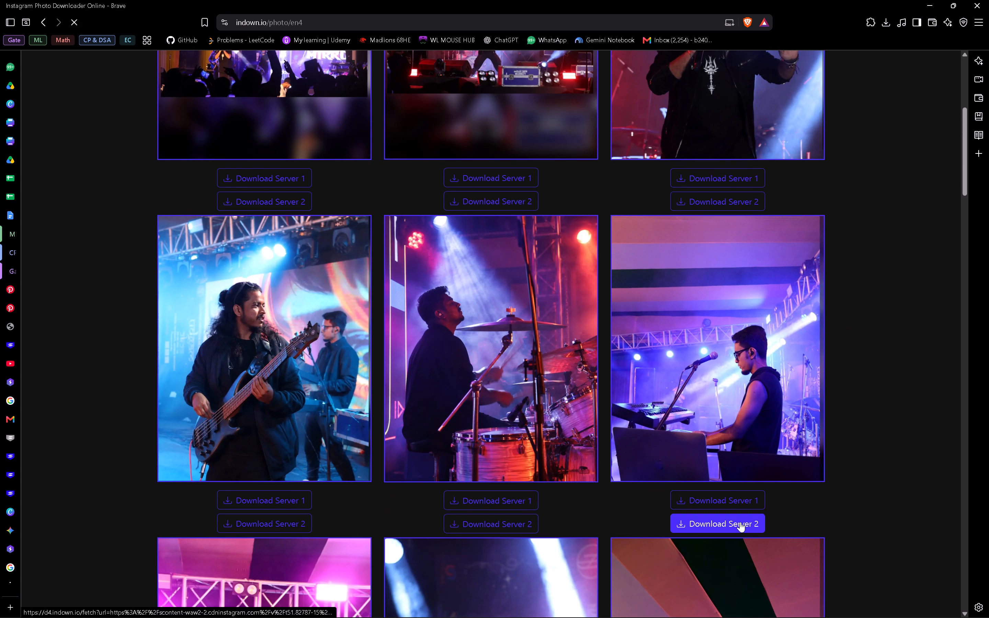
pyautogui.scroll(6, 805, 414)
pyautogui.scroll(-15, 808, 416)
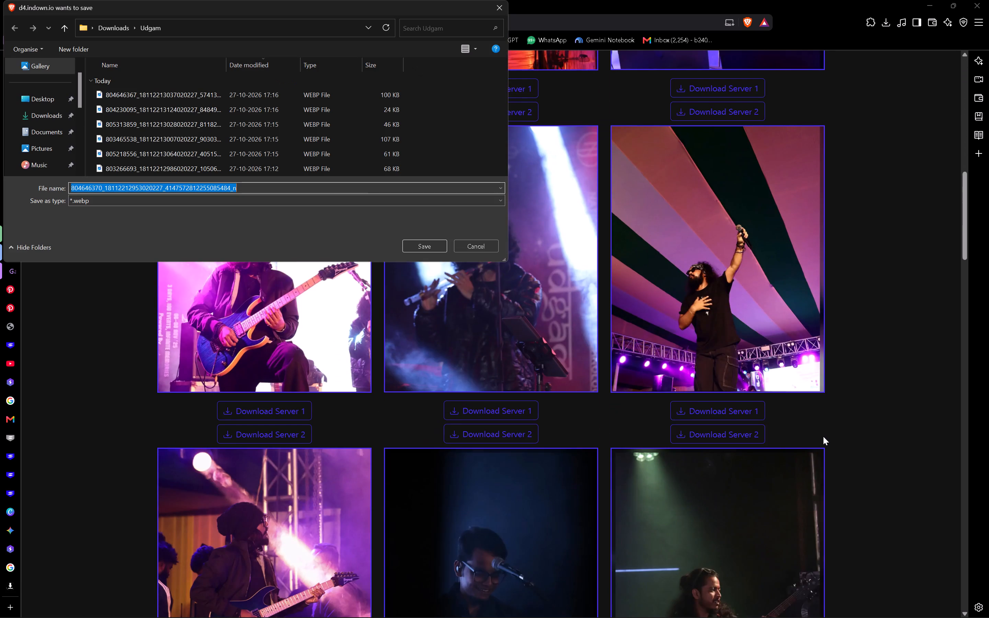
pyautogui.click(420, 249)
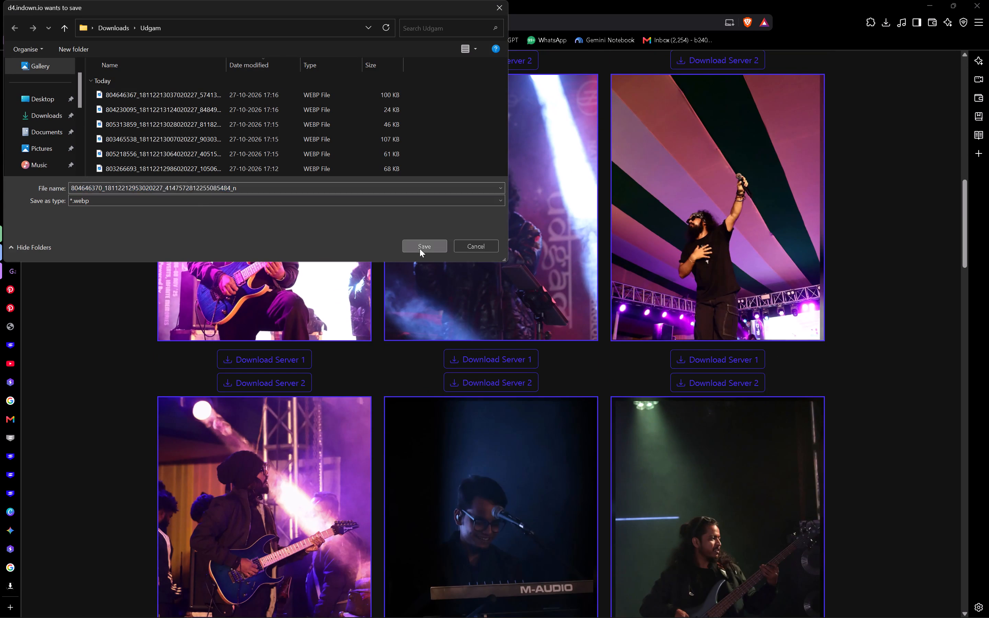
# Switch to Canva and upload the newly saved keyboardist photo from the Udgam folder.
pyautogui.click(355, 608)
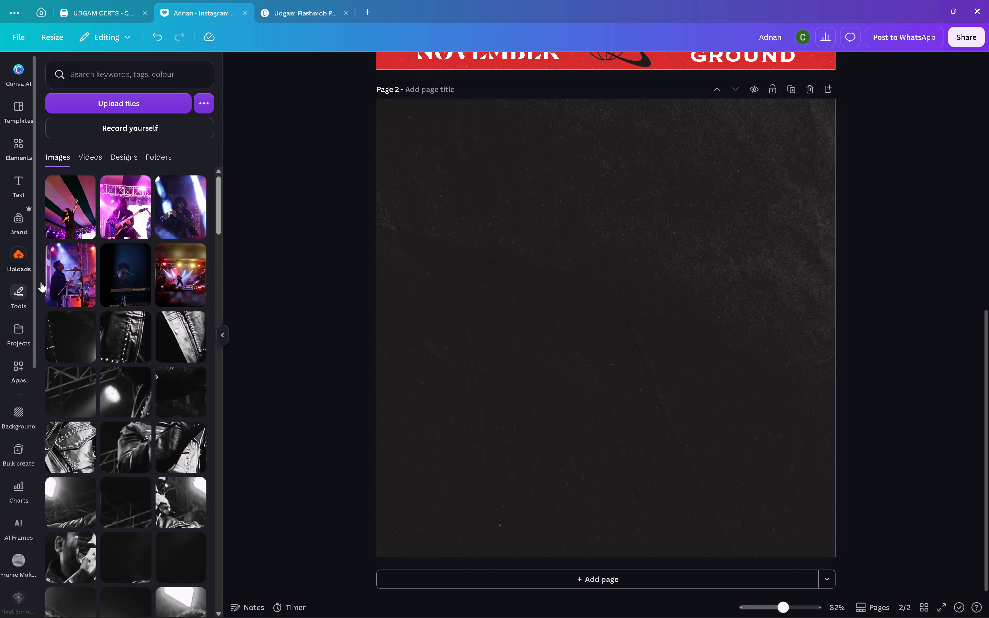
pyautogui.click(117, 99)
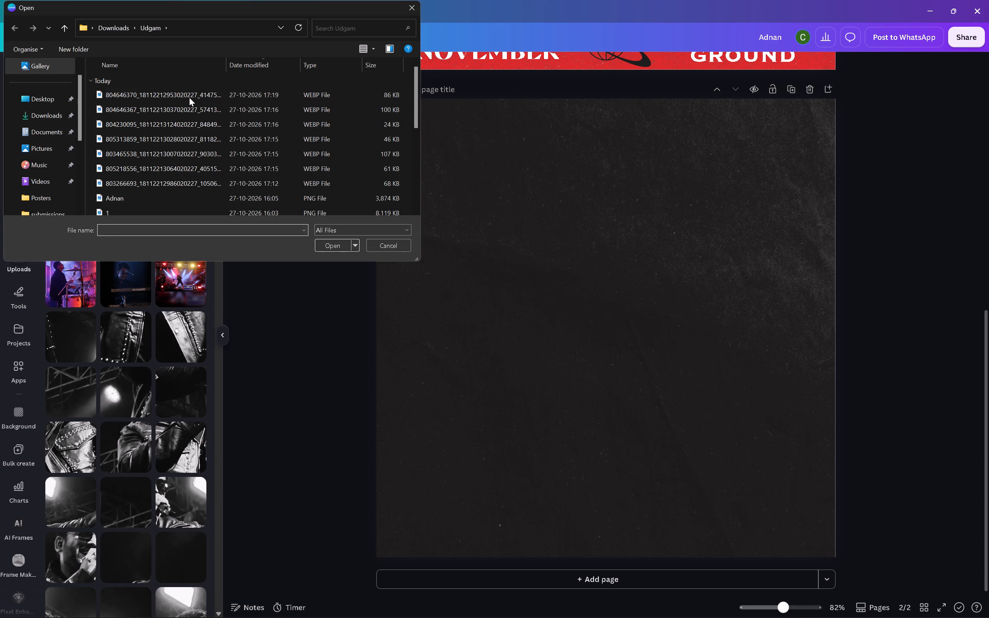
pyautogui.doubleClick(205, 90)
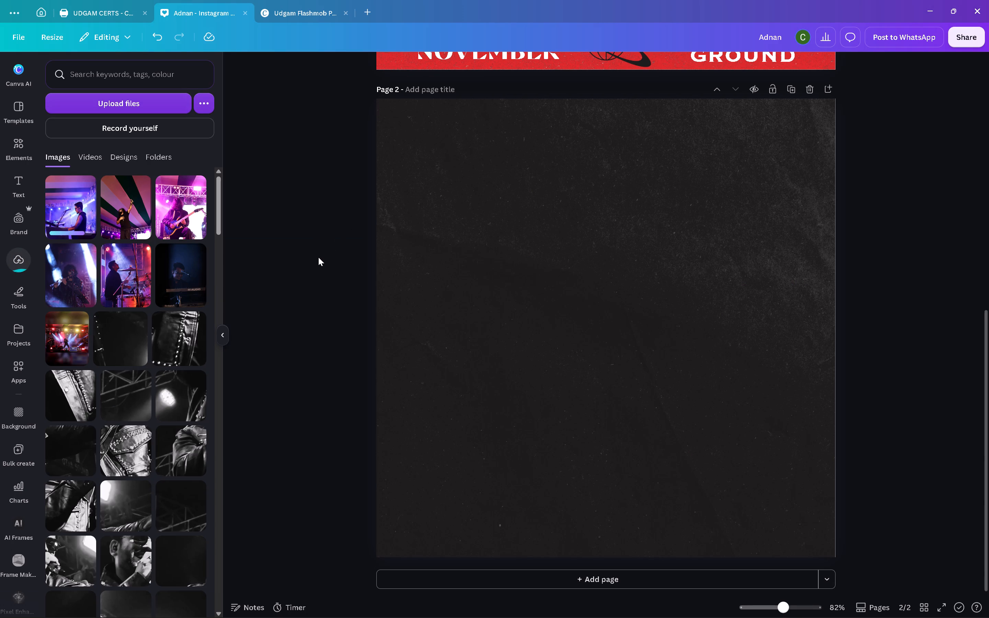
# Add the photo of the singer with a raised microphone to page 2 and crop both sides into a narrow vertical strip.
pyautogui.click(122, 215)
pyautogui.moveTo(741, 330); pyautogui.dragTo(662, 340)
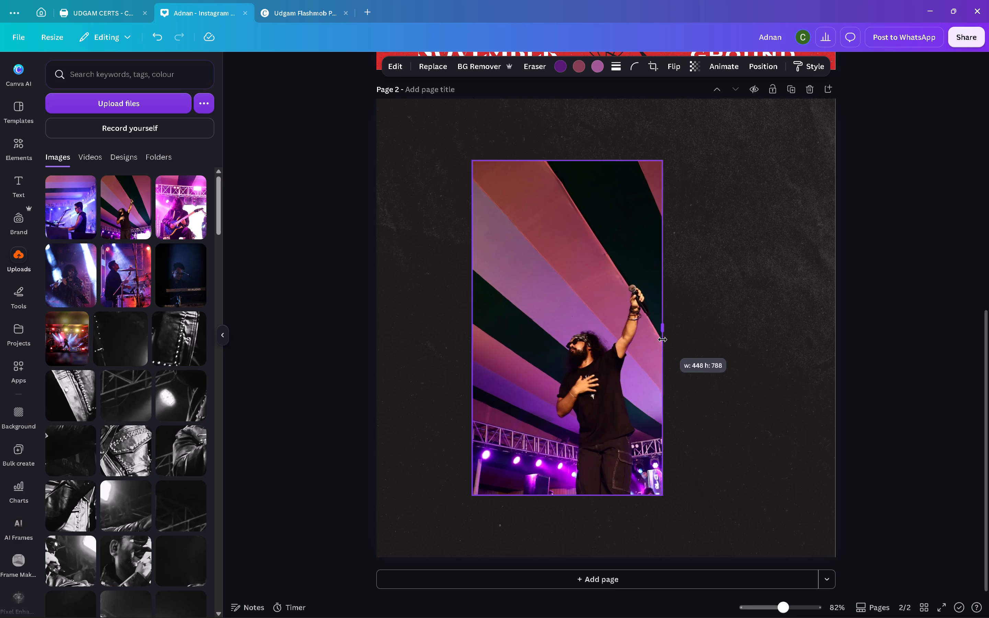
pyautogui.moveTo(662, 340); pyautogui.dragTo(650, 342)
pyautogui.moveTo(473, 329); pyautogui.dragTo(534, 343)
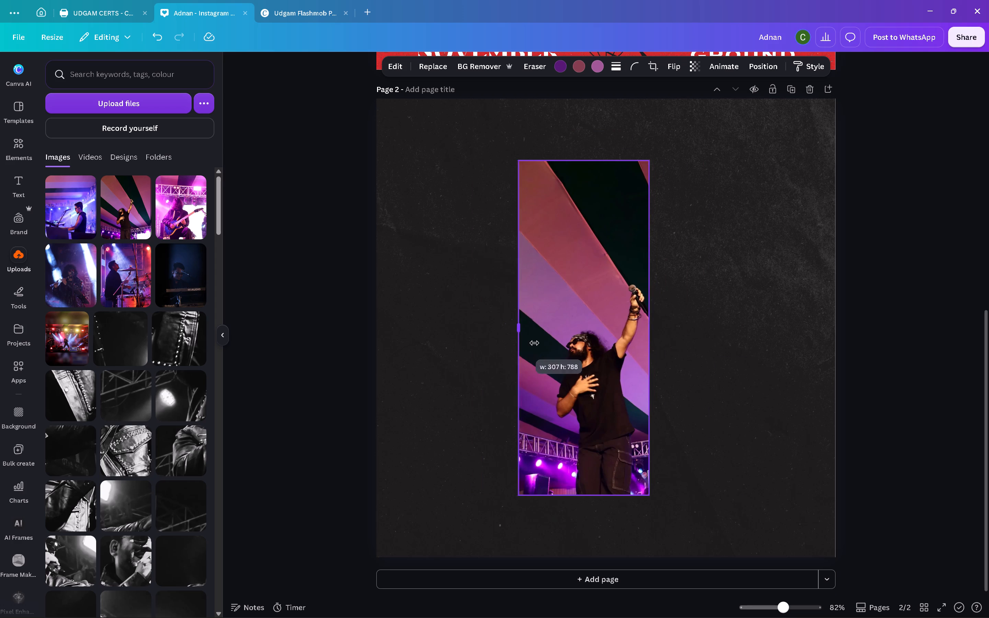
pyautogui.moveTo(534, 343); pyautogui.dragTo(555, 346)
# Place the singer strip near the page's left edge and enlarge it to about 262 by 926.
pyautogui.moveTo(628, 412); pyautogui.dragTo(603, 402)
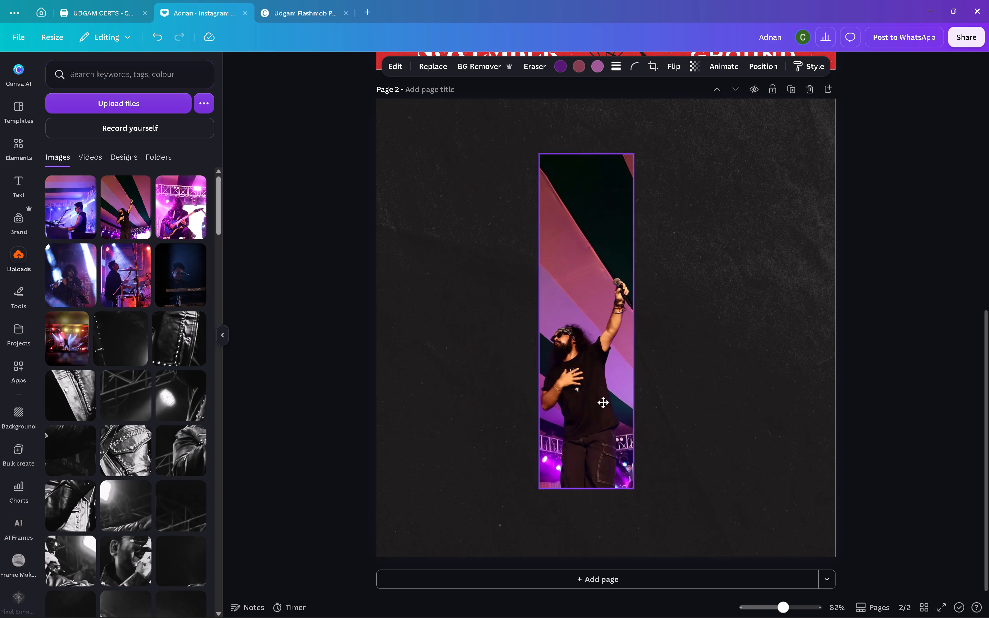
pyautogui.moveTo(603, 402); pyautogui.dragTo(486, 373)
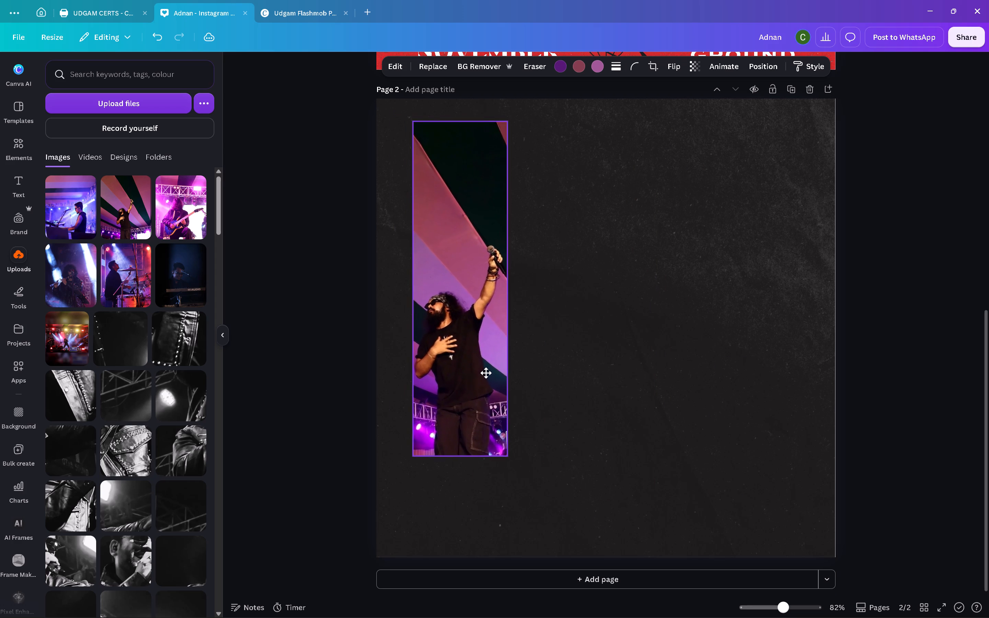
pyautogui.moveTo(486, 373); pyautogui.dragTo(469, 369)
pyautogui.moveTo(491, 453); pyautogui.dragTo(524, 508)
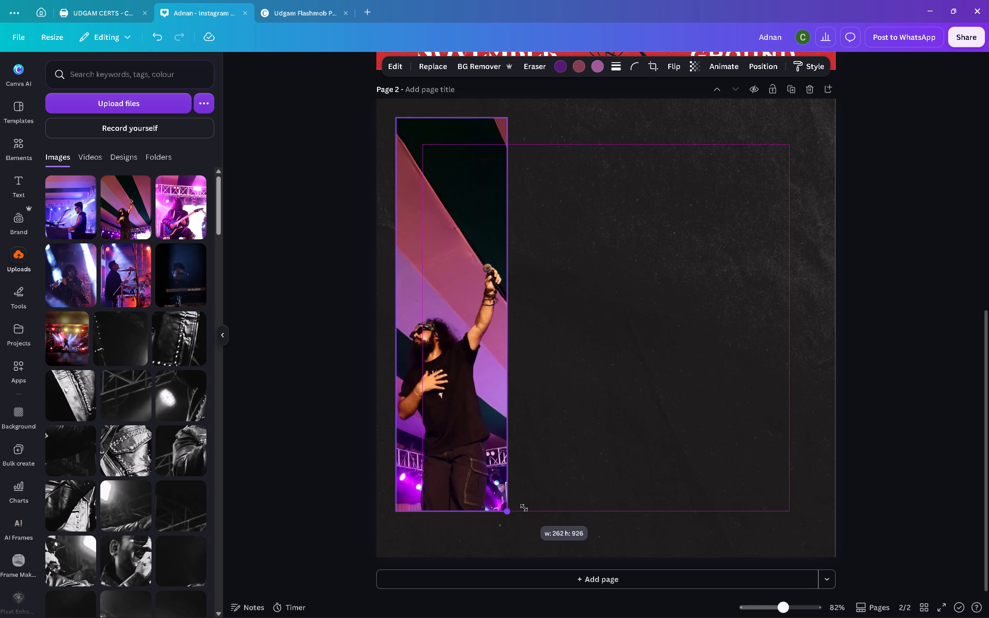
pyautogui.moveTo(524, 508); pyautogui.dragTo(523, 506)
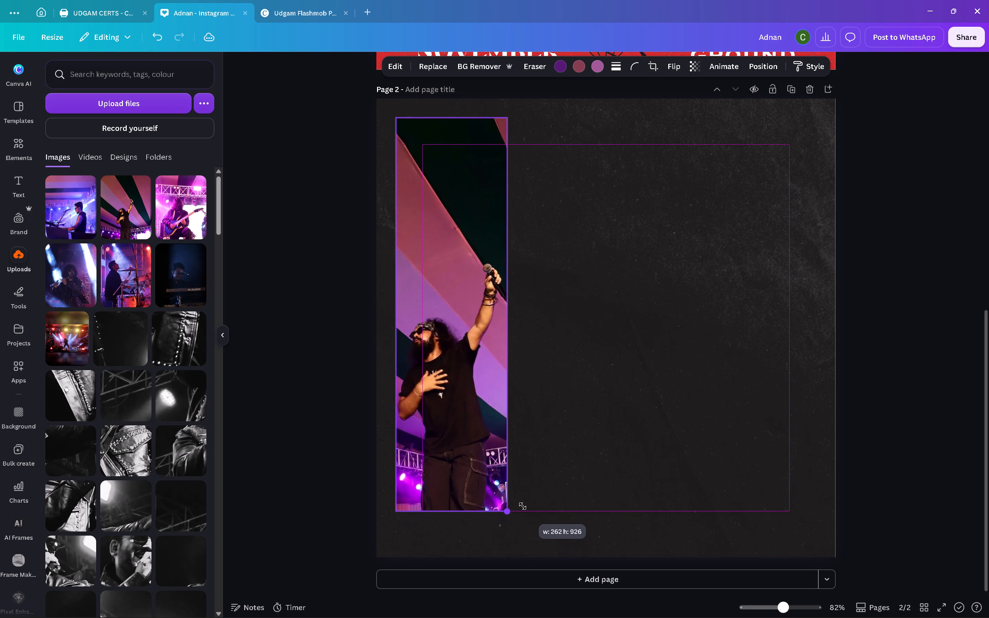
pyautogui.moveTo(523, 506); pyautogui.dragTo(522, 505)
pyautogui.click(919, 191)
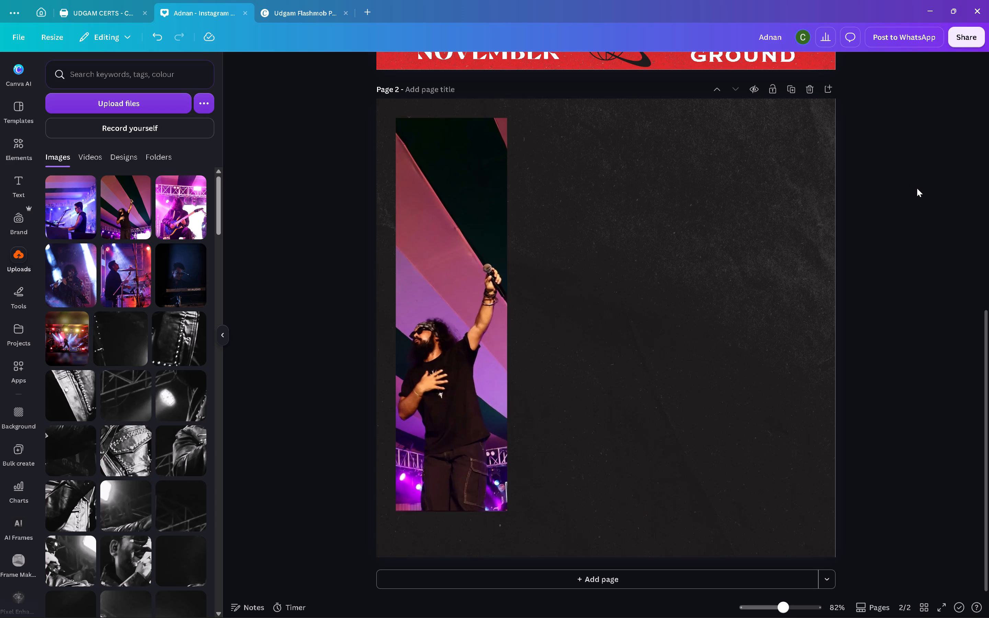
# Crop both sides of the singer strip to about 225 wide, keeping its full height.
pyautogui.click(469, 395)
pyautogui.moveTo(510, 314); pyautogui.dragTo(504, 315)
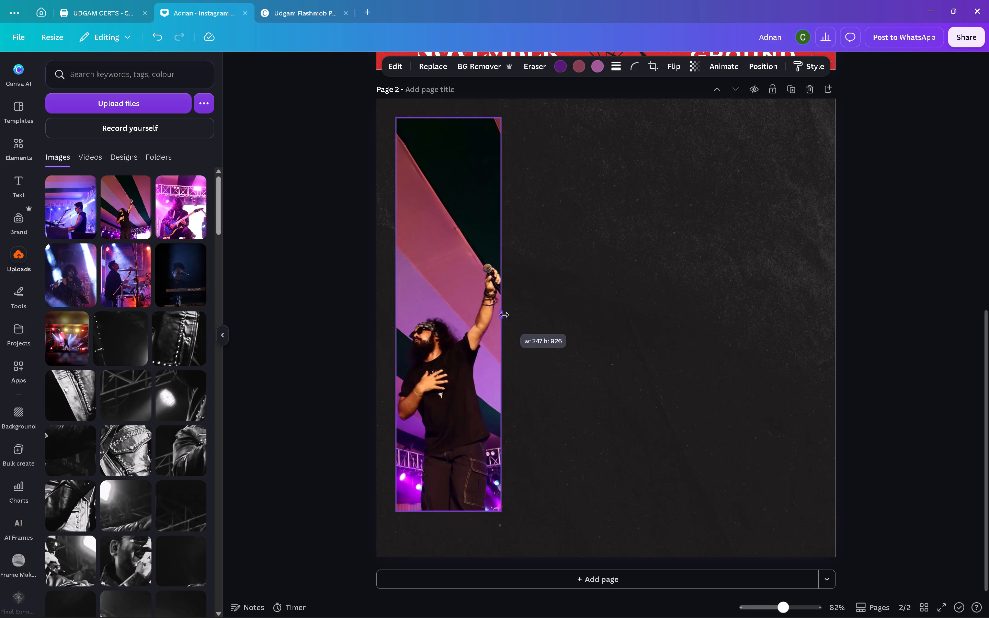
pyautogui.moveTo(504, 315); pyautogui.dragTo(504, 314)
pyautogui.moveTo(395, 314); pyautogui.dragTo(404, 317)
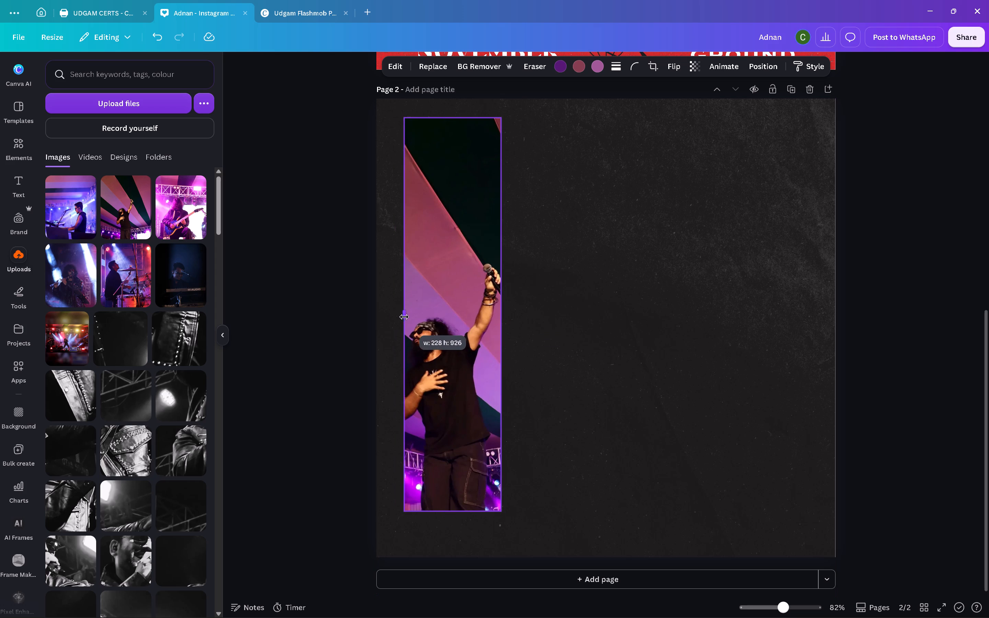
pyautogui.moveTo(404, 317); pyautogui.dragTo(406, 317)
# Move the singer strip close to the page's left edge, with its top aligned to the upper margin guide.
pyautogui.moveTo(446, 402); pyautogui.dragTo(436, 402)
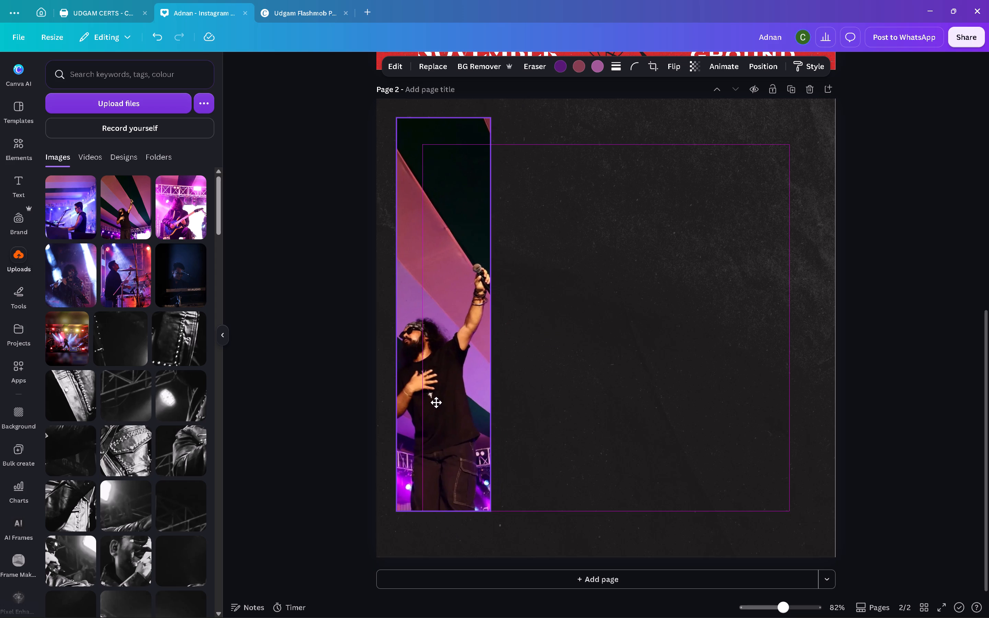
pyautogui.moveTo(436, 402); pyautogui.dragTo(432, 400)
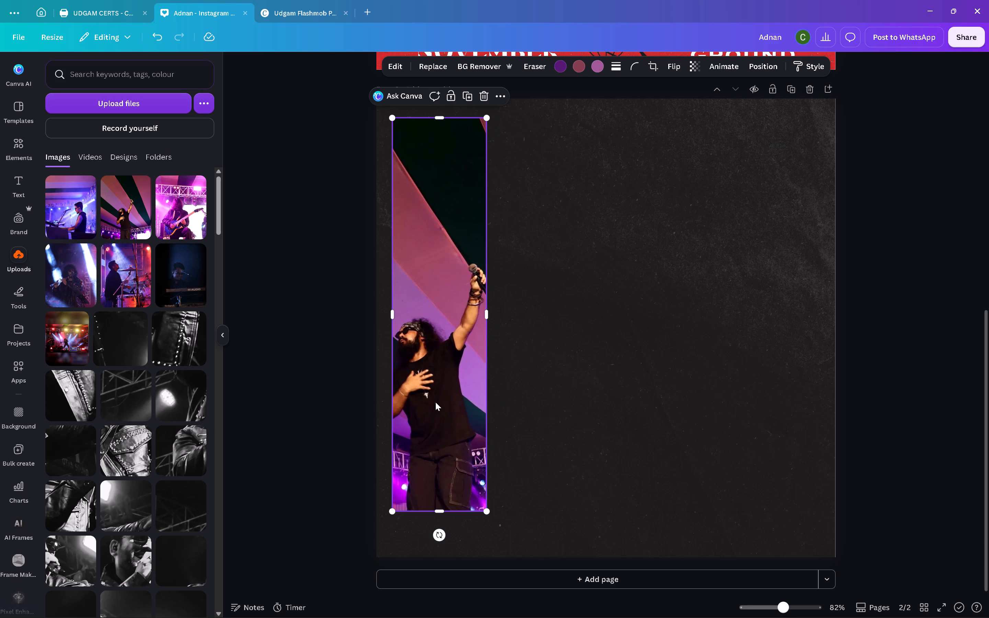
pyautogui.moveTo(430, 391); pyautogui.dragTo(432, 417)
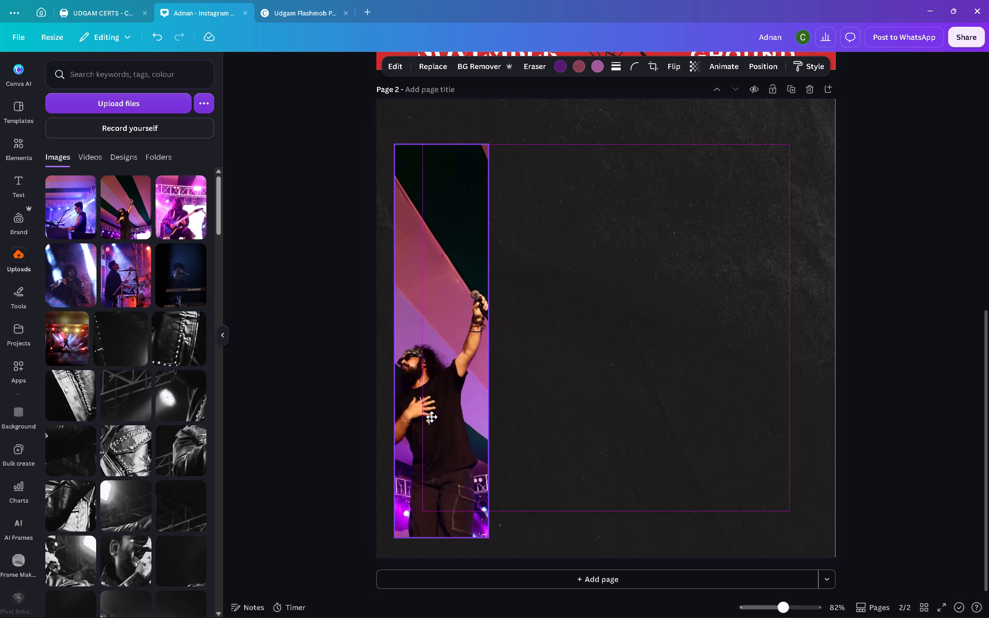
pyautogui.moveTo(432, 417); pyautogui.dragTo(431, 416)
pyautogui.click(431, 416)
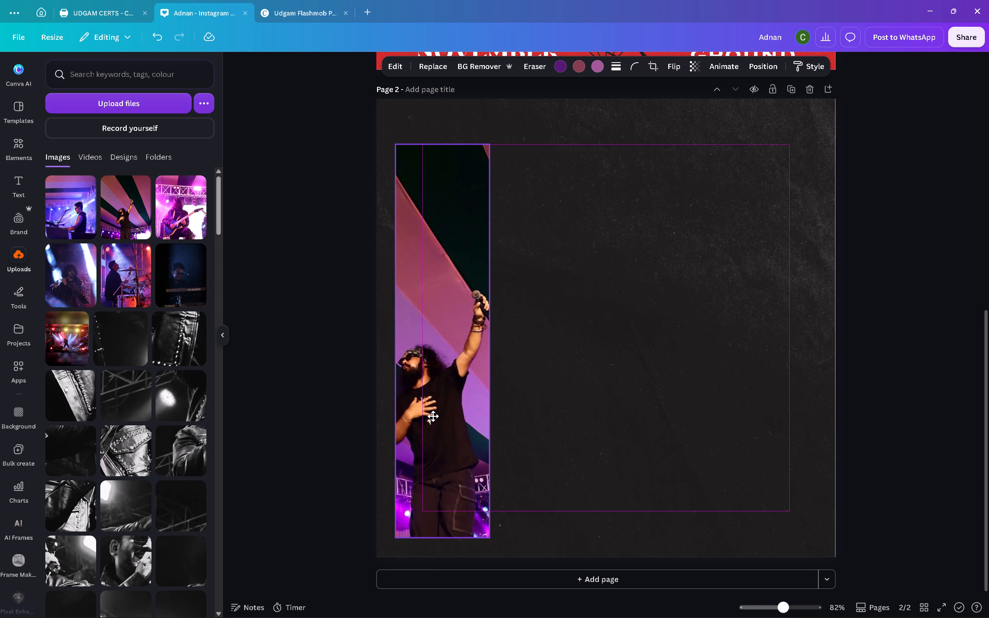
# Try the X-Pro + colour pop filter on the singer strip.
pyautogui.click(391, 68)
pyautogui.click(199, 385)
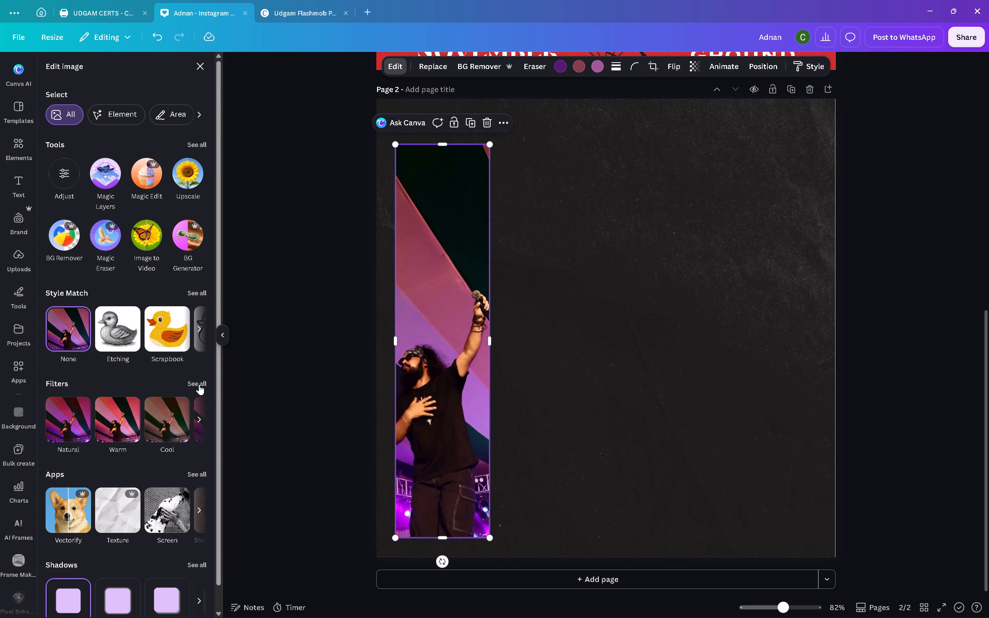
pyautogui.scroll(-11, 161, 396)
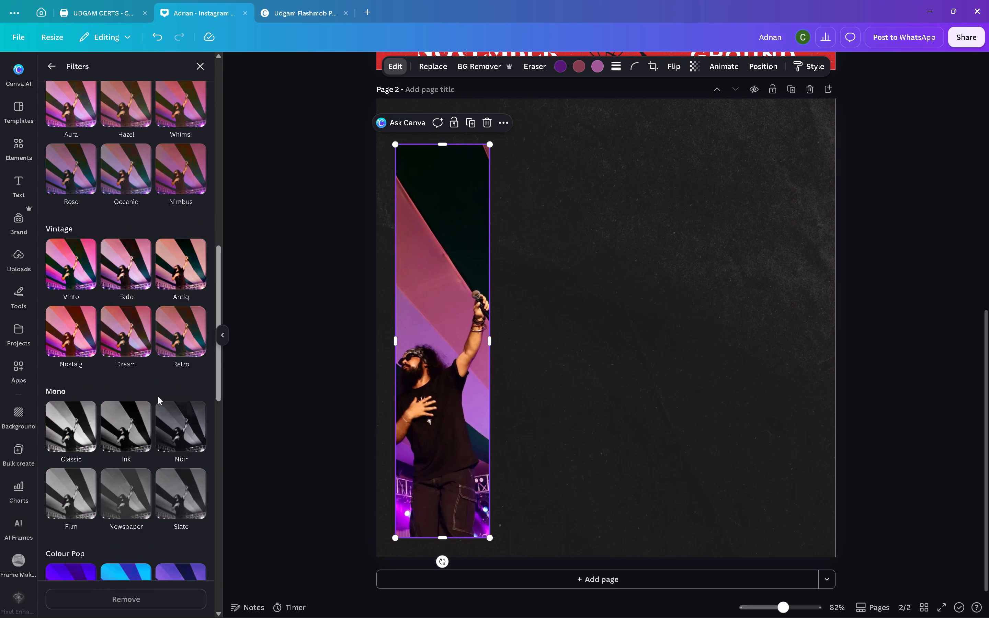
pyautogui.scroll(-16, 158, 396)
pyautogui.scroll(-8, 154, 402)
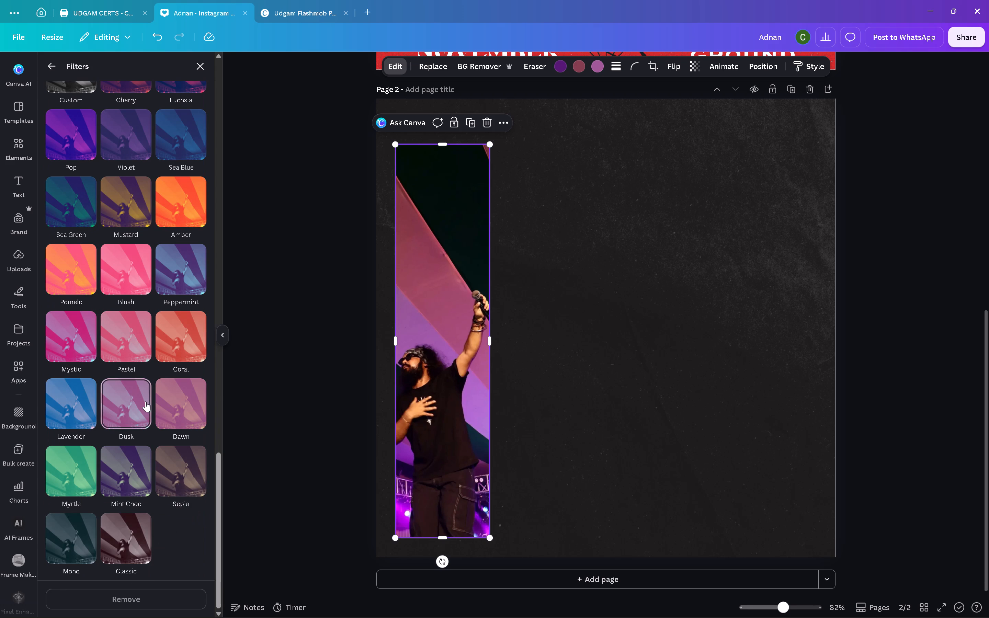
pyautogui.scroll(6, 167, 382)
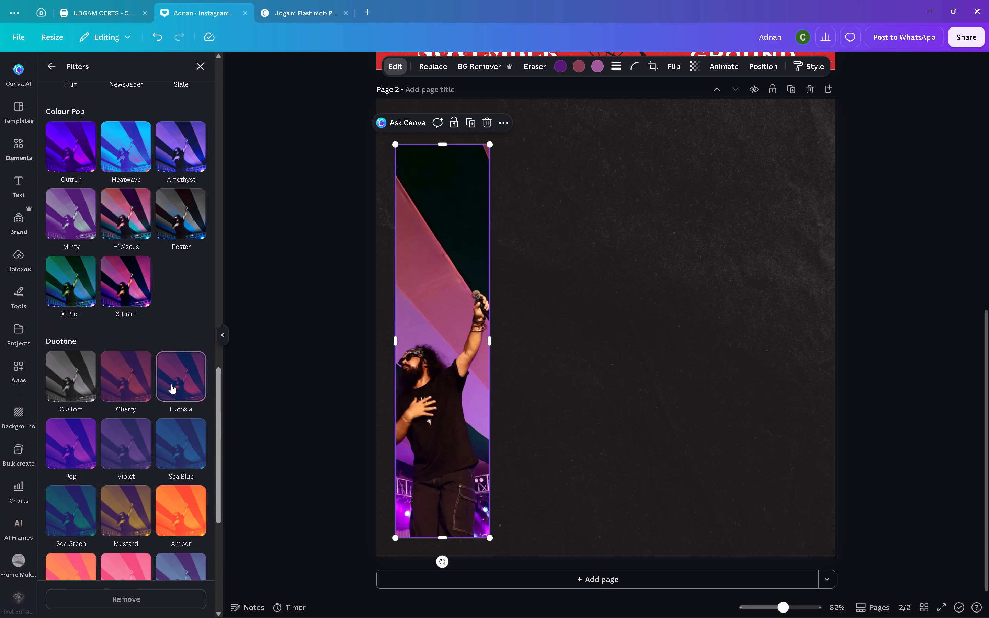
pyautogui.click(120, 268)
# Compare the Classic, Mono and Sepia duotones on the singer strip and apply Mint Choc.
pyautogui.scroll(-13, 137, 513)
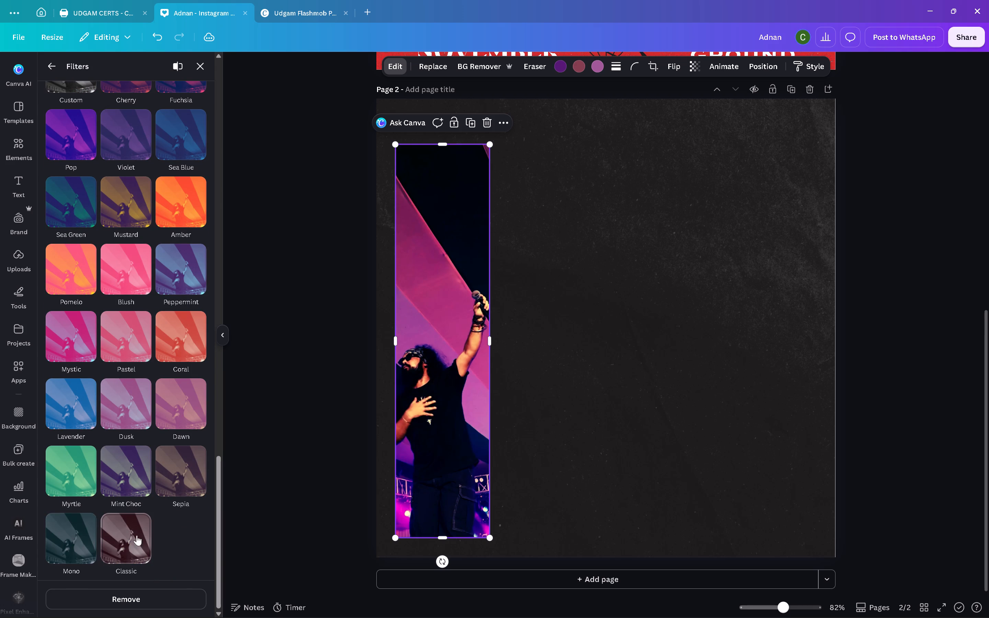
pyautogui.click(138, 547)
pyautogui.click(67, 549)
pyautogui.click(175, 477)
pyautogui.click(111, 480)
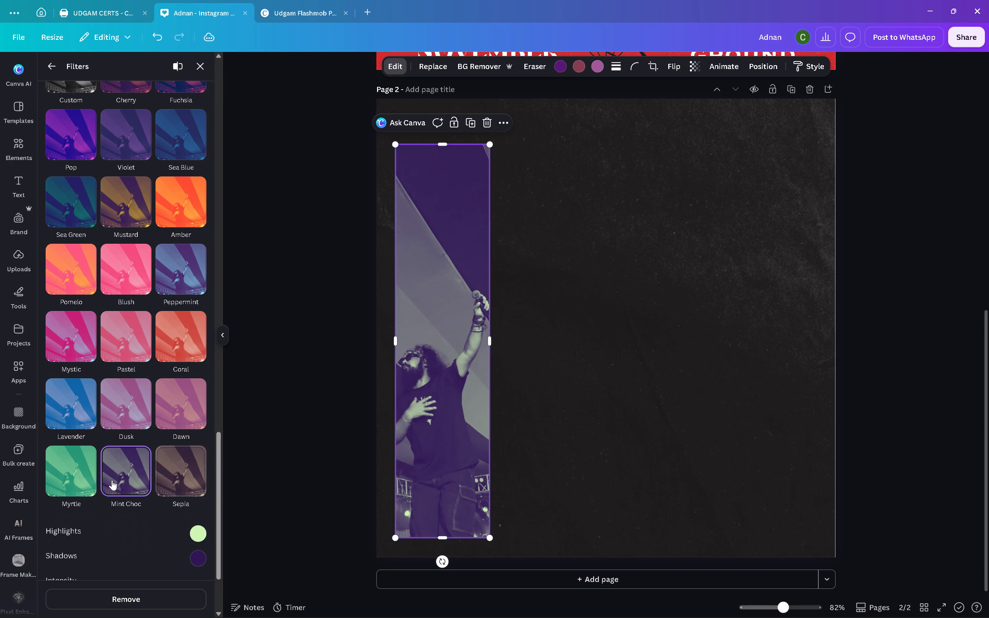
# Leave the filter list and apply the Etching style match to the singer strip.
pyautogui.scroll(15, 138, 335)
pyautogui.scroll(20, 131, 337)
pyautogui.scroll(1, 131, 337)
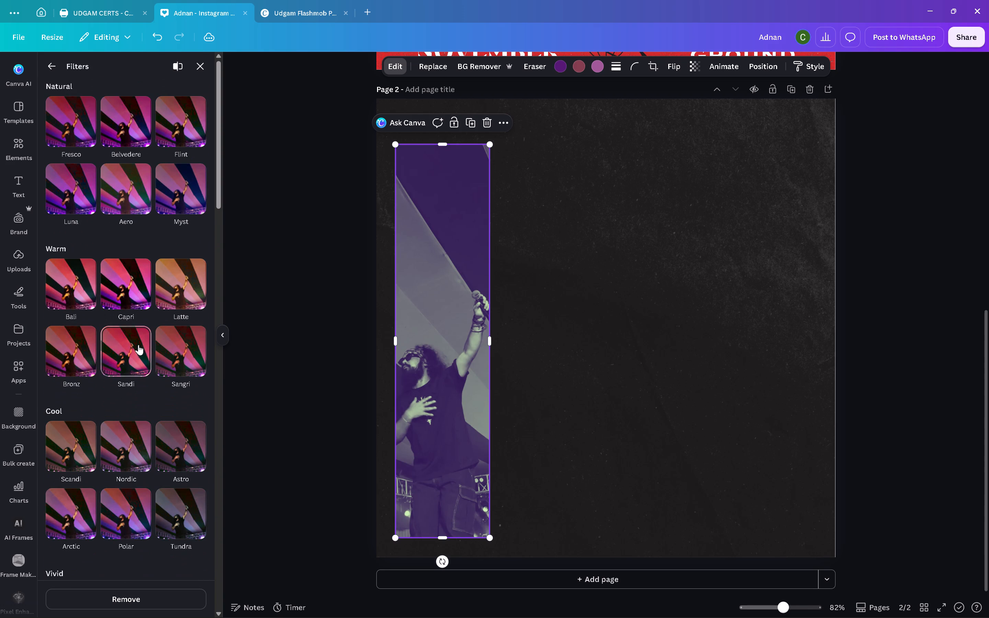
pyautogui.scroll(2, 138, 345)
pyautogui.click(50, 61)
pyautogui.scroll(-7, 137, 429)
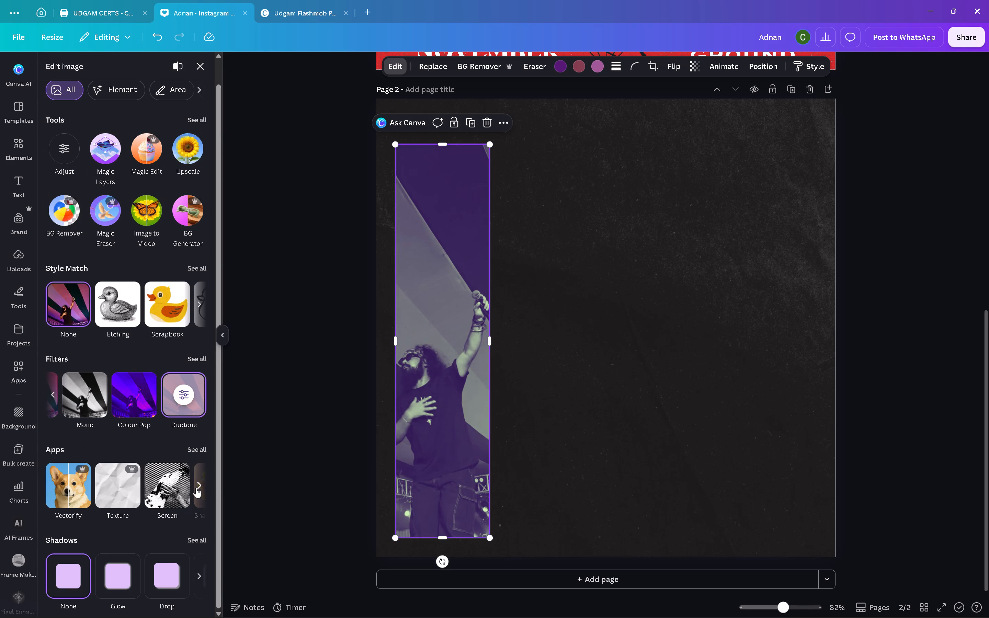
pyautogui.click(120, 313)
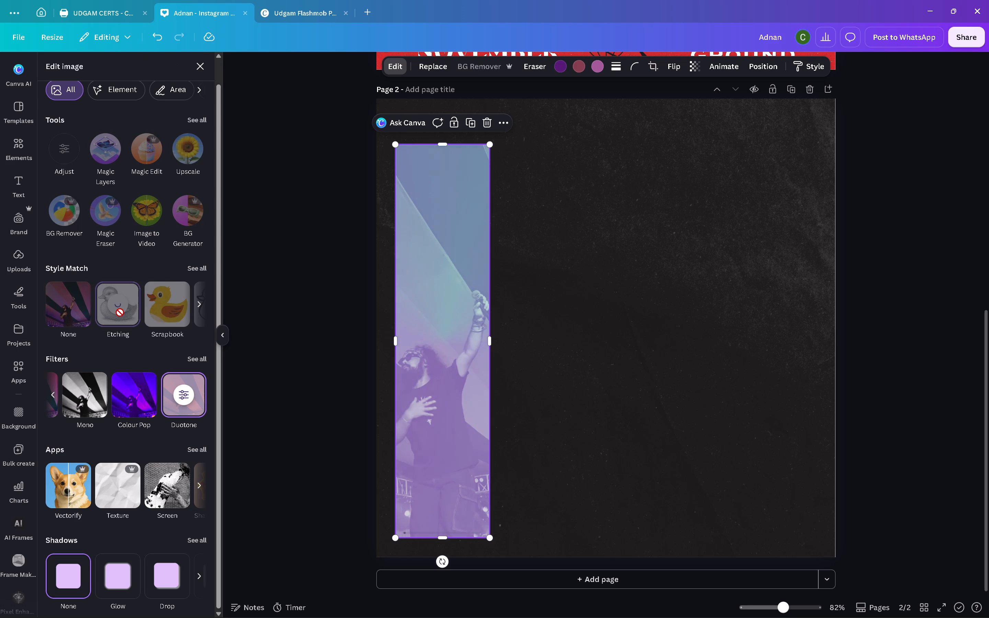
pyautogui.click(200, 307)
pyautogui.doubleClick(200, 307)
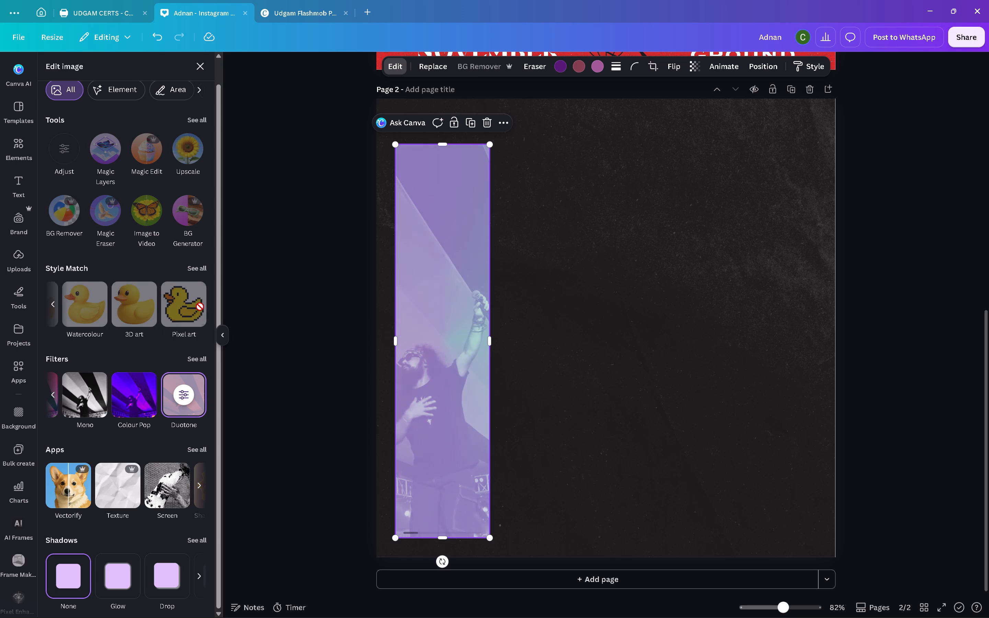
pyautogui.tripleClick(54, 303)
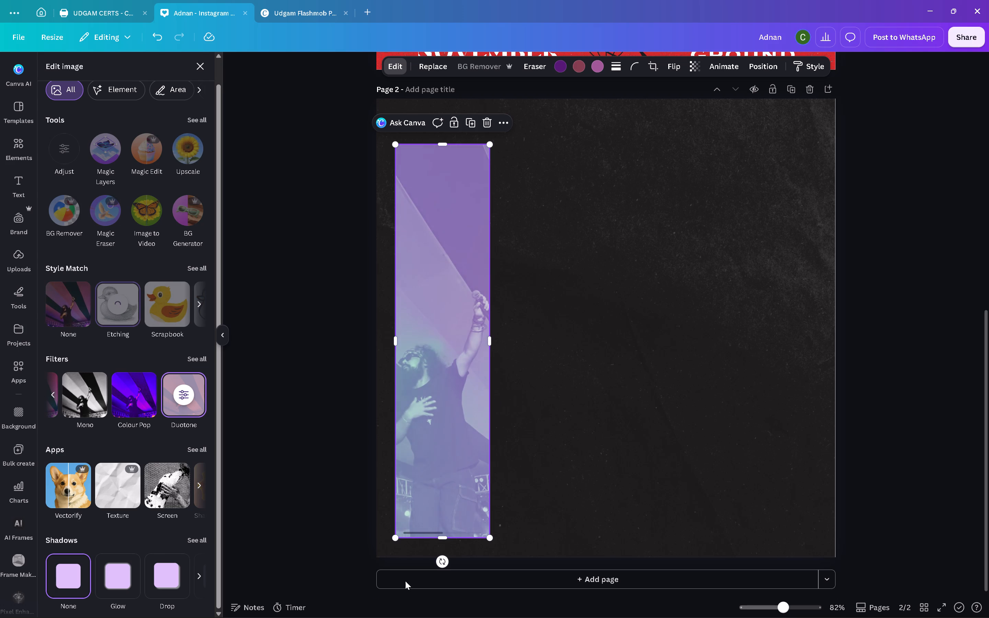
# Switch to Brave, check the Silverstein poster pin as a reference, and return to Canva.
pyautogui.click(63, 600)
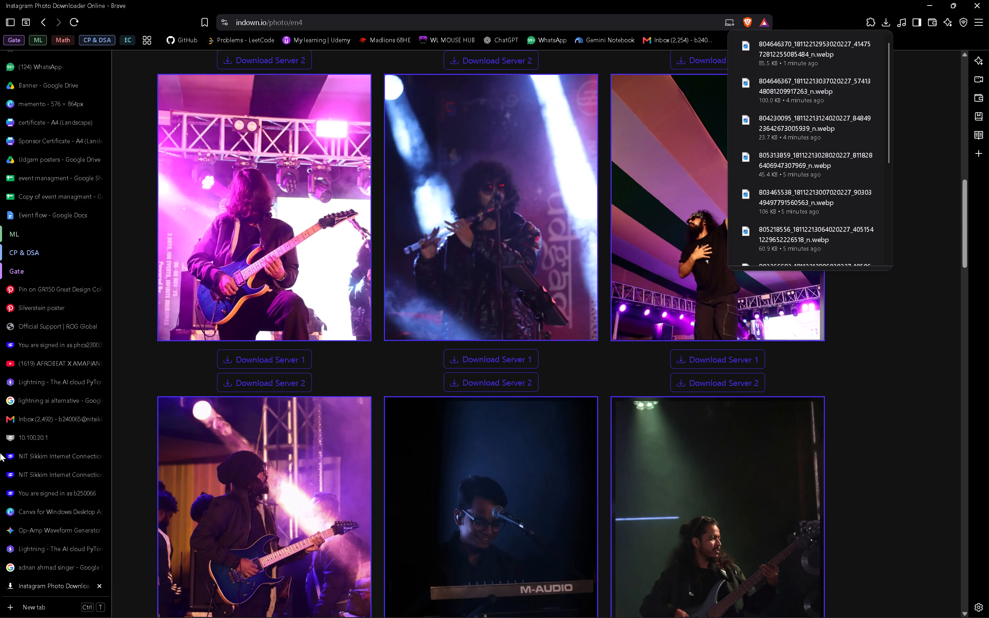
pyautogui.click(50, 305)
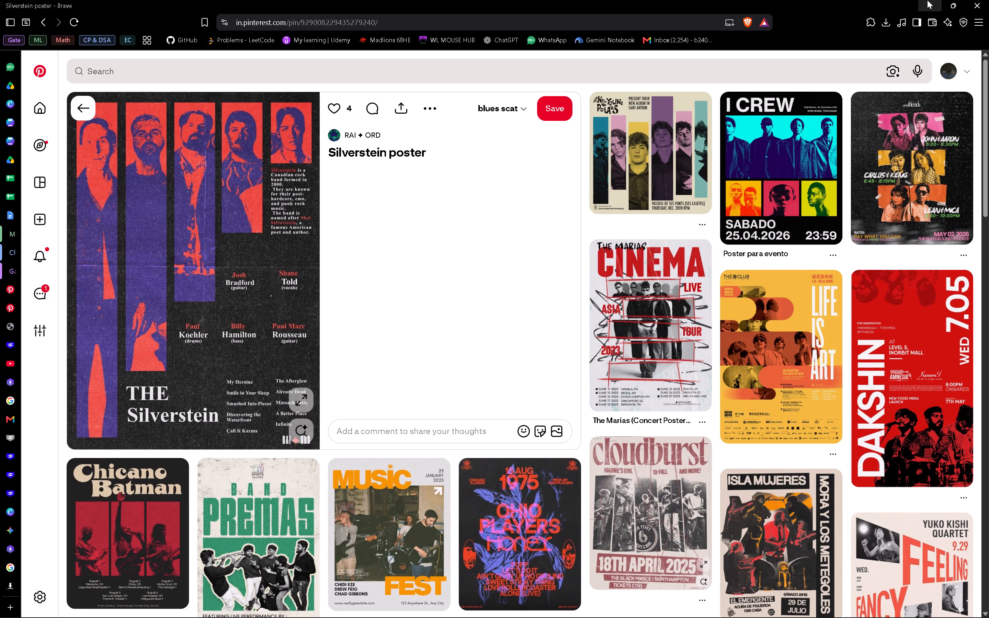
pyautogui.click(927, 0)
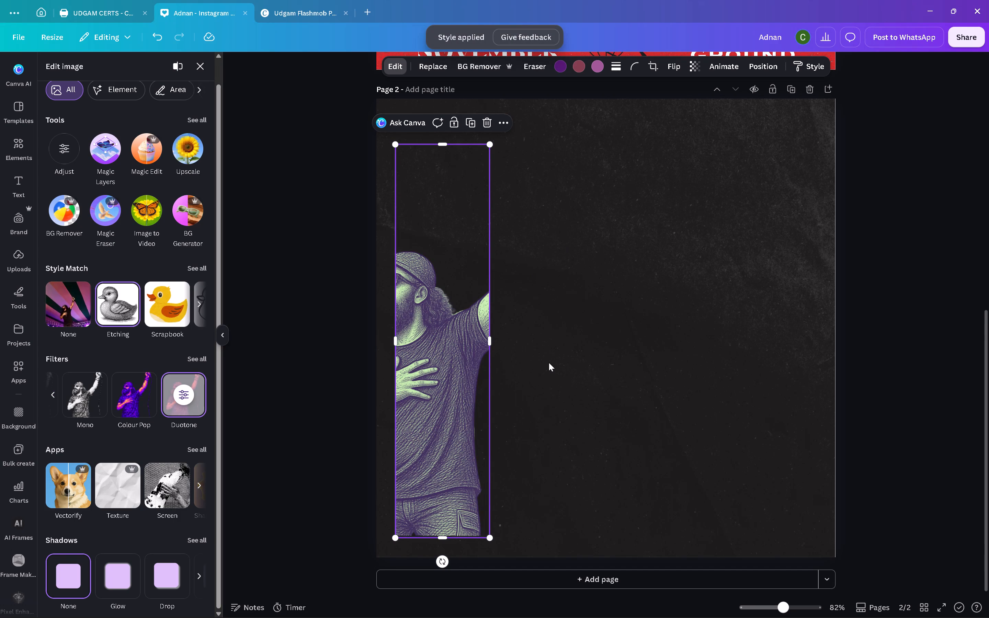
# Undo the Etching style match on the singer strip.
pyautogui.hotkey('ctrl', 'z')
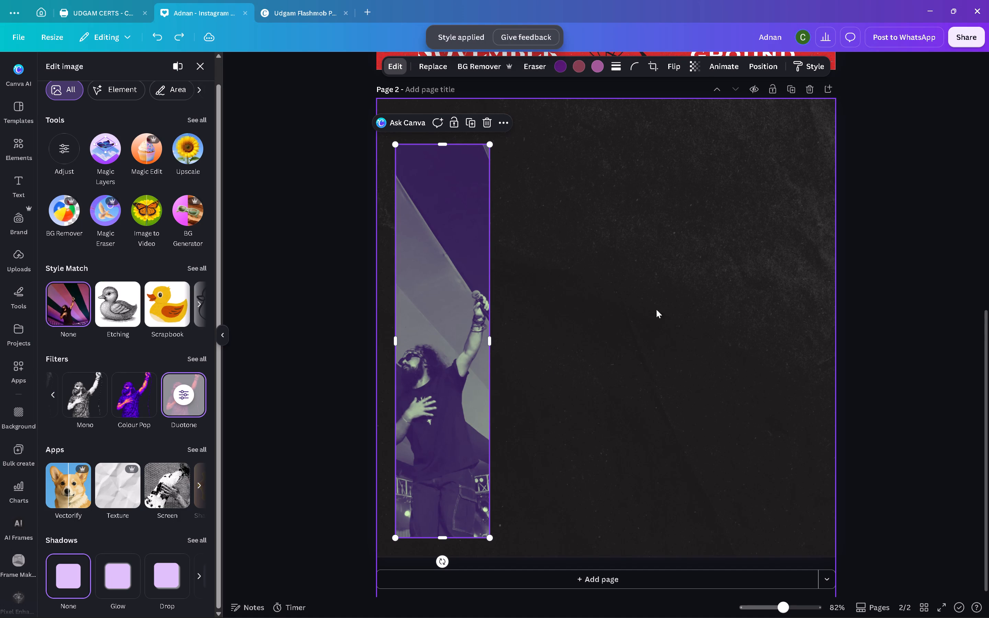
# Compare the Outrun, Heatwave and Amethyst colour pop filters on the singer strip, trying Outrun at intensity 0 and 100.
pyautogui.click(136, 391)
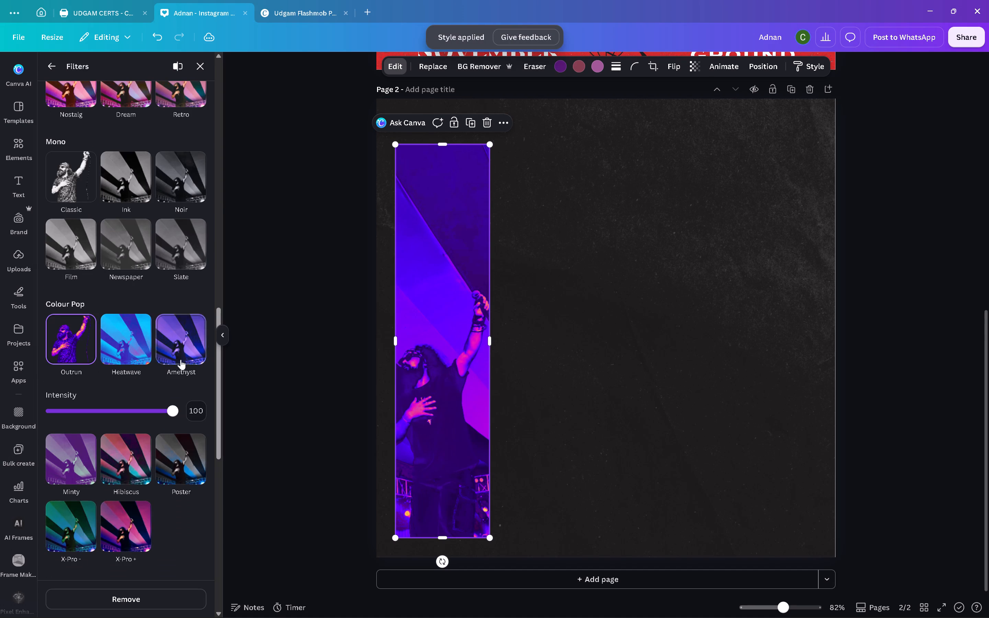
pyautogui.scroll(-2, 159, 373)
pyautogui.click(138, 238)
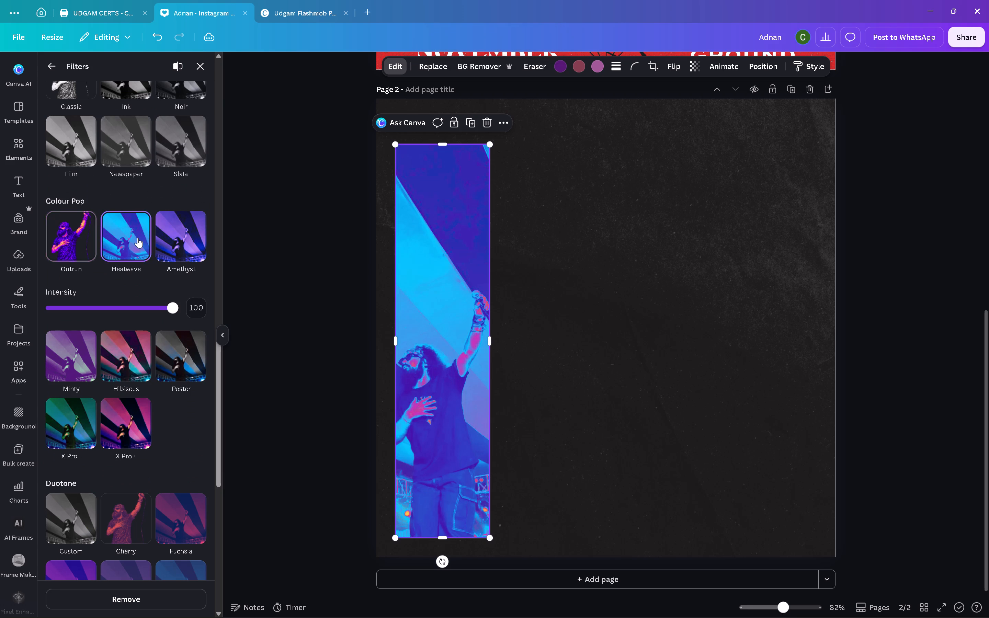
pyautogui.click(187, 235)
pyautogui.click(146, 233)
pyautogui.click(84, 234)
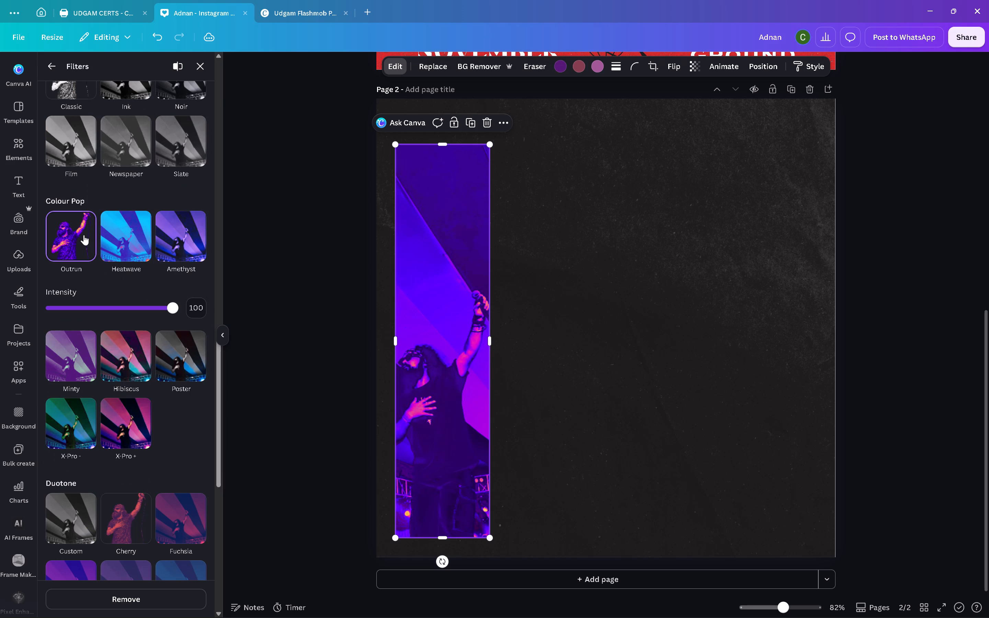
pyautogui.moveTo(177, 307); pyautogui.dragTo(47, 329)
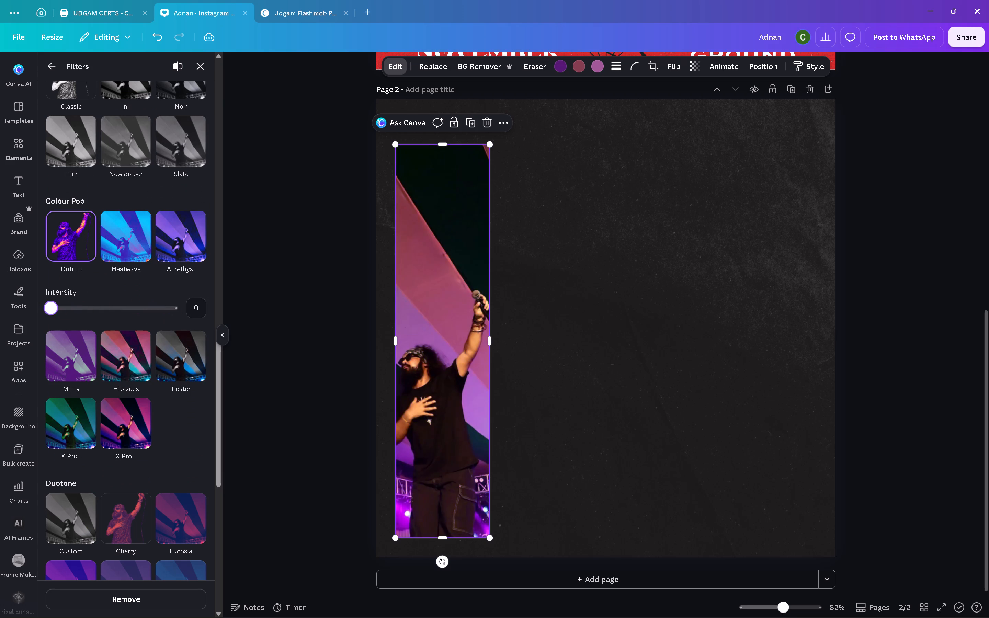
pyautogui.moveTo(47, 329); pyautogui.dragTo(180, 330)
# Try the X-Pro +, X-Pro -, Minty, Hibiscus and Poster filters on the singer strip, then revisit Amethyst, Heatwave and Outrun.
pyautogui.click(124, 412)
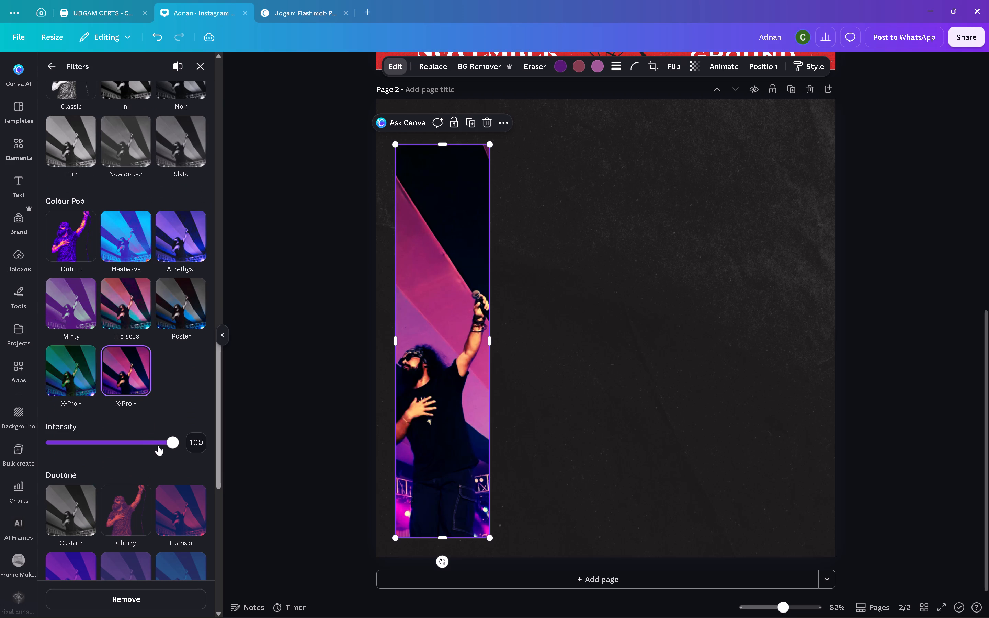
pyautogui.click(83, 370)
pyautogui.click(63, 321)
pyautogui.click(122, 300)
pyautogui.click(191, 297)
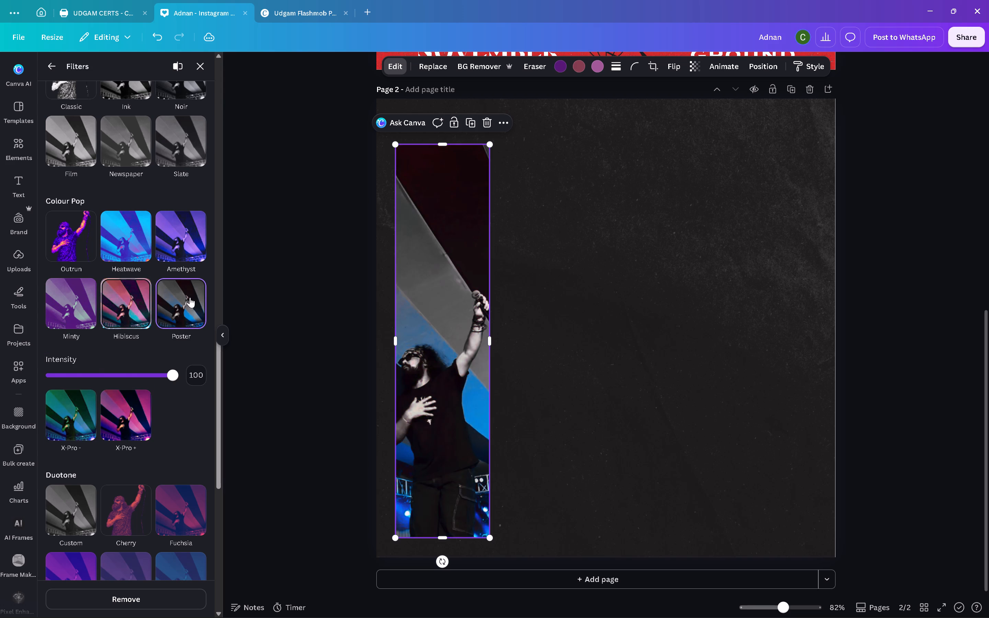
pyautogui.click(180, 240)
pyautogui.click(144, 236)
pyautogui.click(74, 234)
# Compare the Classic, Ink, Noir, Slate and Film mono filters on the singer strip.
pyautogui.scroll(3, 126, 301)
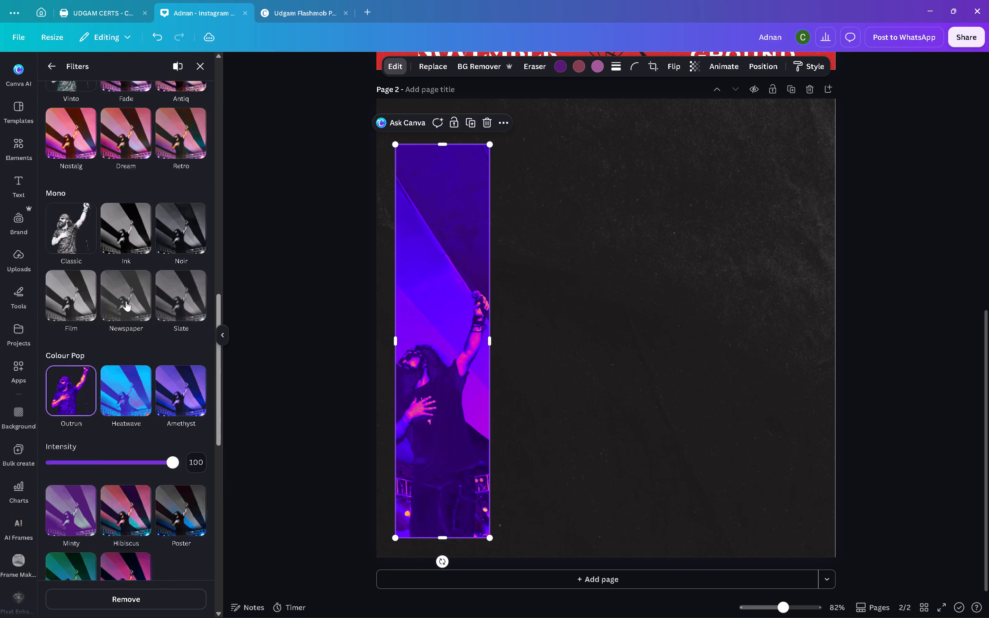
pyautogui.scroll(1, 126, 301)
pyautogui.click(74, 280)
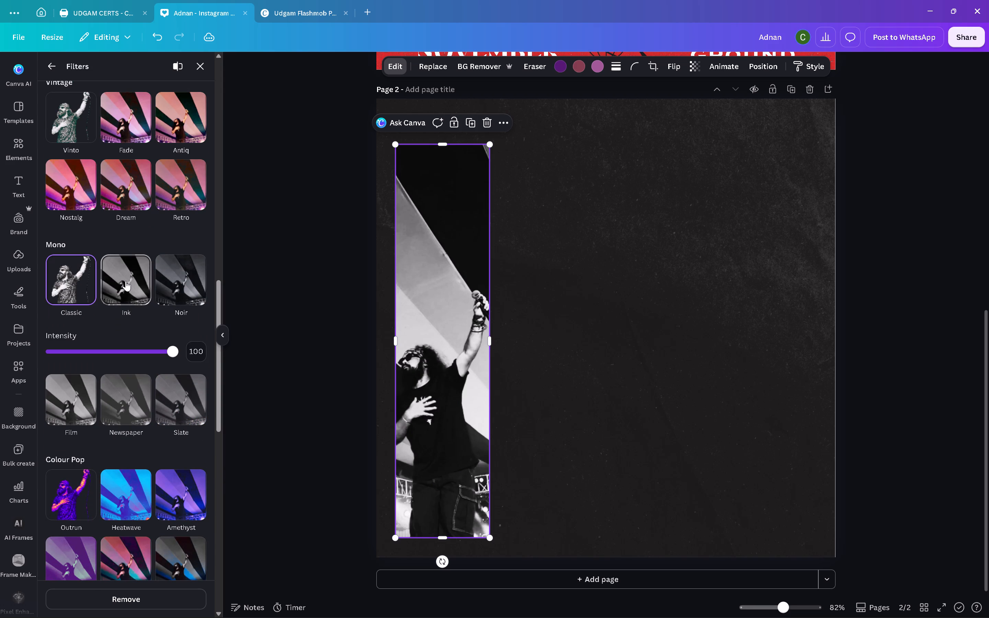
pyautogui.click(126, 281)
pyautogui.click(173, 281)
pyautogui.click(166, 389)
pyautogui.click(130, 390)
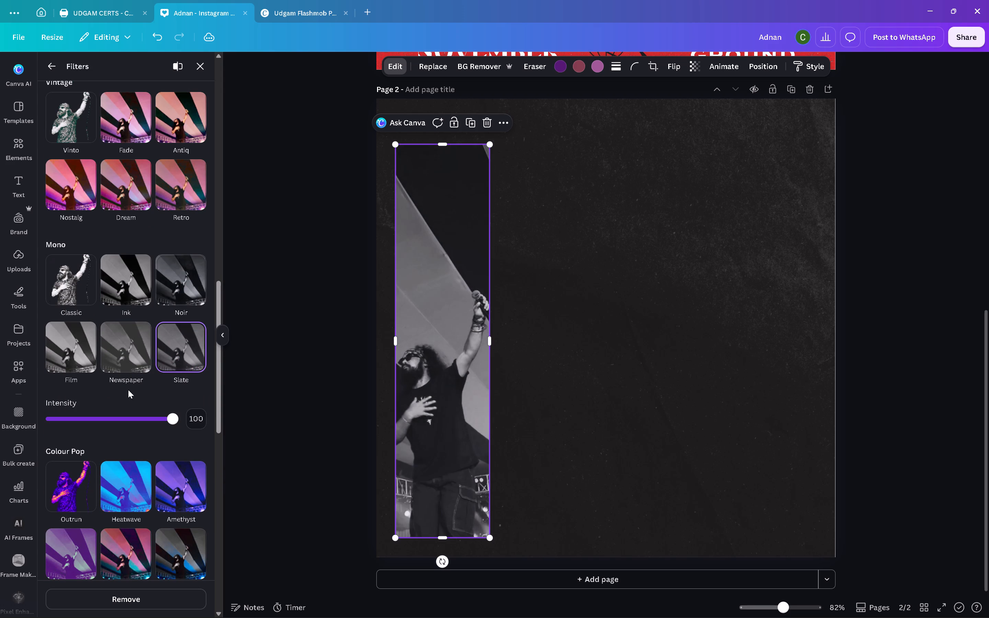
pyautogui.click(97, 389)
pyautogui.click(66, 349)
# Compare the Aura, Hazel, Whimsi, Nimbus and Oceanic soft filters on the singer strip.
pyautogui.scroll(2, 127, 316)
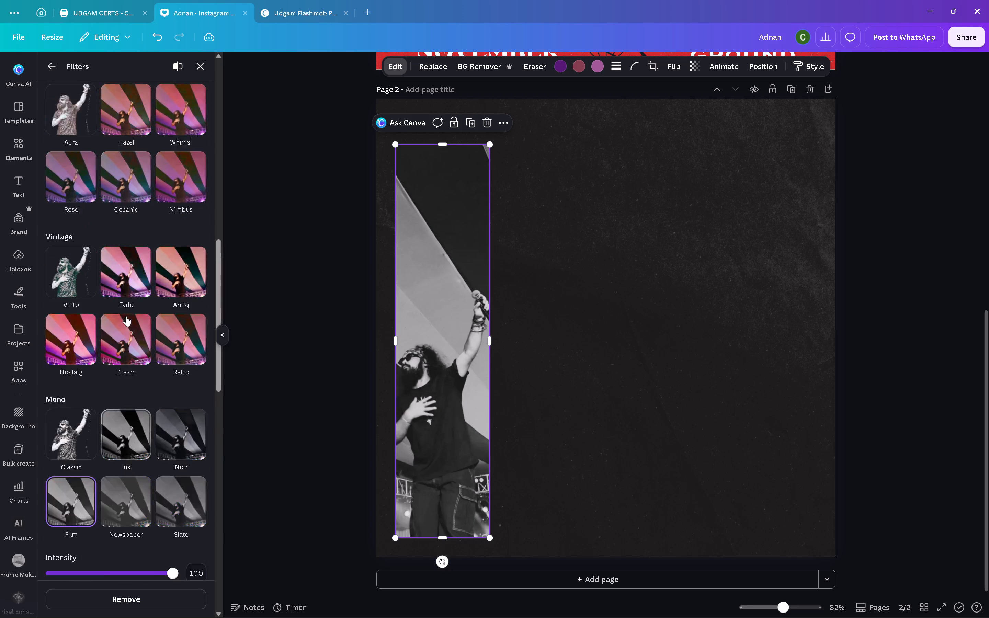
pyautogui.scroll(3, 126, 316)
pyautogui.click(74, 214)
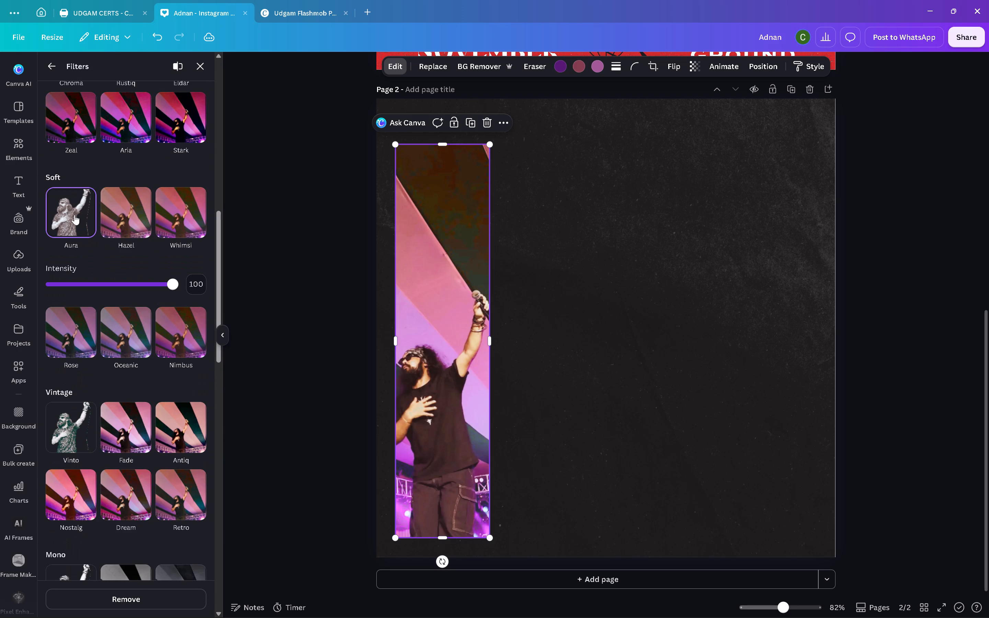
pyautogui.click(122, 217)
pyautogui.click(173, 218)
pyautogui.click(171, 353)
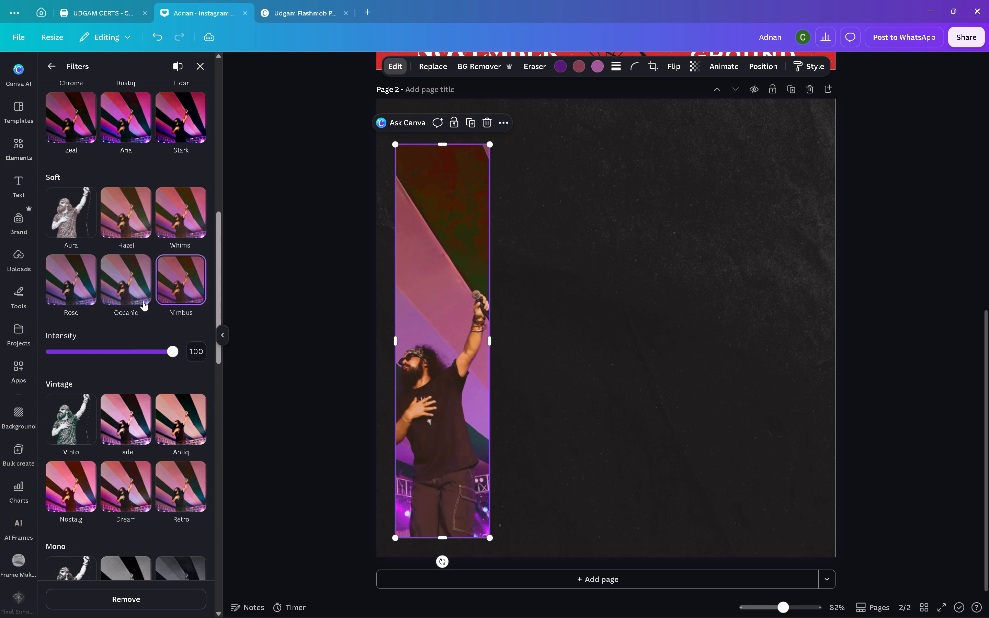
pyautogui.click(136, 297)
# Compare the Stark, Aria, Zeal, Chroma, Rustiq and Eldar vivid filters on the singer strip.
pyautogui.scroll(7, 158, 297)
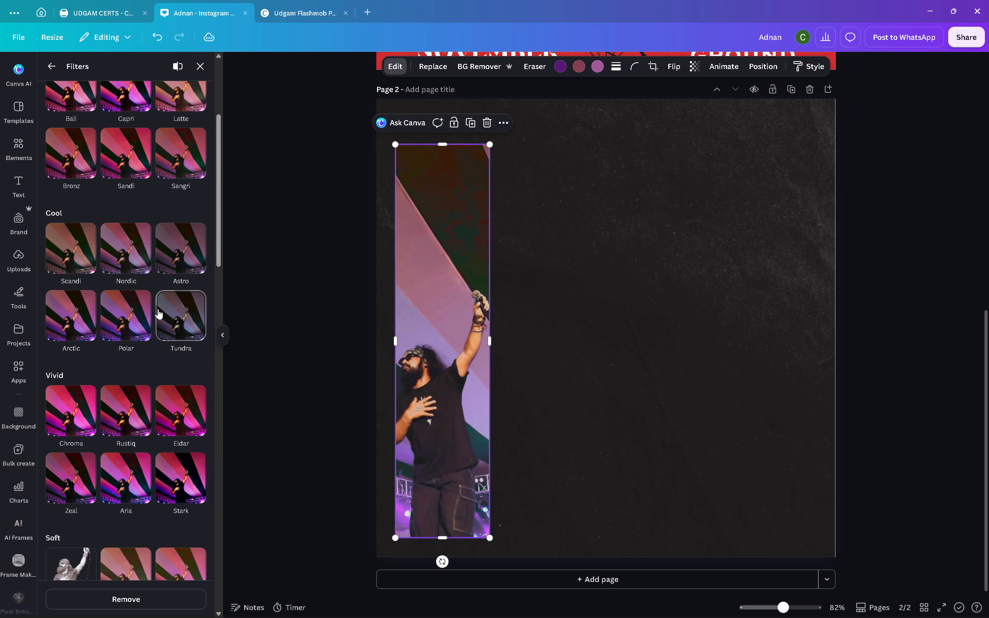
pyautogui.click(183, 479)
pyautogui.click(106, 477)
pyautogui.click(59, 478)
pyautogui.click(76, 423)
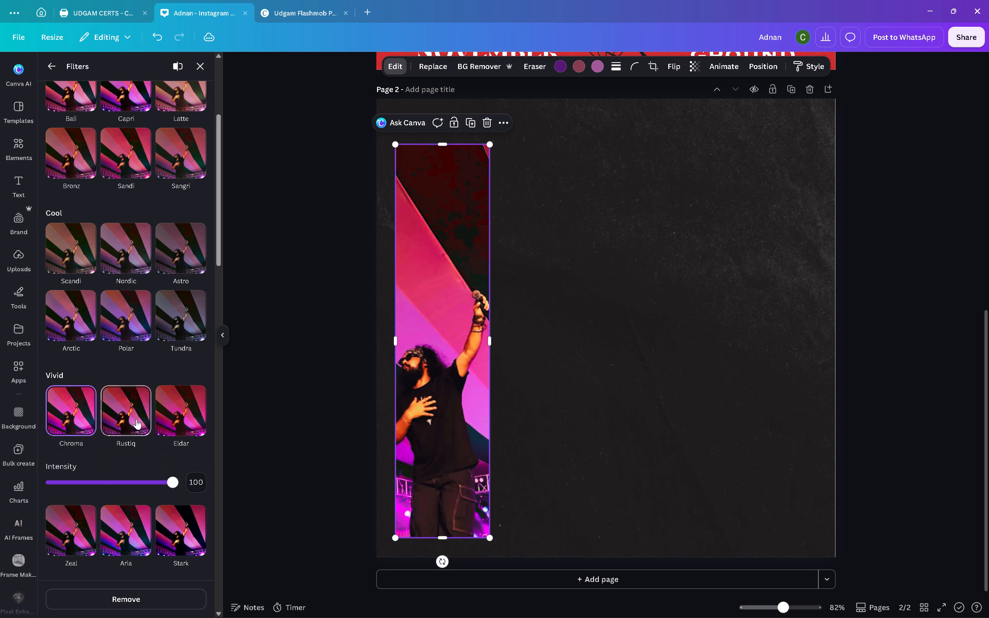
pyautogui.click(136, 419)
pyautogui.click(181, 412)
# Apply the Amber duotone filter to the singer strip.
pyautogui.scroll(13, 188, 373)
pyautogui.scroll(-20, 145, 393)
pyautogui.scroll(-7, 145, 393)
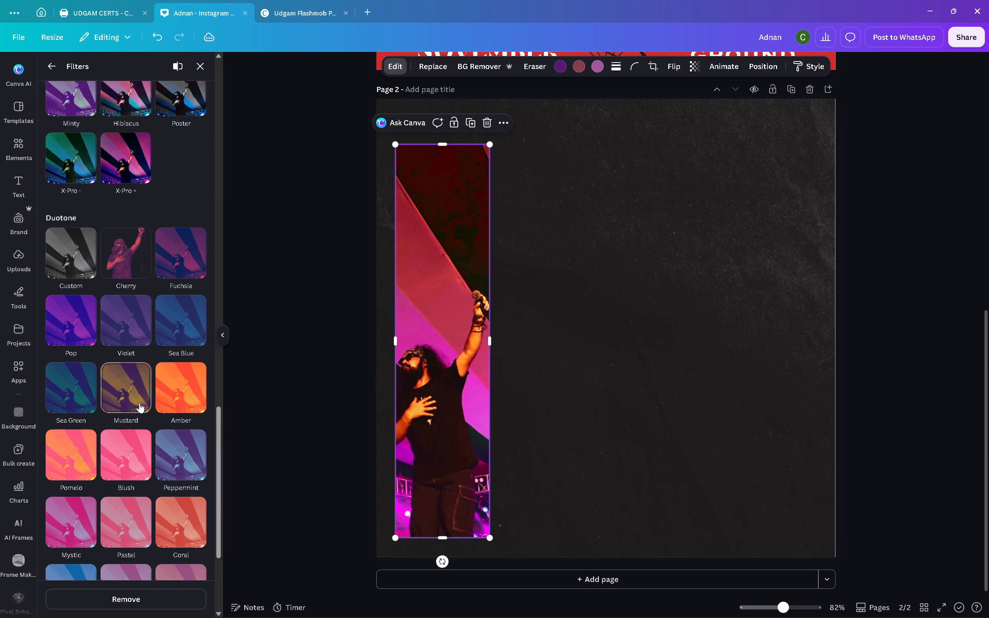
pyautogui.scroll(-5, 139, 403)
pyautogui.click(180, 202)
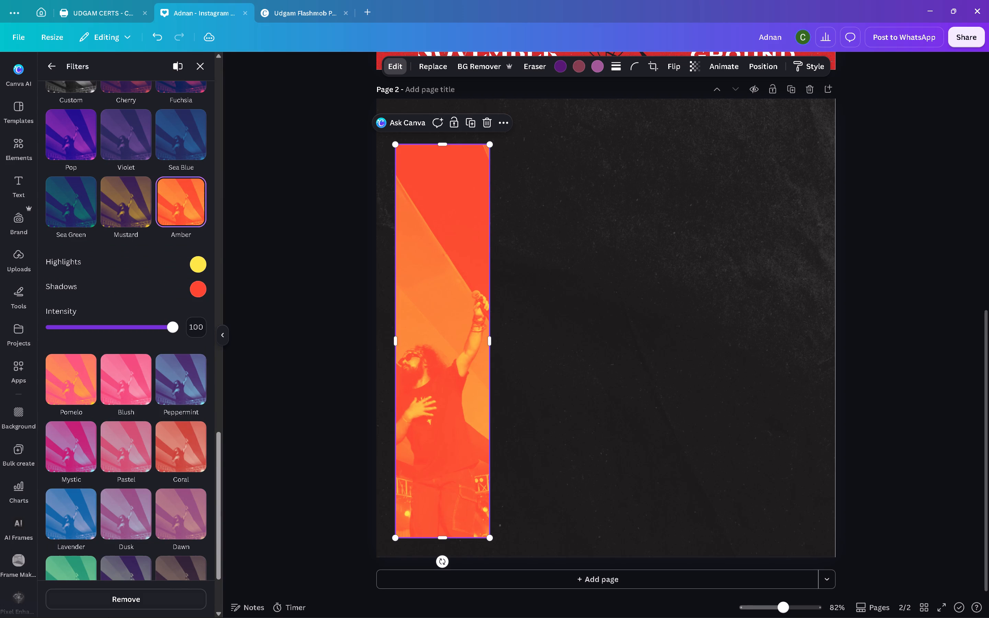
# Sample the purple from the Silverstein poster in Brave and set the singer strip's duotone shadows to #3E3378 in Canva.
pyautogui.click(61, 614)
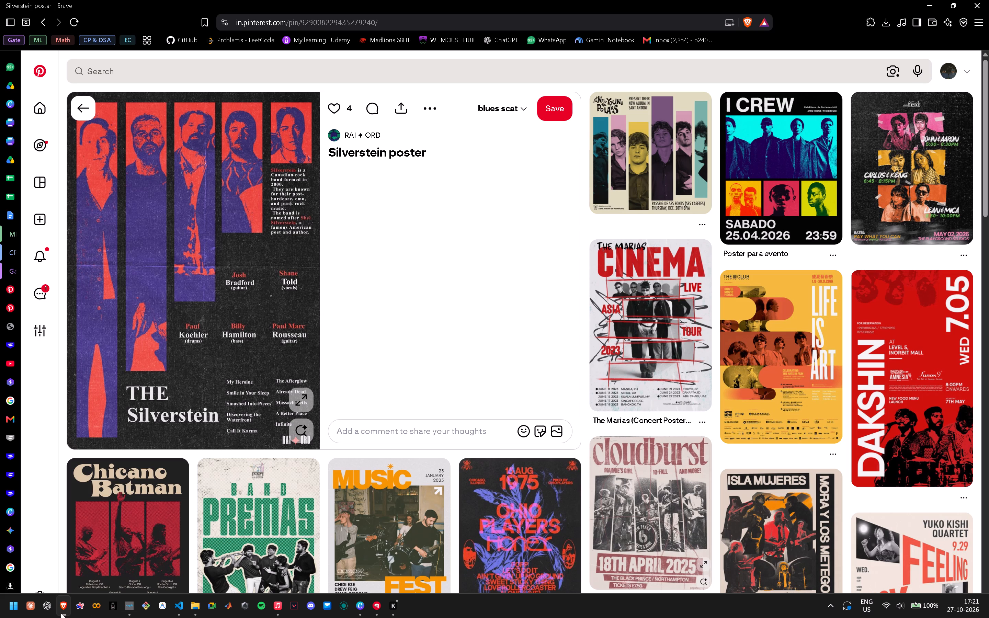
pyautogui.click(61, 613)
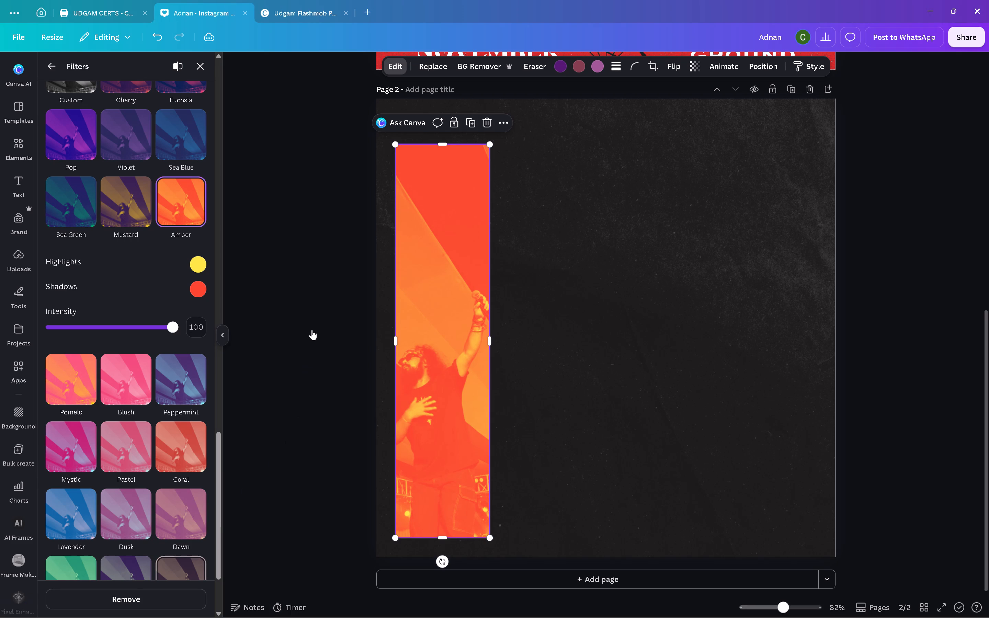
pyautogui.click(197, 293)
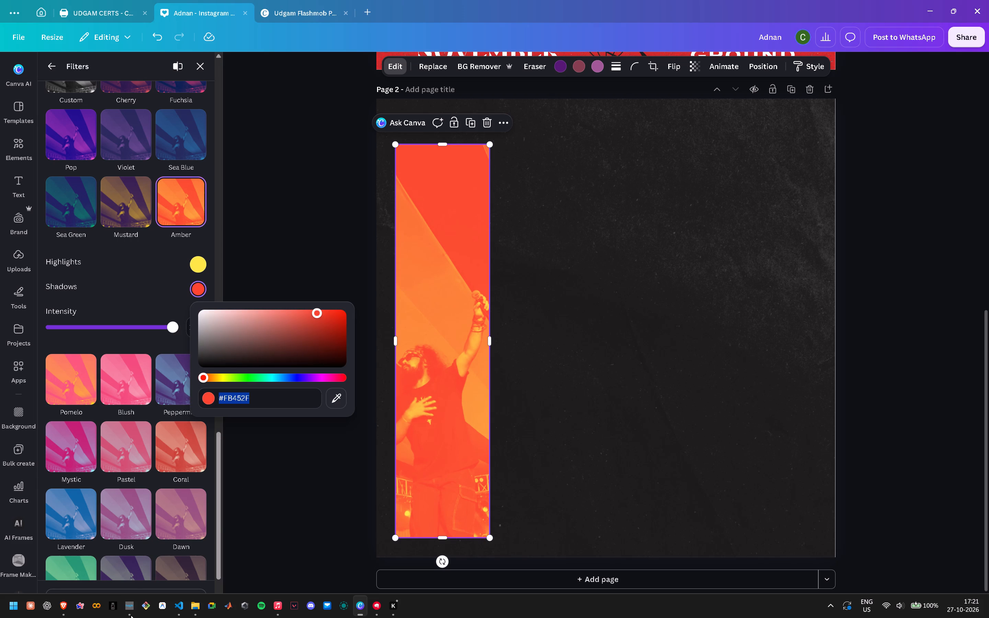
pyautogui.click(57, 611)
pyautogui.press('shift+super+s')
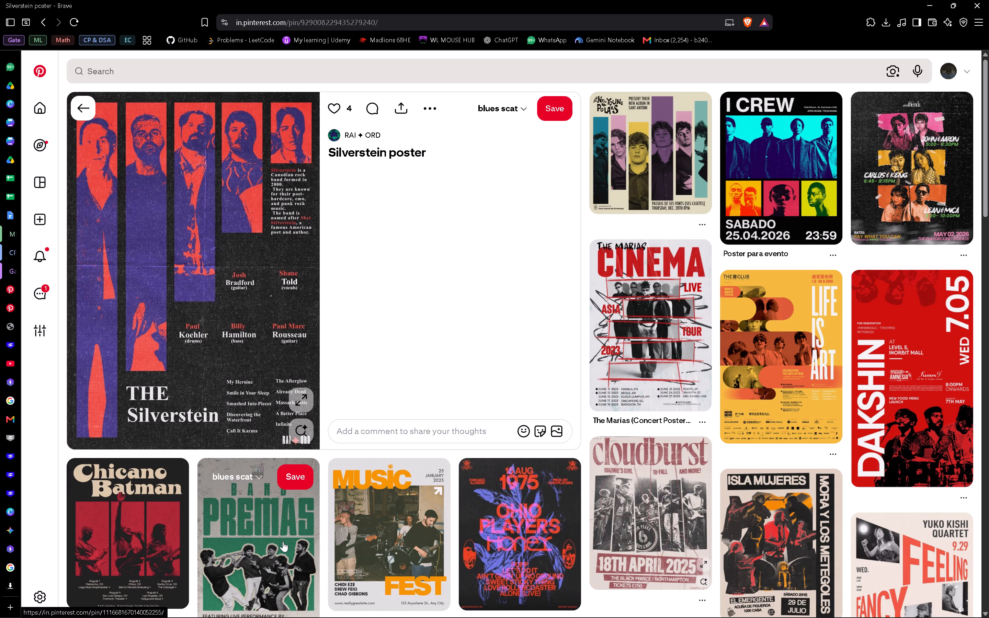
pyautogui.click(523, 20)
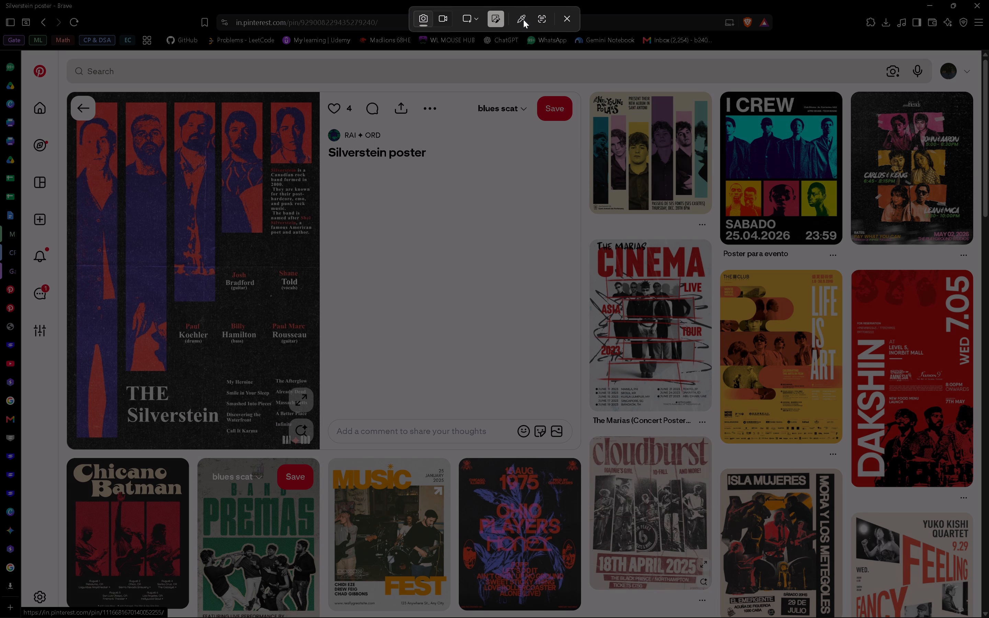
pyautogui.click(147, 233)
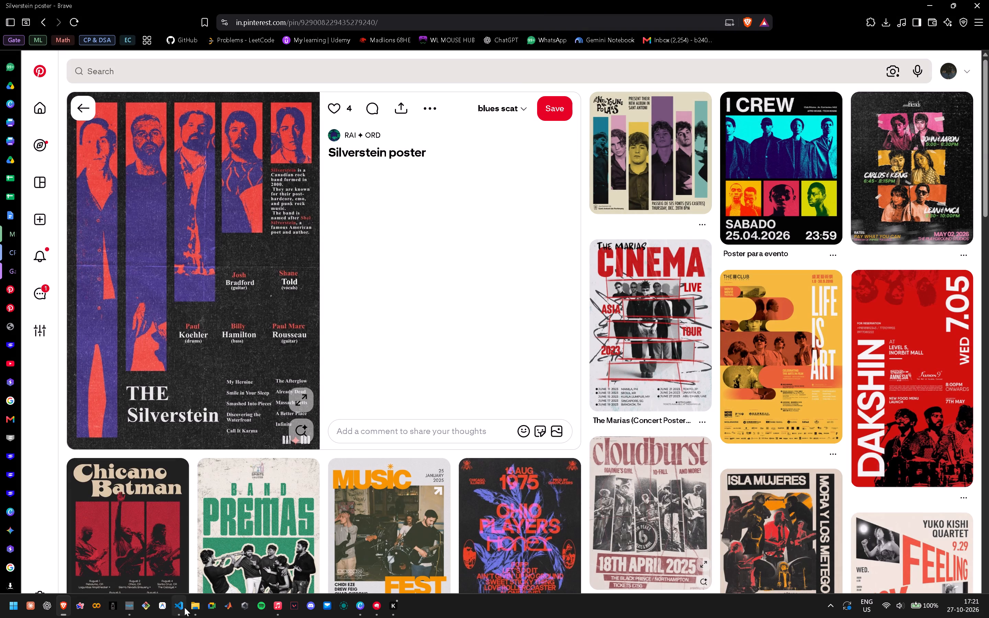
pyautogui.click(355, 610)
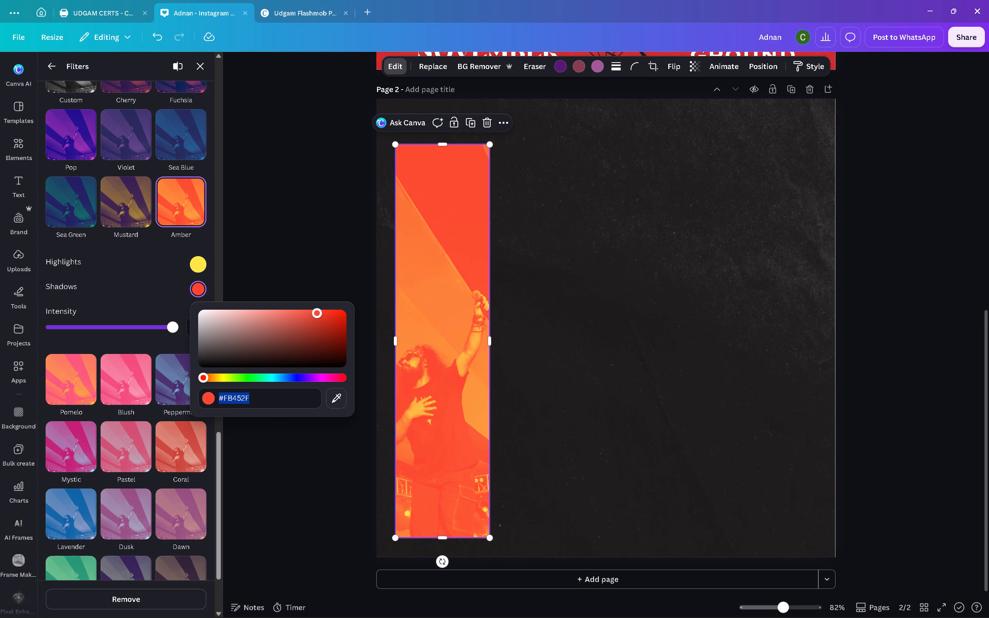
pyautogui.hotkey('ctrl', 'v')
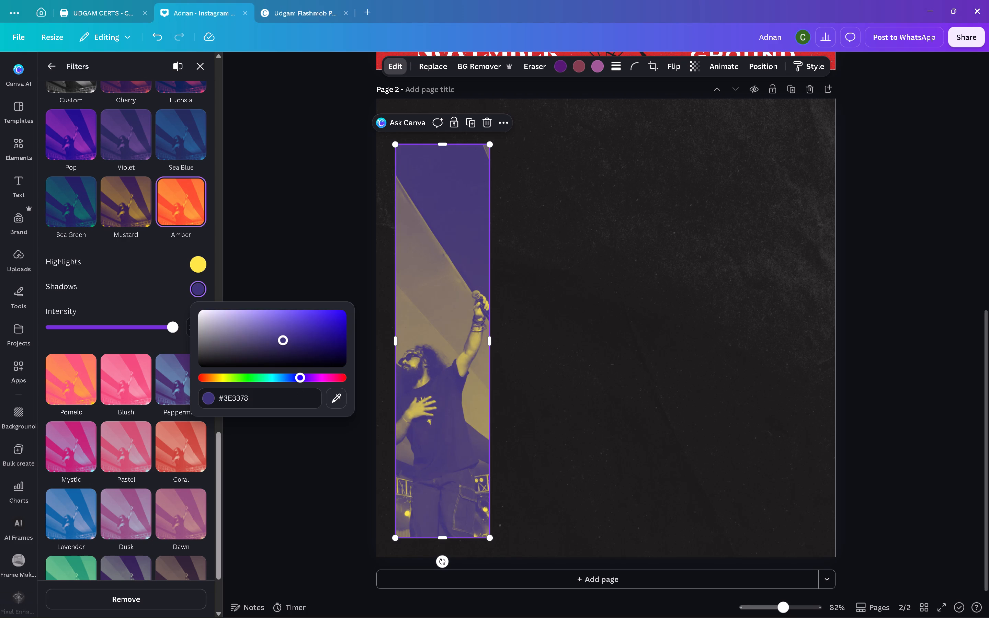
pyautogui.press('Return')
pyautogui.click(286, 225)
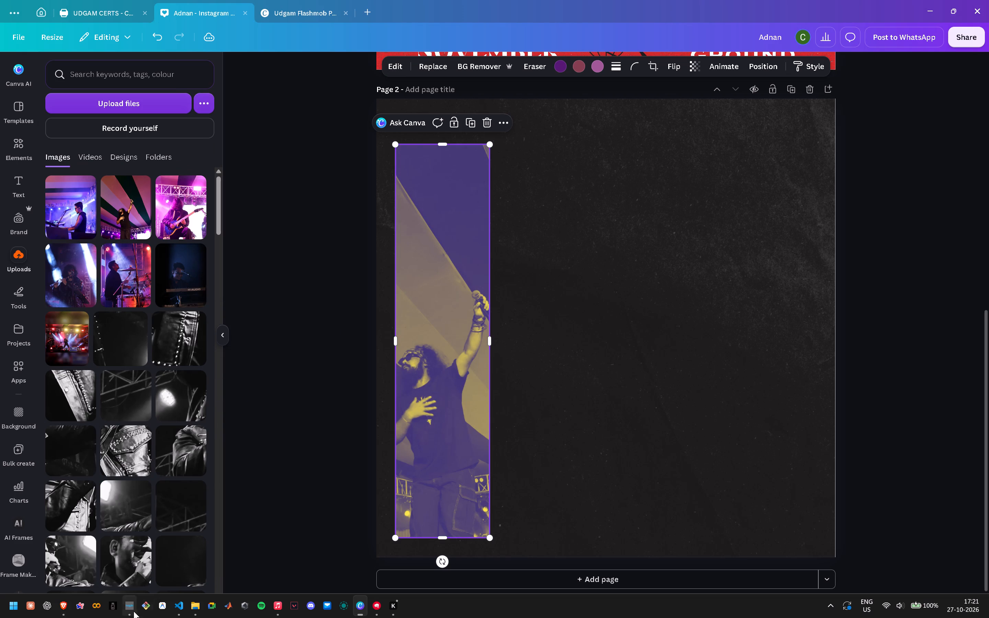
# Sample the red from the Silverstein poster in Brave and set the singer strip's duotone highlights to #EB443C in Canva.
pyautogui.click(67, 604)
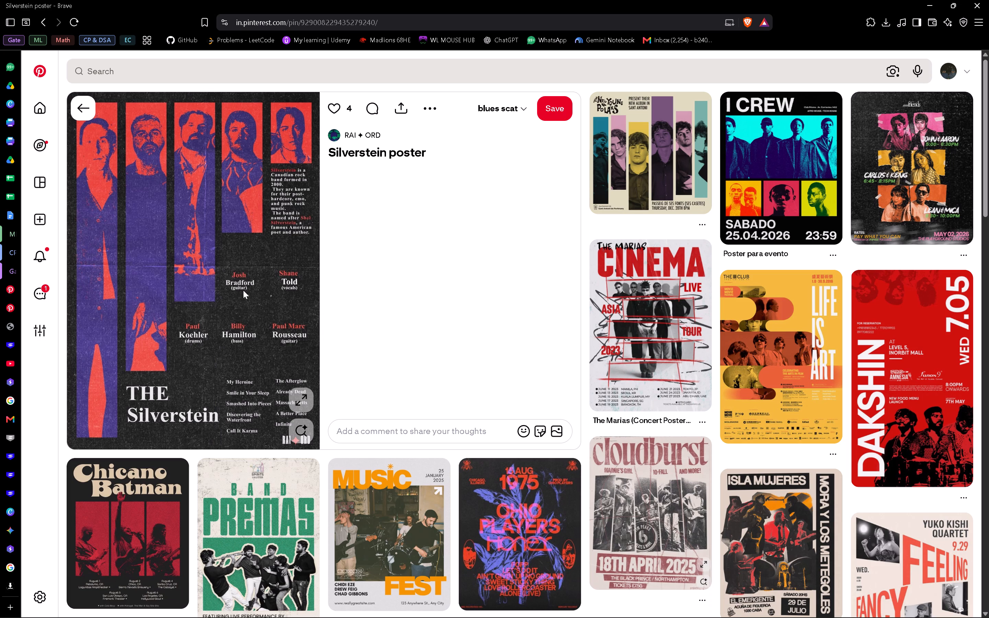
pyautogui.press('shift+super+s')
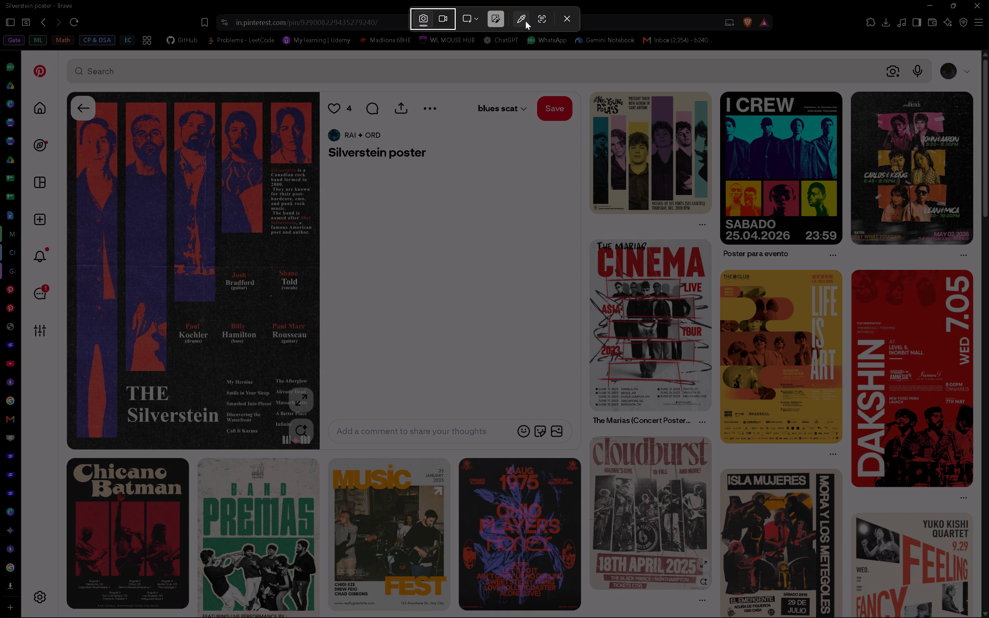
pyautogui.click(525, 21)
pyautogui.click(132, 108)
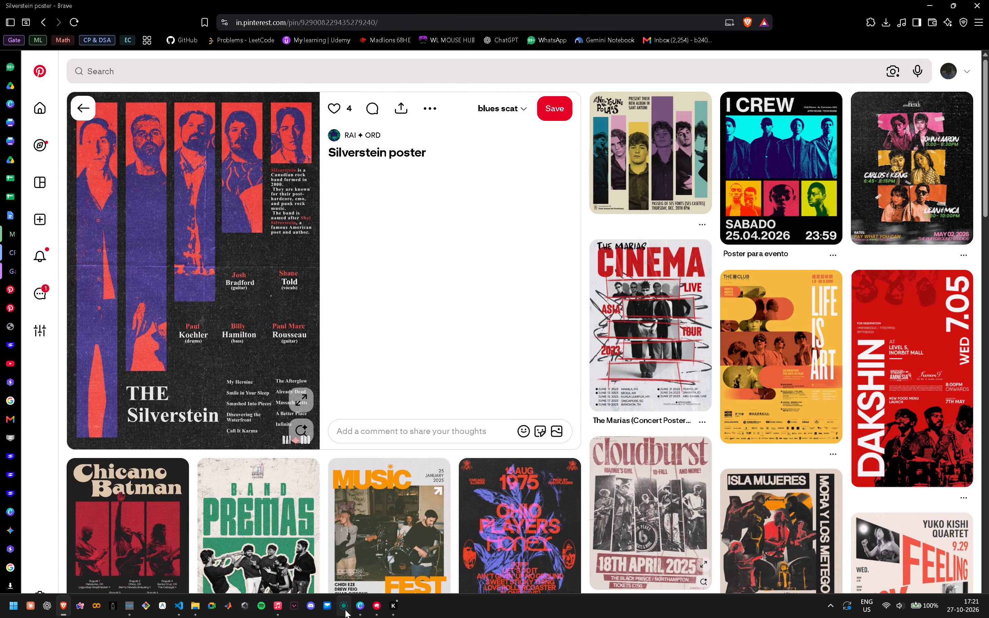
pyautogui.click(357, 610)
pyautogui.click(456, 312)
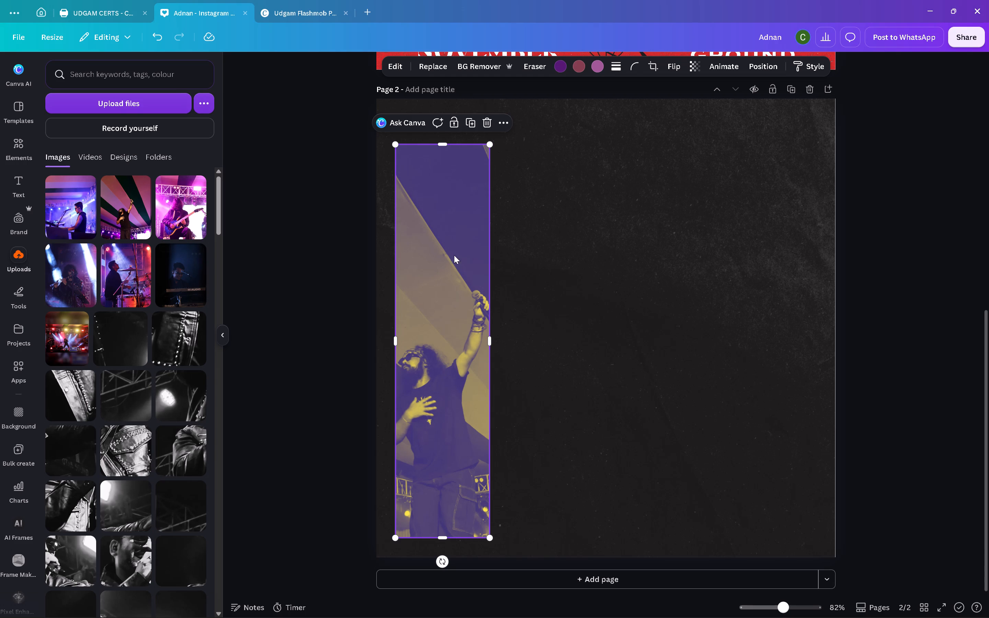
pyautogui.click(435, 219)
pyautogui.click(403, 59)
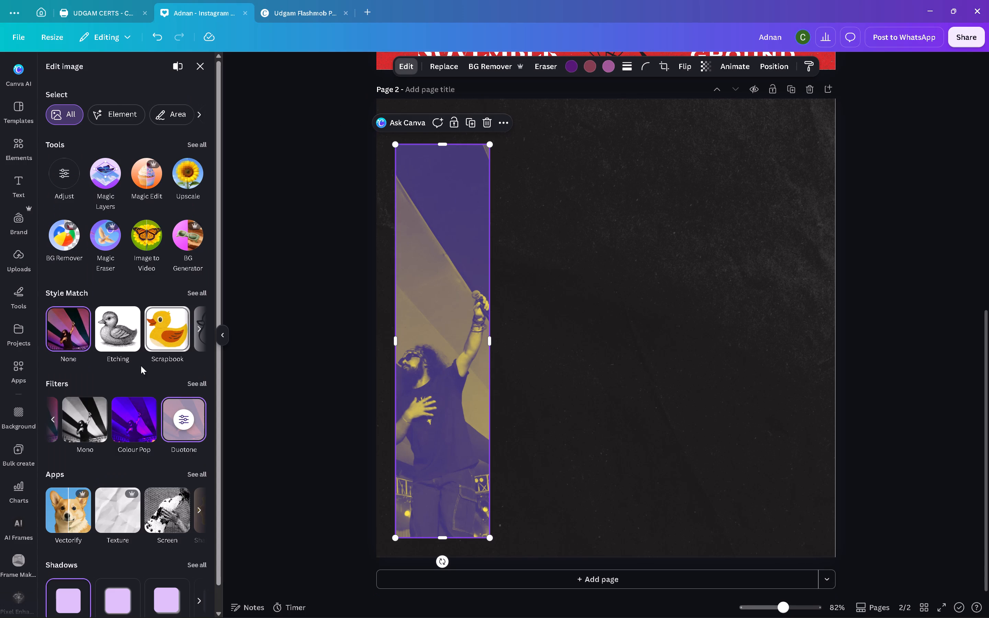
pyautogui.click(188, 410)
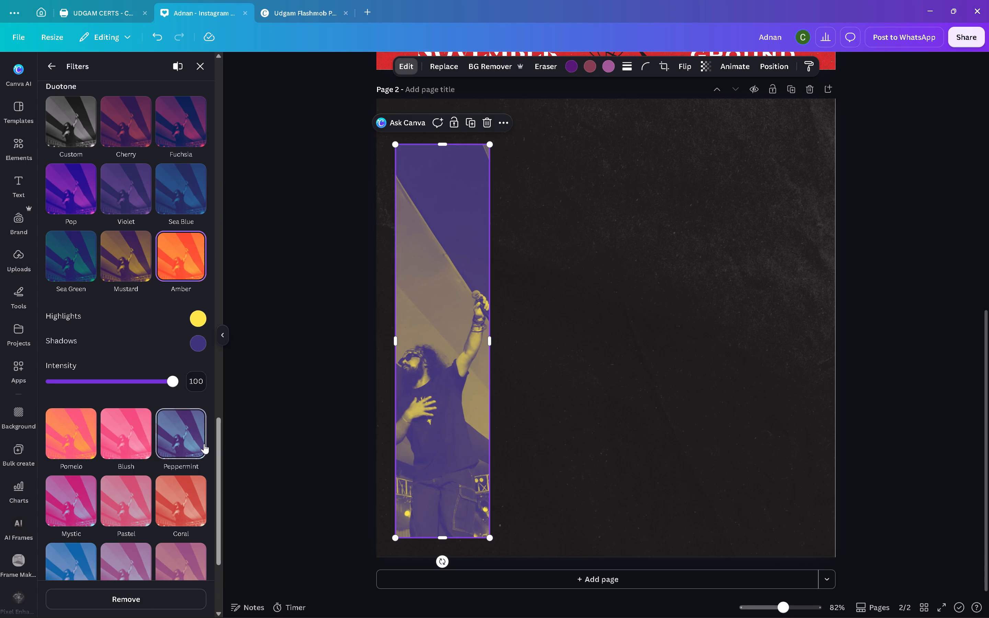
pyautogui.click(195, 315)
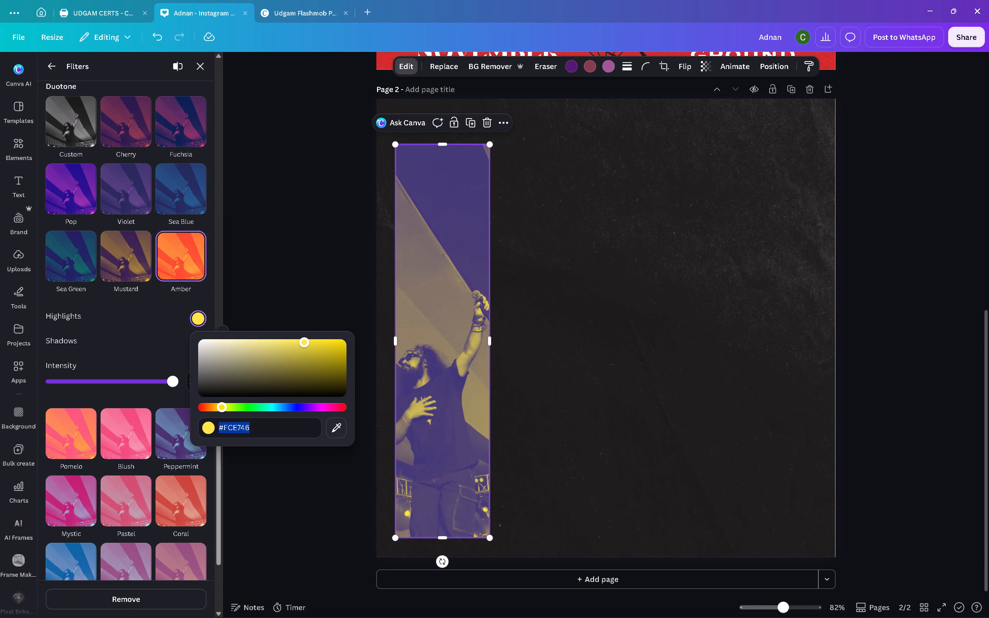
pyautogui.hotkey('ctrl', 'v')
pyautogui.press('Return')
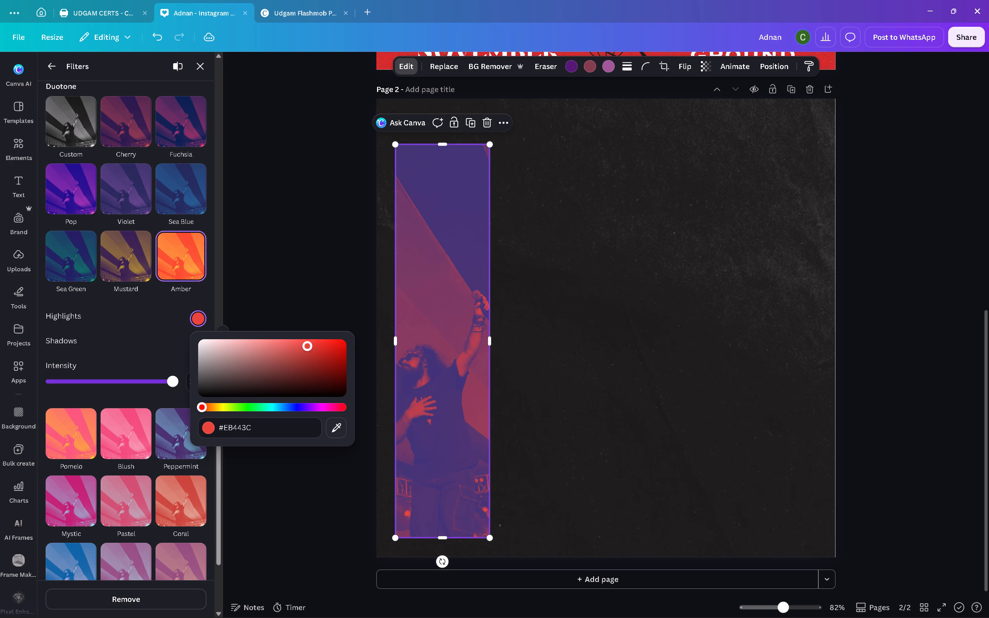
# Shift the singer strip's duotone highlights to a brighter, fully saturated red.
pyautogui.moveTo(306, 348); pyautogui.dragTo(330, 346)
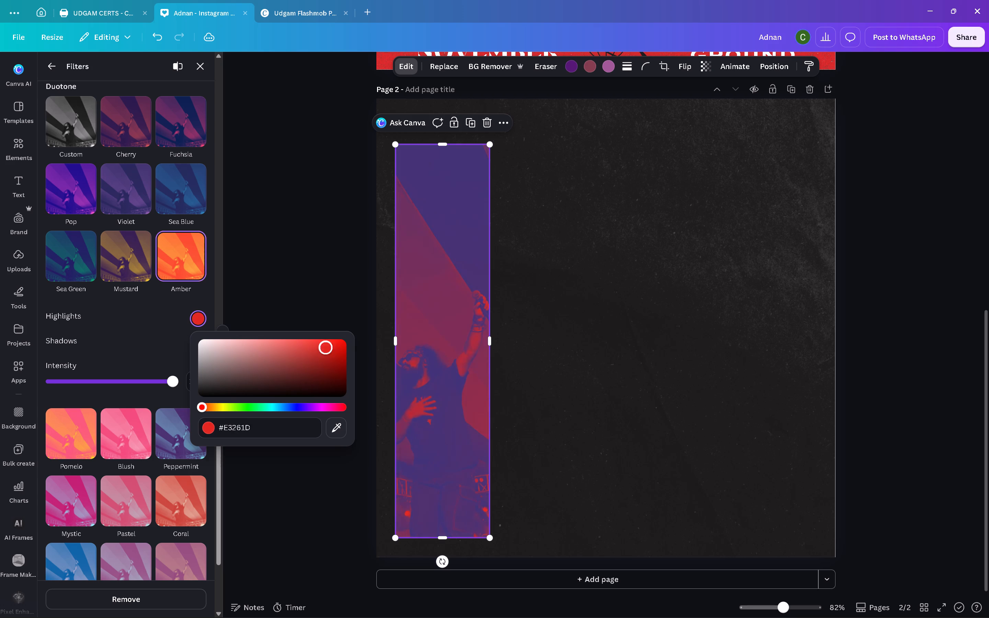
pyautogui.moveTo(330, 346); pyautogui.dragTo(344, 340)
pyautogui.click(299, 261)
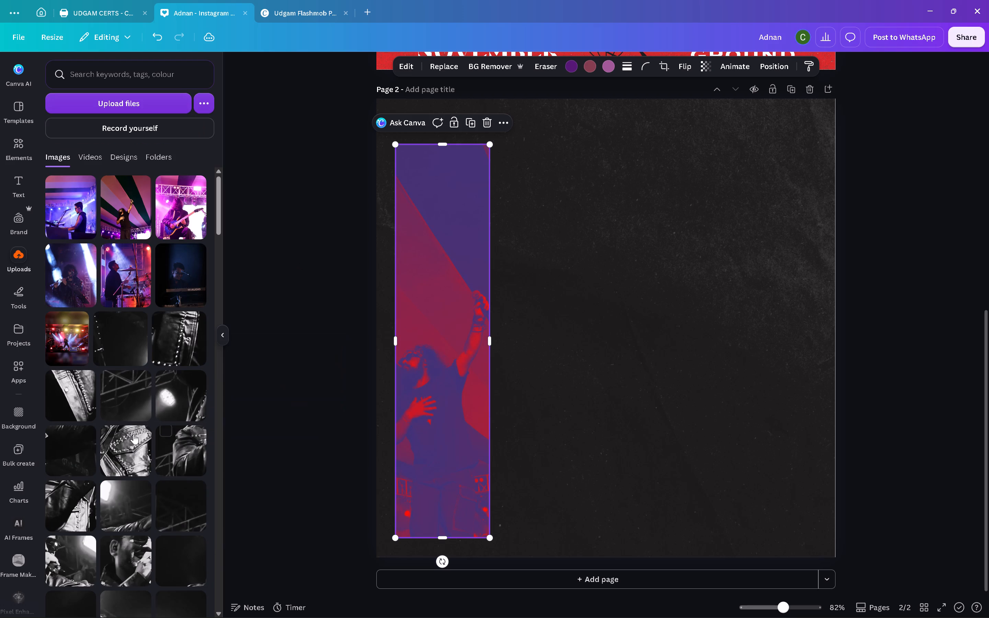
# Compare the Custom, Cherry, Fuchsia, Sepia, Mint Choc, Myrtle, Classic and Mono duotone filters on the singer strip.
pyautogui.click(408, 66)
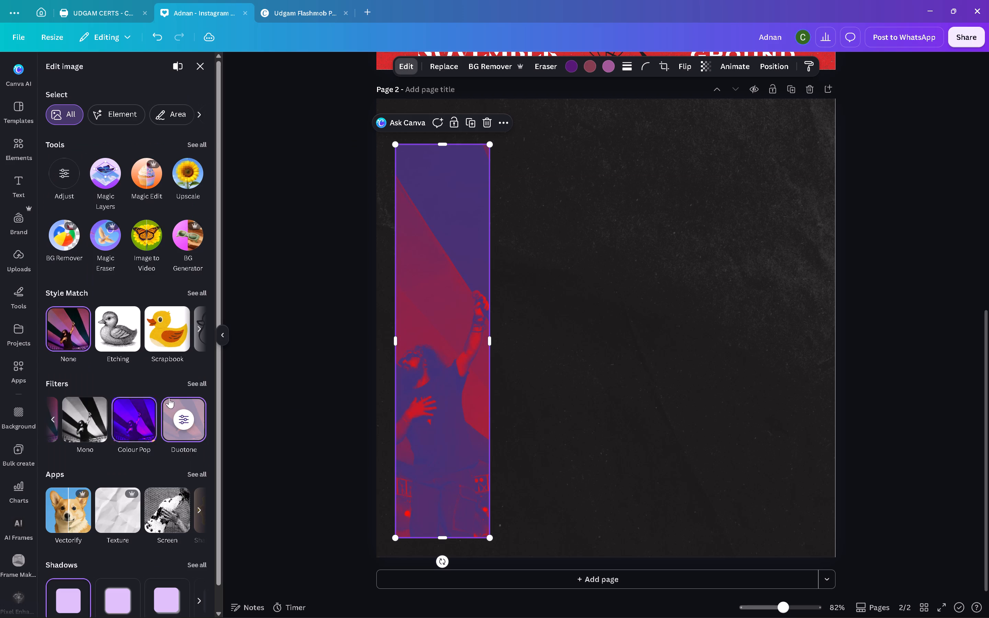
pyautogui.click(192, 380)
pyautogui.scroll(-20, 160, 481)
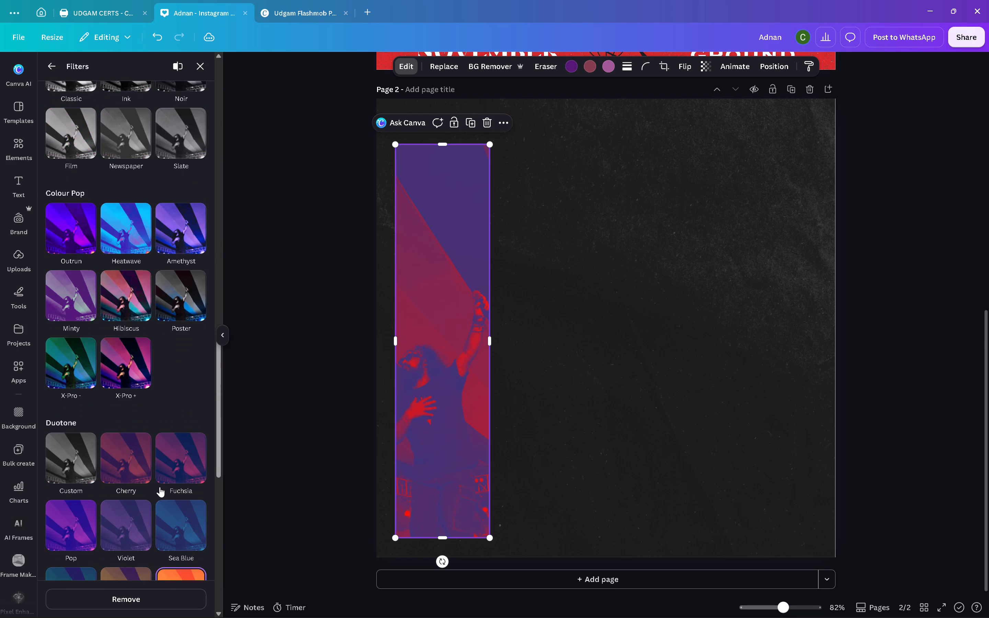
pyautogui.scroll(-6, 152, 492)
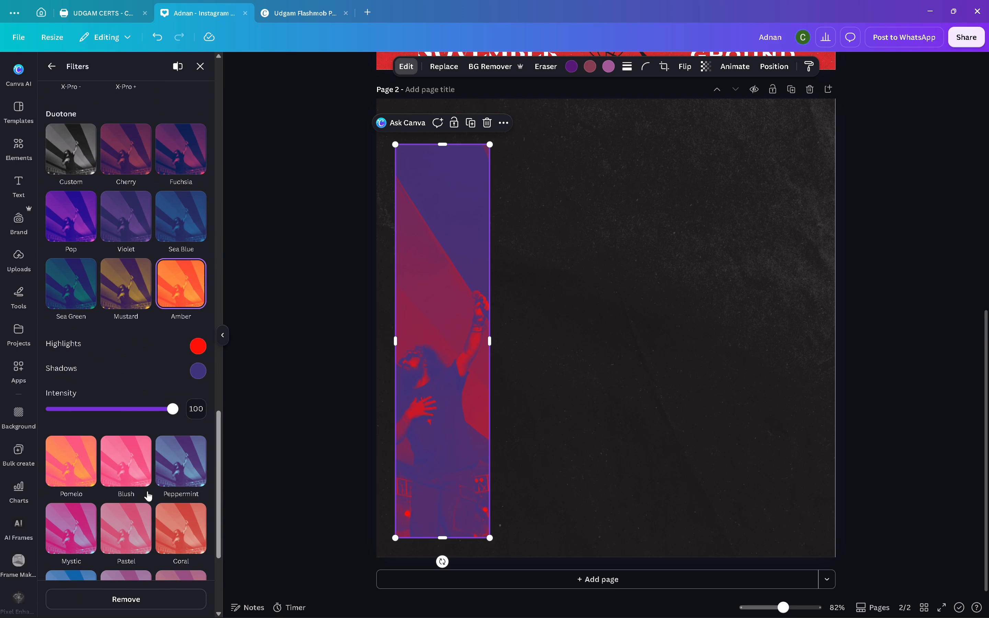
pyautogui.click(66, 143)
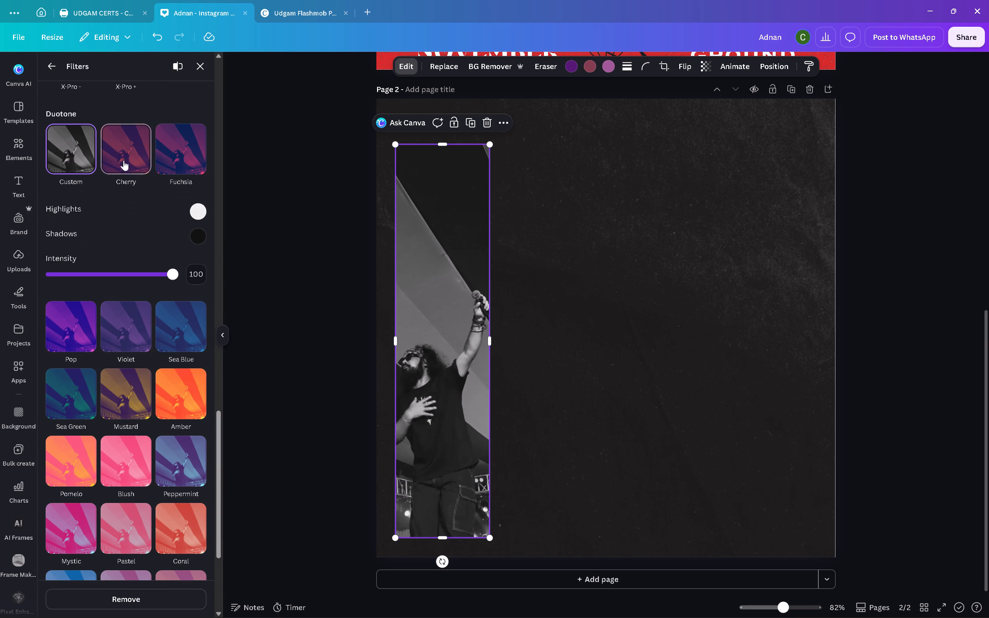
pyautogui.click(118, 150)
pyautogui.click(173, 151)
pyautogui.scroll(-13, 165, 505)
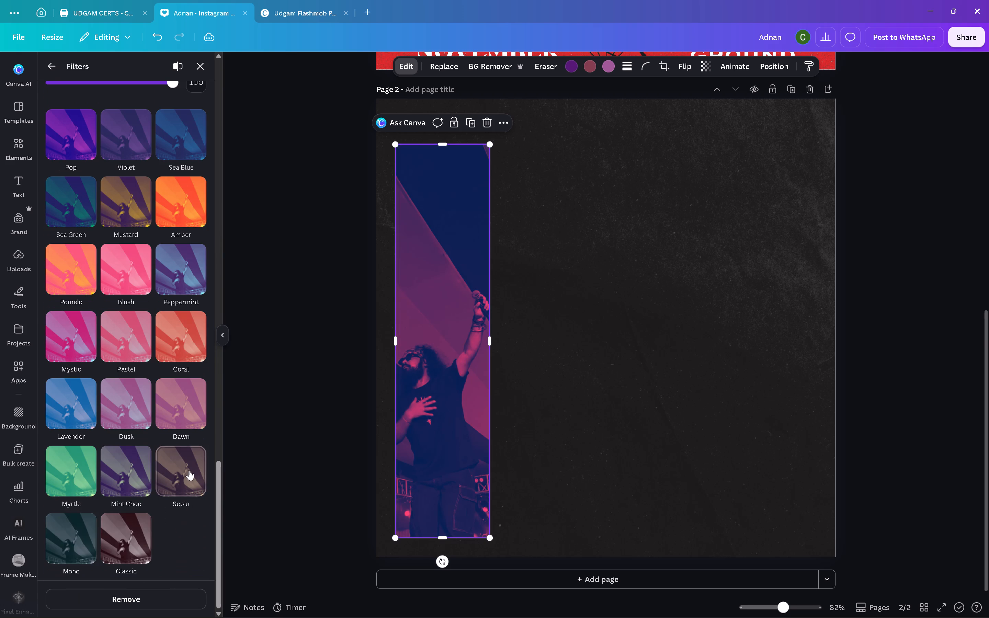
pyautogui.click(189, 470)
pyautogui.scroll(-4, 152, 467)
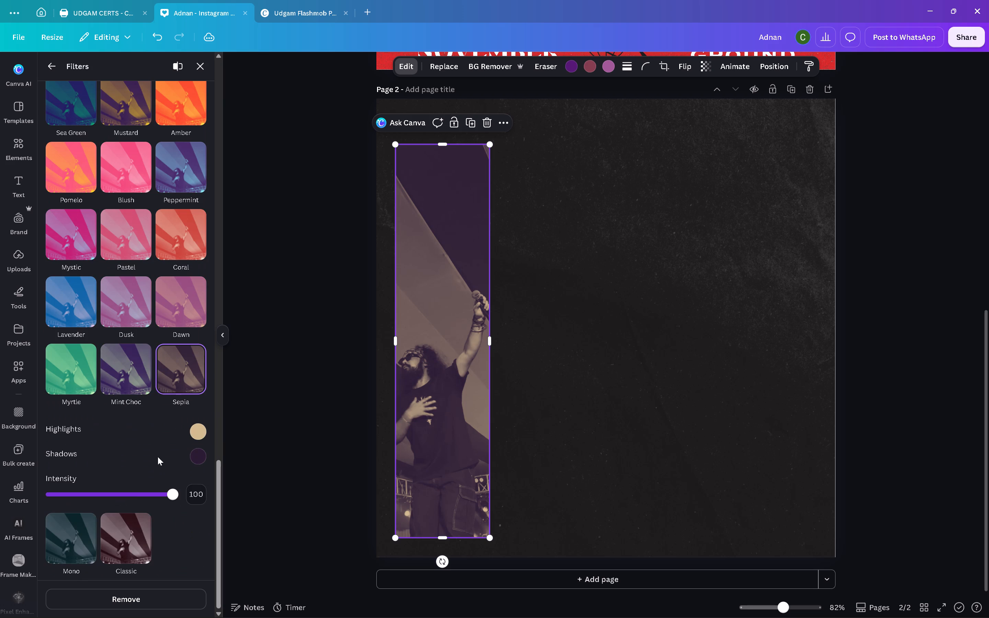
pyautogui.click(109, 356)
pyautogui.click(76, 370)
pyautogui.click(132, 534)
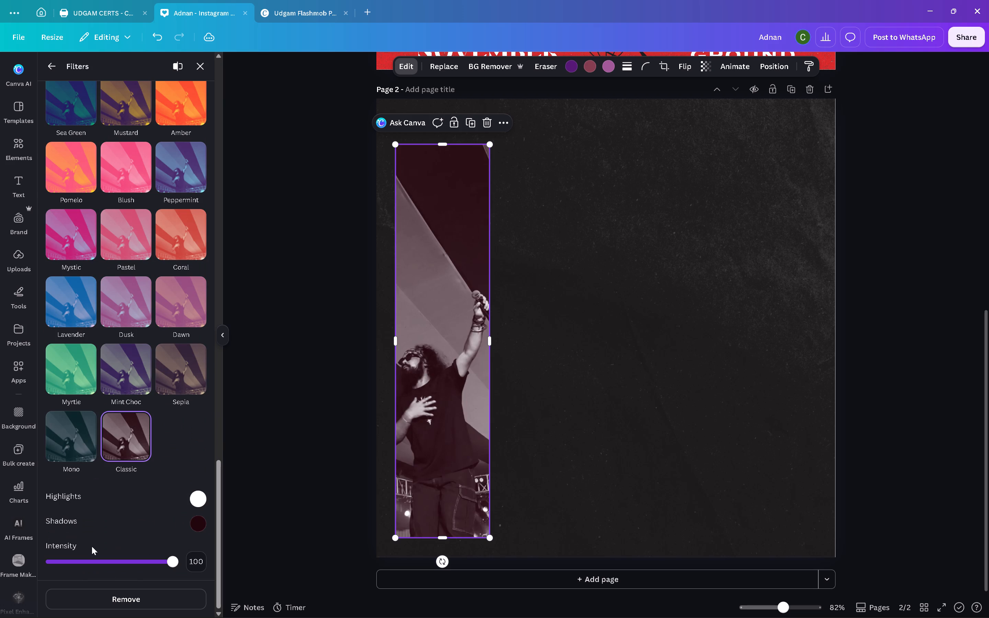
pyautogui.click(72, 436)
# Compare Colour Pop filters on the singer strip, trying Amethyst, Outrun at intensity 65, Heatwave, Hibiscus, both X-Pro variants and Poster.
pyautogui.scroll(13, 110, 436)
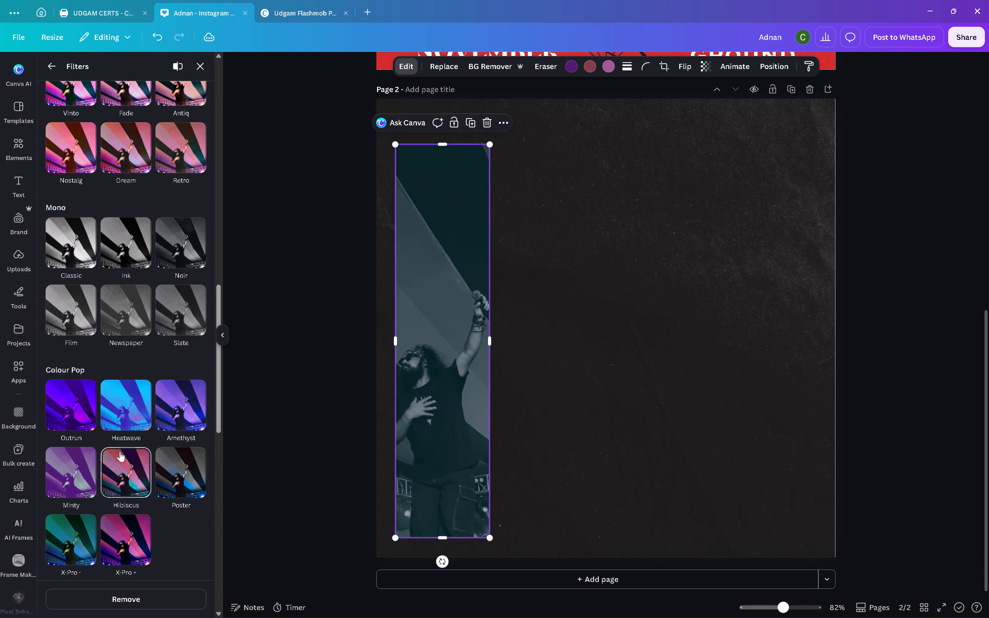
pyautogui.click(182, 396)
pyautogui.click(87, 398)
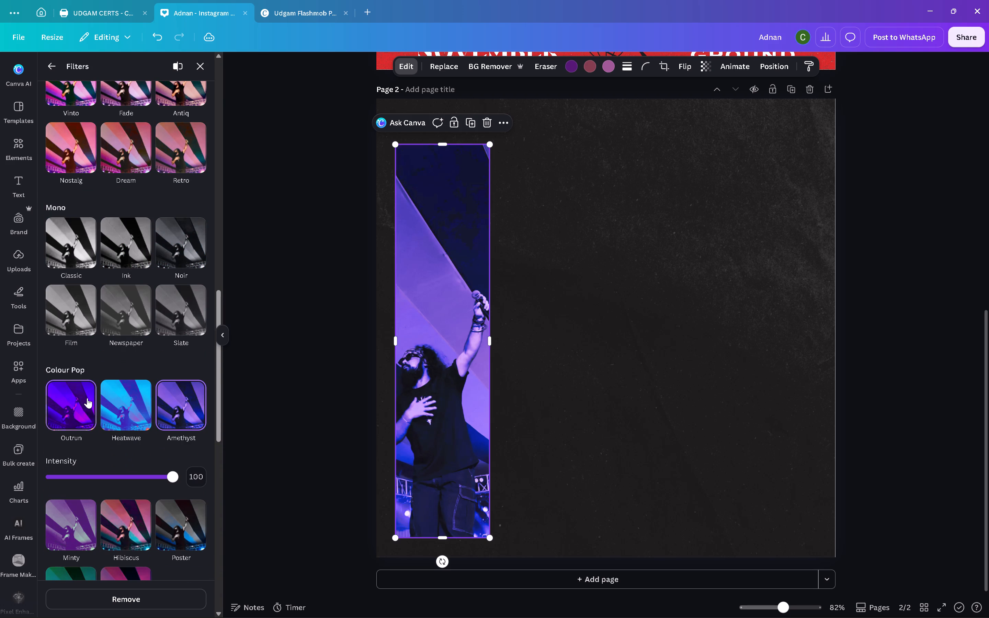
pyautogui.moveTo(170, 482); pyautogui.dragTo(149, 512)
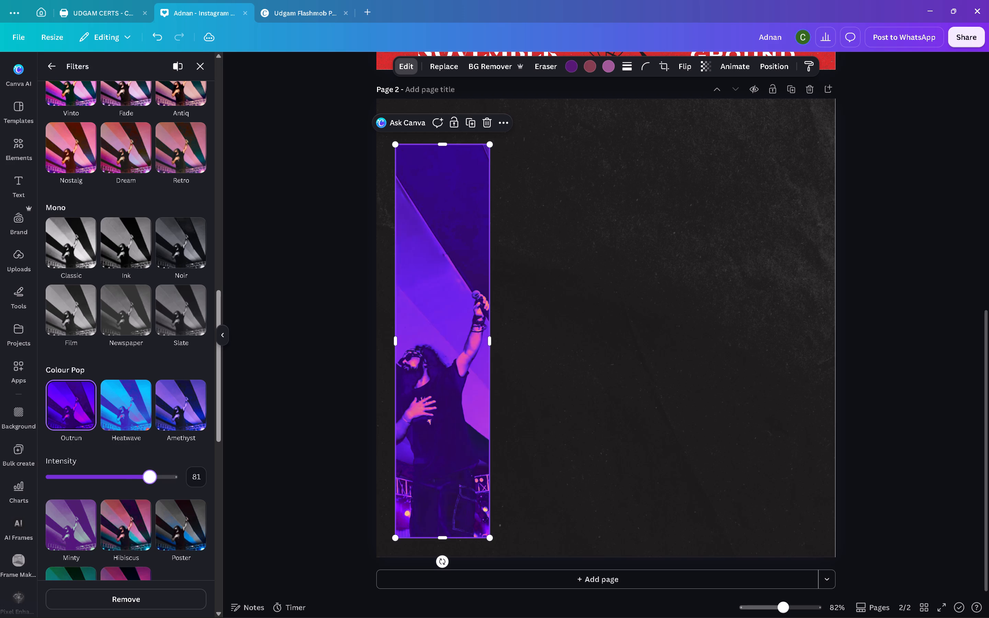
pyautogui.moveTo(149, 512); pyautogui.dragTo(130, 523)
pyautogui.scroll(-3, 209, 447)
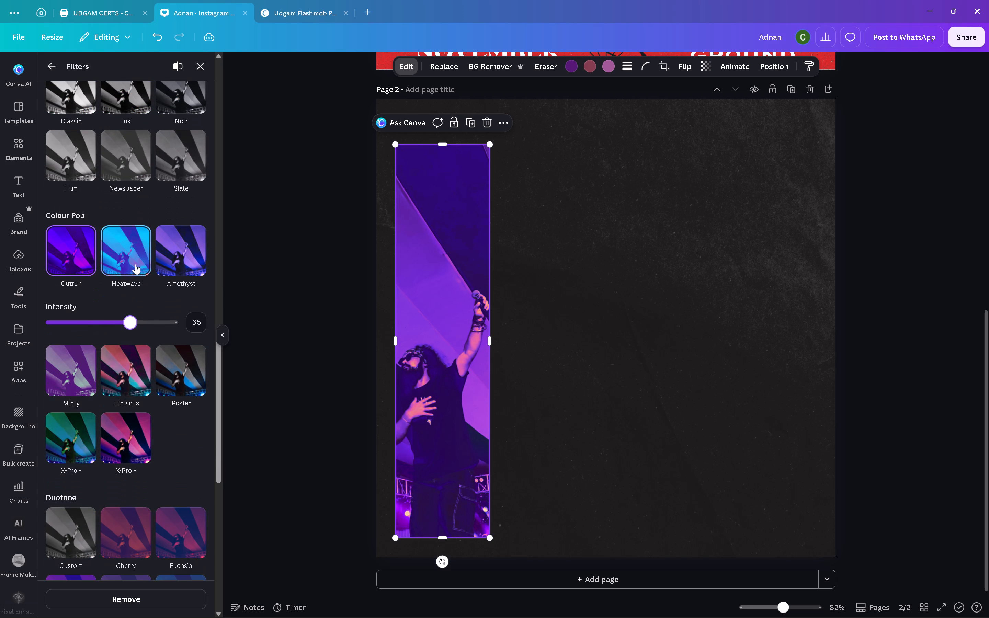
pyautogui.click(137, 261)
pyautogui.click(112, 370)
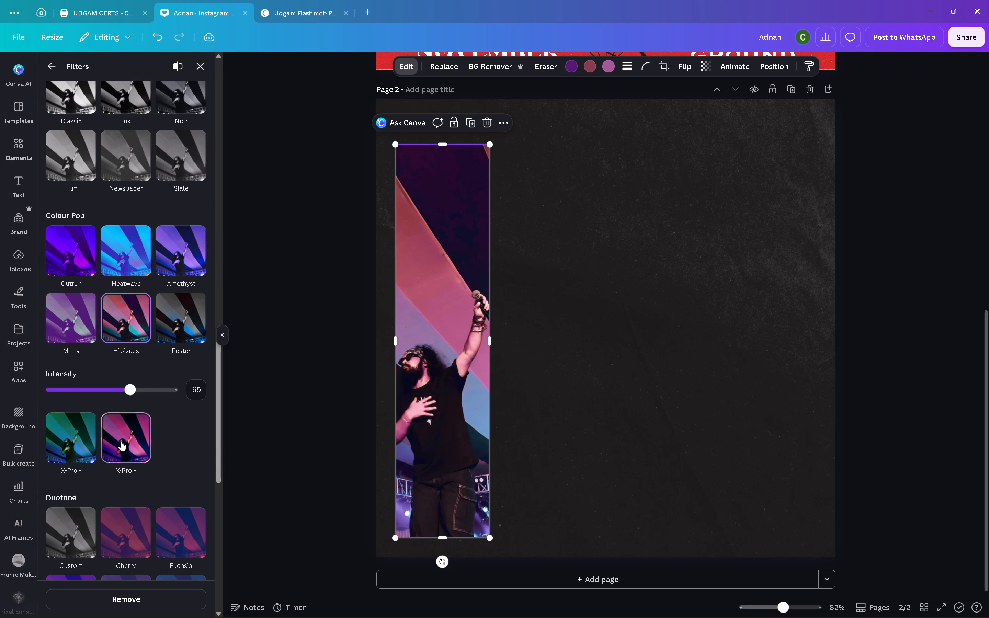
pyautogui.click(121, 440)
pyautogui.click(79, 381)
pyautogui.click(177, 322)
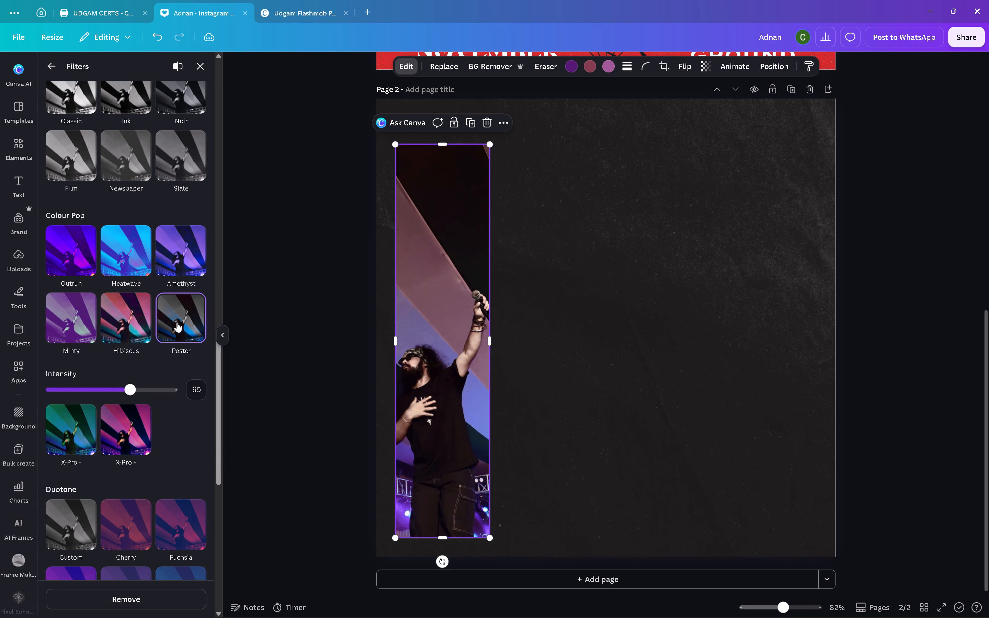
# Apply the Amethyst Colour Pop filter to the singer strip at intensity 100.
pyautogui.click(182, 252)
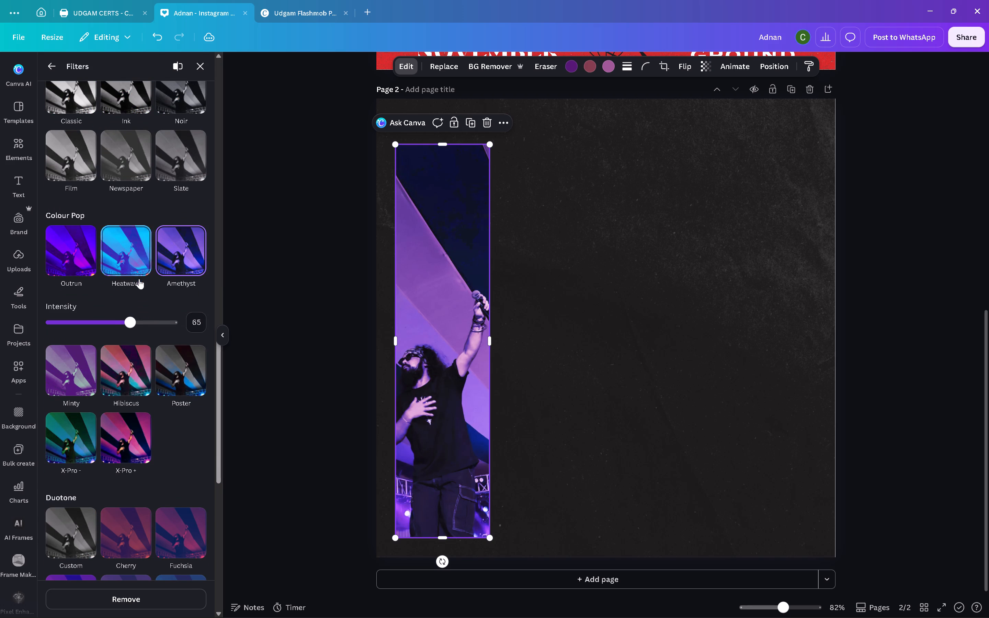
pyautogui.moveTo(134, 317); pyautogui.dragTo(258, 318)
pyautogui.moveTo(106, 223); pyautogui.dragTo(164, 312, button='right')
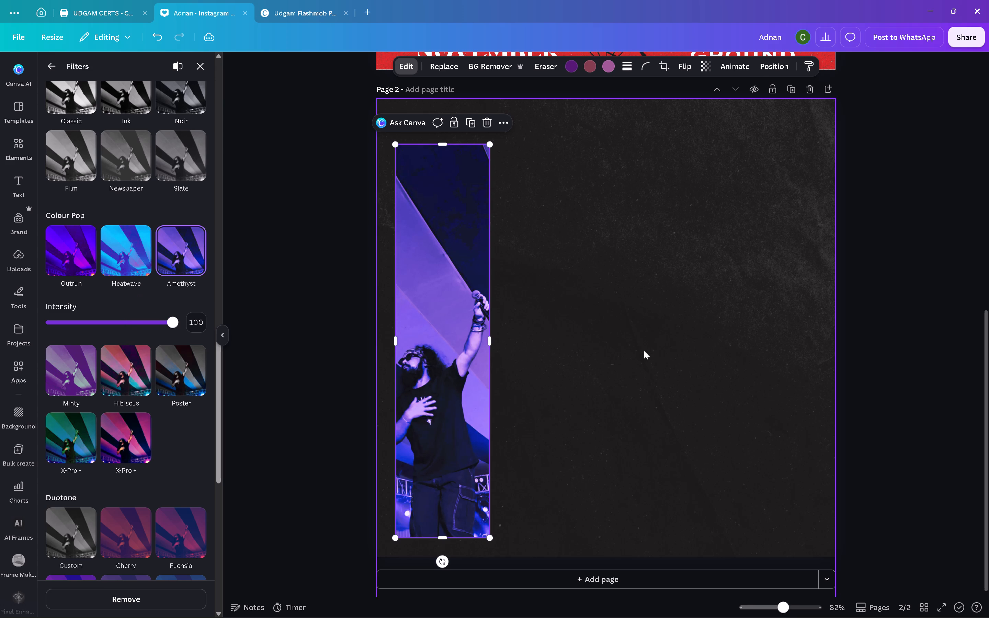
pyautogui.click(879, 213)
pyautogui.click(861, 191)
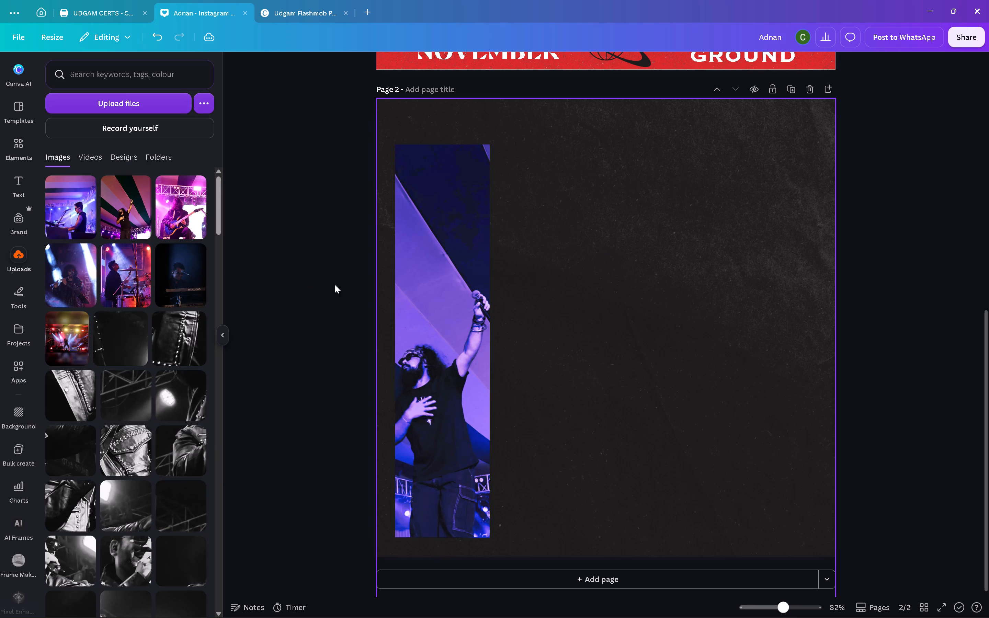
# Add a dark speckled texture from the texture graphics results to page 2.
pyautogui.click(446, 281)
pyautogui.click(26, 136)
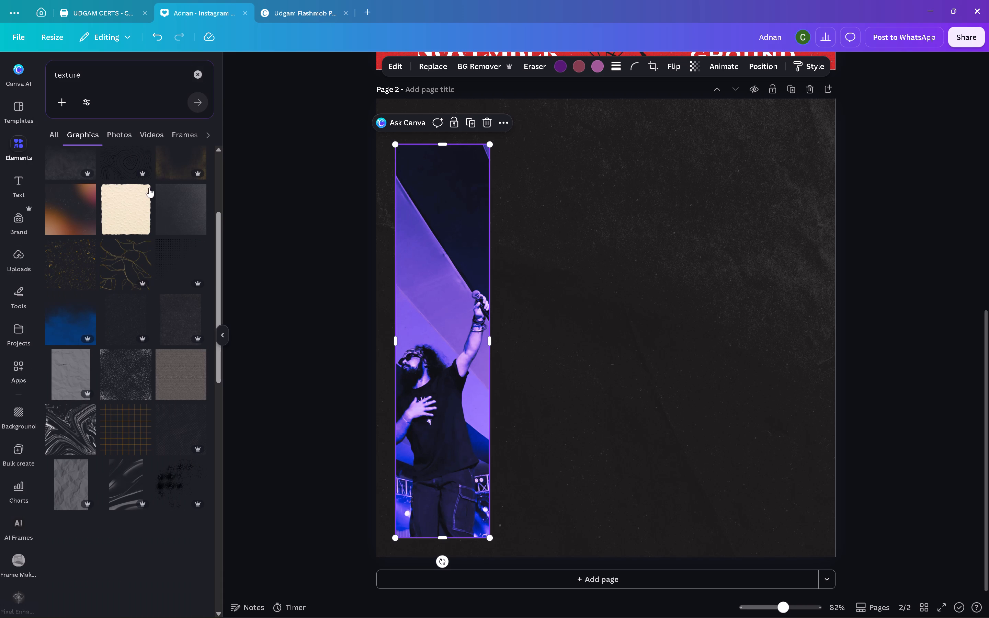
pyautogui.scroll(8, 168, 343)
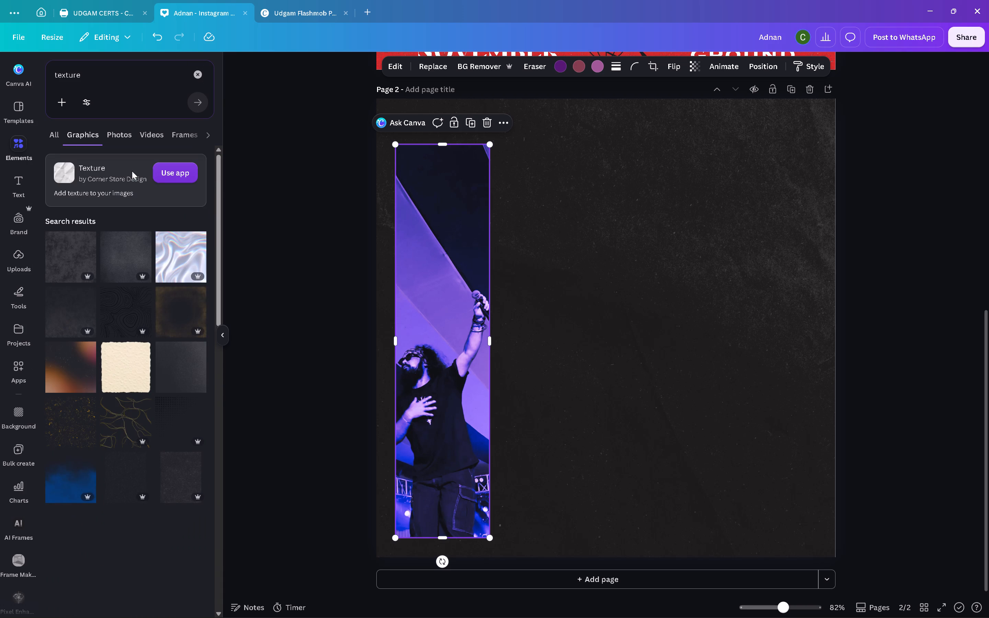
pyautogui.scroll(-13, 128, 181)
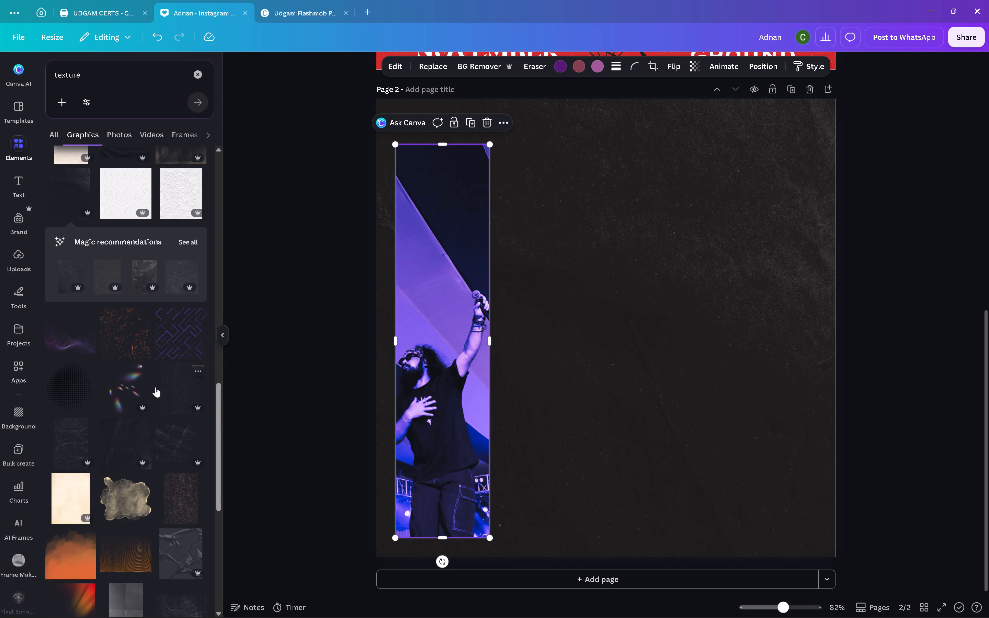
pyautogui.scroll(5, 152, 385)
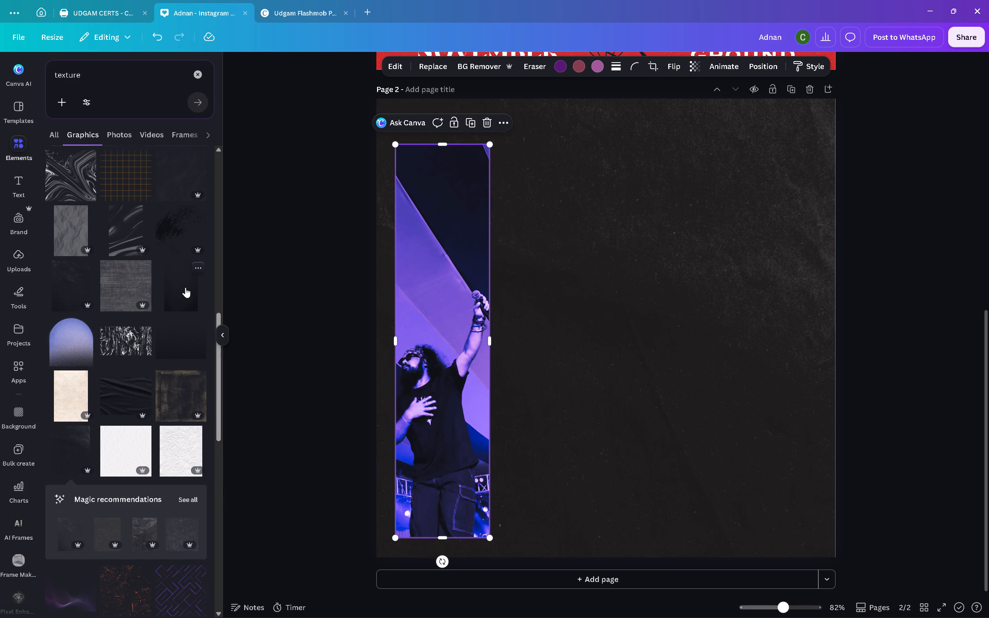
pyautogui.scroll(4, 146, 318)
pyautogui.click(127, 277)
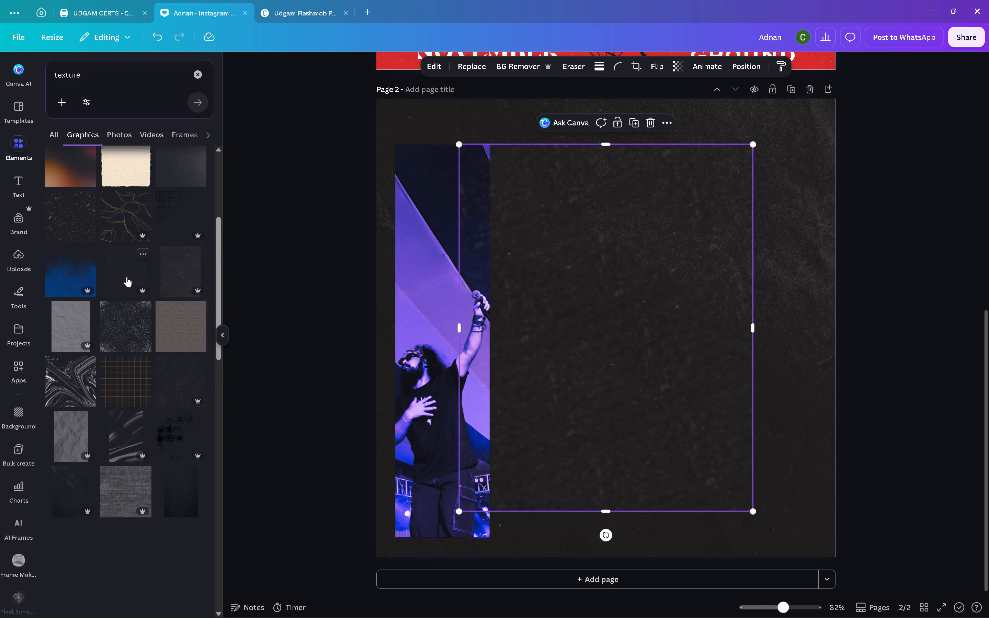
# Crop, move and scale the speckled texture so it exactly covers the singer strip.
pyautogui.moveTo(754, 328); pyautogui.dragTo(561, 340)
pyautogui.moveTo(528, 350); pyautogui.dragTo(463, 347)
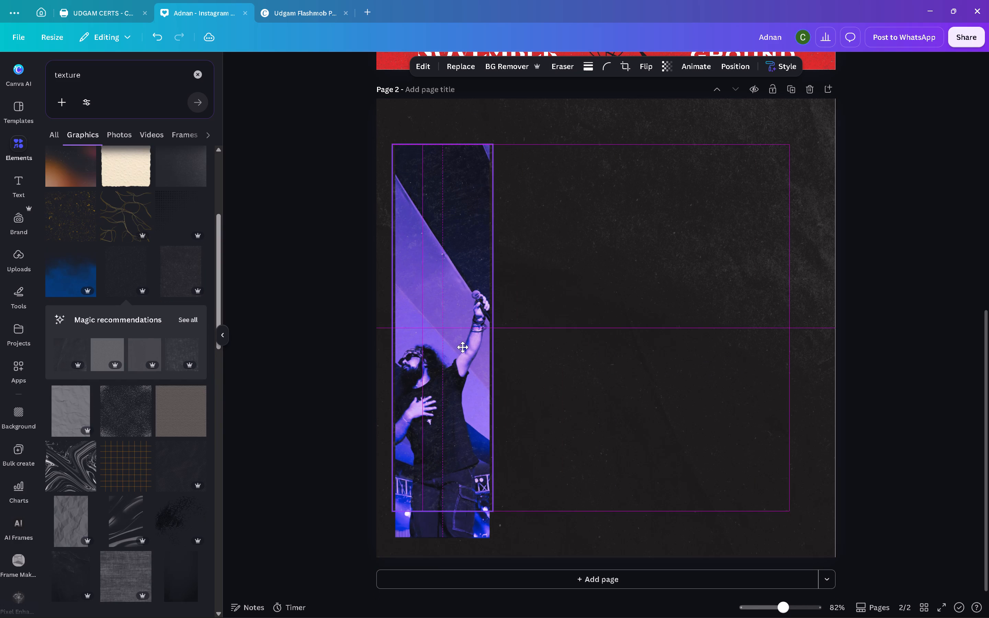
pyautogui.moveTo(463, 347); pyautogui.dragTo(465, 350)
pyautogui.moveTo(498, 512); pyautogui.dragTo(491, 531)
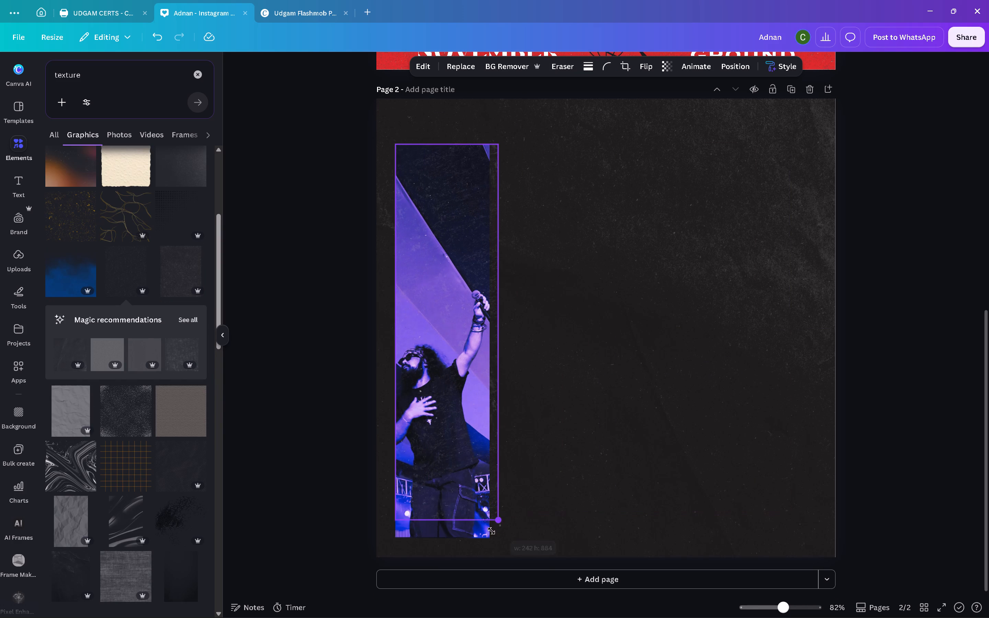
pyautogui.moveTo(491, 531); pyautogui.dragTo(482, 544)
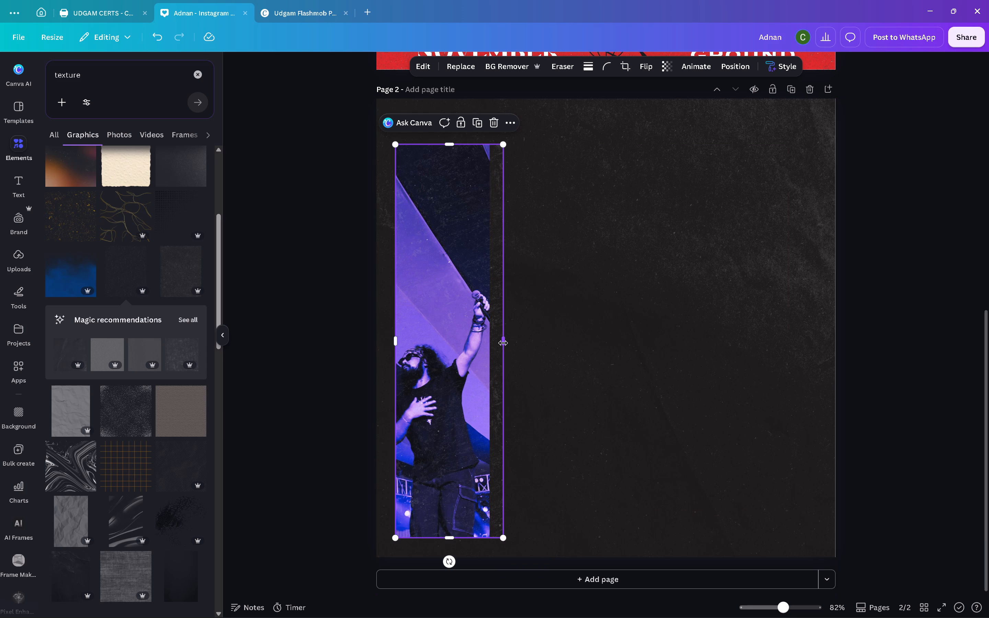
pyautogui.moveTo(504, 343); pyautogui.dragTo(490, 346)
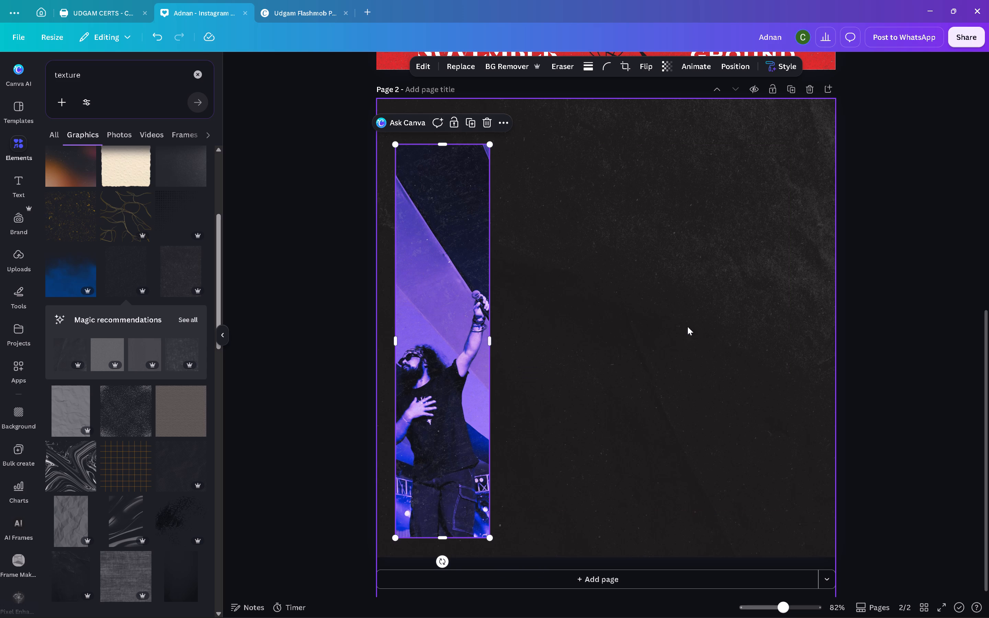
pyautogui.click(953, 256)
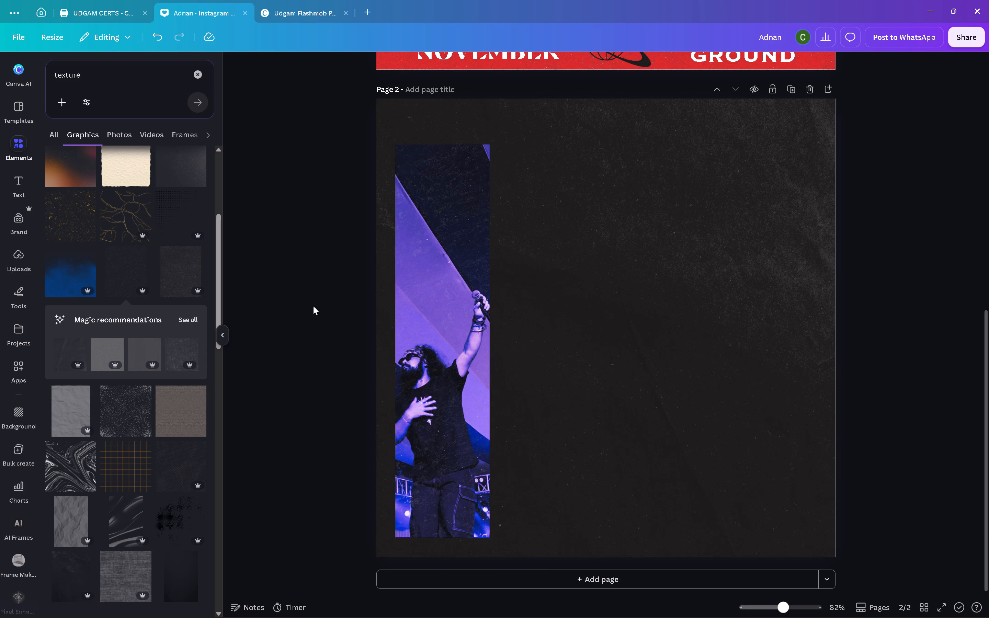
# Group the singer strip with its texture overlay.
pyautogui.hotkey('alt', '1')
pyautogui.click(163, 190)
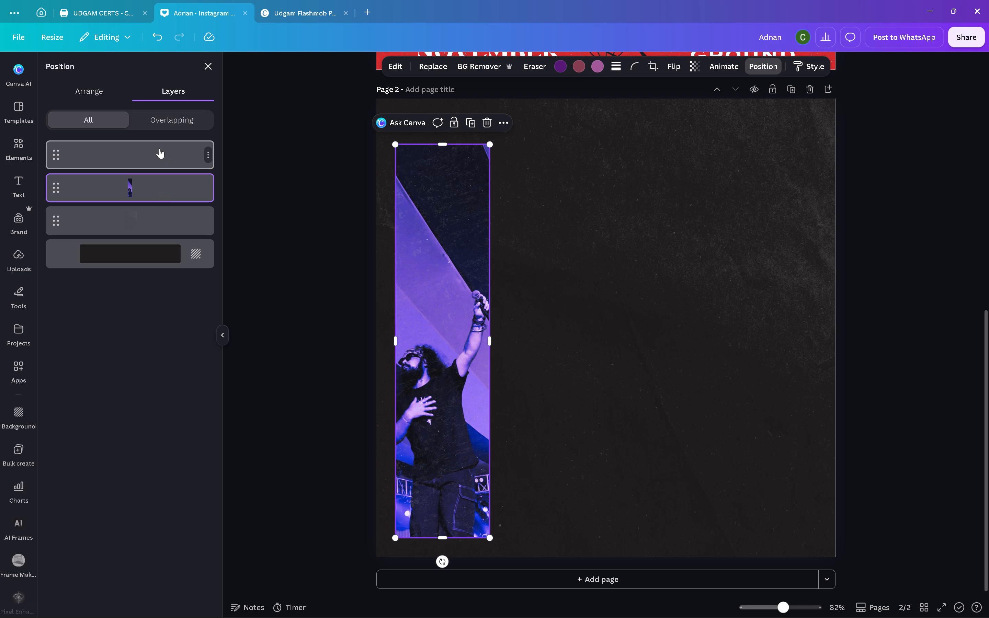
pyautogui.keyDown('shift'); pyautogui.click(159, 148); pyautogui.keyUp('shift')
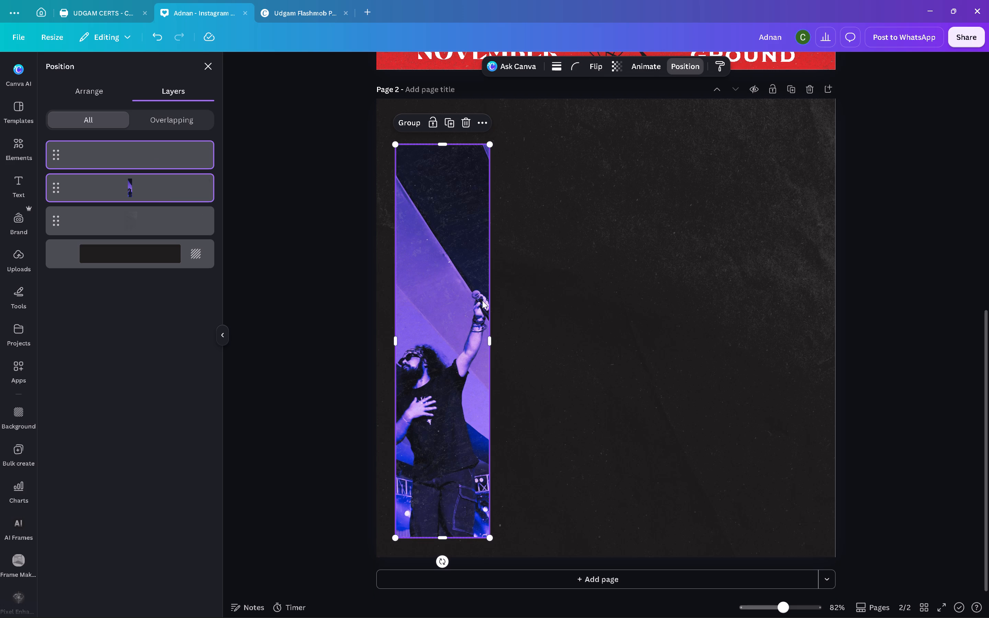
pyautogui.hotkey('ctrl', 'g')
pyautogui.click(920, 276)
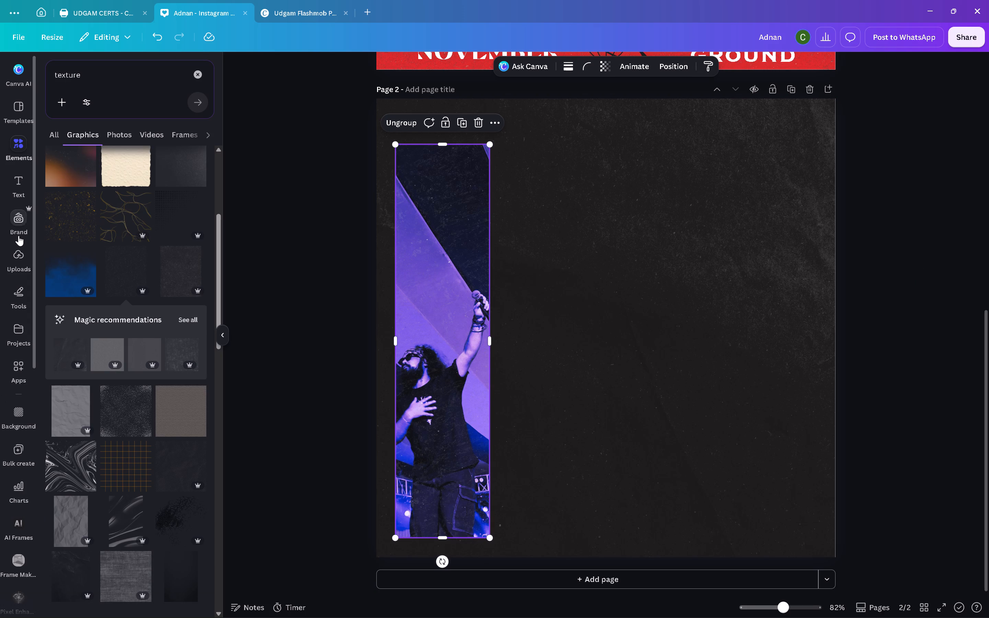
# Add the uploaded long-haired guitarist photo to page 2 and crop its sides to a narrow vertical strip around the guitarist.
pyautogui.click(18, 252)
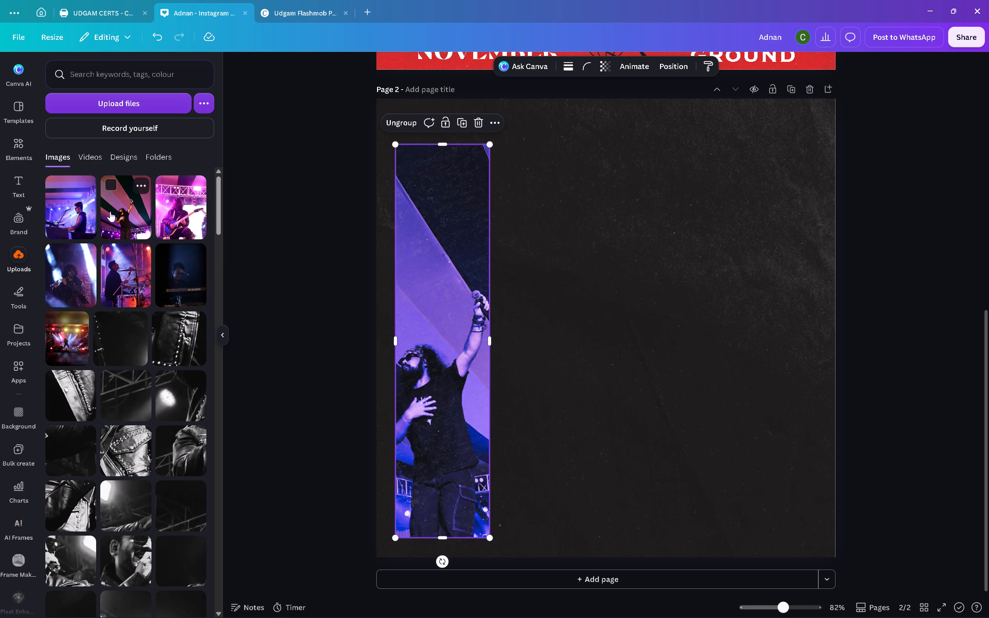
pyautogui.click(189, 222)
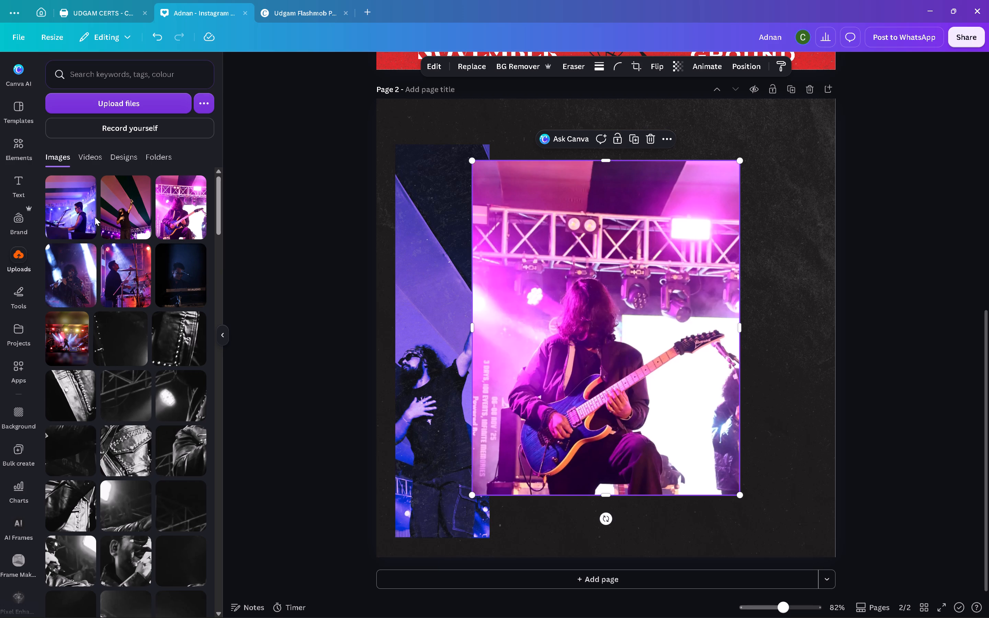
pyautogui.moveTo(472, 330); pyautogui.dragTo(536, 338)
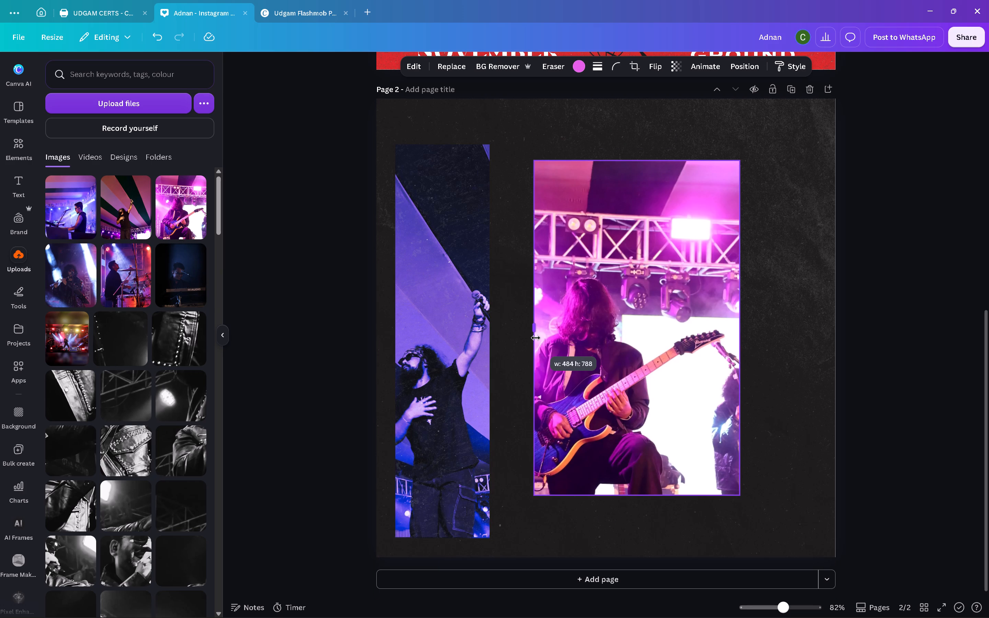
pyautogui.moveTo(536, 338); pyautogui.dragTo(509, 340)
pyautogui.moveTo(743, 327); pyautogui.dragTo(641, 344)
pyautogui.moveTo(510, 331); pyautogui.dragTo(515, 332)
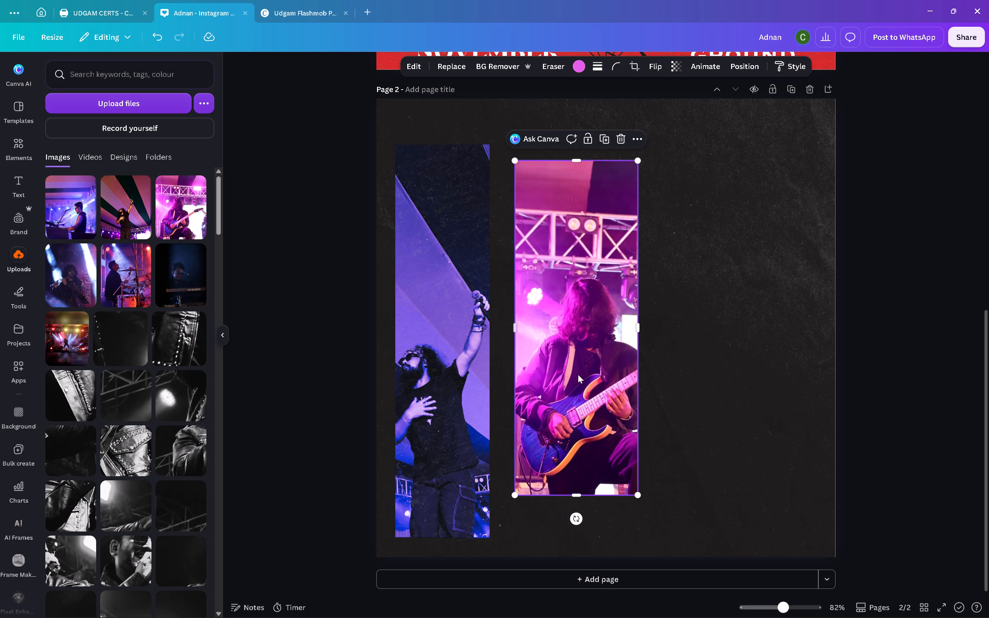
# Align the guitarist photo over the singer strip and trim both sides to match its 222 width, keeping the guitarist framed.
pyautogui.moveTo(579, 382); pyautogui.dragTo(458, 423)
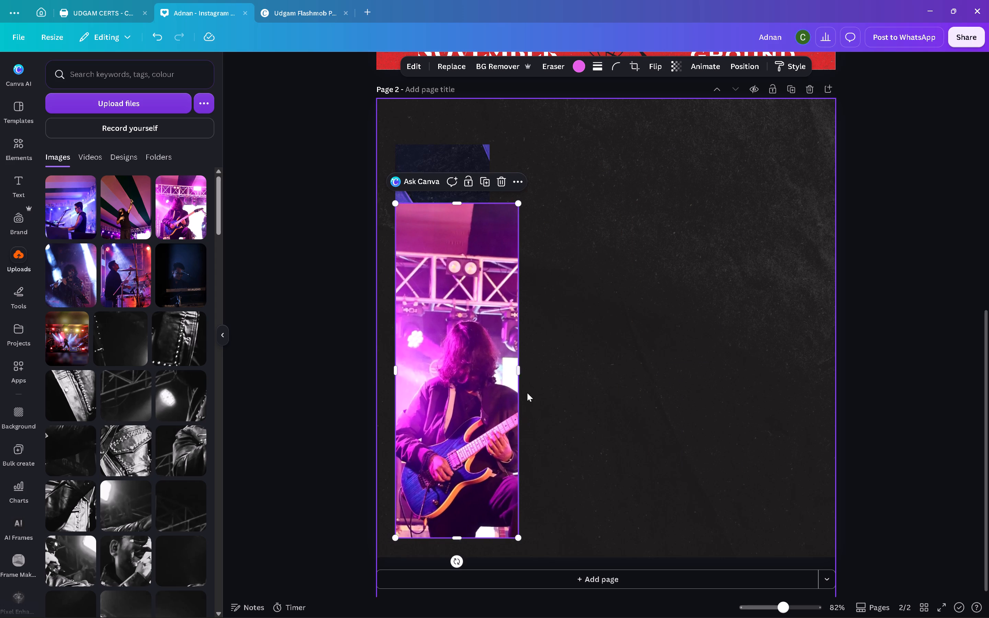
pyautogui.moveTo(394, 369); pyautogui.dragTo(405, 368)
pyautogui.moveTo(437, 375); pyautogui.dragTo(425, 372)
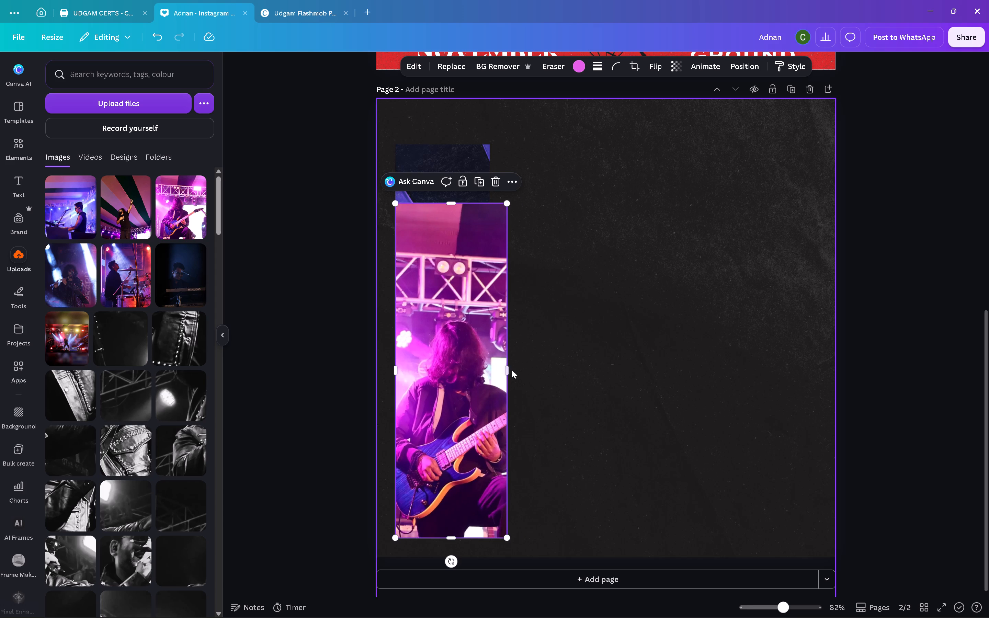
pyautogui.moveTo(509, 370); pyautogui.dragTo(493, 374)
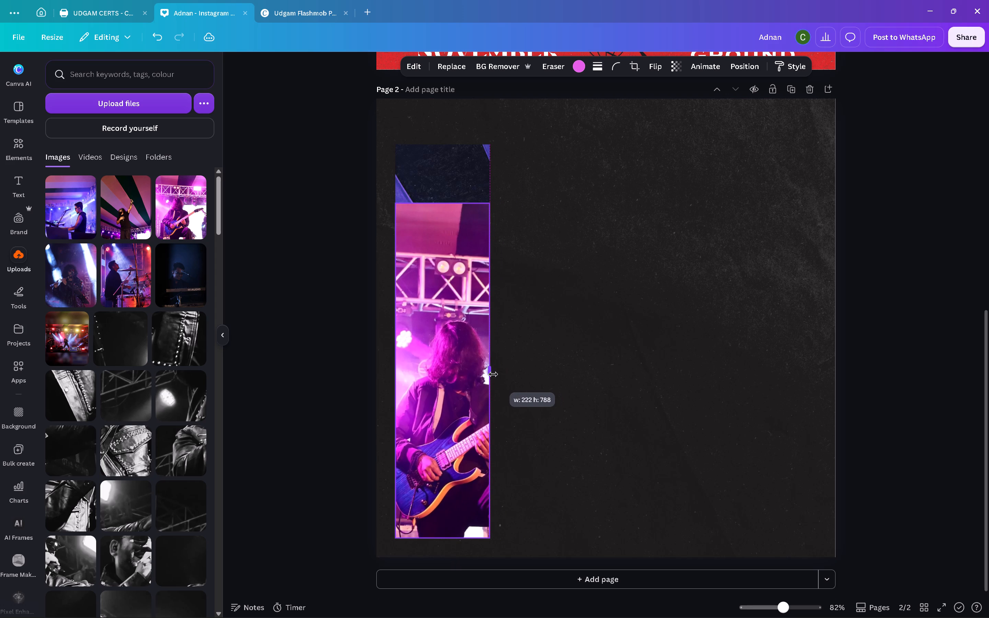
pyautogui.moveTo(493, 374); pyautogui.dragTo(493, 375)
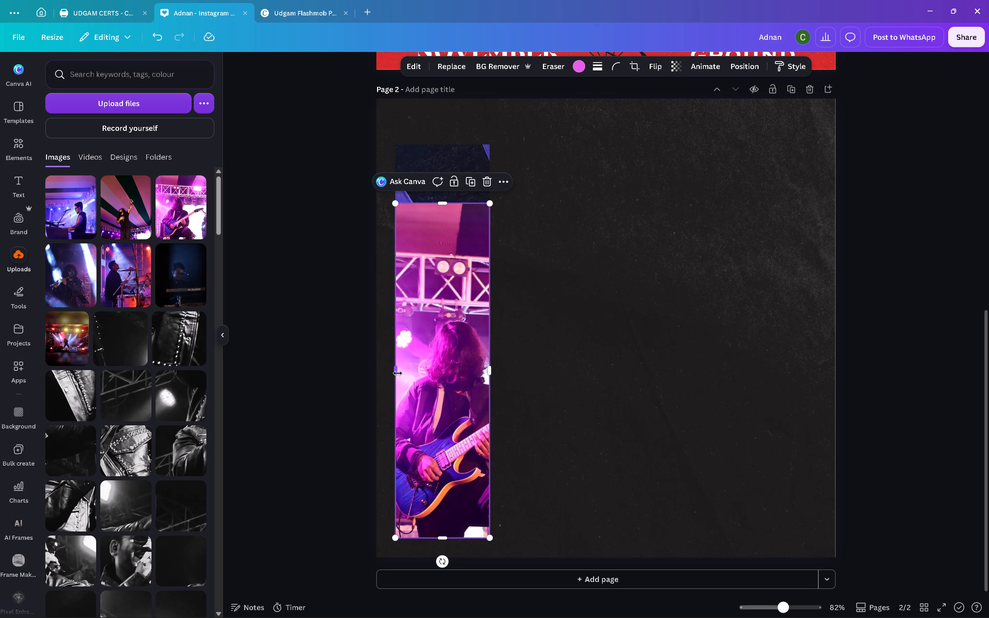
pyautogui.moveTo(490, 369); pyautogui.dragTo(501, 369)
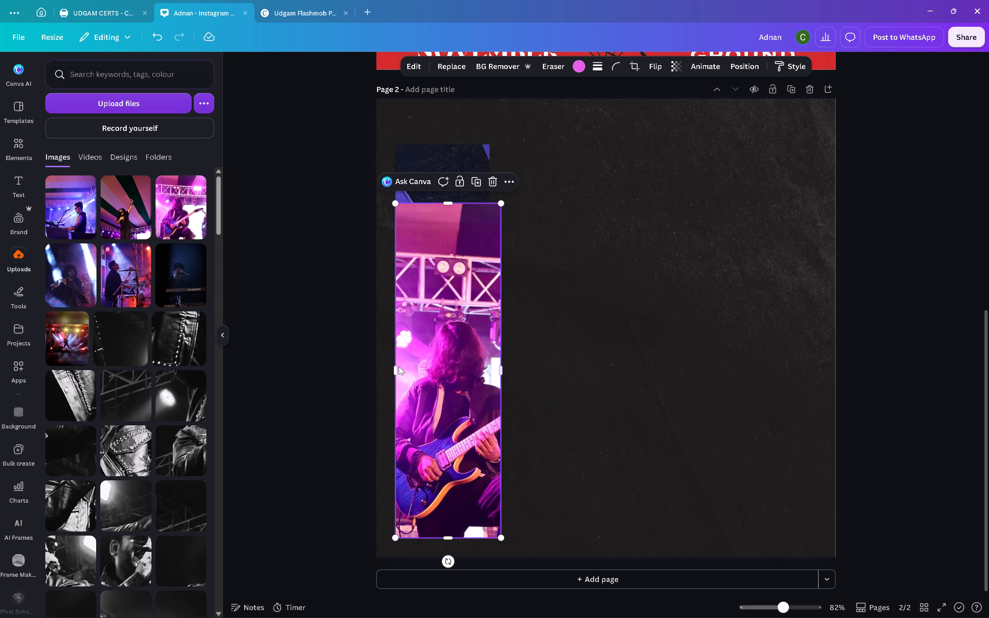
pyautogui.moveTo(396, 368); pyautogui.dragTo(401, 369)
pyautogui.moveTo(438, 379); pyautogui.dragTo(433, 379)
pyautogui.moveTo(499, 373); pyautogui.dragTo(494, 374)
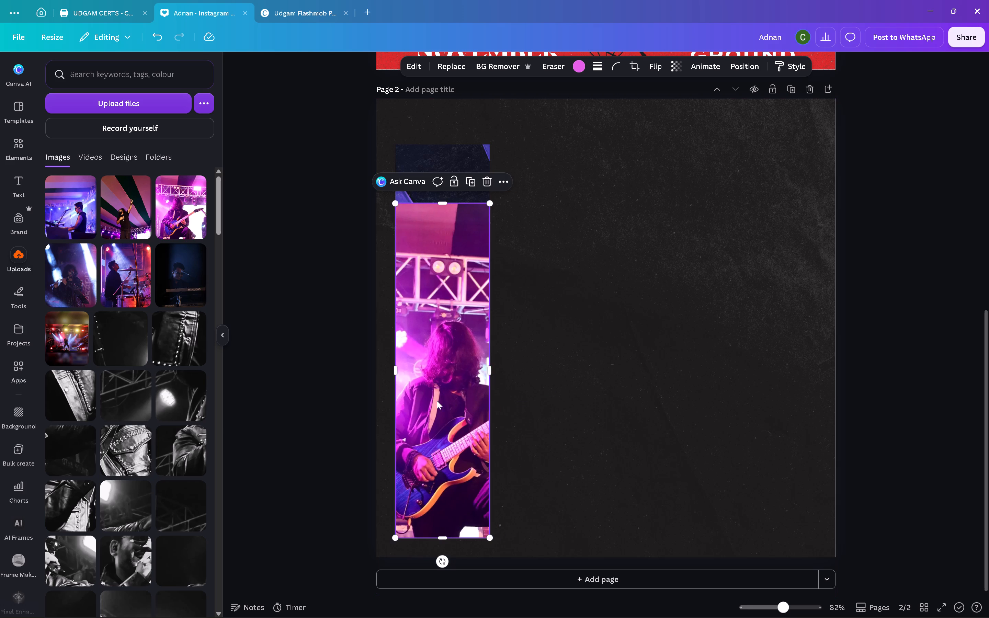
# Place the guitarist strip beside the singer strip with a small gap and aligned tops, cropping its upper and lower ends shorter.
pyautogui.moveTo(431, 399); pyautogui.dragTo(536, 342)
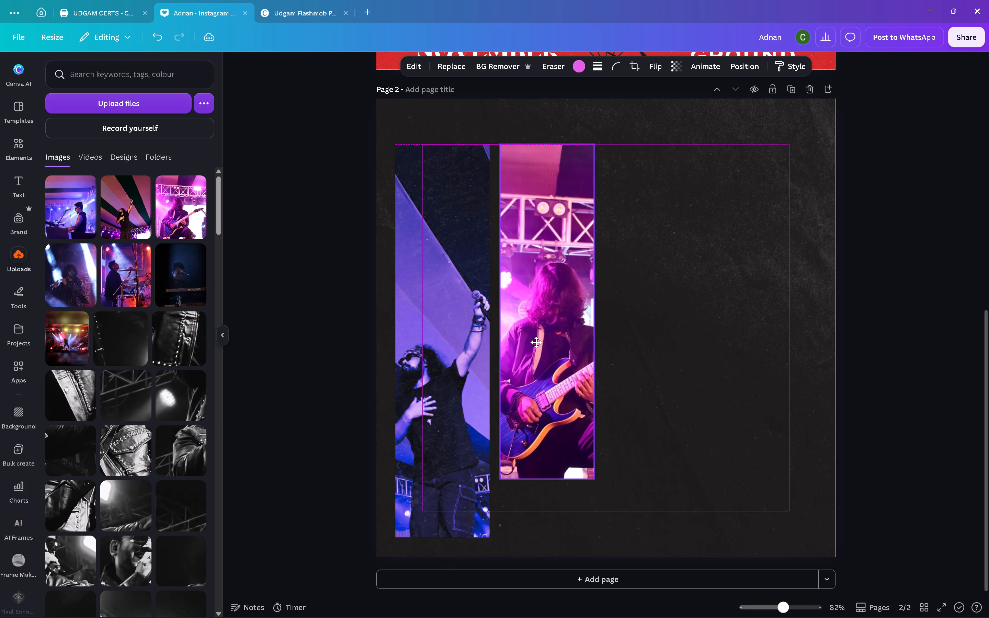
pyautogui.moveTo(536, 342); pyautogui.dragTo(533, 343)
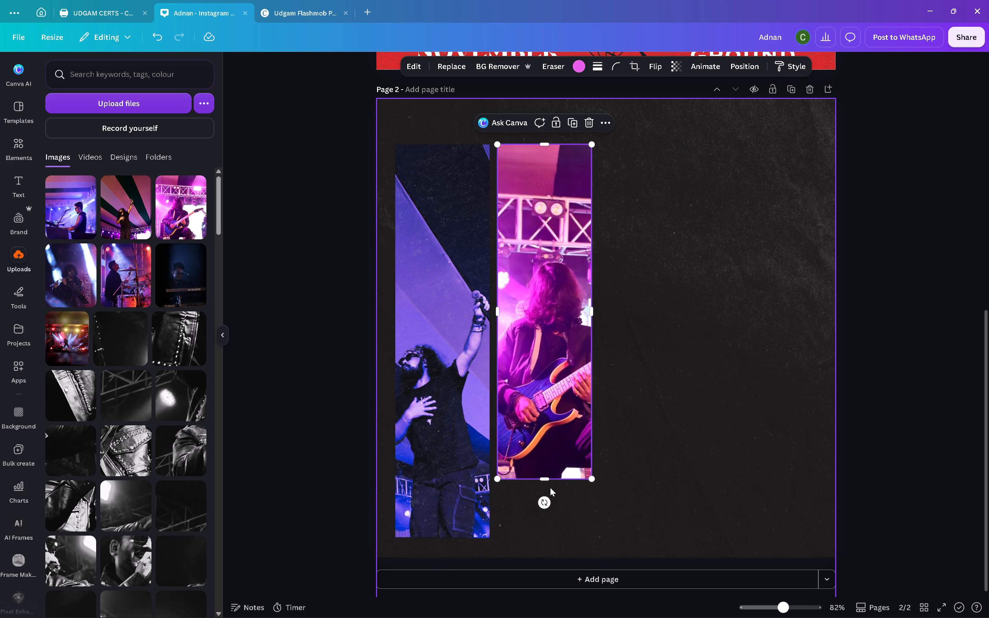
pyautogui.moveTo(545, 479); pyautogui.dragTo(545, 470)
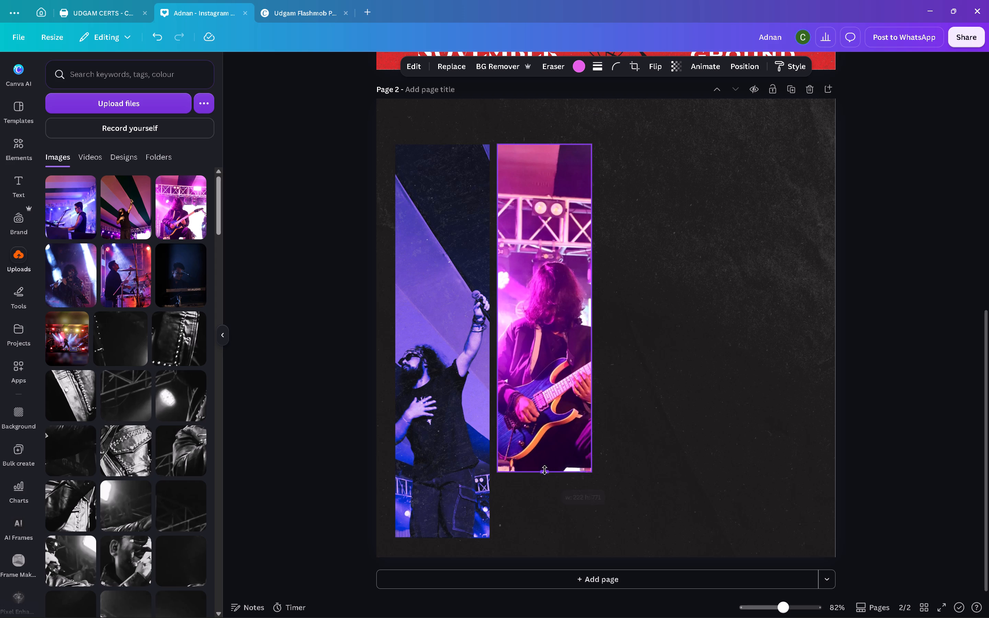
pyautogui.moveTo(545, 470); pyautogui.dragTo(545, 469)
pyautogui.moveTo(546, 142); pyautogui.dragTo(546, 171)
pyautogui.moveTo(537, 225); pyautogui.dragTo(537, 196)
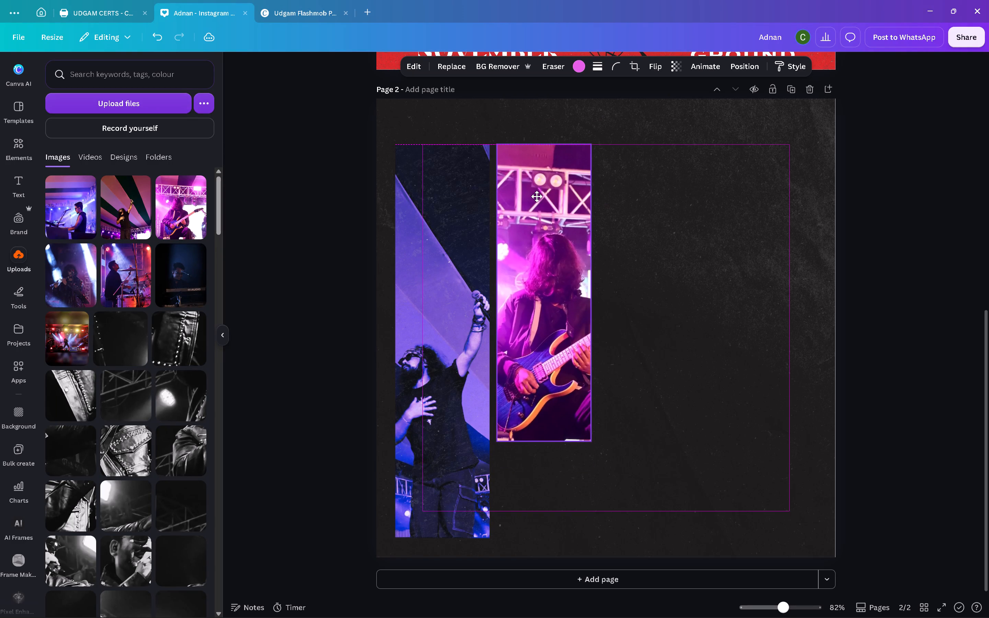
pyautogui.moveTo(537, 196); pyautogui.dragTo(539, 199)
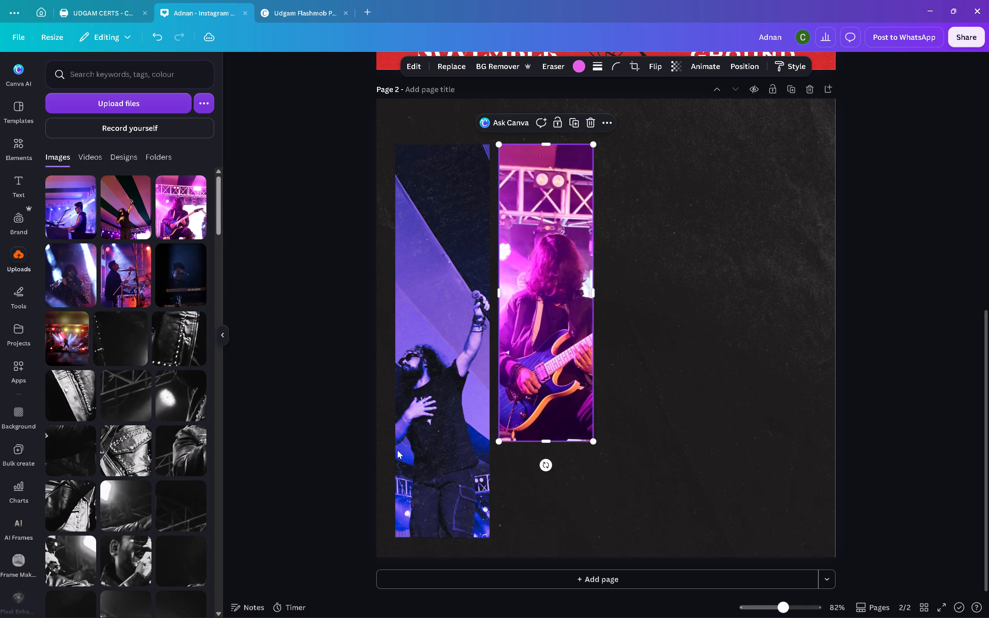
pyautogui.click(965, 330)
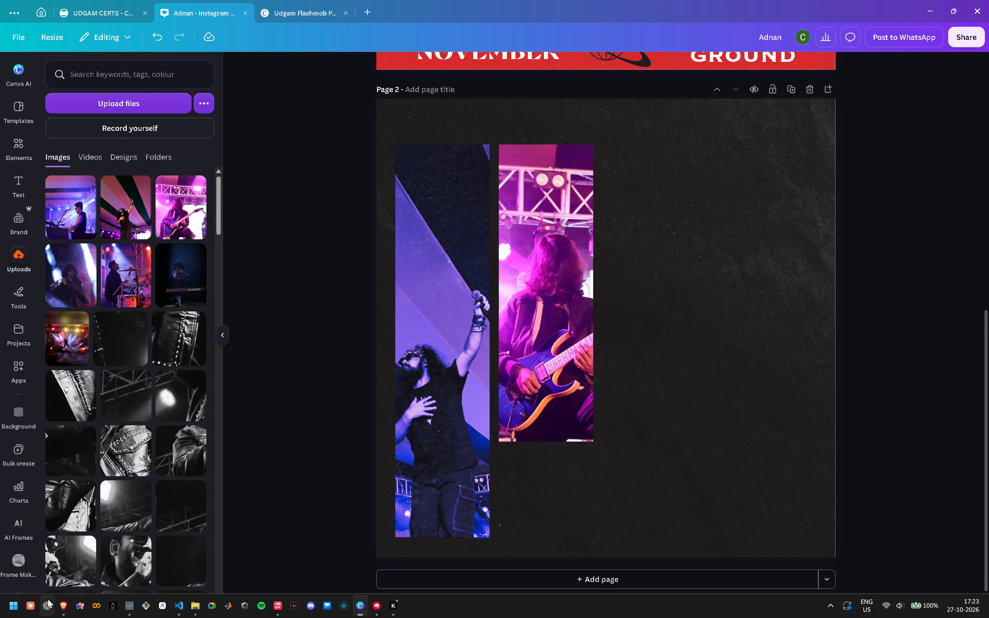
# Check the reference in Brave, return to Canva and extend the guitarist strip's lower edge slightly, keeping it shorter than the singer strip.
pyautogui.click(66, 610)
pyautogui.click(66, 610)
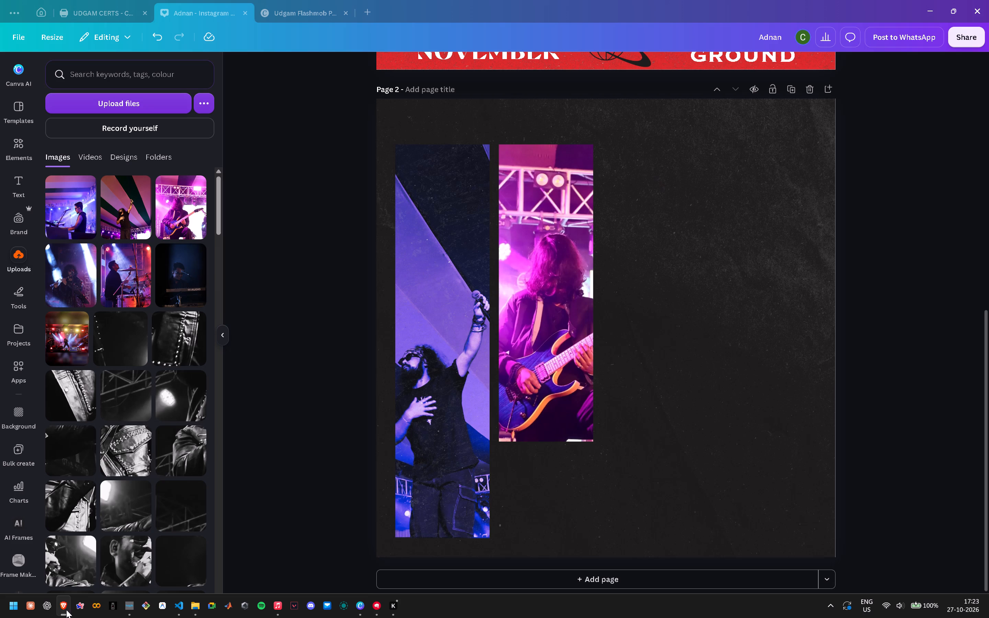
pyautogui.click(547, 411)
pyautogui.moveTo(547, 442); pyautogui.dragTo(548, 457)
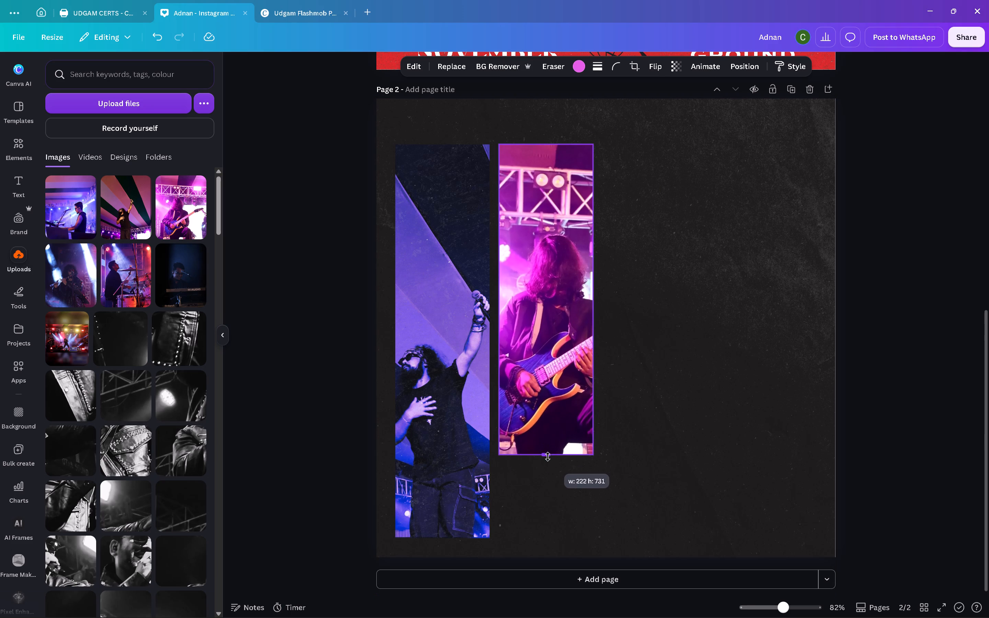
pyautogui.moveTo(548, 457); pyautogui.dragTo(545, 457)
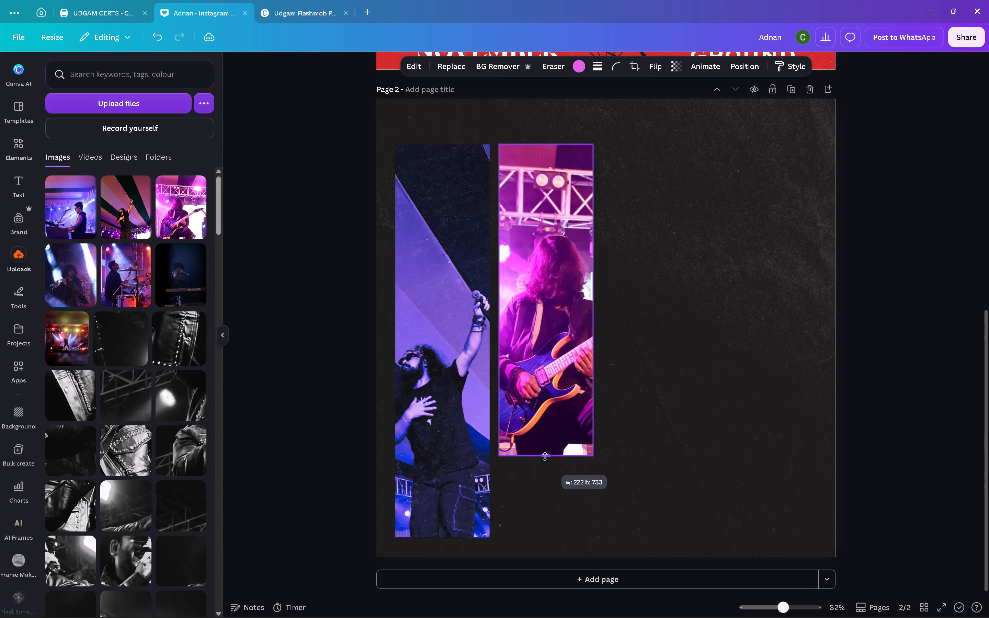
pyautogui.moveTo(545, 457); pyautogui.dragTo(545, 452)
pyautogui.click(889, 350)
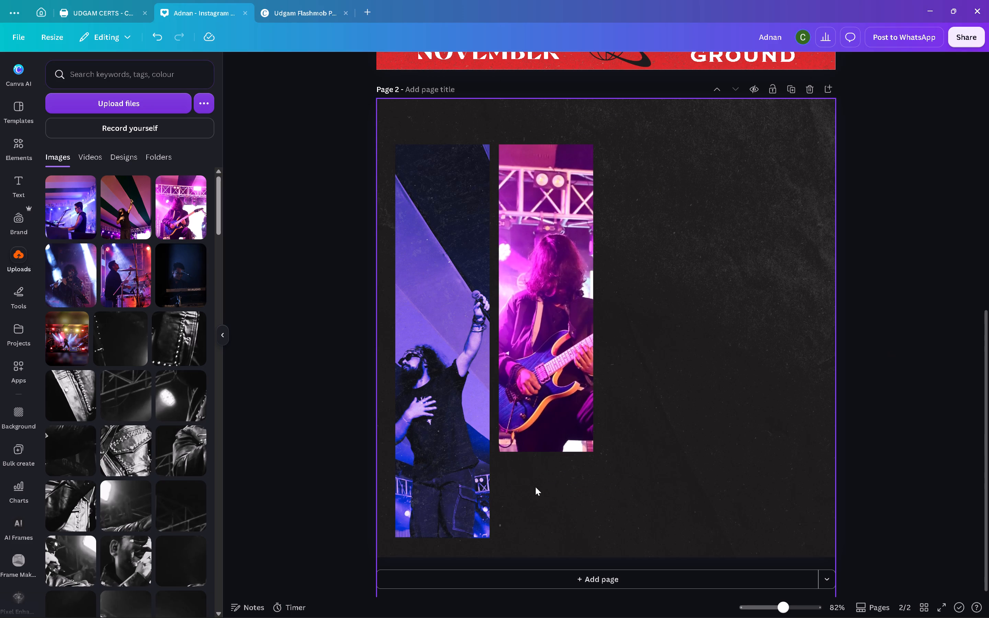
# Add a text box to page 2 reading "THE MIRRORZ" on two lines.
pyautogui.click(25, 171)
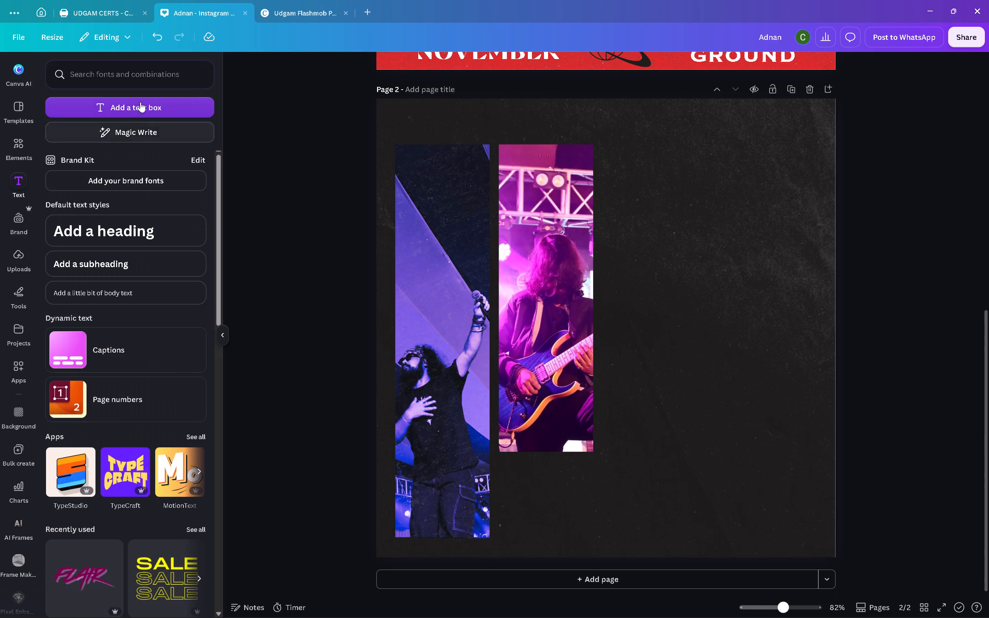
pyautogui.click(140, 101)
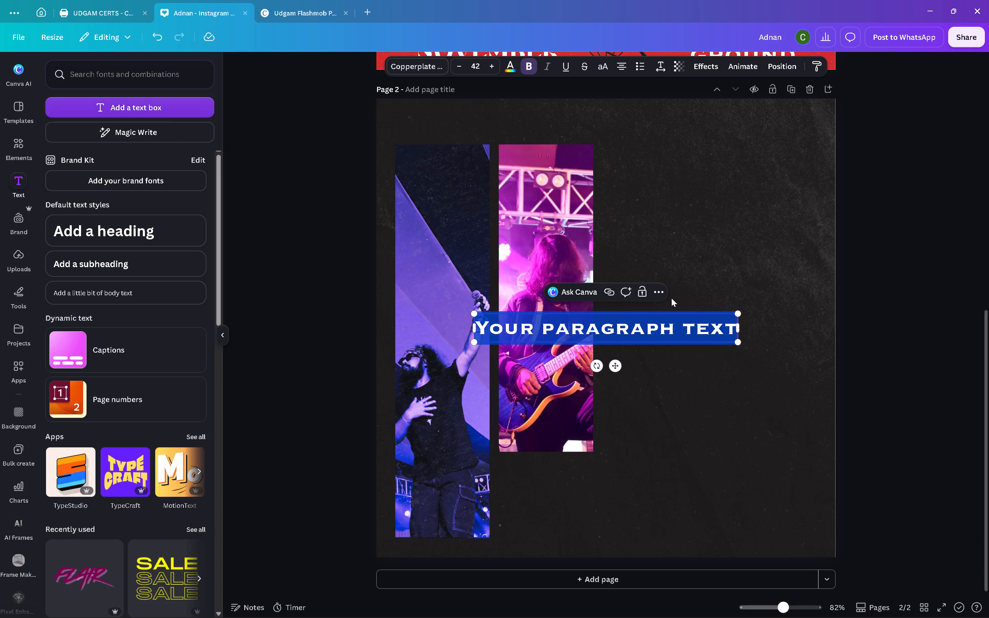
pyautogui.write('THE')
pyautogui.press('space')
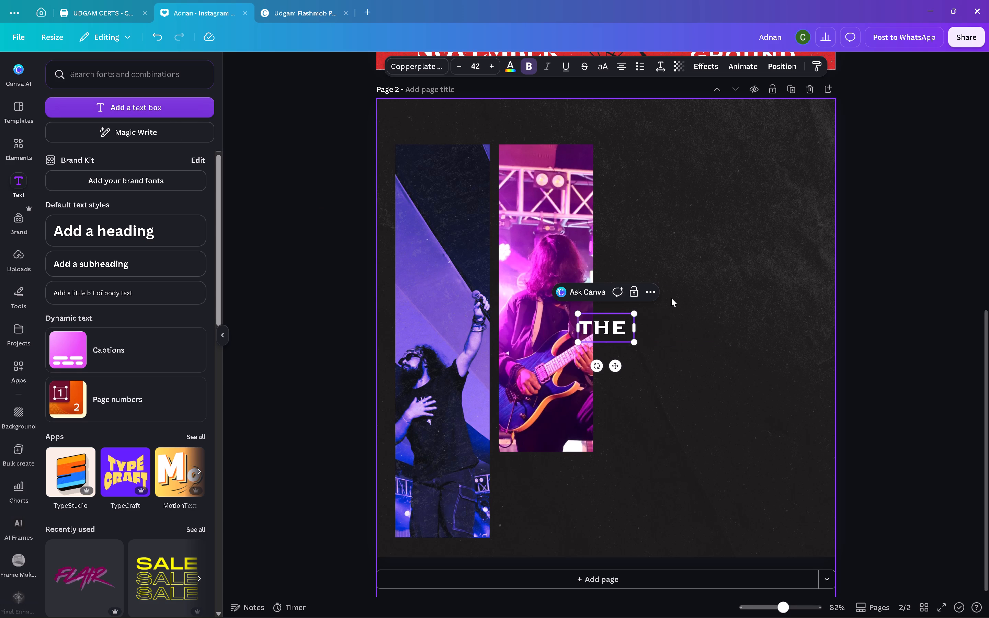
pyautogui.press('Return')
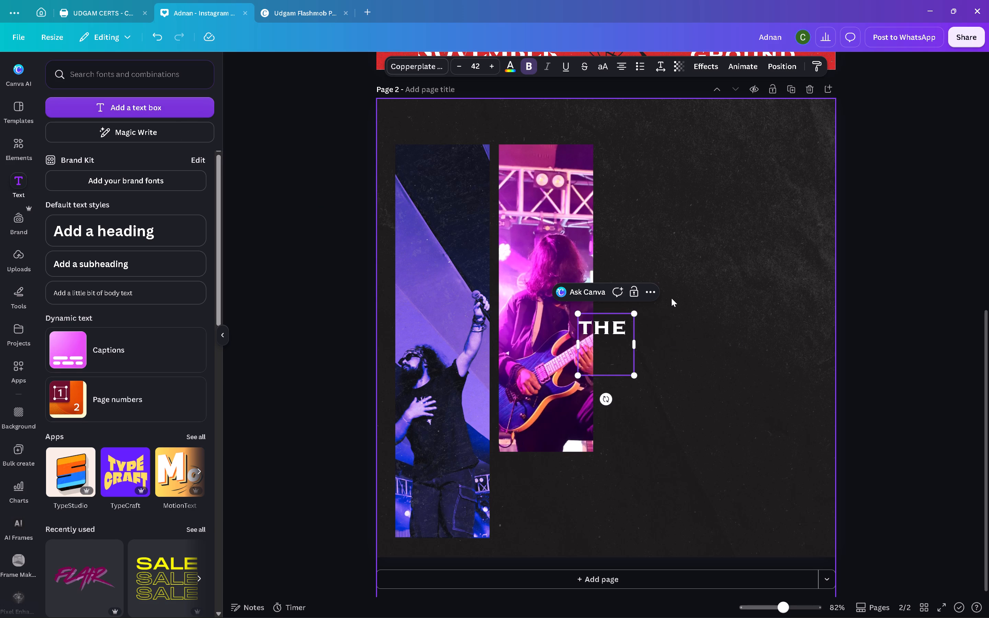
pyautogui.write('MI')
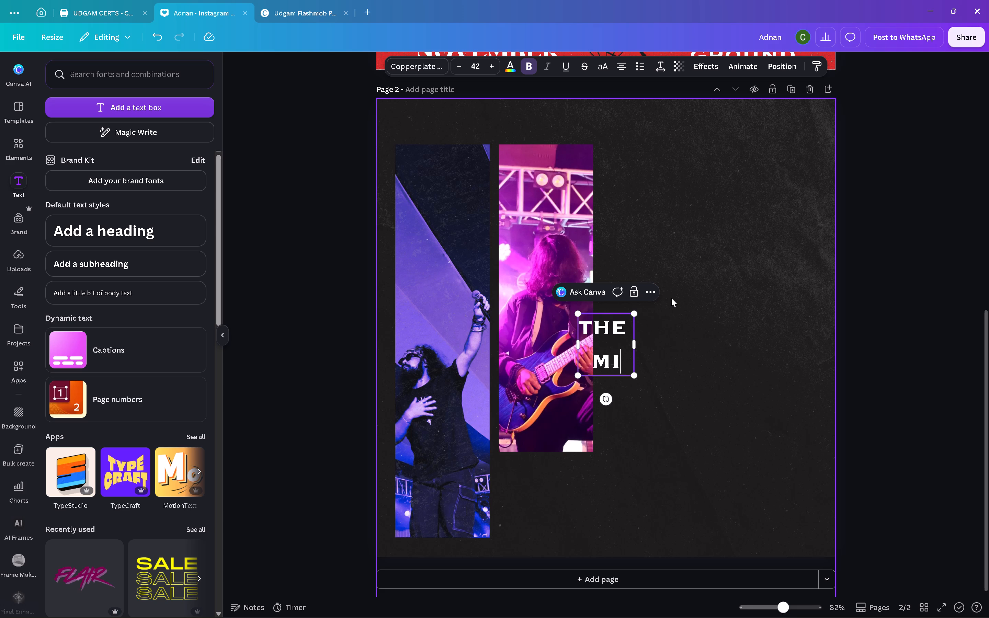
pyautogui.write('RR')
pyautogui.write('ORZ')
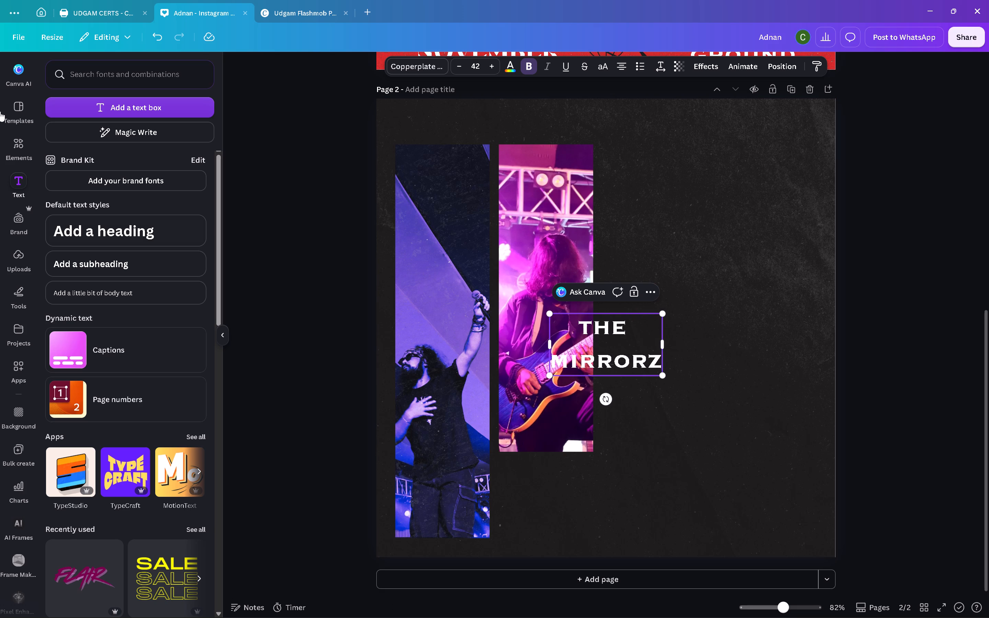
# Switch to Brave to examine the Silverstein reference poster's title and text layout.
pyautogui.click(61, 605)
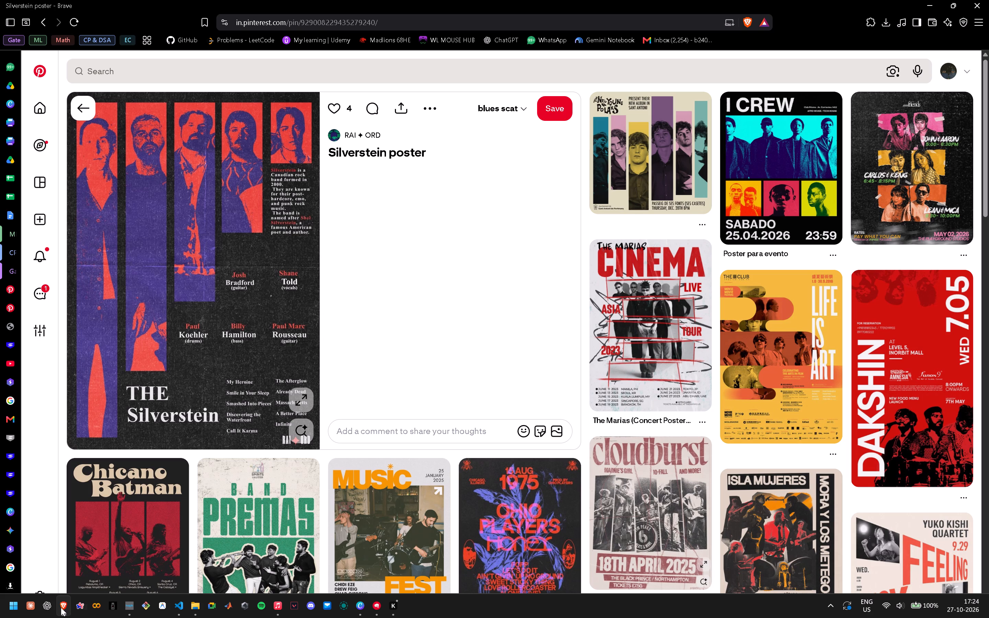
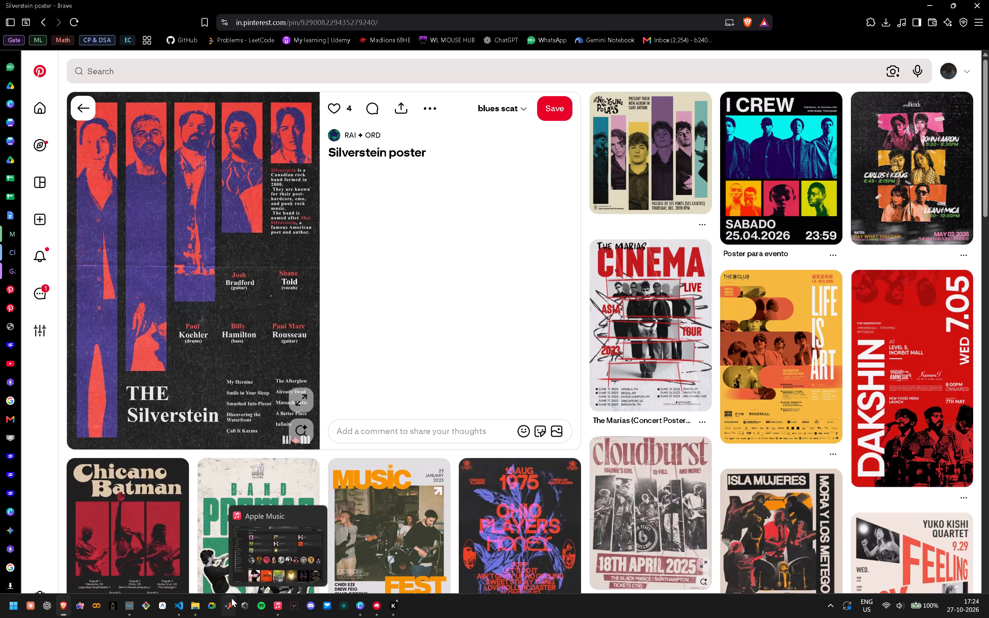
# Switch from the Silverstein reference in Brave back to the poster design in Canva.
pyautogui.click(366, 602)
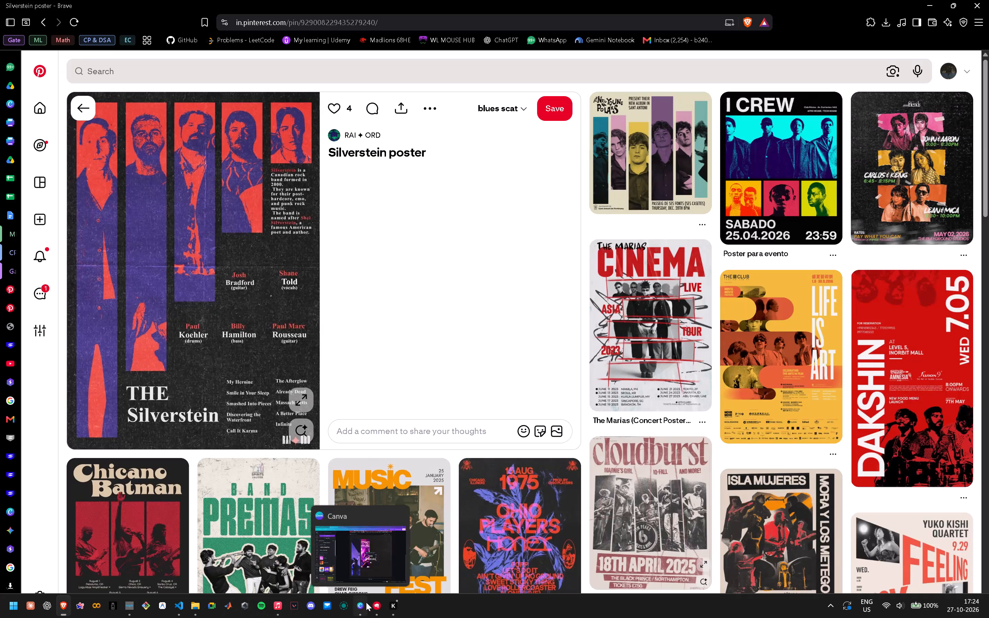
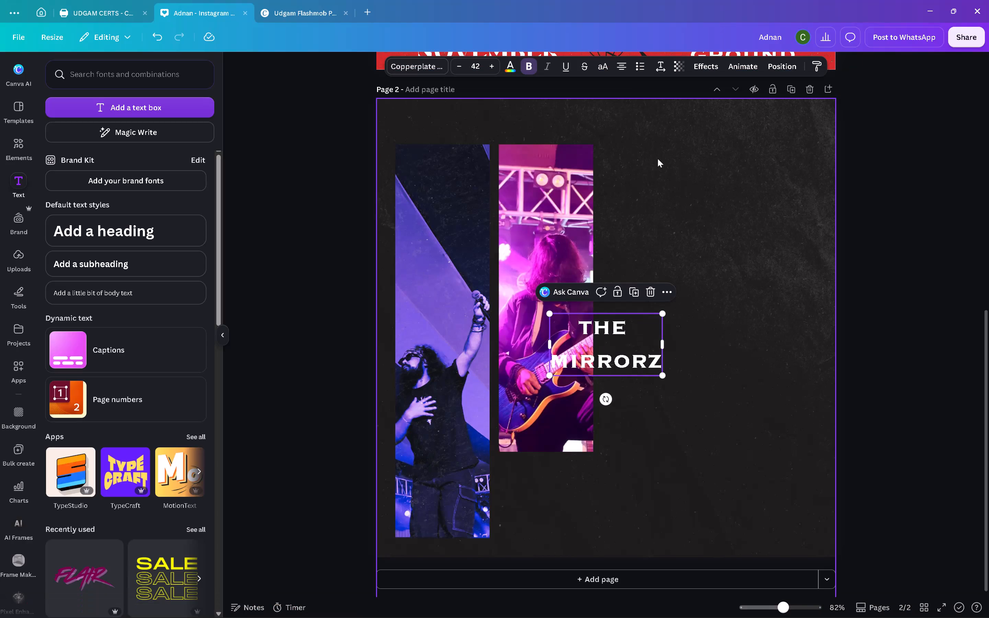
# Left-align the THE MIRRORZ title and move it below the guitarist strip, flush with the strip's left edge.
pyautogui.click(620, 67)
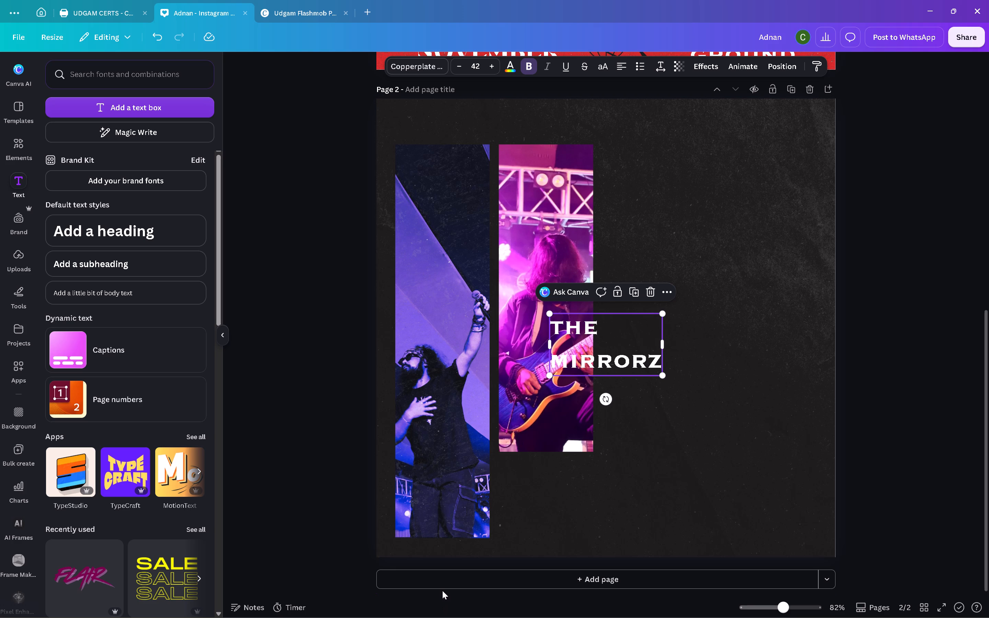
pyautogui.moveTo(629, 353); pyautogui.dragTo(583, 510)
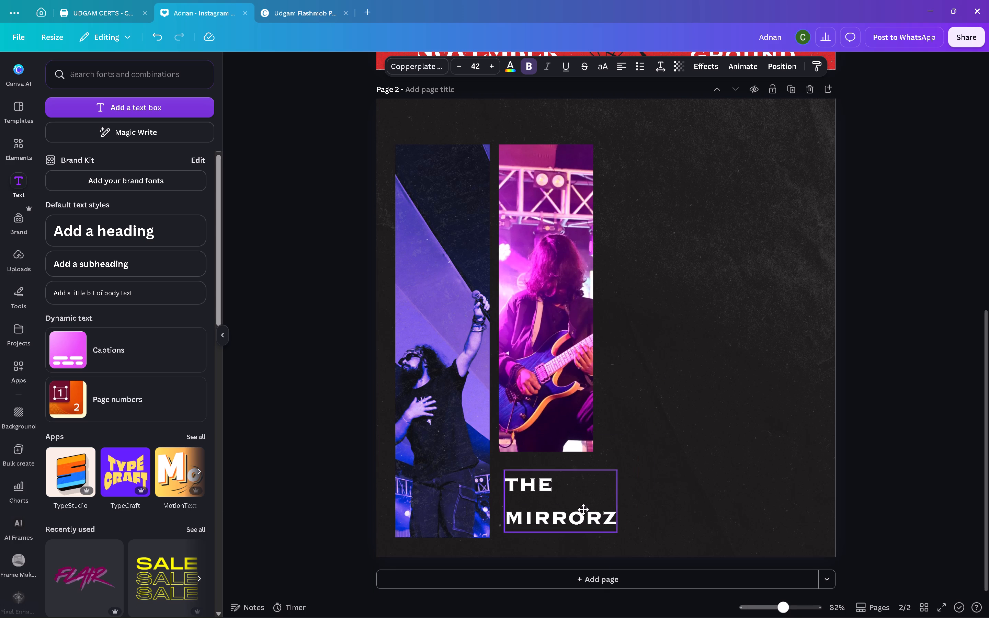
pyautogui.moveTo(583, 510); pyautogui.dragTo(582, 515)
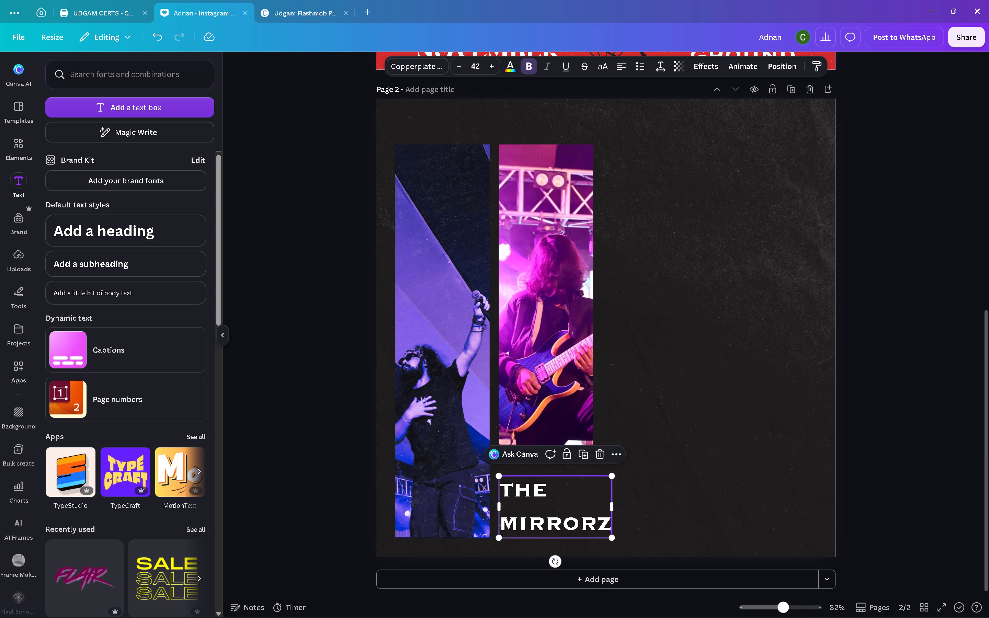
# Check the Silverstein poster reference in Brave, then return to the Canva design.
pyautogui.click(66, 605)
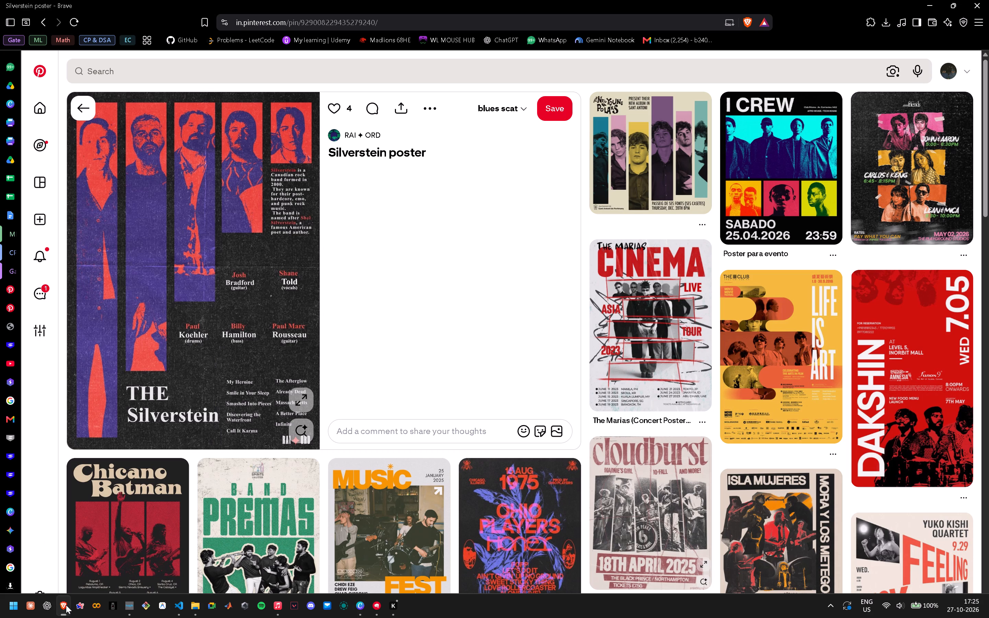
pyautogui.click(66, 604)
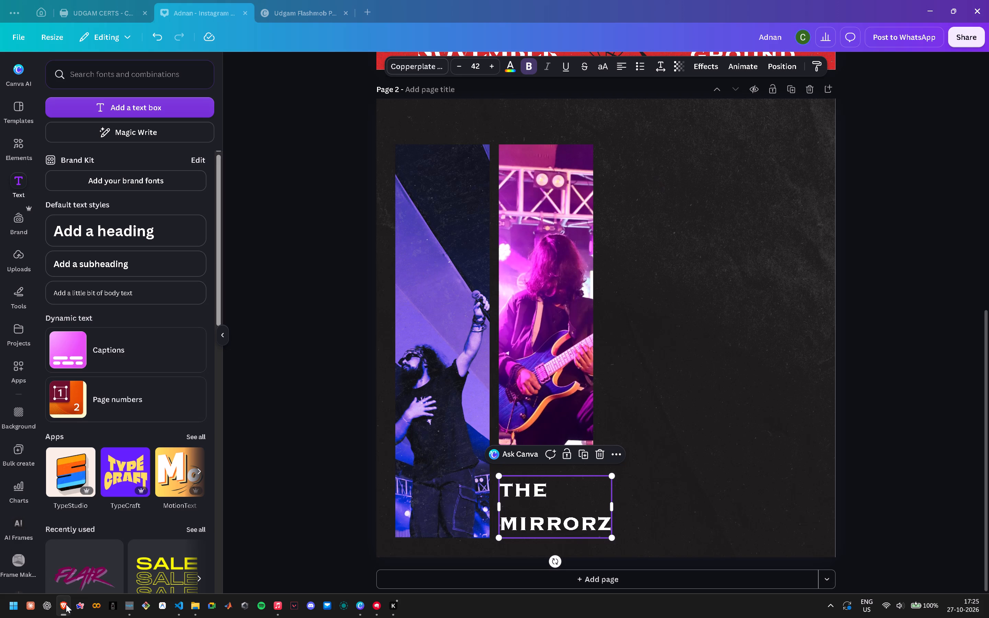
# Recolour the THE MIRRORZ title light grey.
pyautogui.click(506, 68)
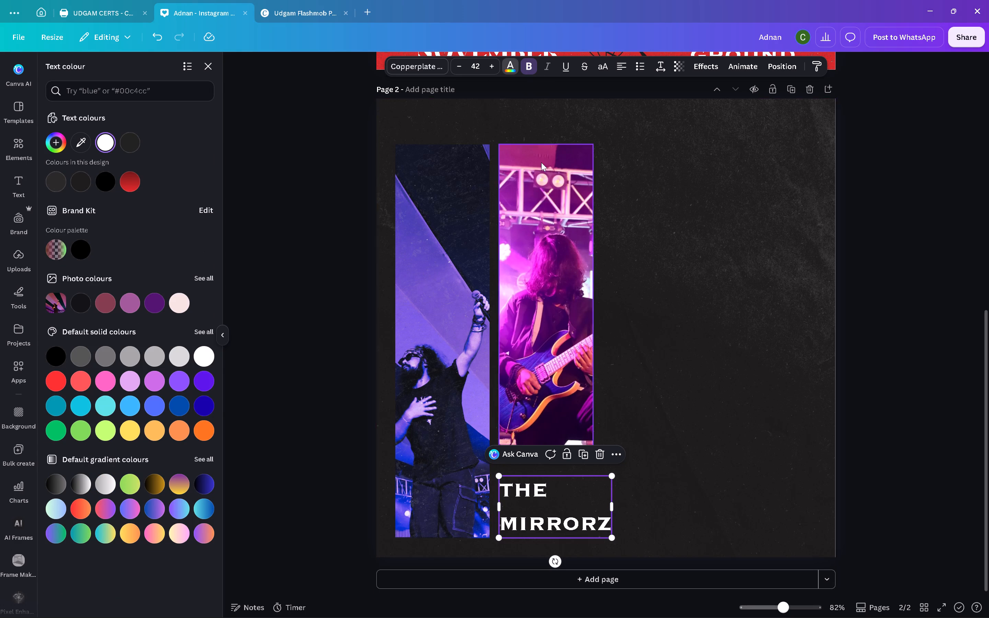
pyautogui.scroll(7, 713, 275)
pyautogui.scroll(6, 748, 220)
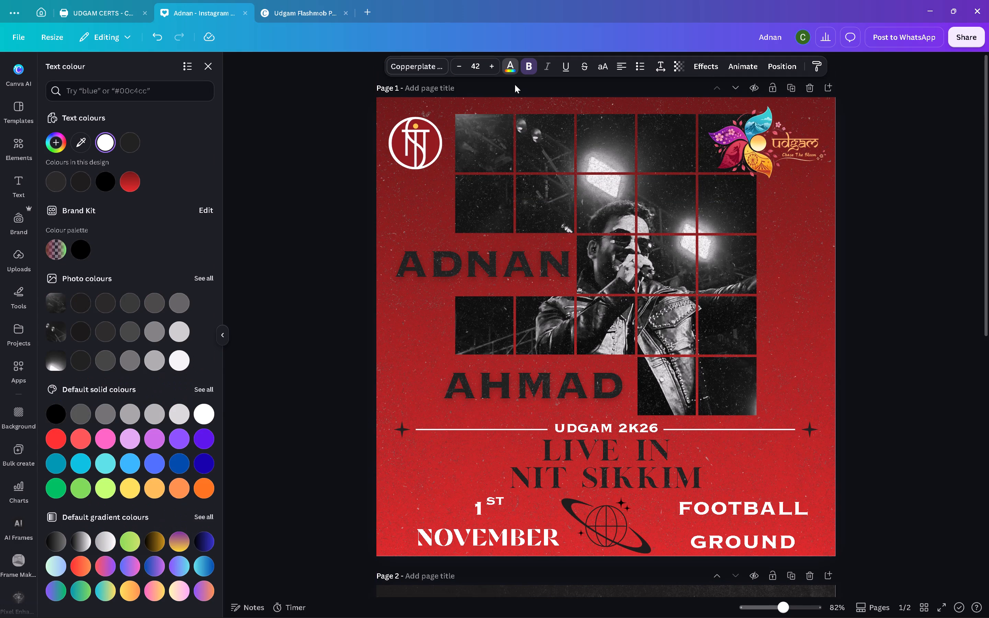
pyautogui.click(153, 356)
pyautogui.scroll(-12, 633, 368)
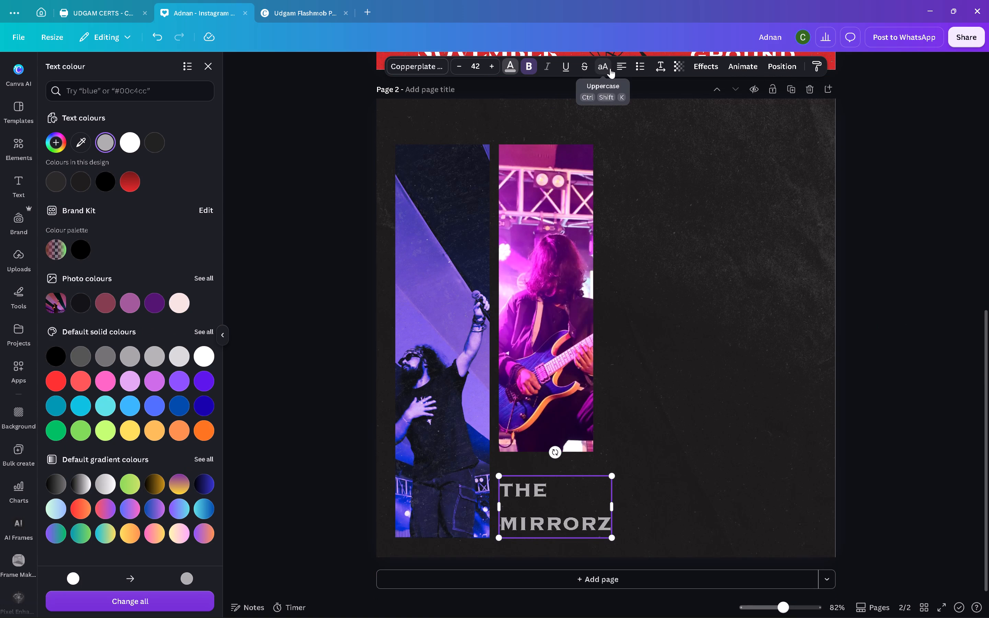
pyautogui.click(610, 68)
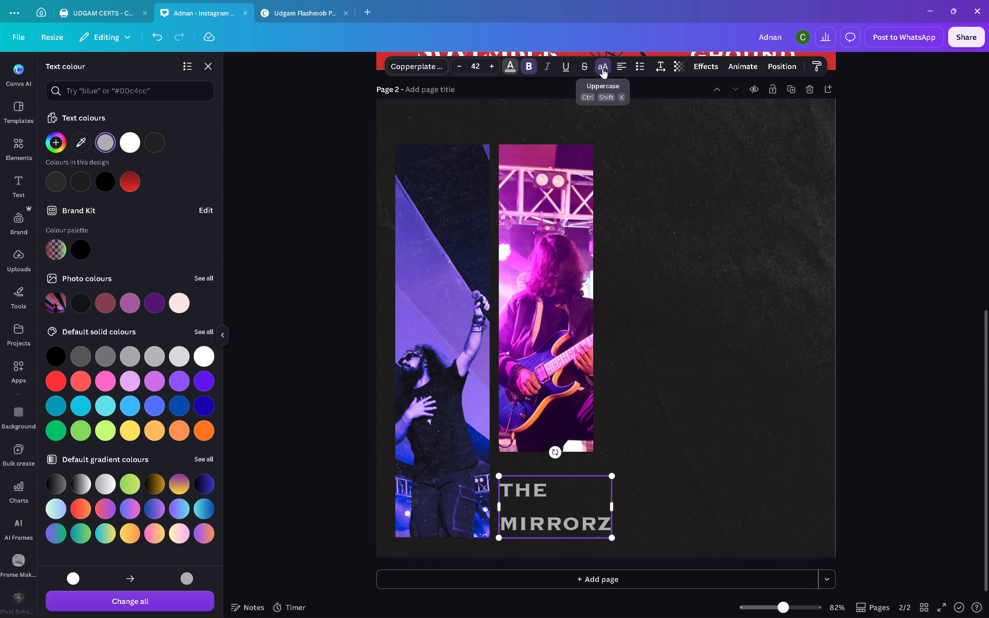
pyautogui.click(603, 68)
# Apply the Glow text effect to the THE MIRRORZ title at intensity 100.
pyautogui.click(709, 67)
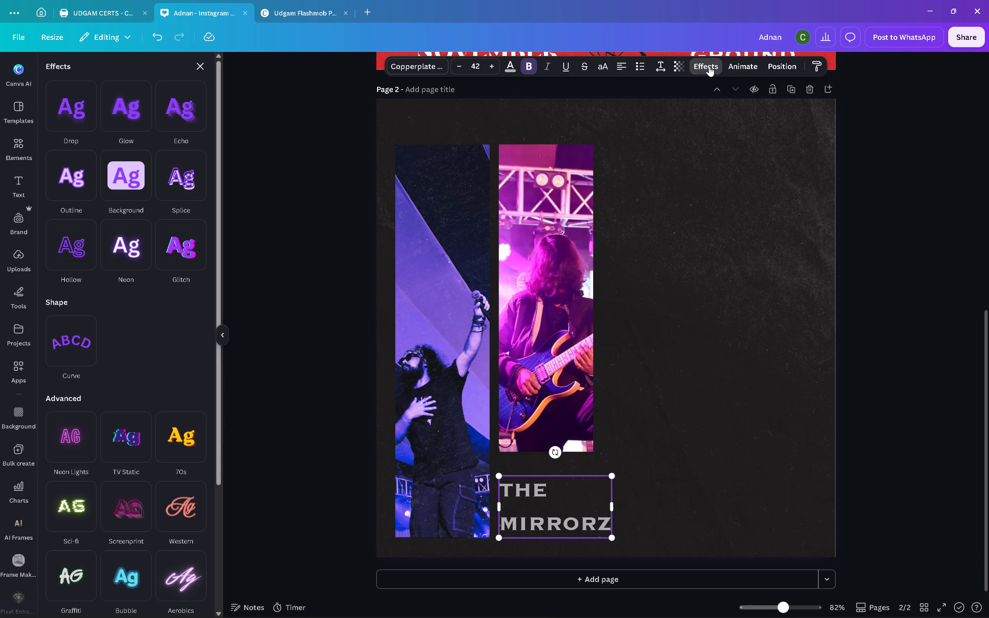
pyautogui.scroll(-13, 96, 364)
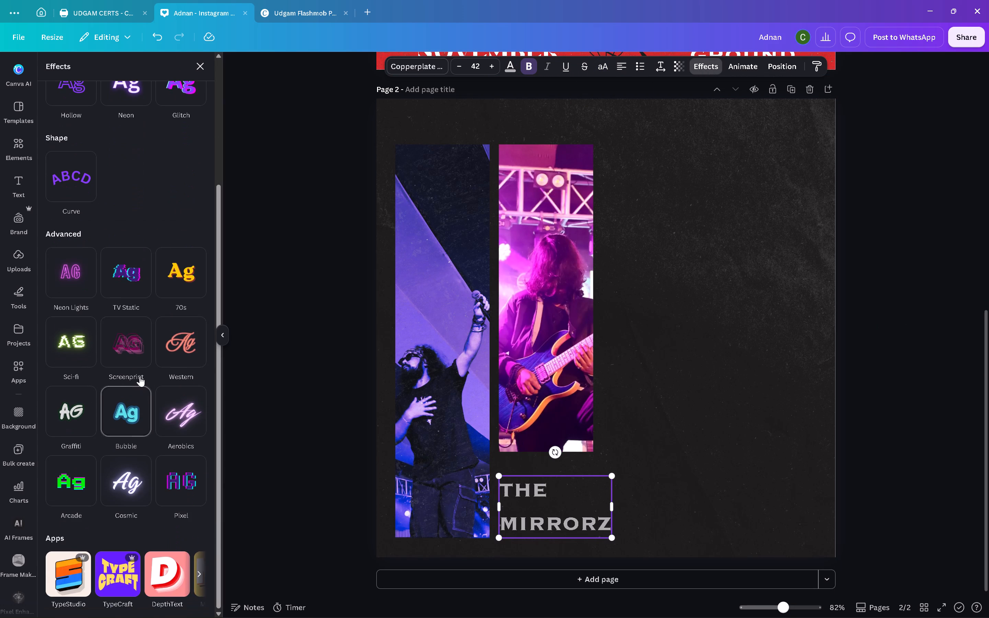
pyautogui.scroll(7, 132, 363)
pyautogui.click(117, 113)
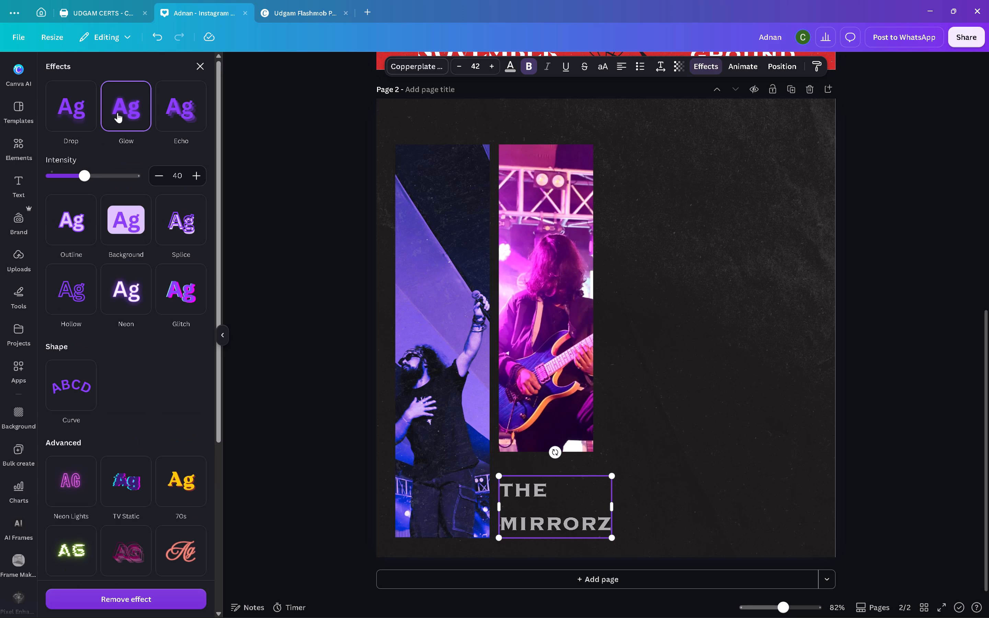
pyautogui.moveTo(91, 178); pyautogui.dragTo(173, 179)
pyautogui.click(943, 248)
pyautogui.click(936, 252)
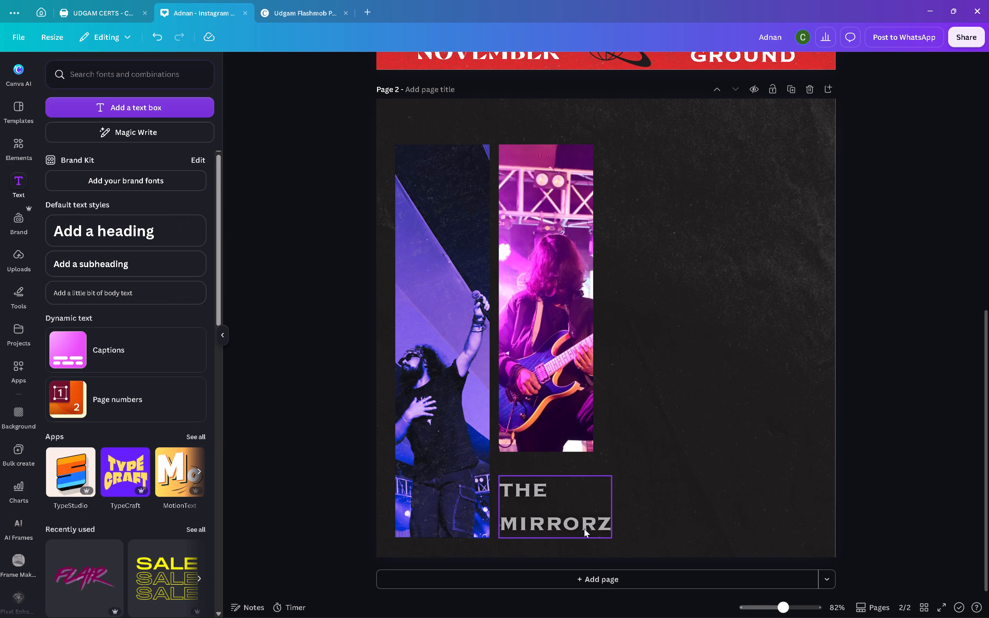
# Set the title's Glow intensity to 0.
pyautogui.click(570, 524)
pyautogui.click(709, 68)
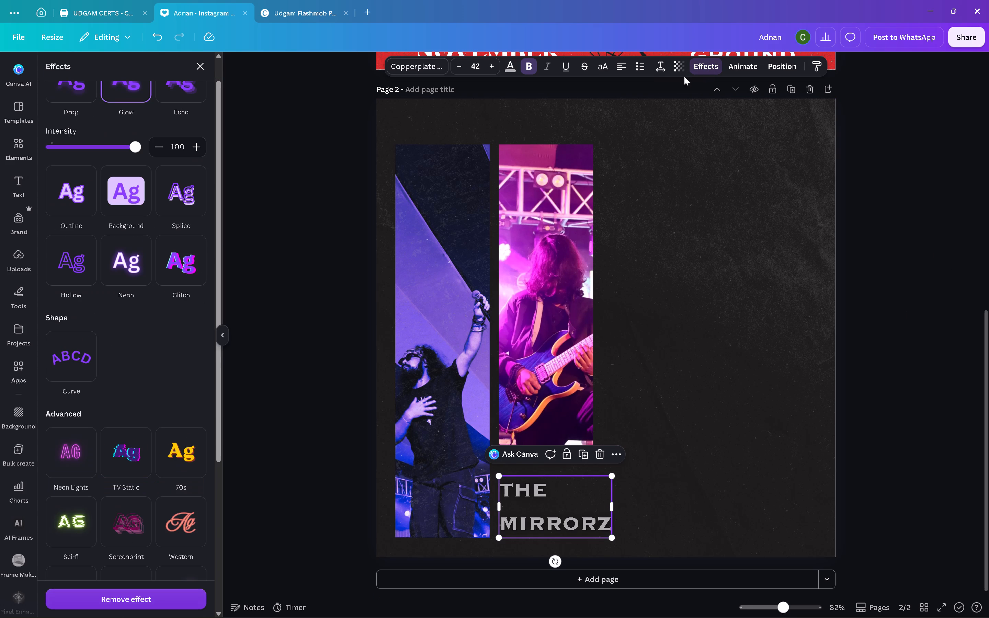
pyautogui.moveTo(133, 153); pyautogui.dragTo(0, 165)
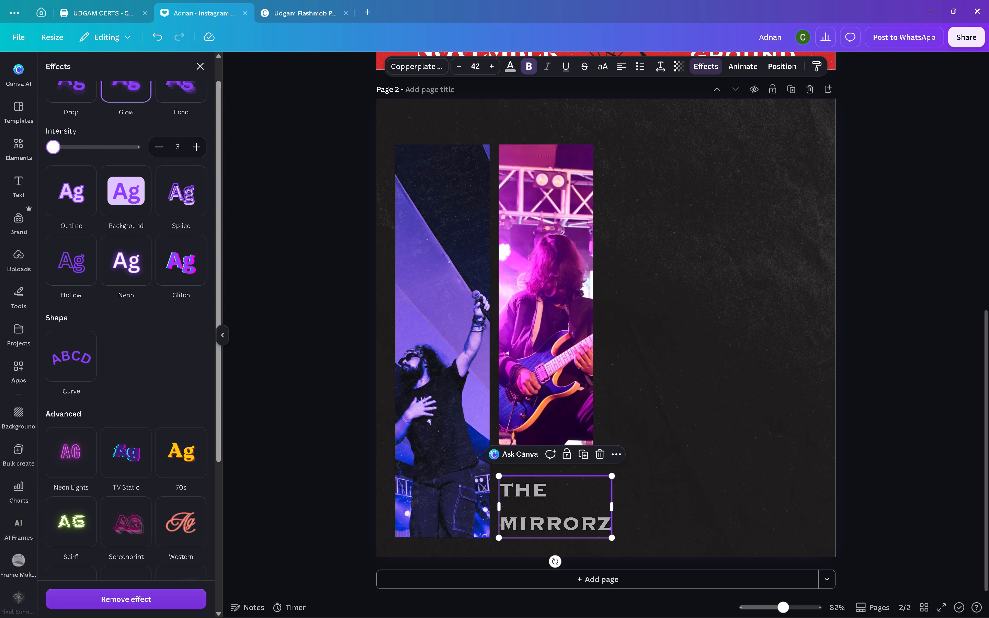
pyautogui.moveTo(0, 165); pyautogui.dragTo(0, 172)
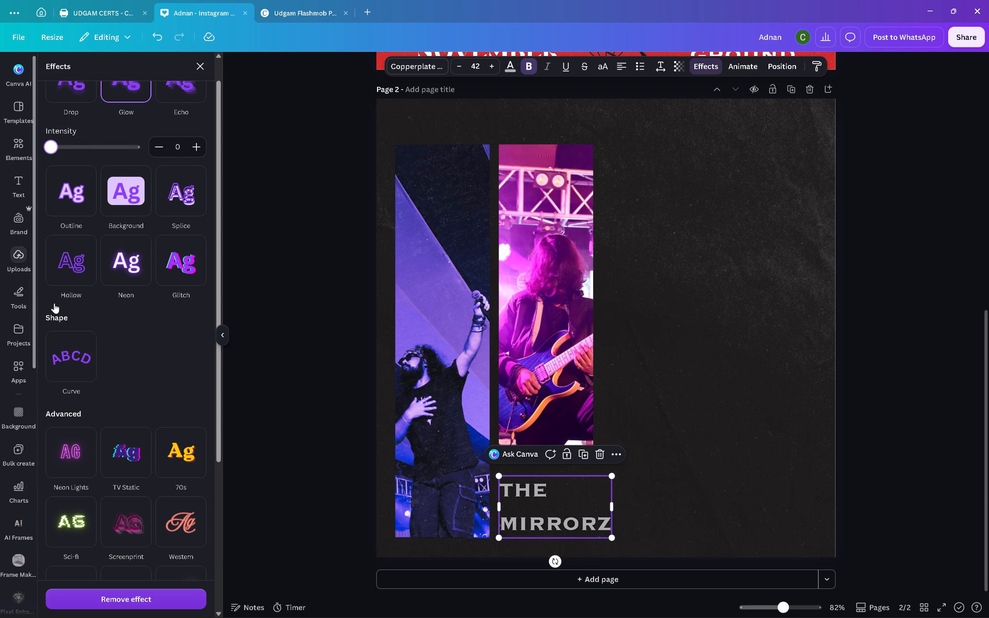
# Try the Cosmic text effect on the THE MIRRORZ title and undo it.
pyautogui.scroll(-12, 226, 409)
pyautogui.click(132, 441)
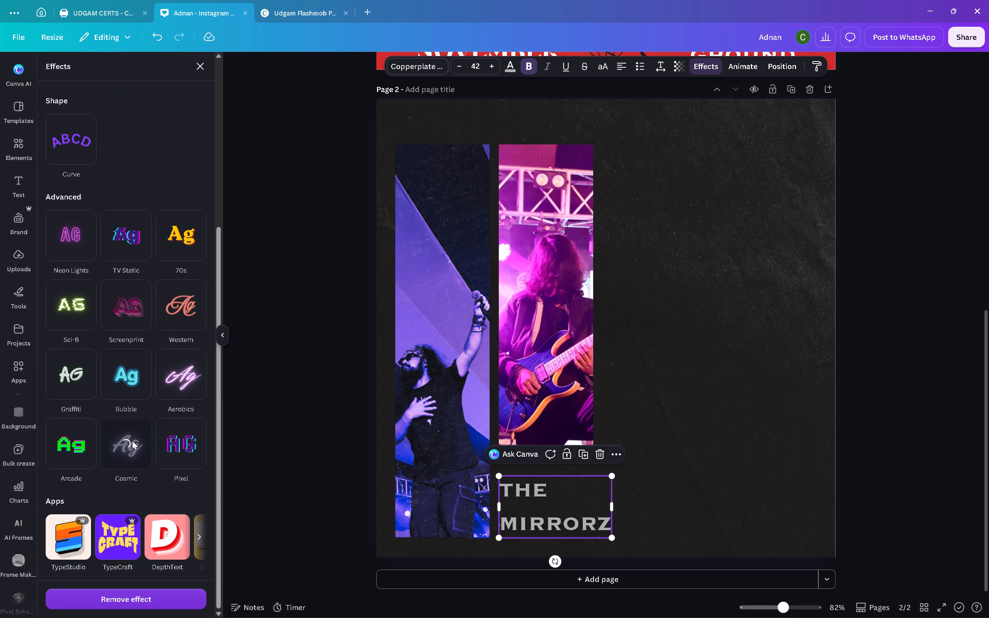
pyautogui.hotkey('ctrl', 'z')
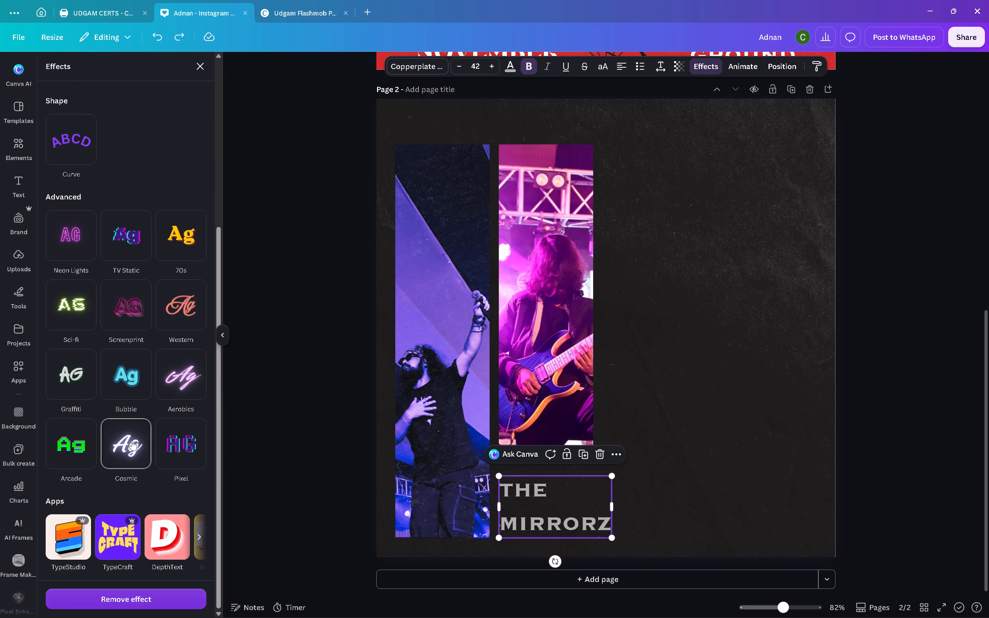
# Replace the Glow effect on the THE MIRRORZ title with Neon at intensity 25.
pyautogui.scroll(13, 110, 394)
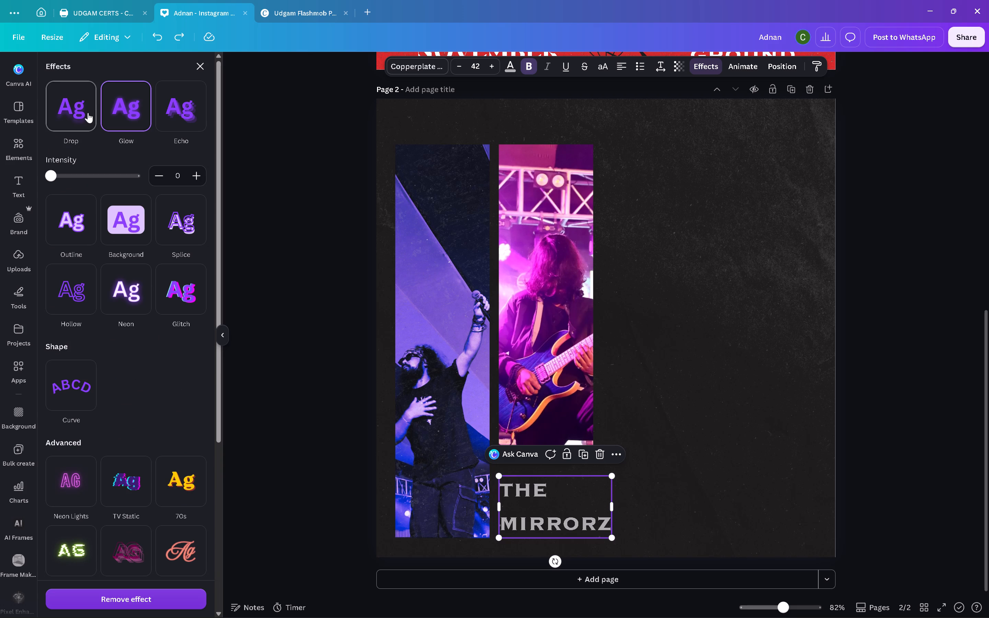
pyautogui.click(130, 119)
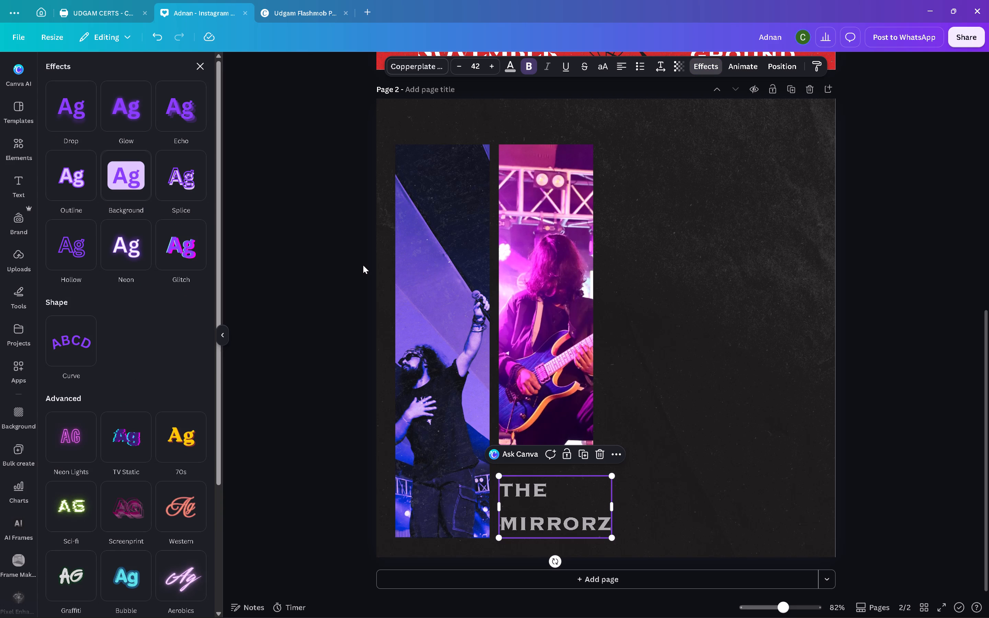
pyautogui.click(126, 253)
pyautogui.moveTo(93, 320); pyautogui.dragTo(114, 322)
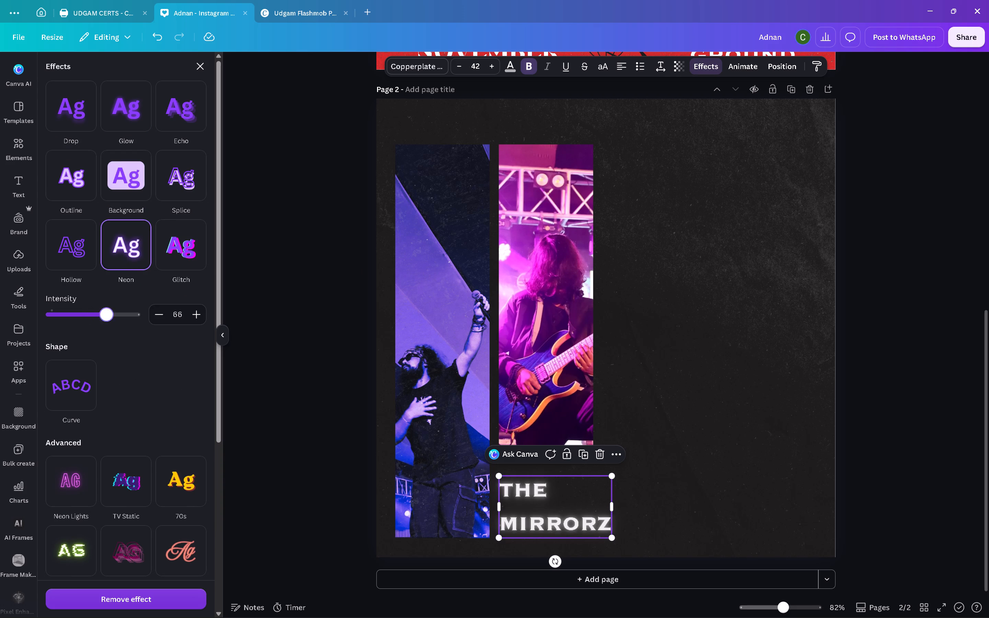
pyautogui.moveTo(114, 322); pyautogui.dragTo(79, 335)
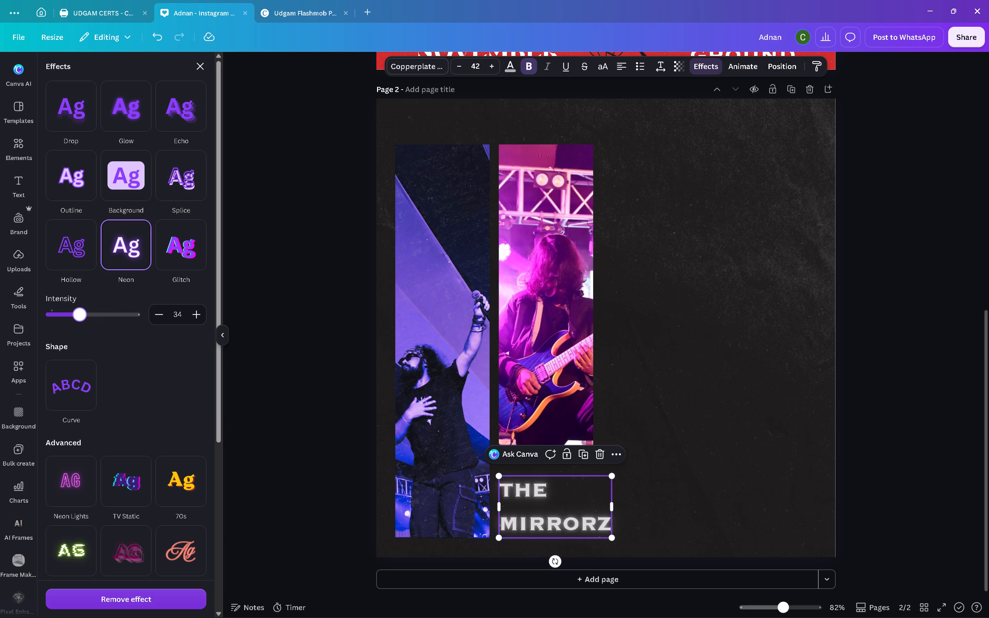
pyautogui.moveTo(79, 335); pyautogui.dragTo(71, 338)
pyautogui.click(923, 272)
pyautogui.click(924, 271)
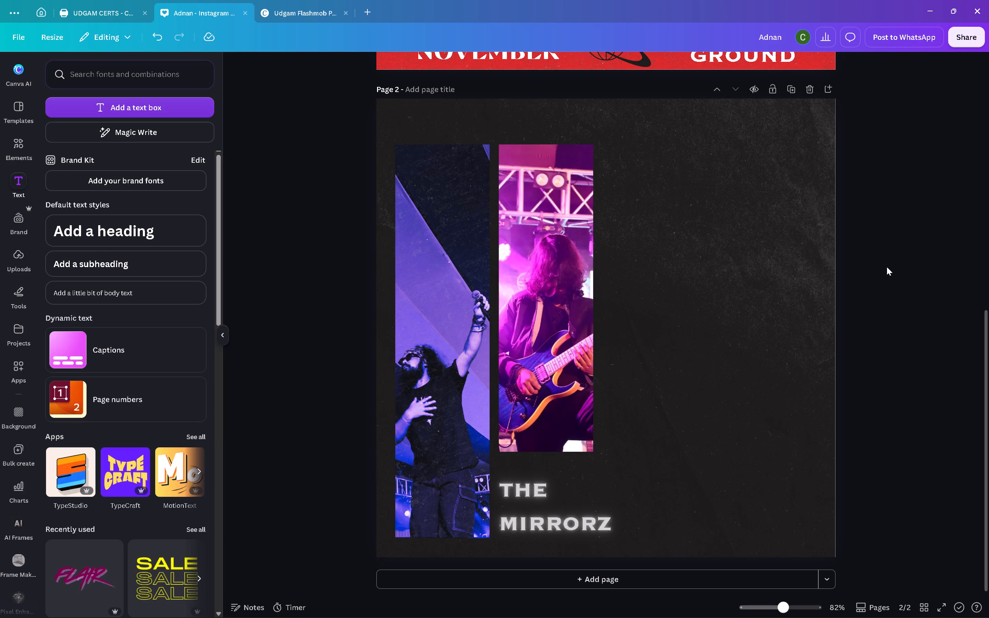
# Apply the Amethyst Colour Pop filter to the guitarist strip.
pyautogui.click(574, 328)
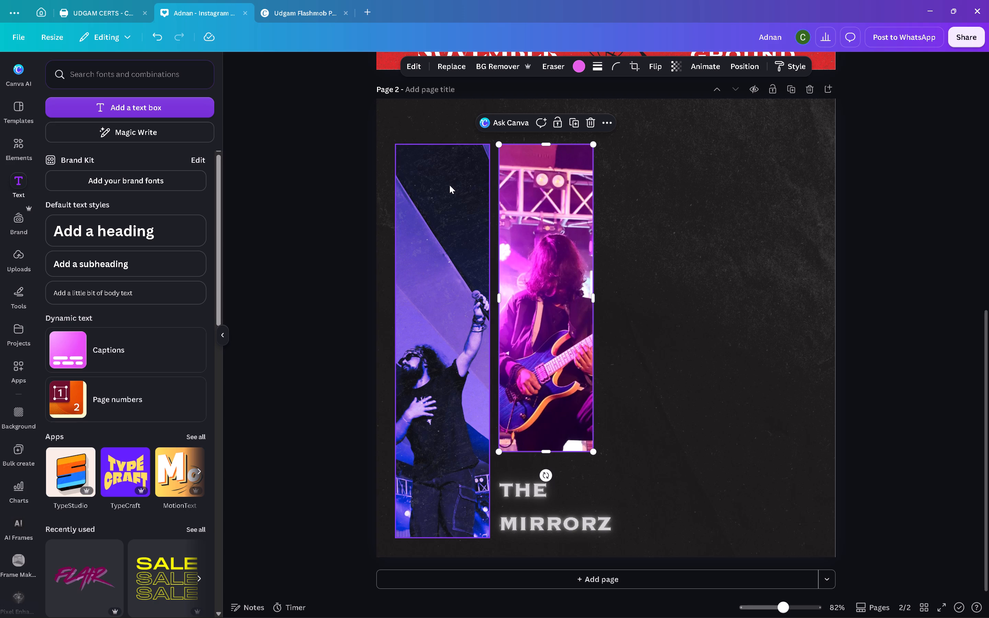
pyautogui.click(410, 69)
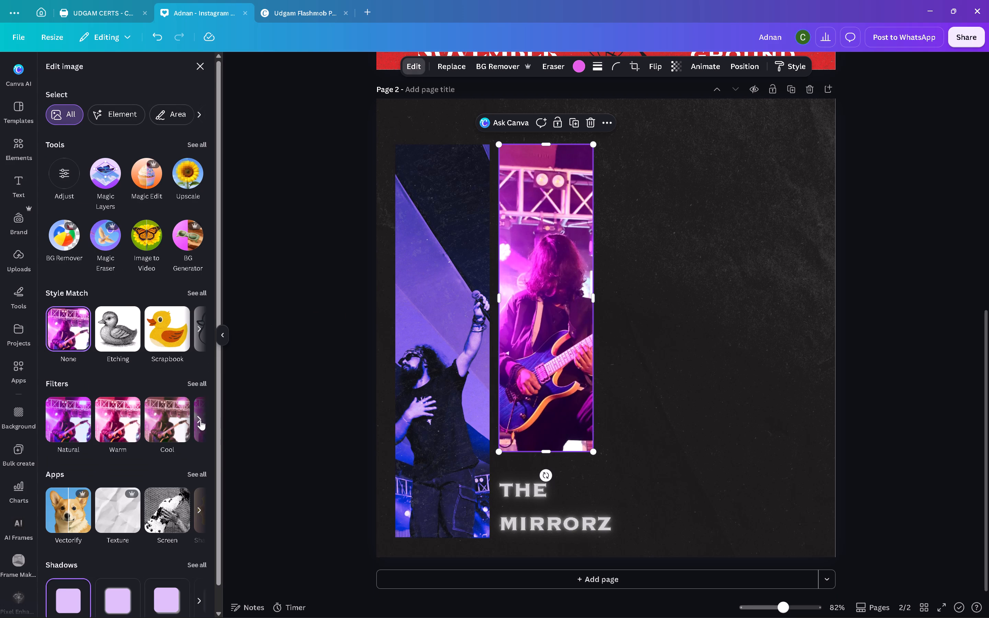
pyautogui.scroll(-1, 202, 421)
pyautogui.click(205, 353)
pyautogui.click(200, 356)
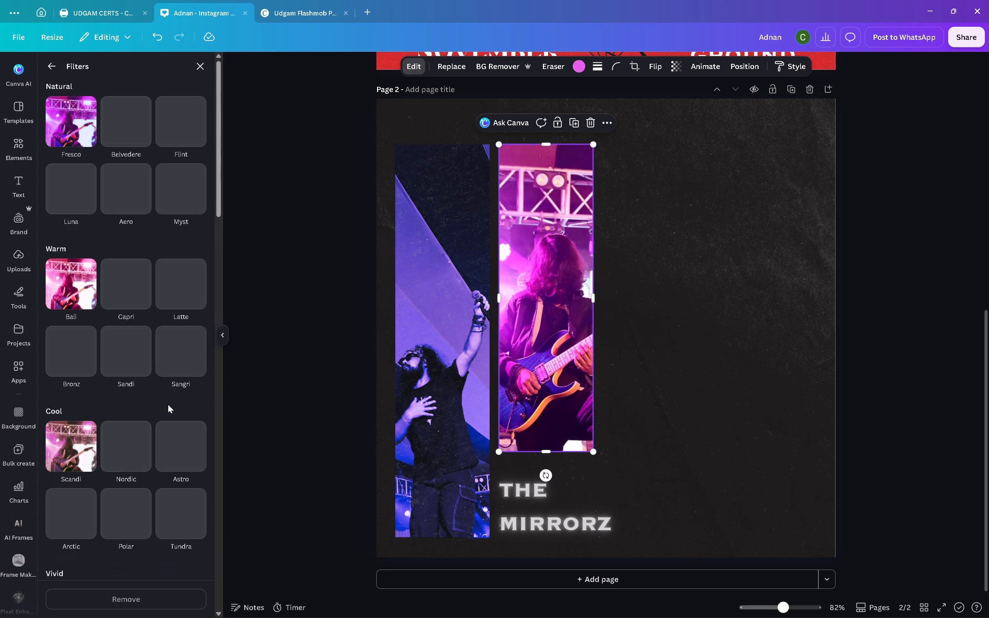
pyautogui.scroll(-20, 141, 401)
pyautogui.scroll(-11, 141, 401)
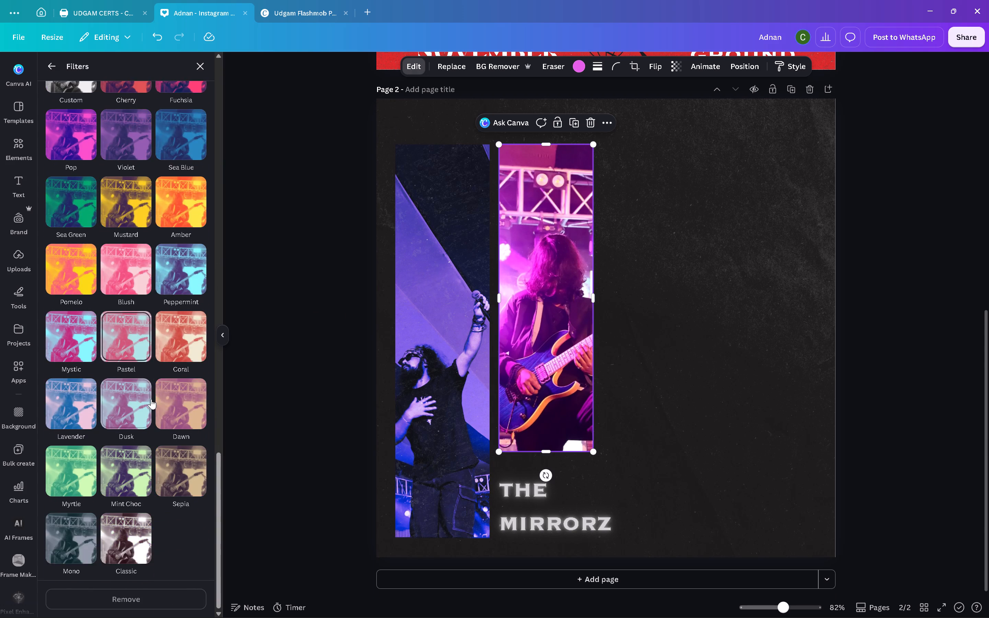
pyautogui.scroll(-2, 151, 399)
pyautogui.scroll(8, 151, 396)
pyautogui.click(182, 259)
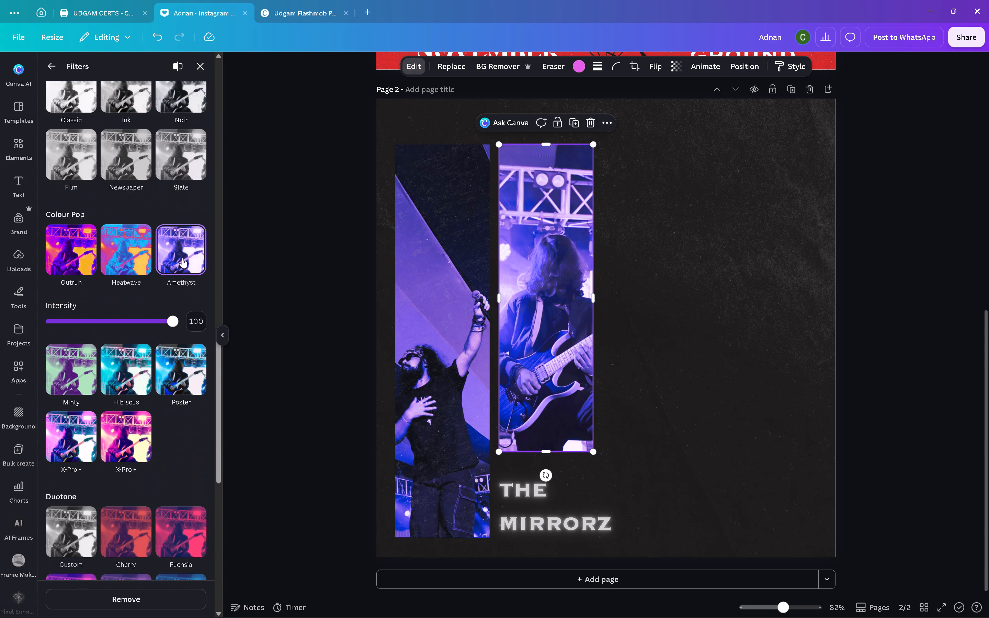
# Compare the filter settings of the vocalist strip's image inside its group with those of the guitarist strip.
pyautogui.click(422, 323)
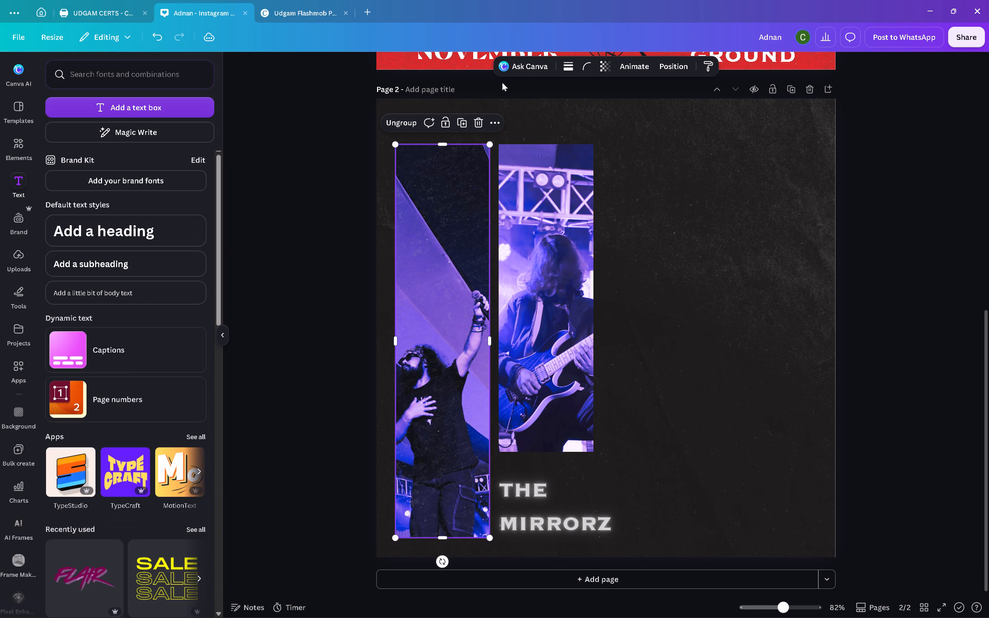
pyautogui.hotkey('alt', '1')
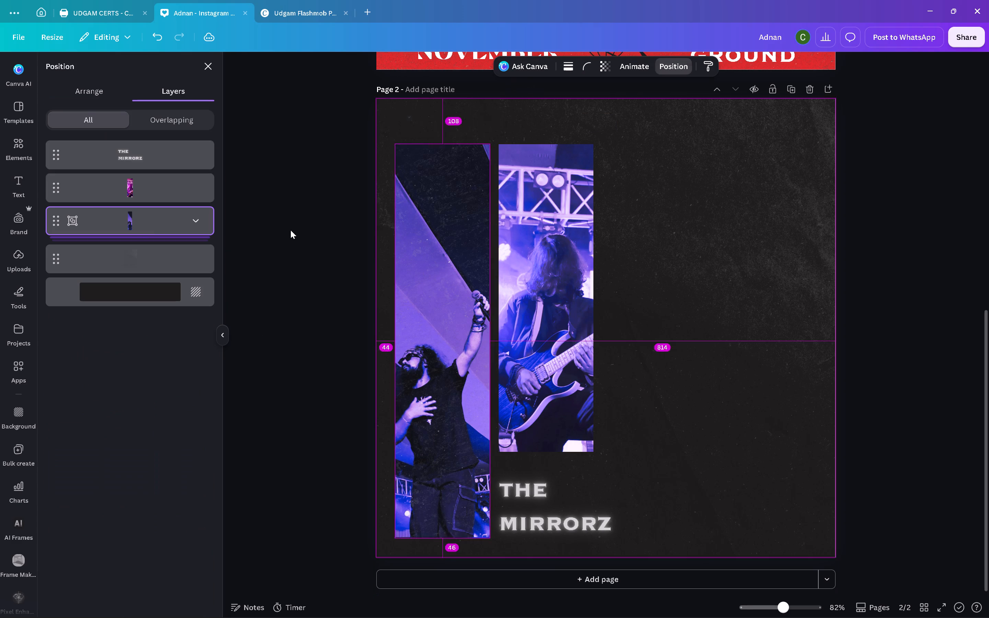
pyautogui.click(191, 221)
pyautogui.click(134, 281)
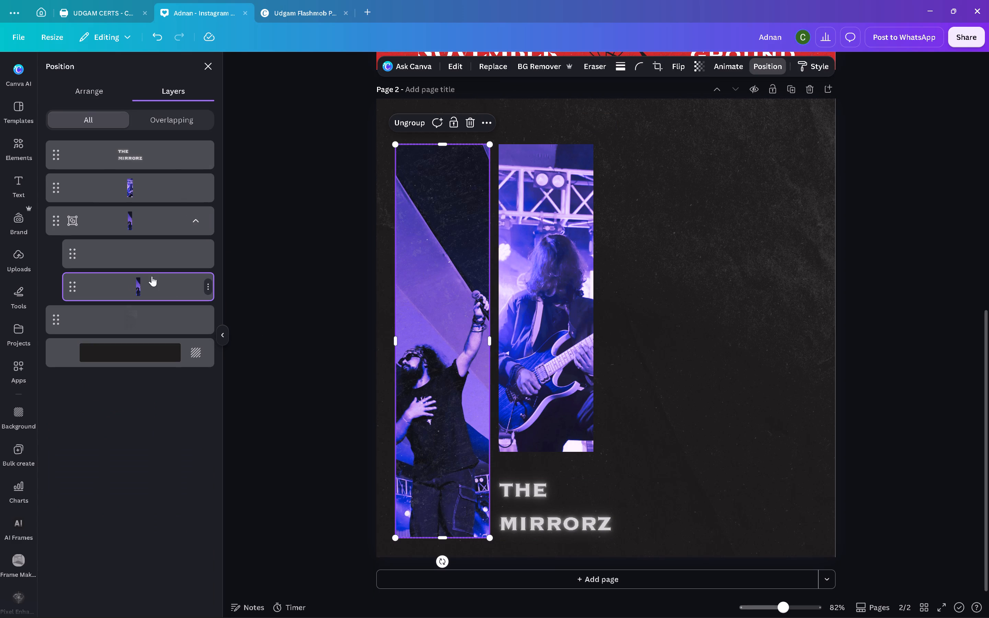
pyautogui.click(425, 64)
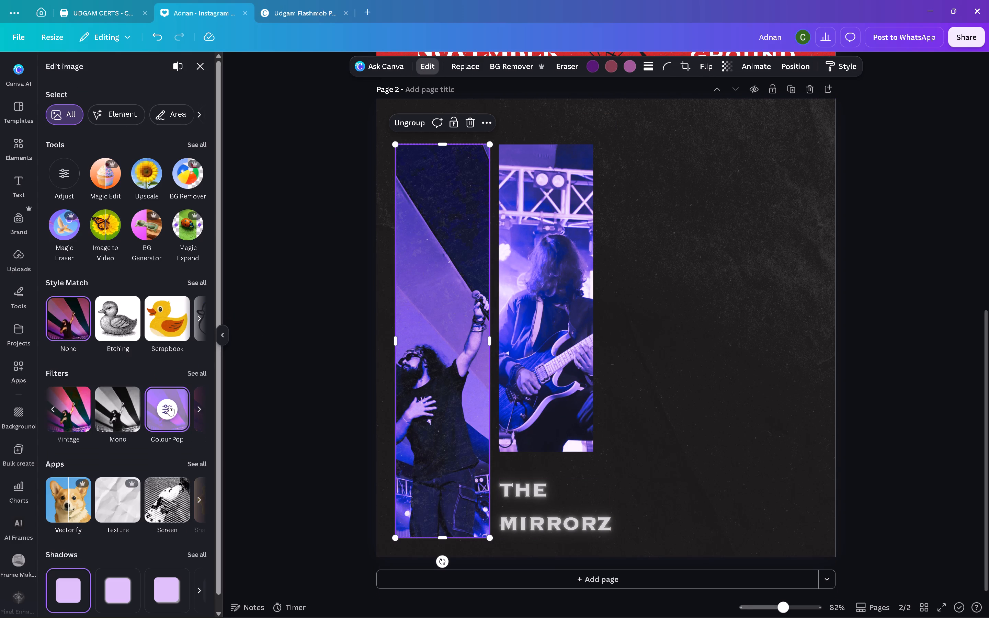
pyautogui.click(205, 372)
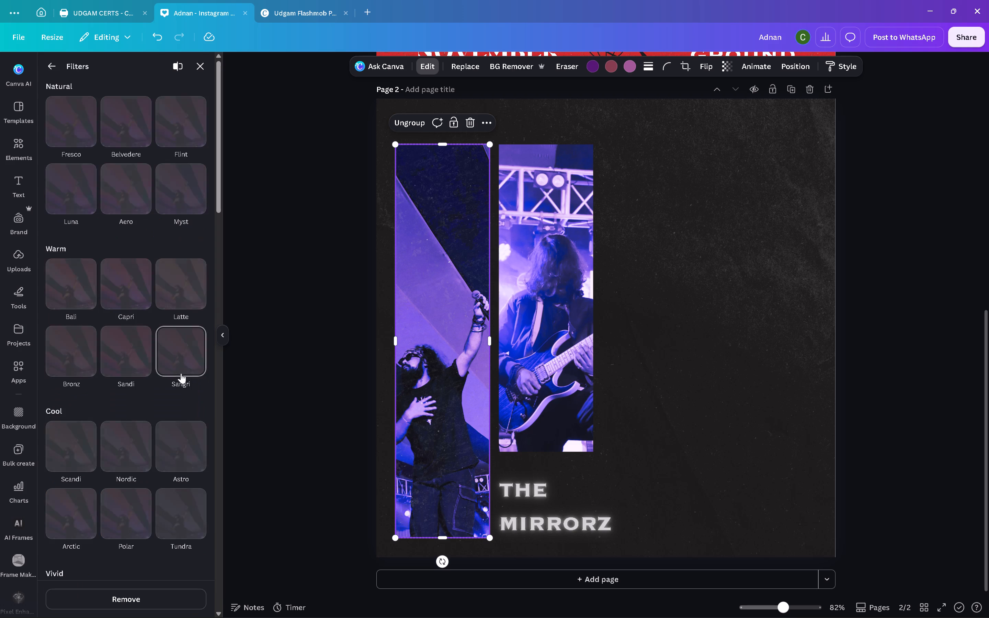
pyautogui.scroll(-20, 169, 420)
pyautogui.scroll(-1, 169, 420)
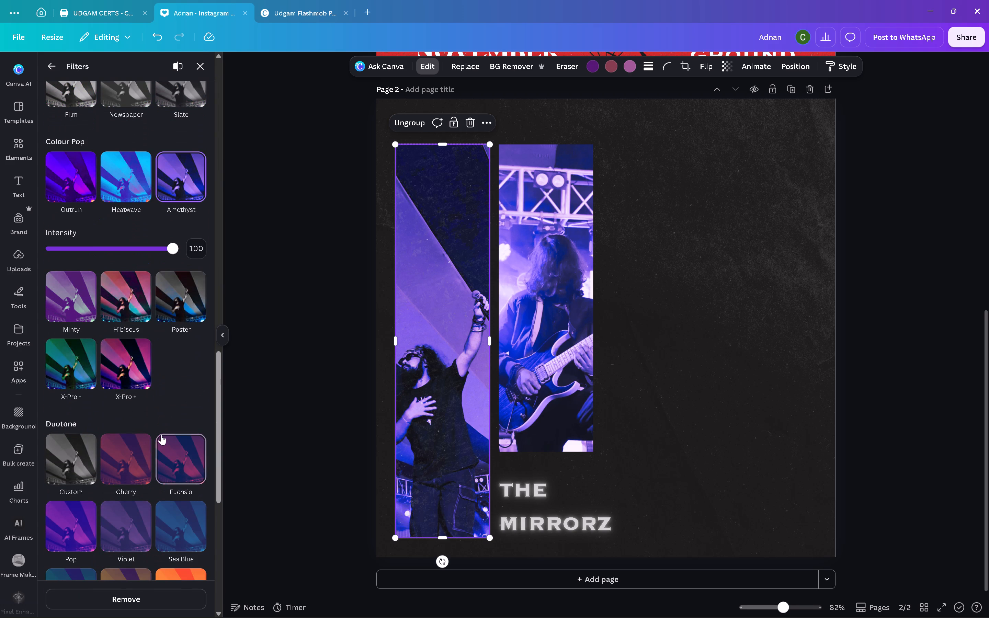
pyautogui.click(518, 254)
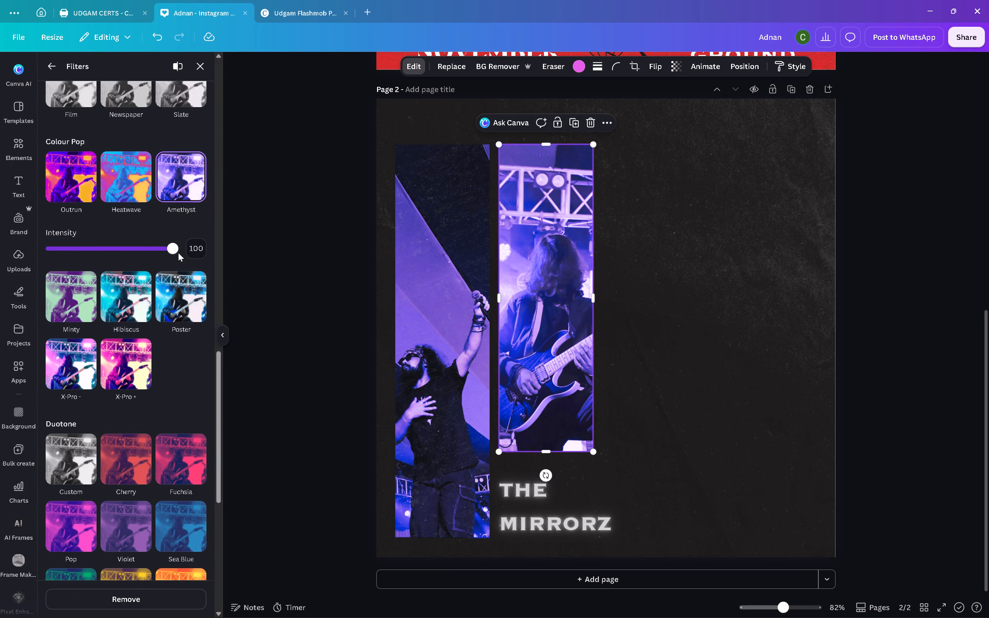
# Copy the texture overlay from the vocalist strip's group and place the copy over the guitarist strip, aligned to its top and sides.
pyautogui.click(423, 366)
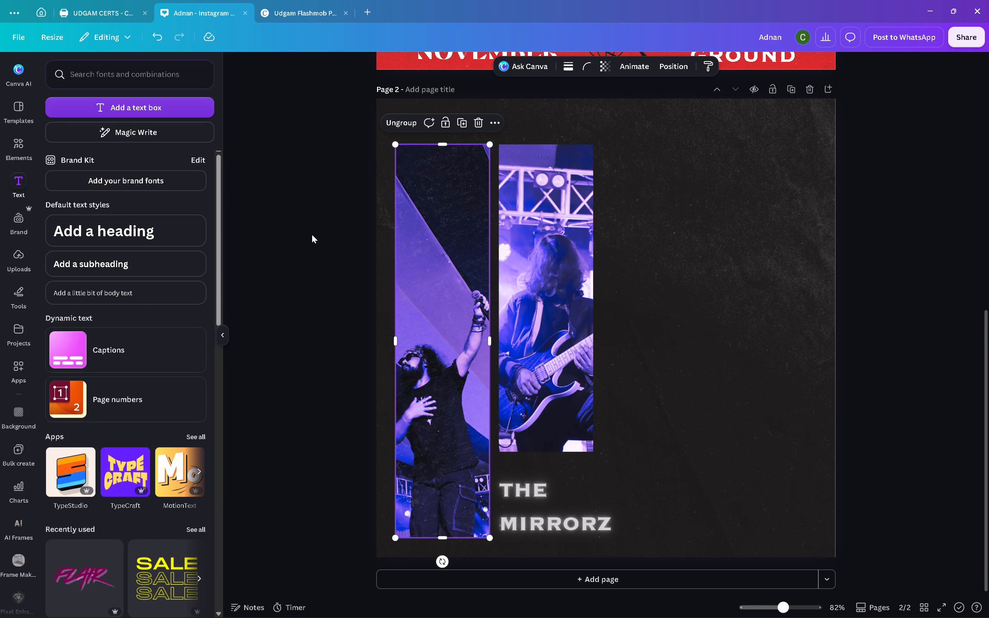
pyautogui.hotkey('alt', '1')
pyautogui.click(152, 252)
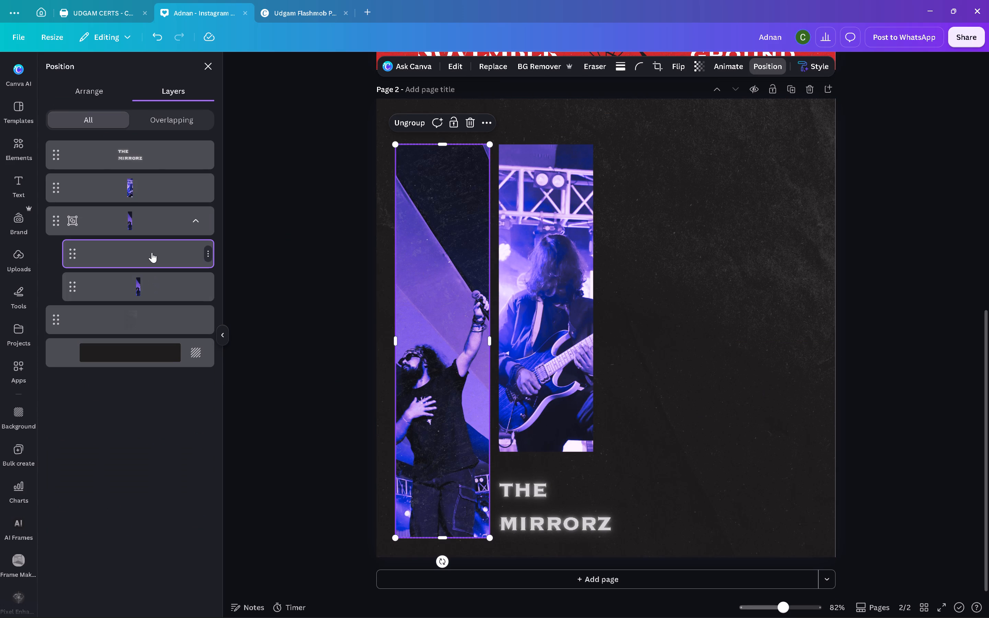
pyautogui.hotkey('ctrl', 'c')
pyautogui.click(502, 354)
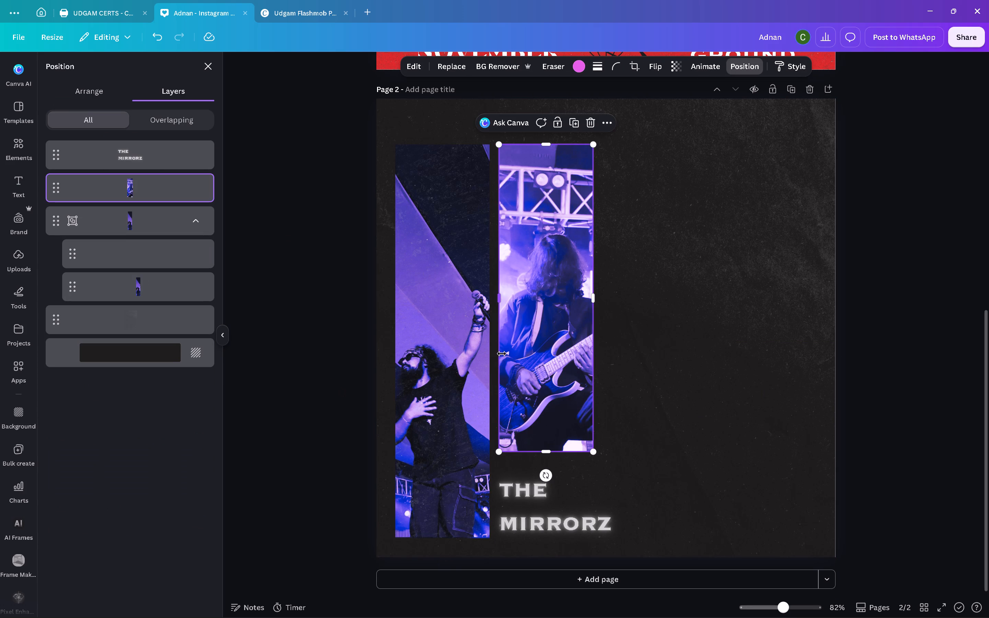
pyautogui.hotkey('ctrl', 'v')
pyautogui.moveTo(452, 336); pyautogui.dragTo(554, 328)
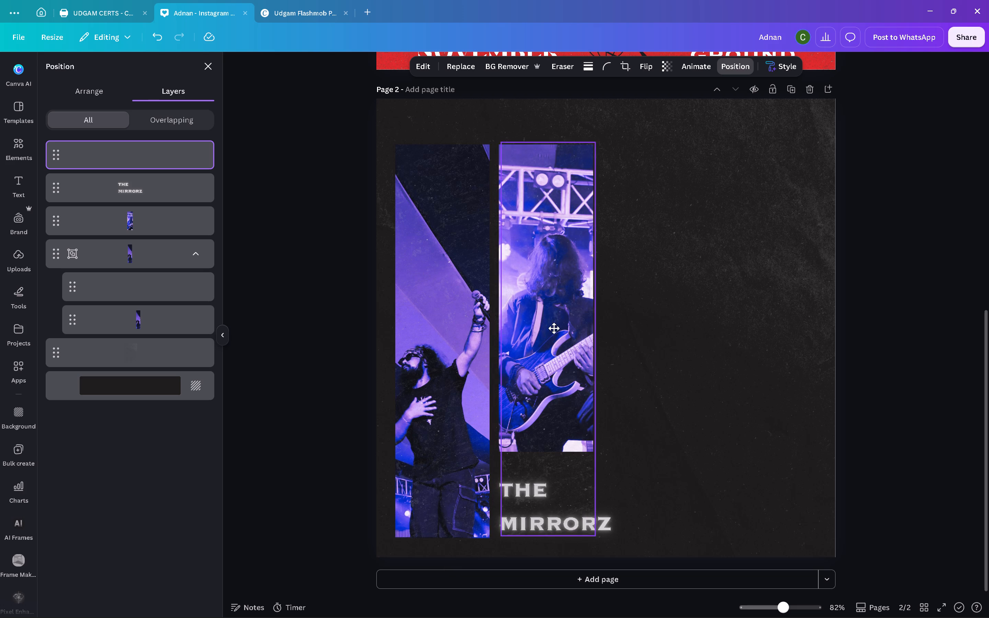
pyautogui.moveTo(554, 328); pyautogui.dragTo(549, 329)
# Shorten the copied texture overlay to 723 high so its lower edge matches the guitarist strip.
pyautogui.moveTo(547, 538); pyautogui.dragTo(546, 495)
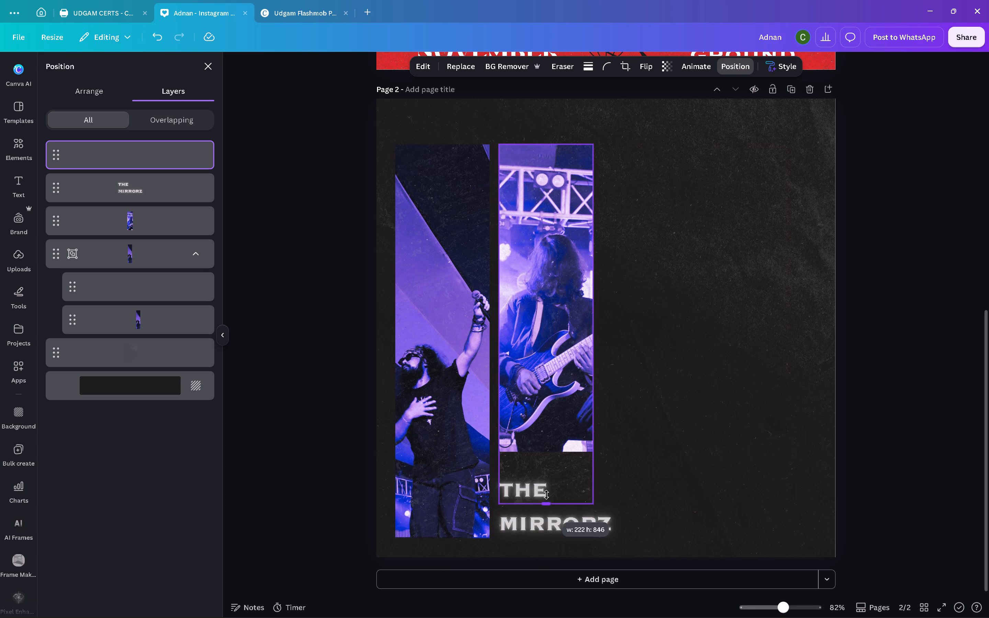
pyautogui.moveTo(546, 495); pyautogui.dragTo(541, 454)
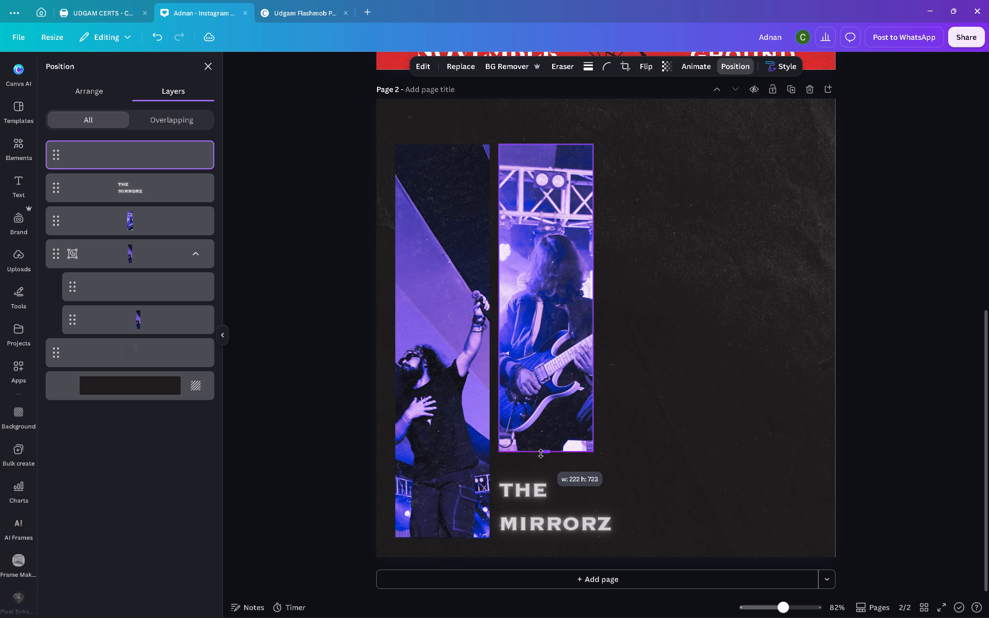
pyautogui.moveTo(541, 454); pyautogui.dragTo(540, 452)
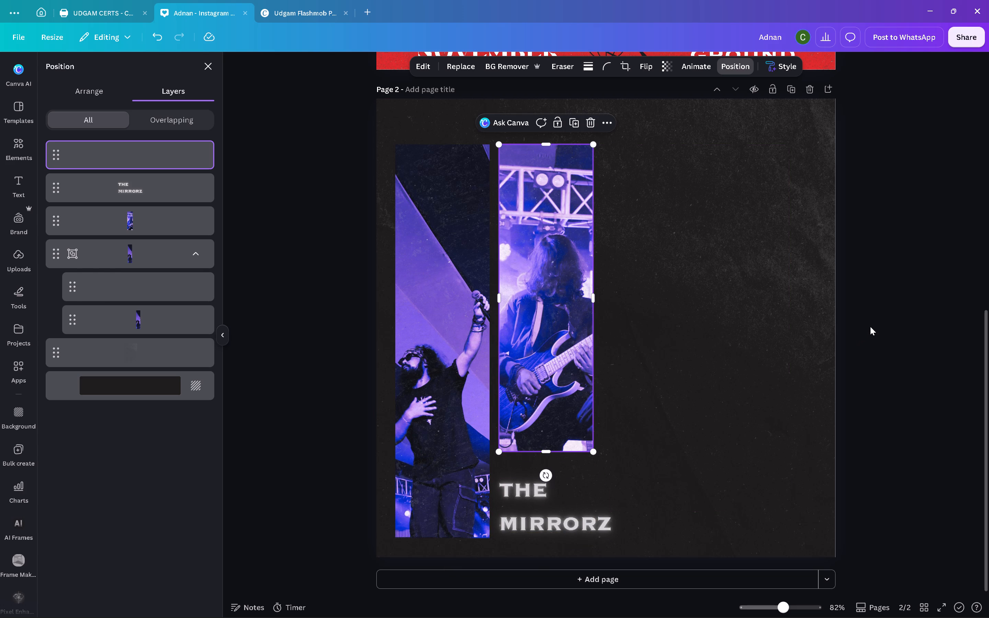
pyautogui.click(870, 327)
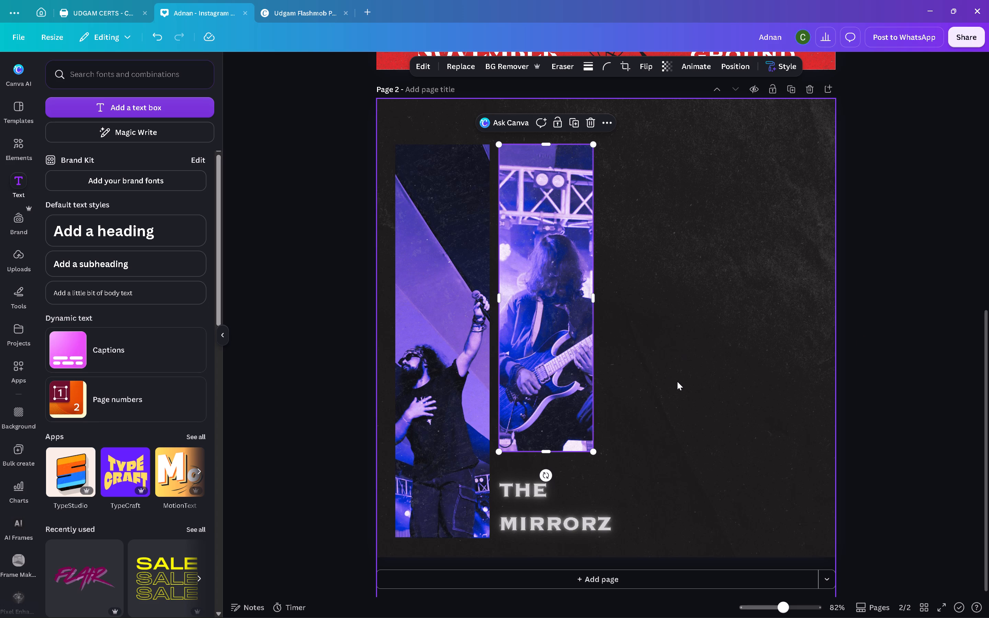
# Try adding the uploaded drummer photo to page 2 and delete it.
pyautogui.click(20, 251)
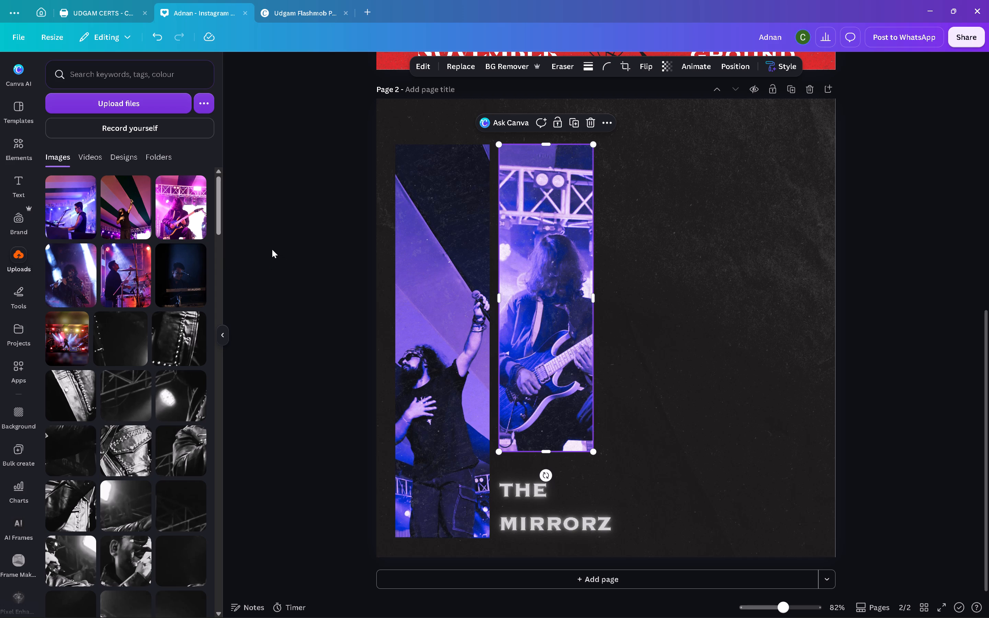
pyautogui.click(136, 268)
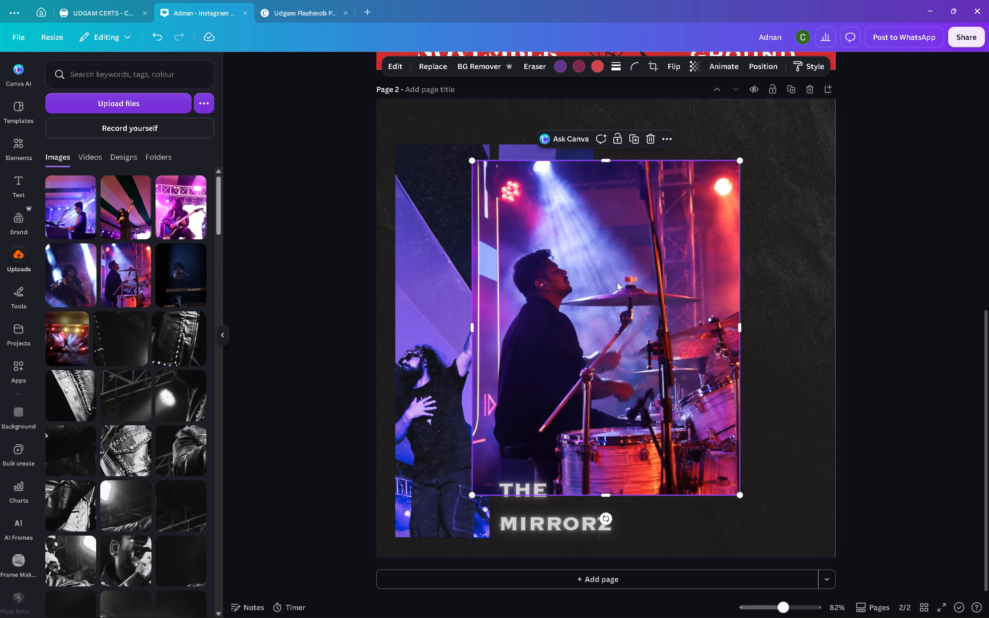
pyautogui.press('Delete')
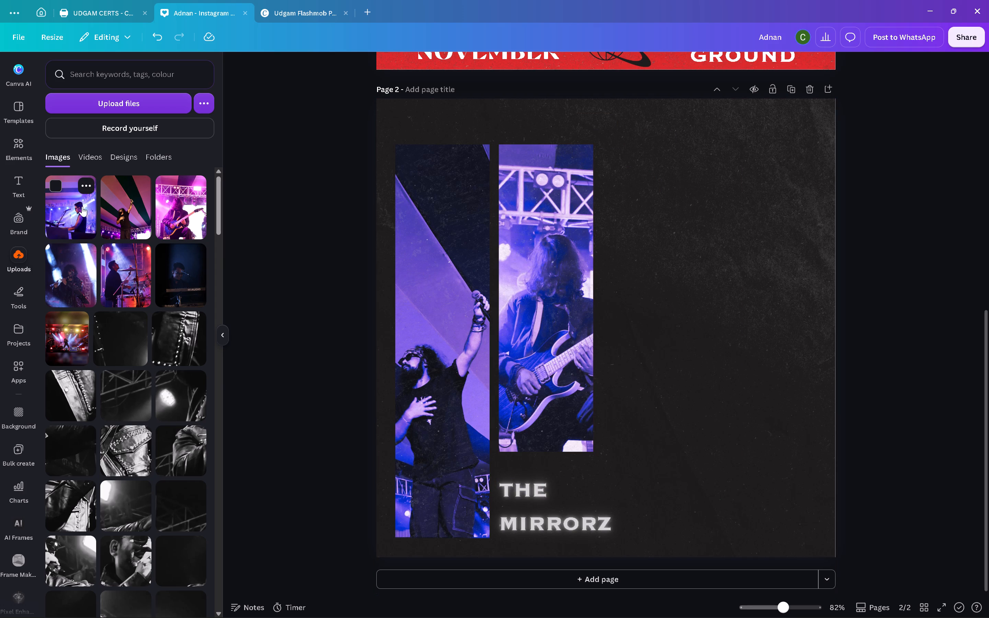
# Add the uploaded keyboardist photo to page 2 and crop its sides inward toward a narrow vertical strip.
pyautogui.click(66, 207)
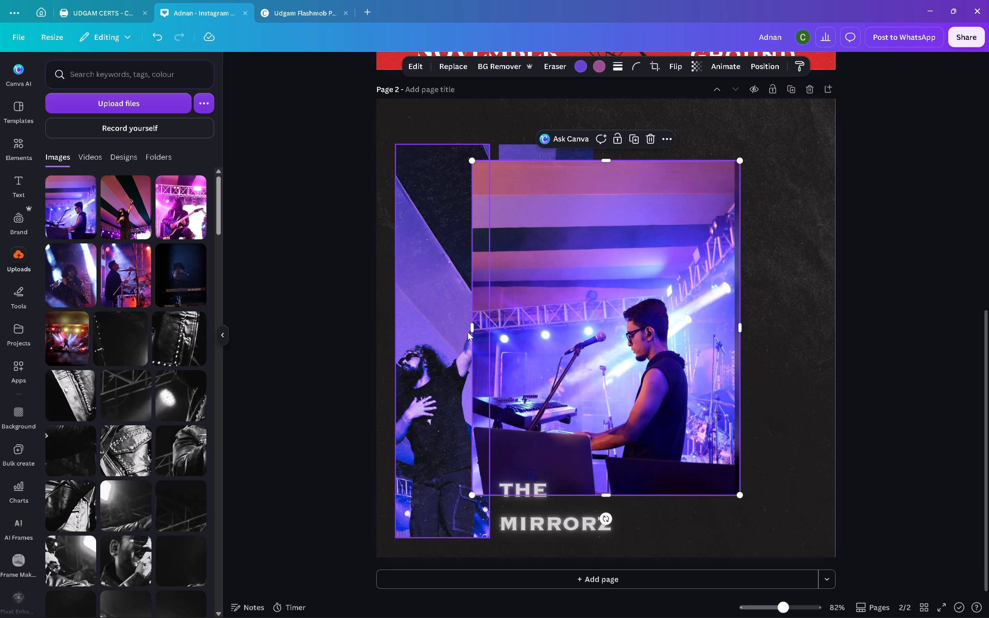
pyautogui.moveTo(743, 330); pyautogui.dragTo(692, 339)
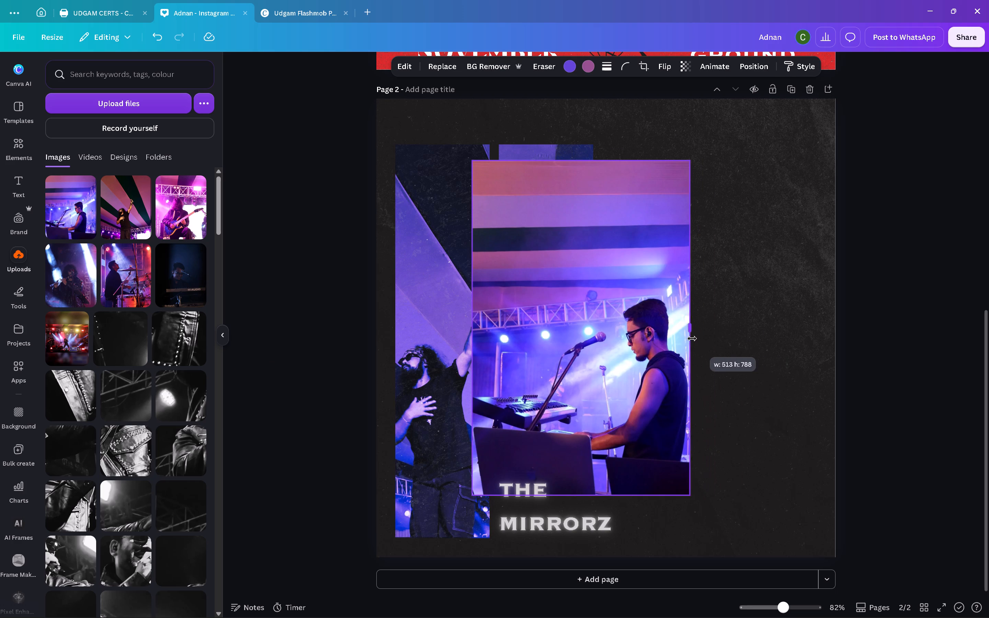
pyautogui.moveTo(692, 339); pyautogui.dragTo(691, 339)
pyautogui.moveTo(472, 332); pyautogui.dragTo(611, 331)
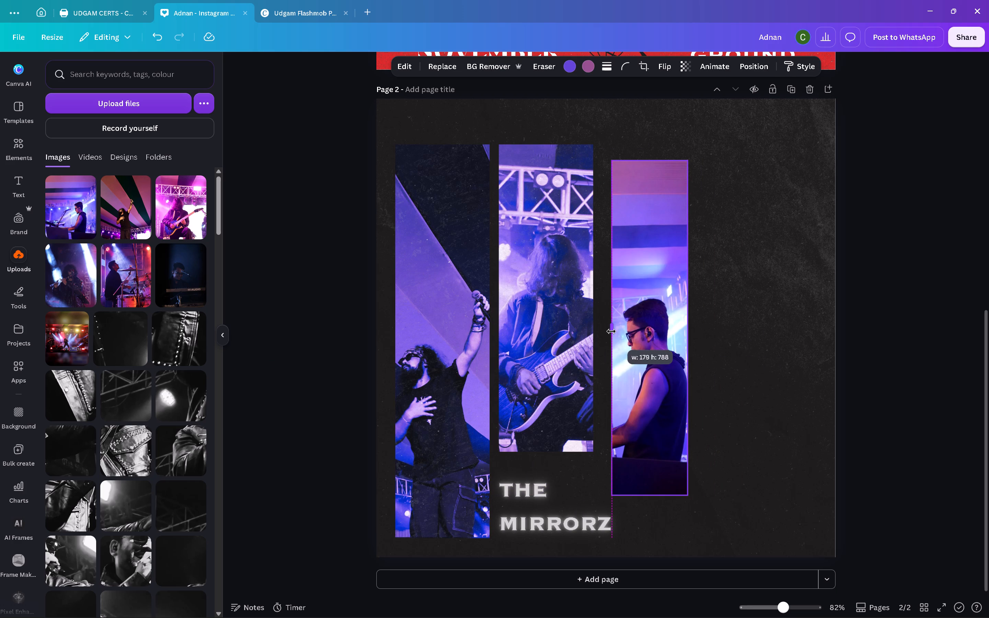
pyautogui.moveTo(611, 331); pyautogui.dragTo(505, 339)
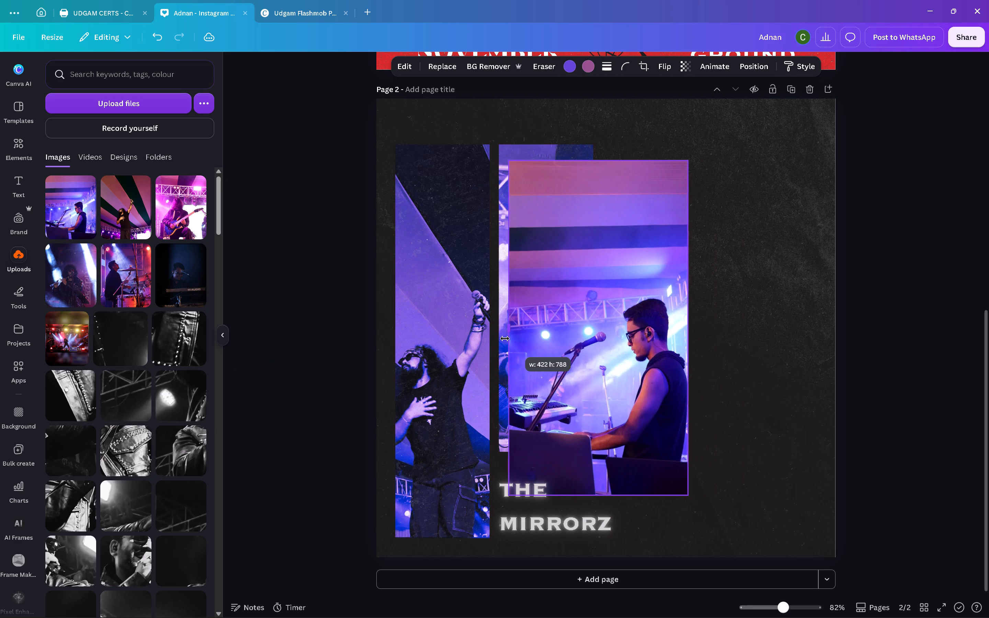
pyautogui.moveTo(505, 339); pyautogui.dragTo(477, 332)
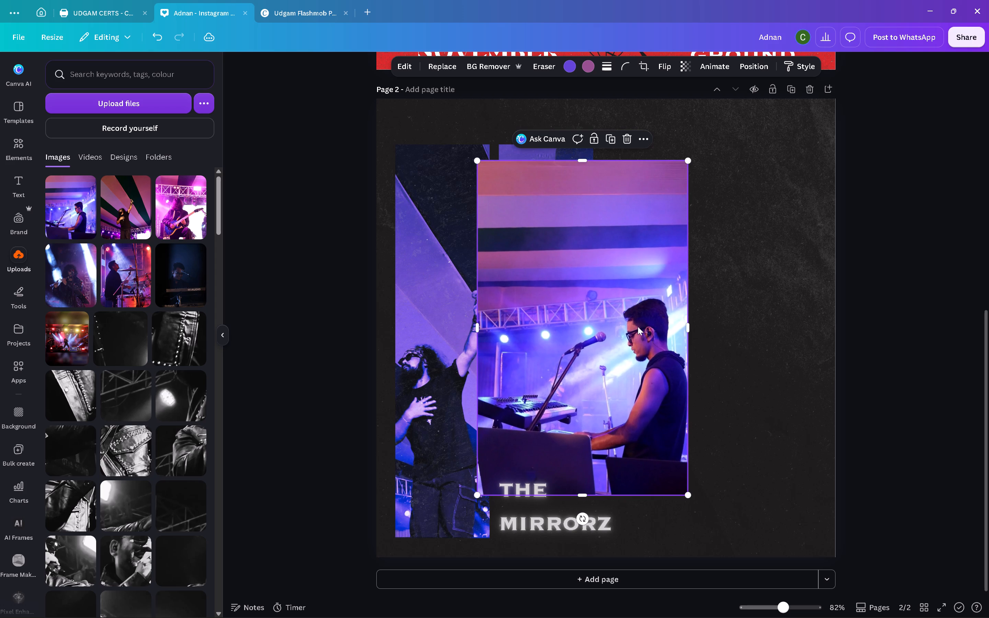
pyautogui.moveTo(688, 328); pyautogui.dragTo(630, 336)
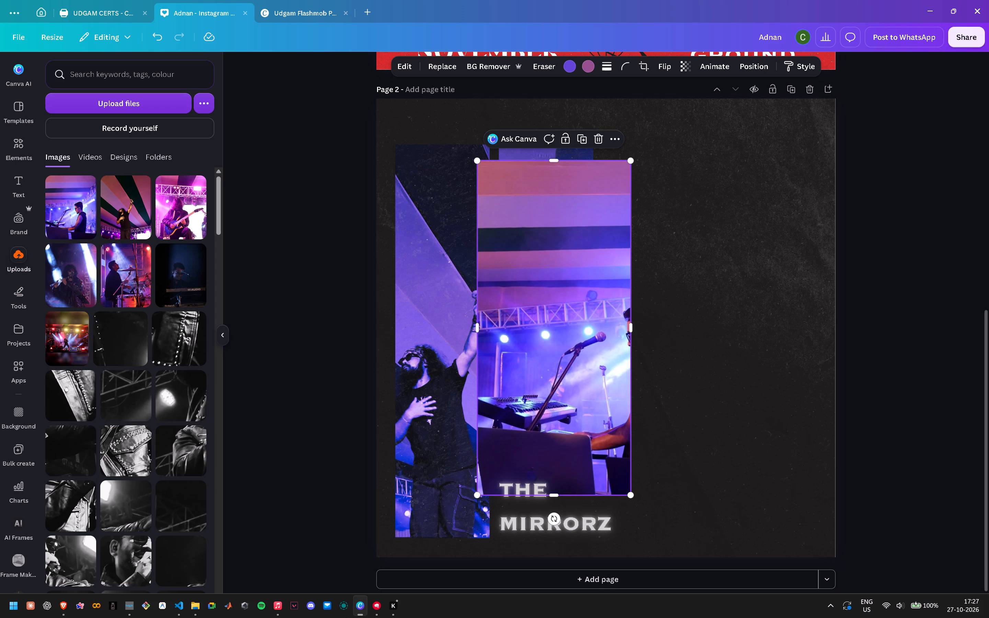
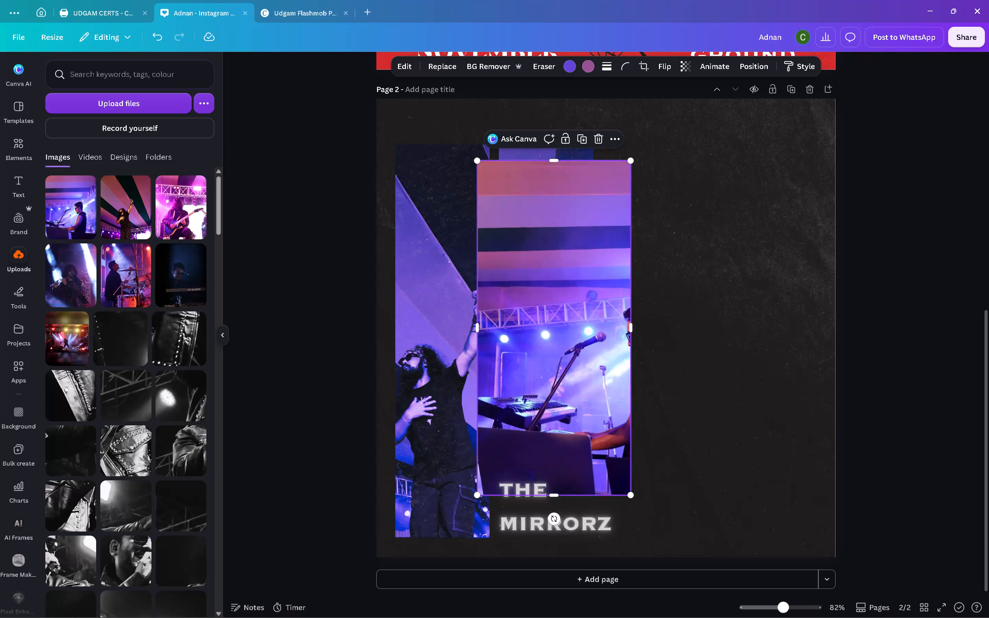
# Switch from Canva to the Brave web browser.
pyautogui.click(54, 612)
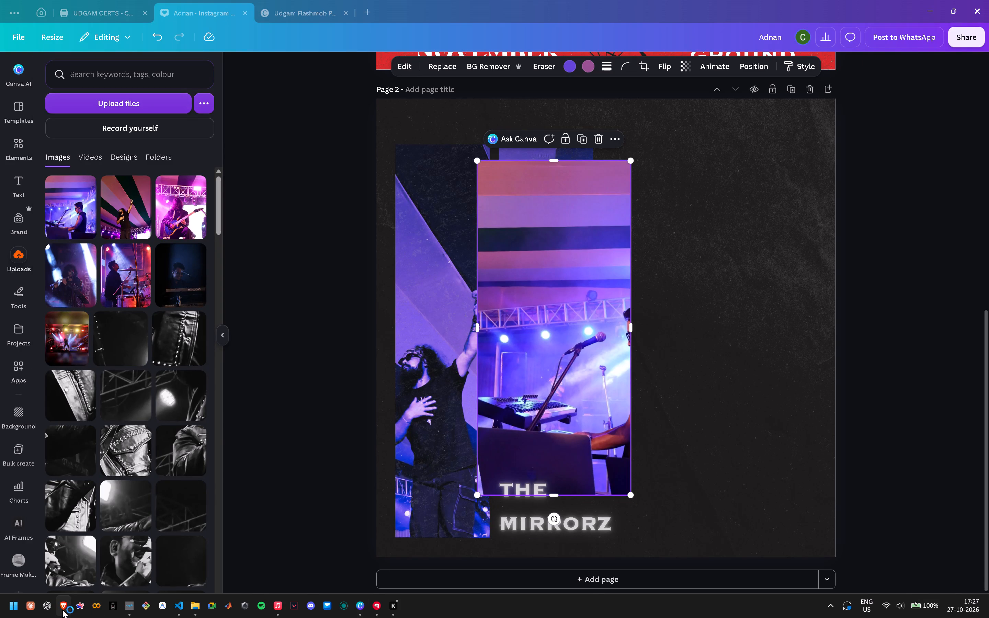
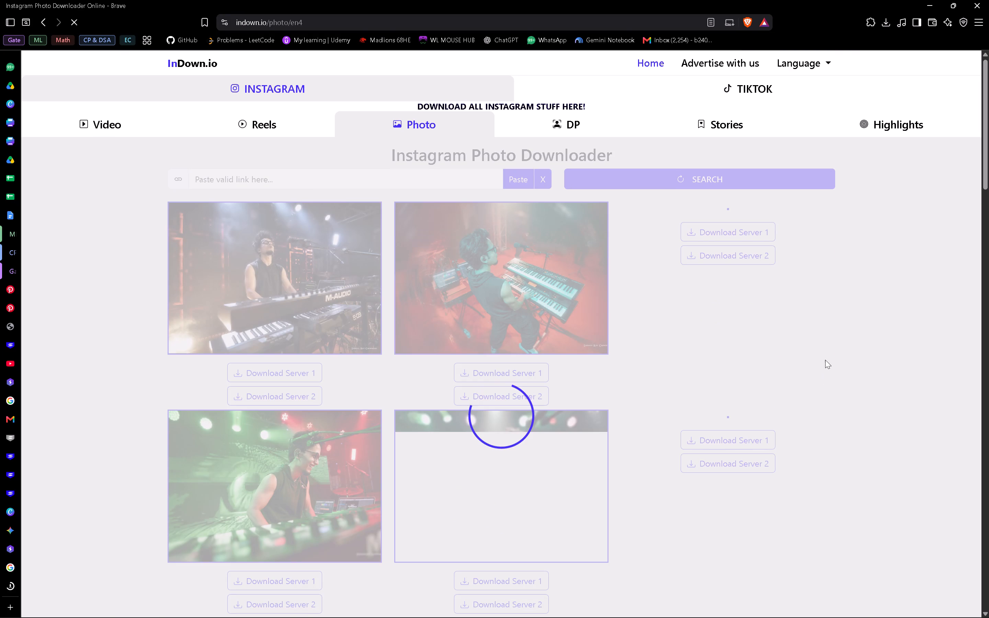
# Download the first keyboardist photo from Server 2 as a JPG into the Udgam downloads folder, and switch back to Canva.
pyautogui.scroll(-3, 858, 382)
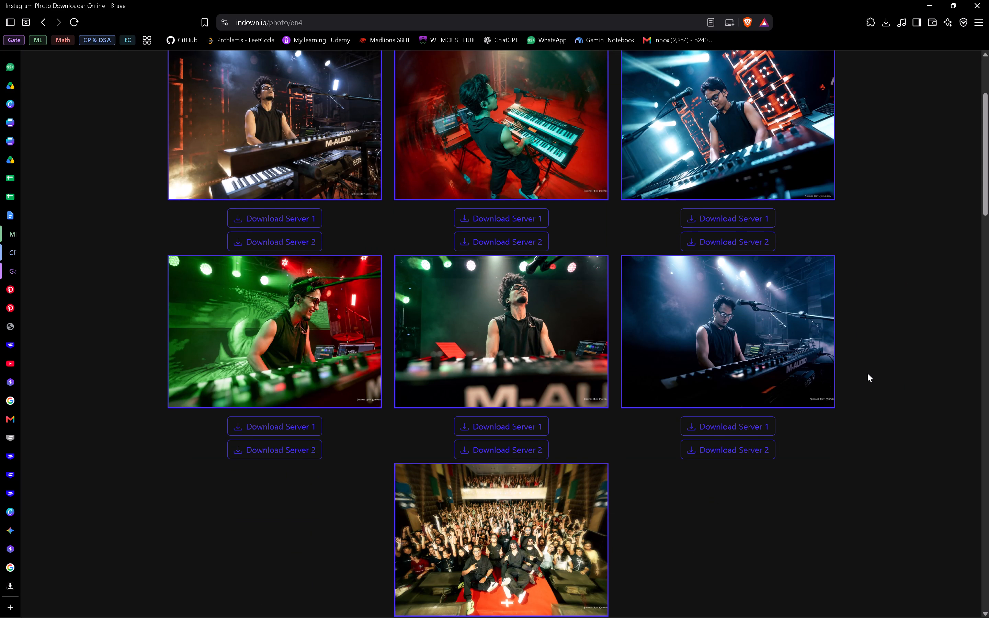
pyautogui.click(311, 243)
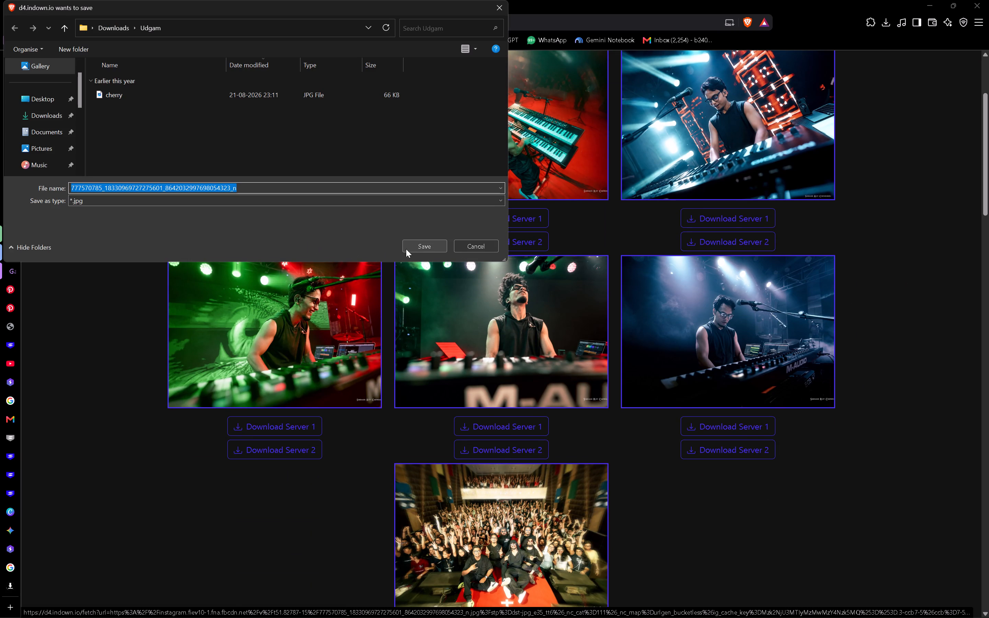
pyautogui.click(418, 246)
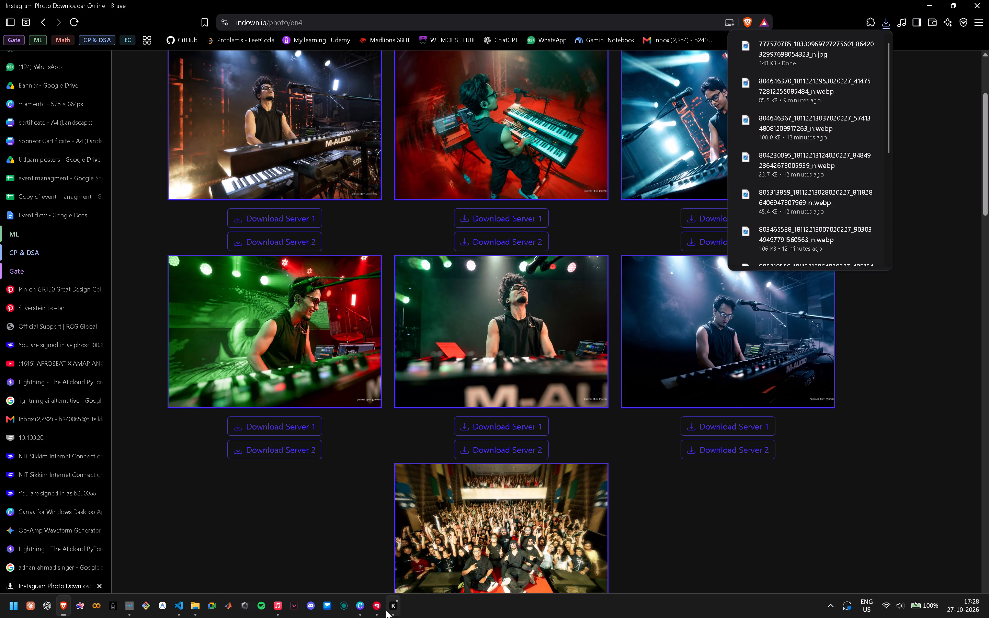
pyautogui.click(355, 608)
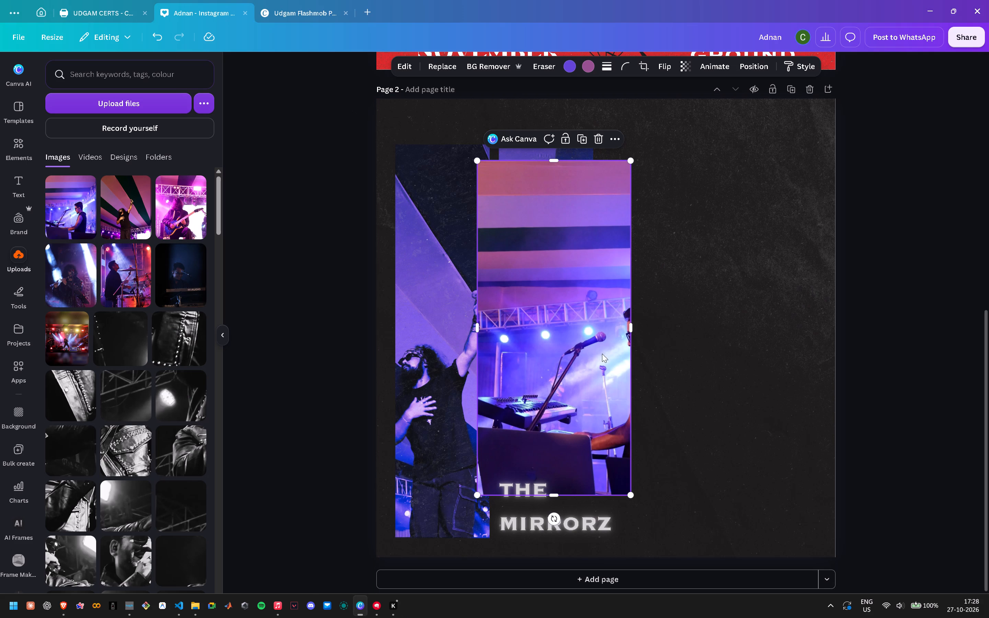
# Delete the cropped keyboardist photo that overlaps the vocalist and guitarist strips on page 2.
pyautogui.click(585, 345)
pyautogui.press('Delete')
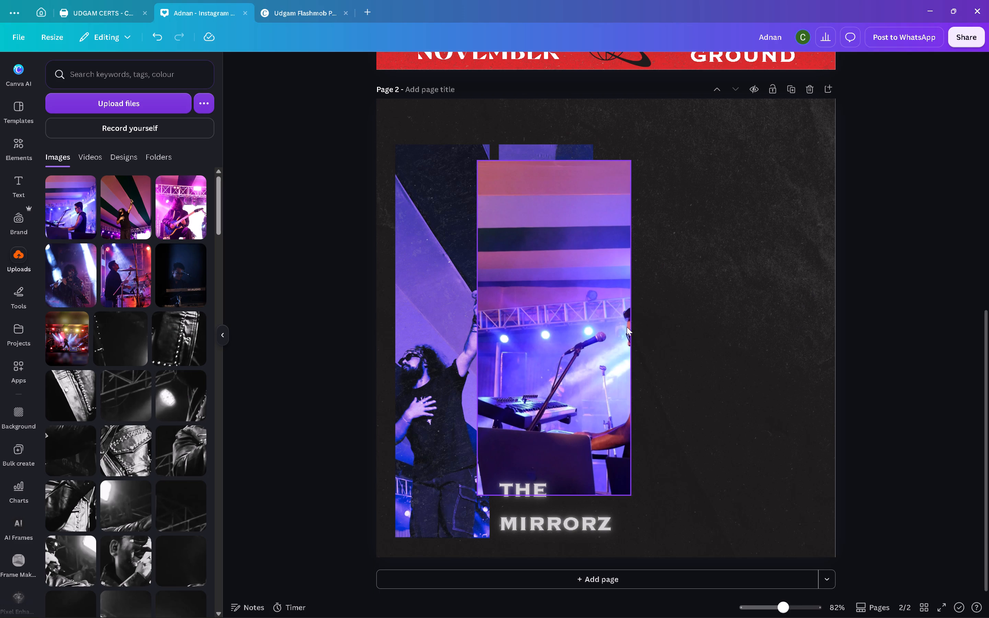
pyautogui.moveTo(986, 282); pyautogui.dragTo(983, 284)
pyautogui.scroll(-7, 758, 442)
pyautogui.click(584, 245)
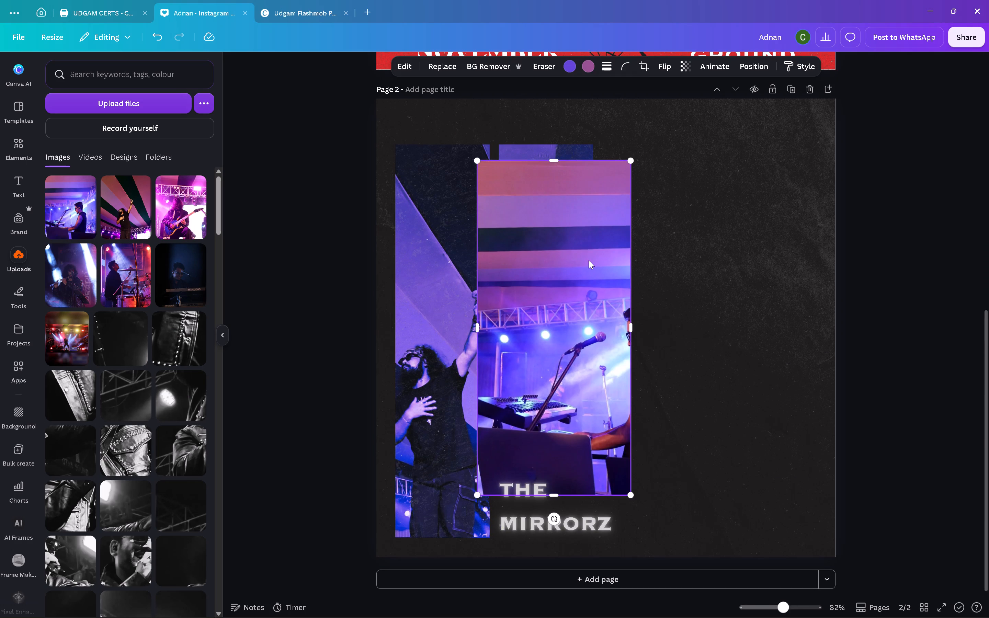
pyautogui.press('Delete')
pyautogui.scroll(6, 116, 211)
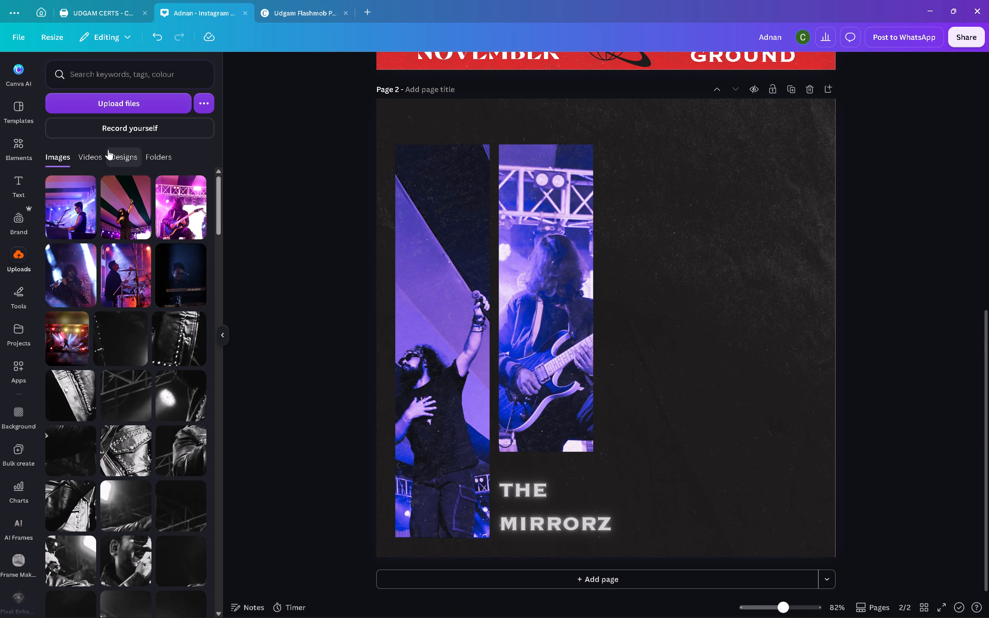
# Upload the photo of the keyboardist at the M-Audio keyboard, add it to page 2 and crop its sides into a narrow vertical strip.
pyautogui.click(100, 108)
pyautogui.doubleClick(157, 97)
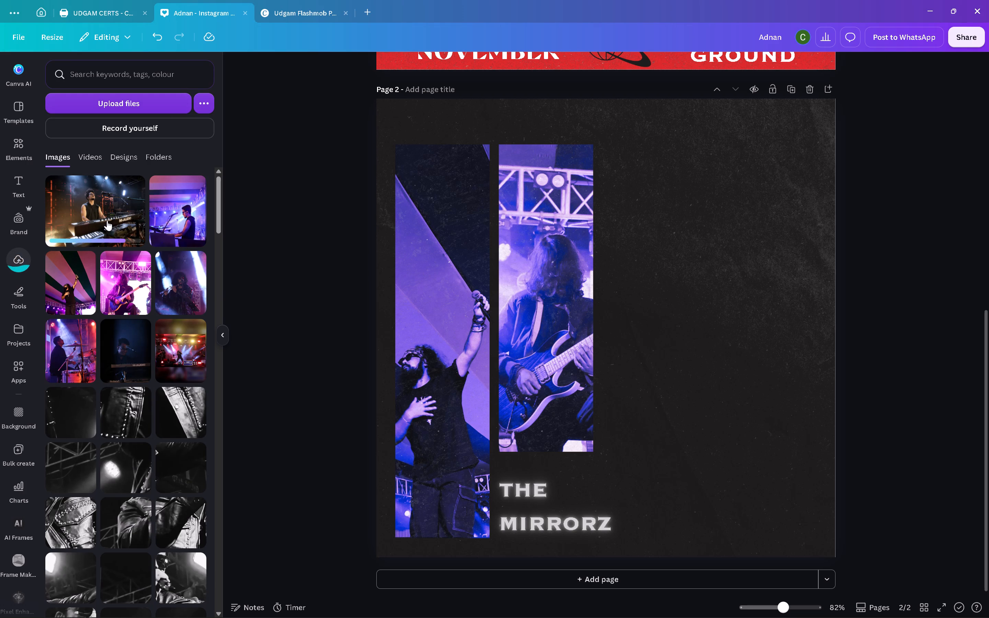
pyautogui.click(107, 221)
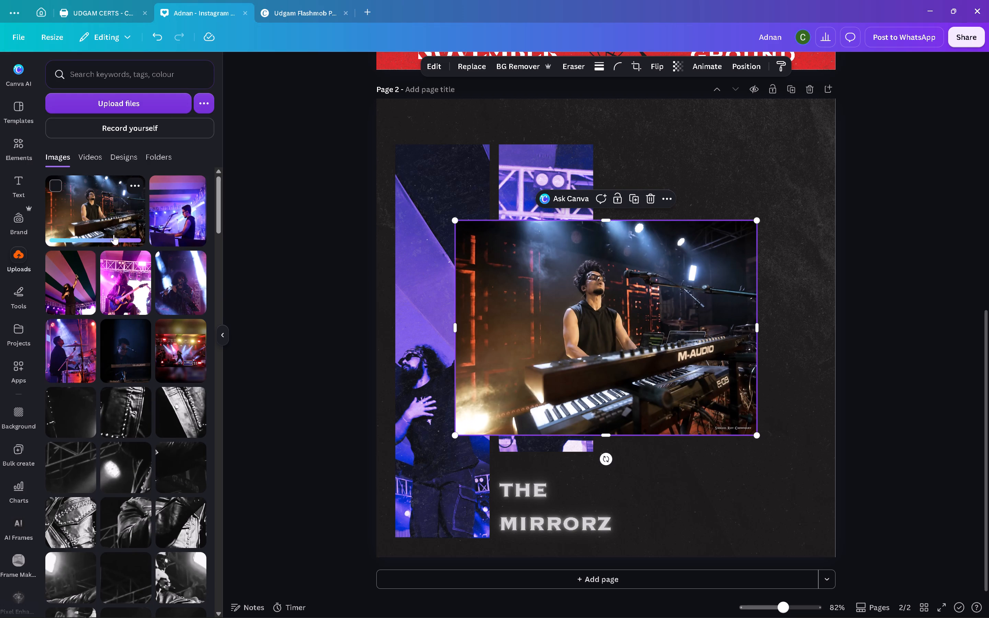
pyautogui.moveTo(453, 328); pyautogui.dragTo(545, 334)
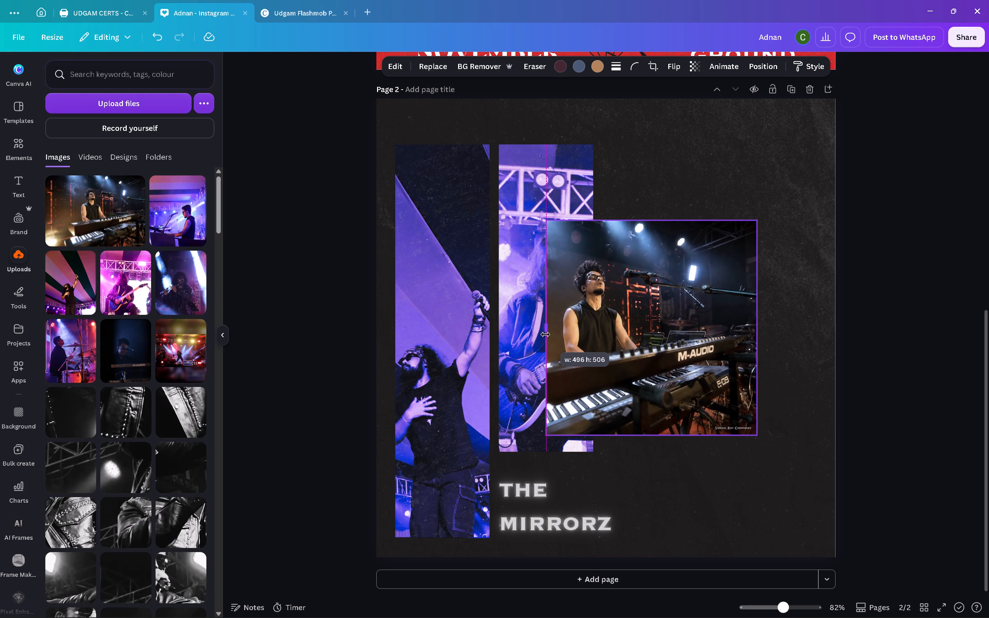
pyautogui.moveTo(545, 334); pyautogui.dragTo(551, 334)
pyautogui.moveTo(755, 332); pyautogui.dragTo(635, 331)
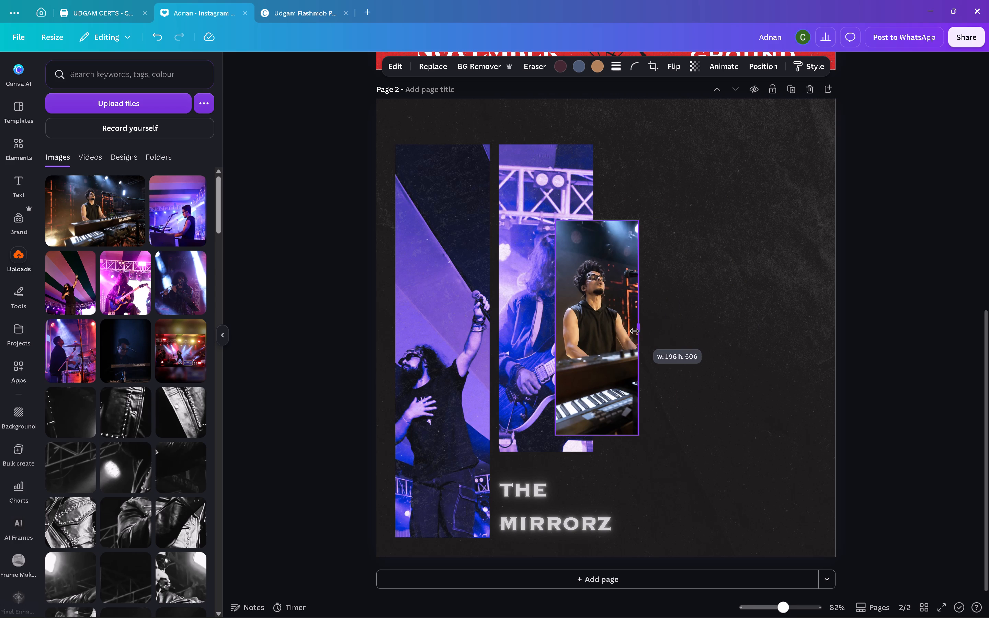
pyautogui.moveTo(635, 331); pyautogui.dragTo(634, 331)
# Place the keyboardist strip beside the guitarist strip with their tops aligned, adjusting its width and trimming its lower edge slightly.
pyautogui.moveTo(602, 335); pyautogui.dragTo(546, 259)
pyautogui.moveTo(578, 252); pyautogui.dragTo(599, 253)
pyautogui.moveTo(566, 280); pyautogui.dragTo(668, 281)
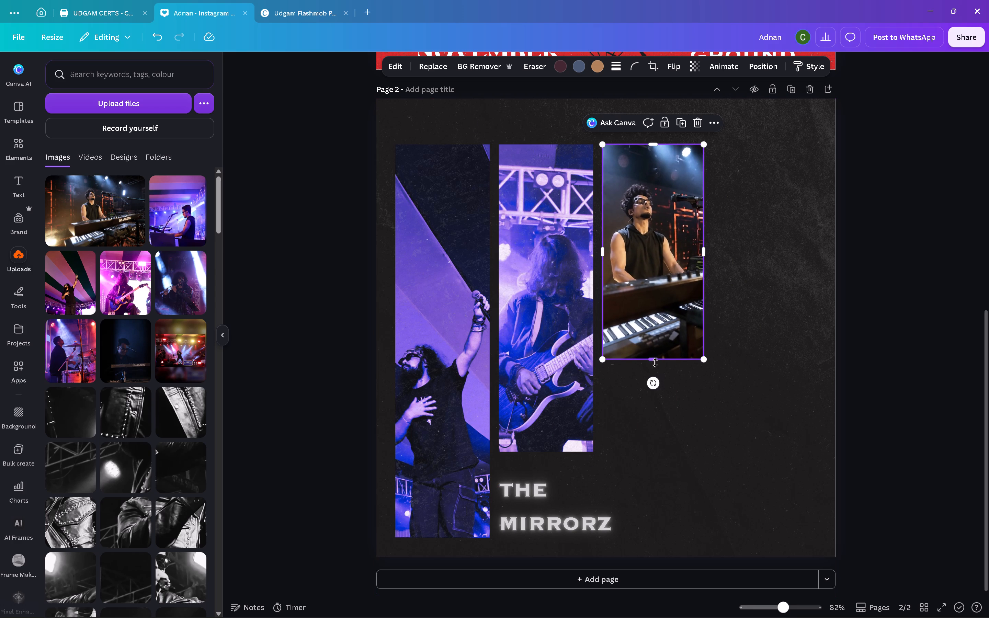
pyautogui.click(655, 363)
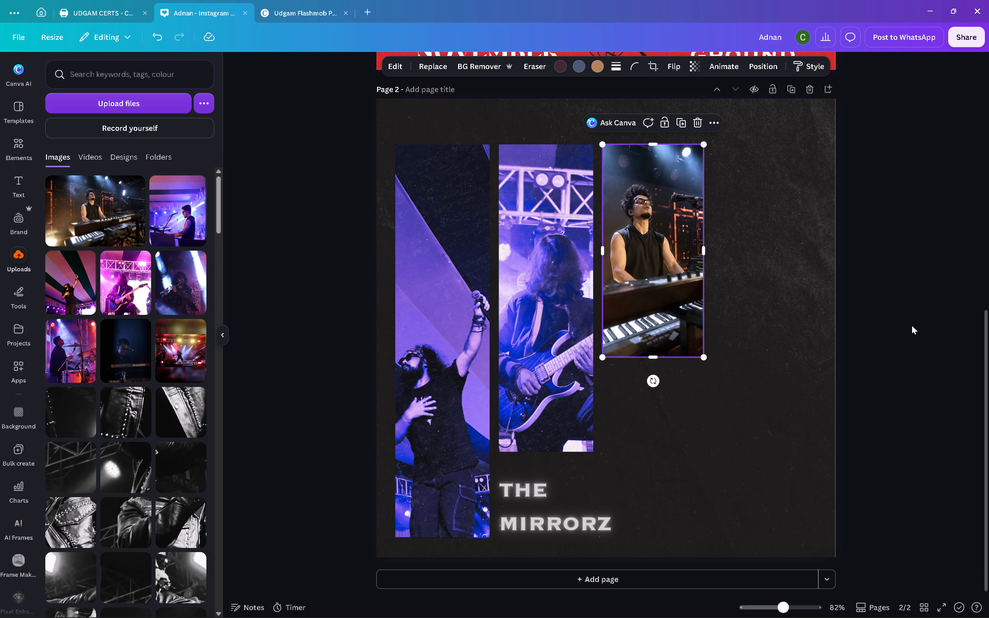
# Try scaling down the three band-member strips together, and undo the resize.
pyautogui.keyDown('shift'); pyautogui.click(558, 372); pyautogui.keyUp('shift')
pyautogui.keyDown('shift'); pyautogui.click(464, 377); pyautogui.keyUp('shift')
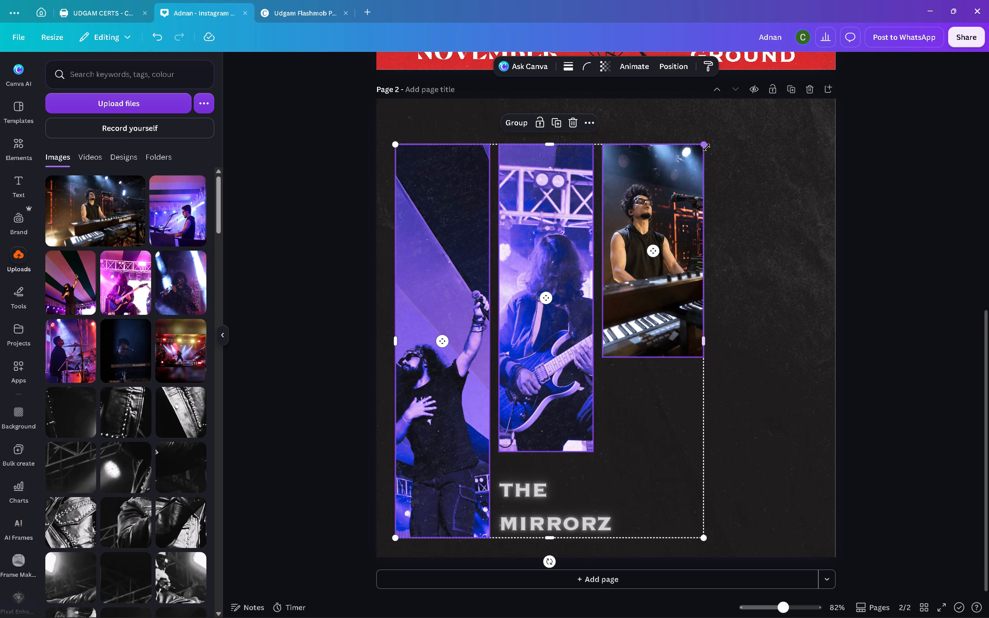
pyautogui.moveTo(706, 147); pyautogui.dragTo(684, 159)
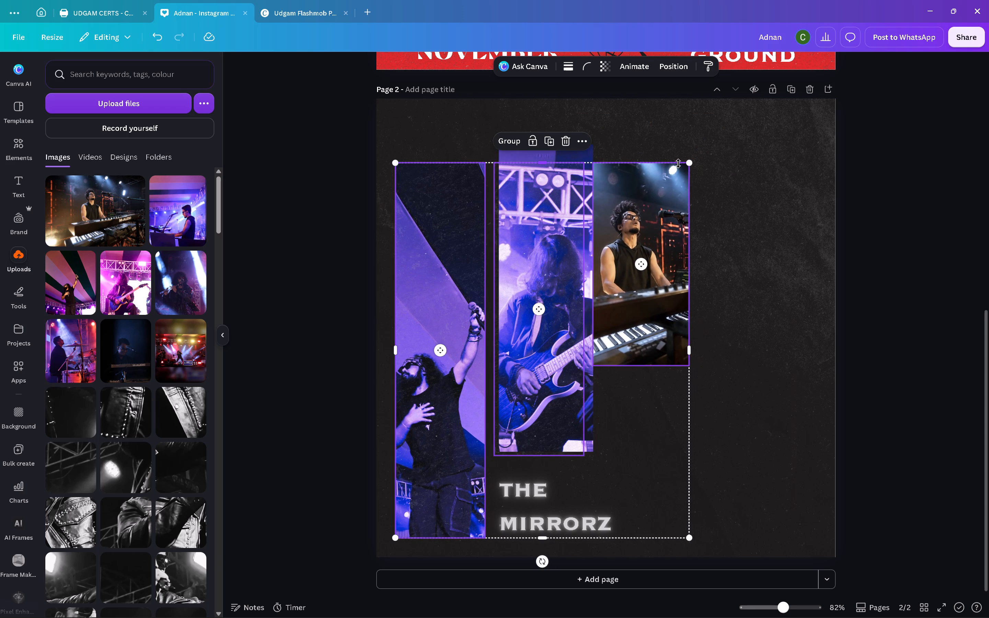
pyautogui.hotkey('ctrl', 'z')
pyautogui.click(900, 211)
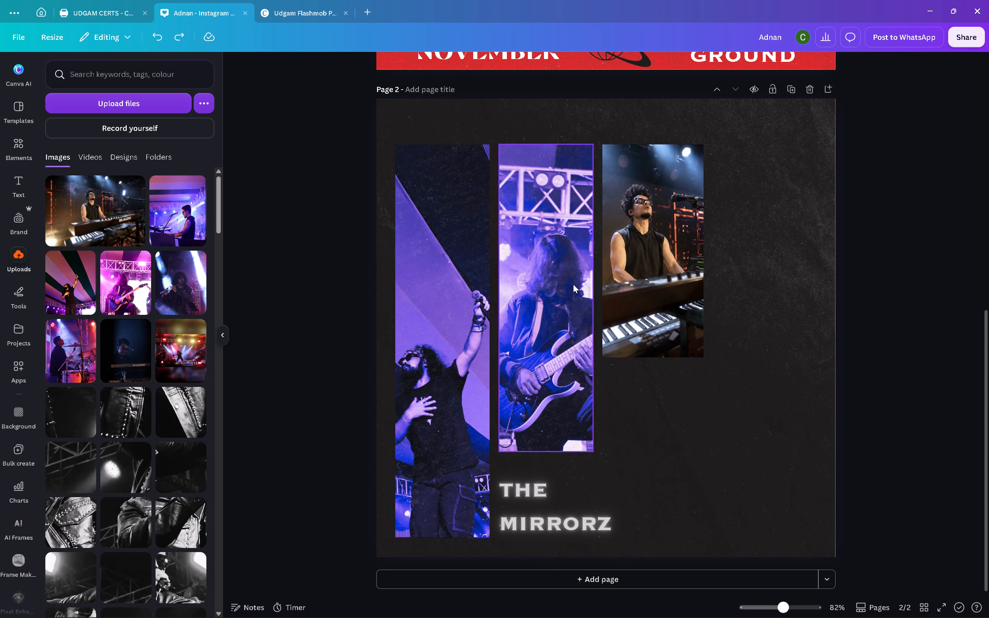
# Group the guitarist photo with the texture overlay covering it.
pyautogui.click(573, 284)
pyautogui.hotkey('alt', '1')
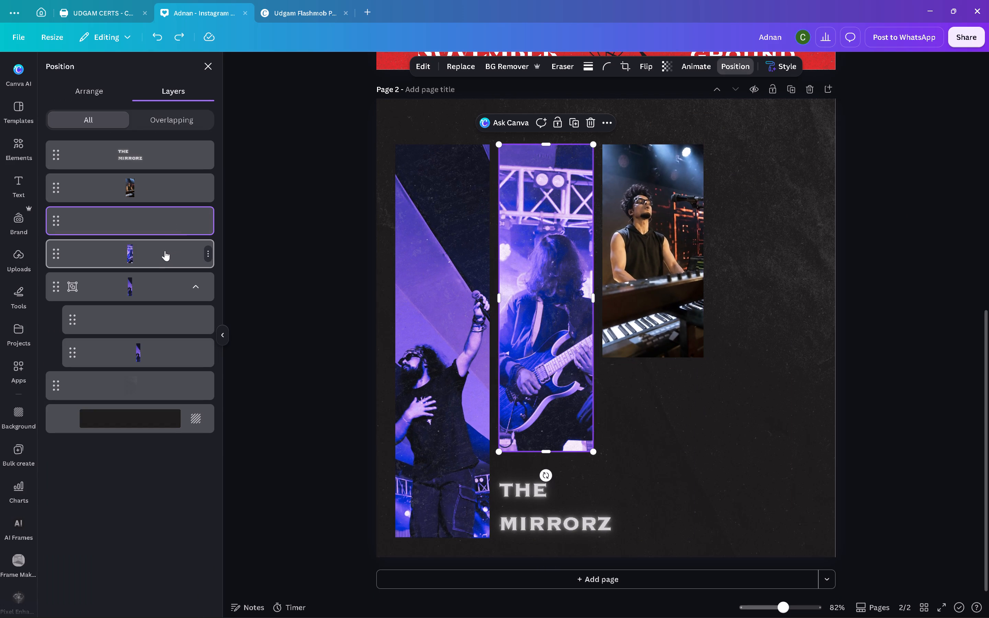
pyautogui.keyDown('shift'); pyautogui.click(164, 251); pyautogui.keyUp('shift')
pyautogui.hotkey('ctrl', 'g')
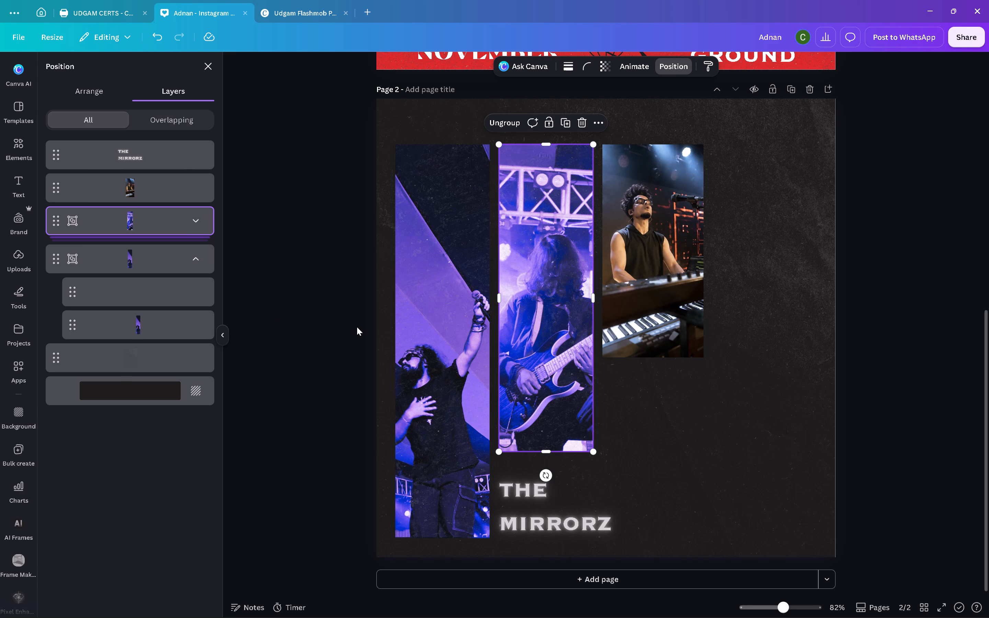
pyautogui.click(907, 211)
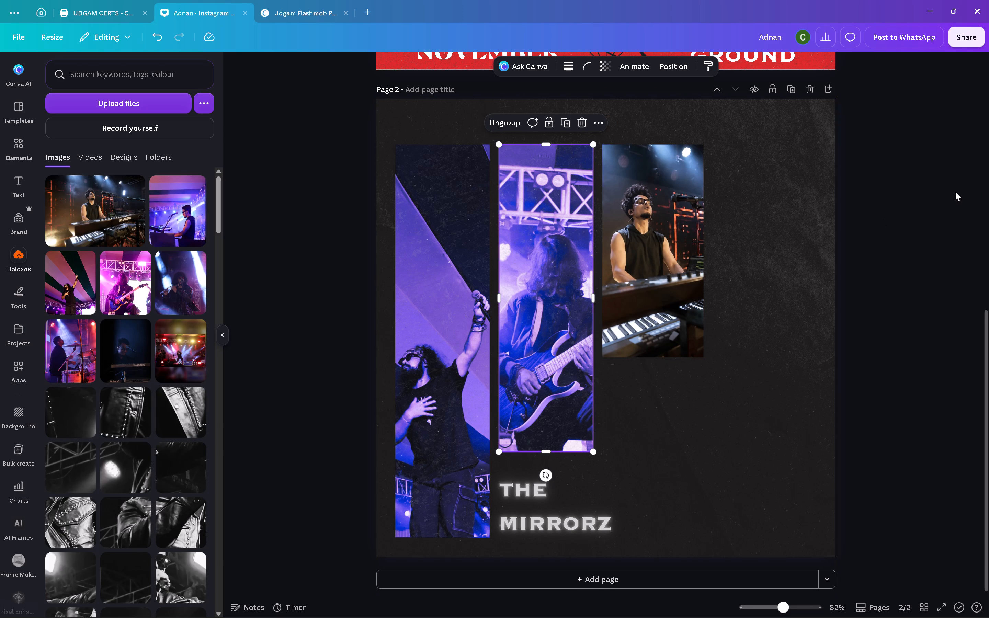
pyautogui.click(955, 192)
# Trim the keyboardist strip to the guitarist strip's width by overlaying them, and return it beside the guitarist with evenly spaced gaps.
pyautogui.moveTo(677, 255); pyautogui.dragTo(576, 254)
pyautogui.moveTo(602, 248); pyautogui.dragTo(597, 248)
pyautogui.click(878, 177)
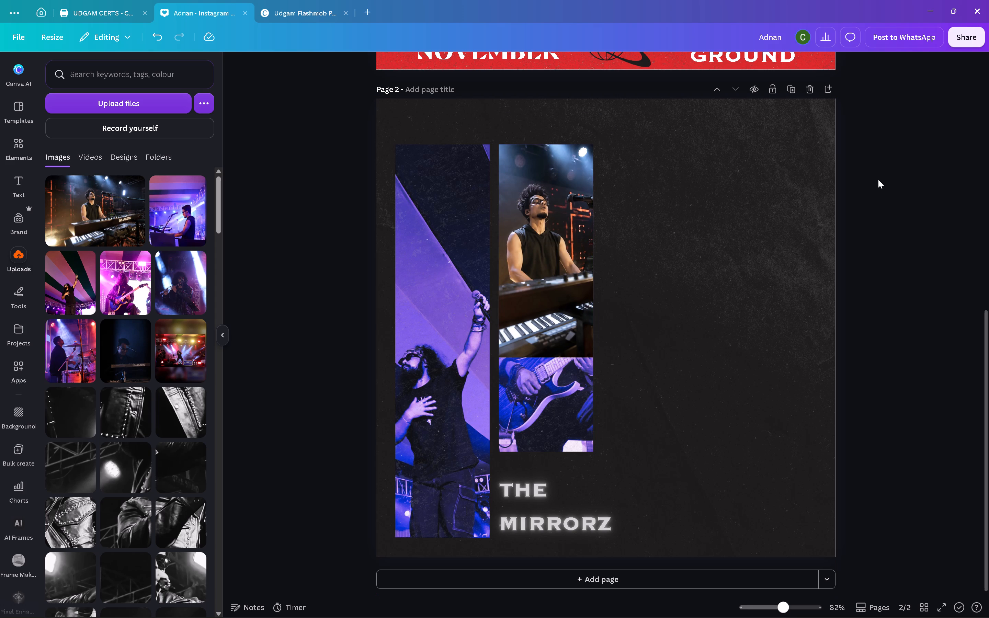
pyautogui.moveTo(546, 208); pyautogui.dragTo(646, 211)
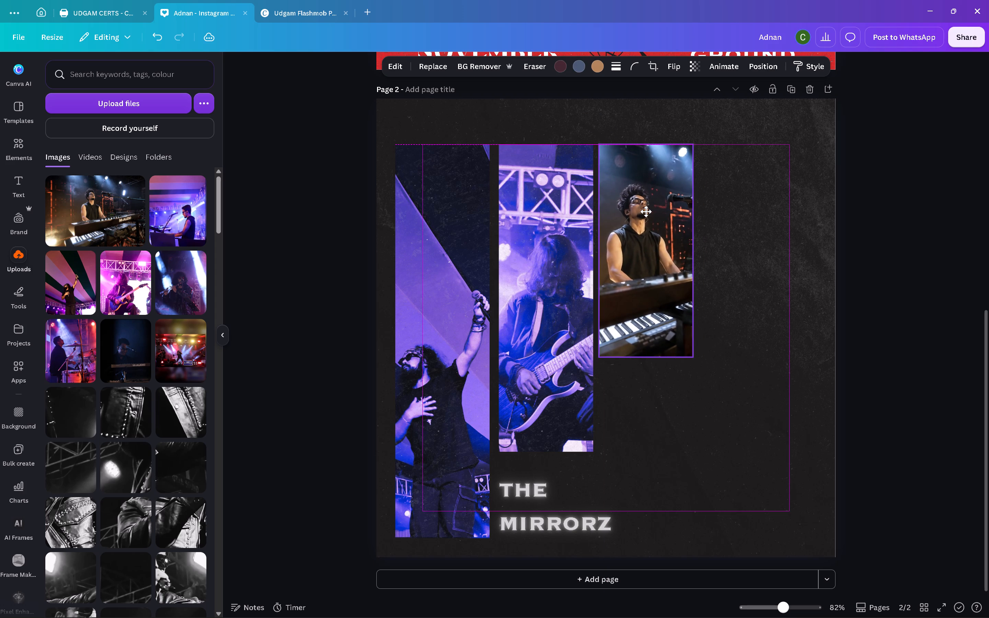
pyautogui.moveTo(646, 211); pyautogui.dragTo(649, 209)
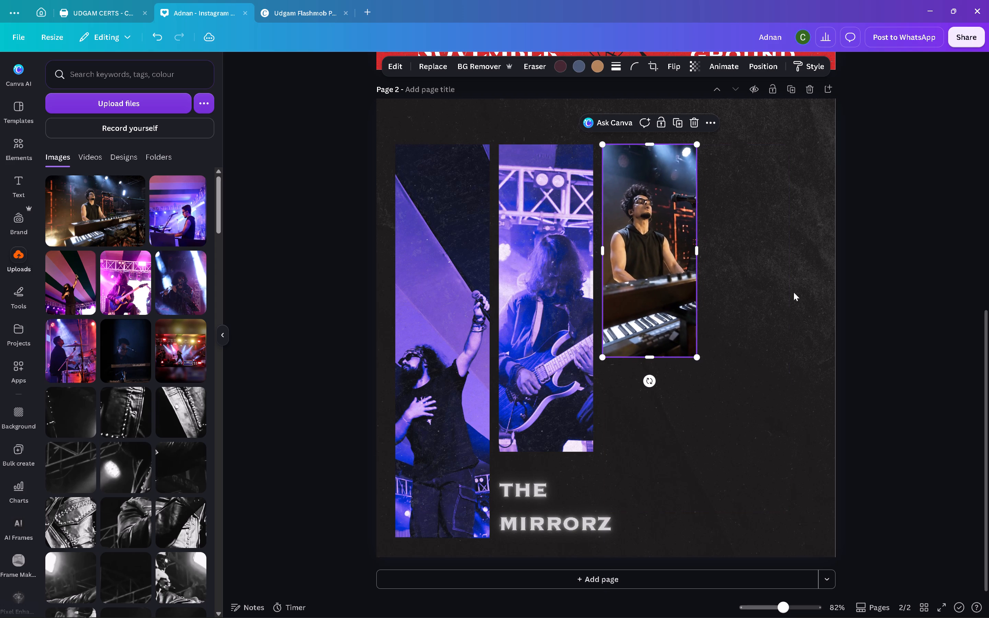
pyautogui.click(942, 232)
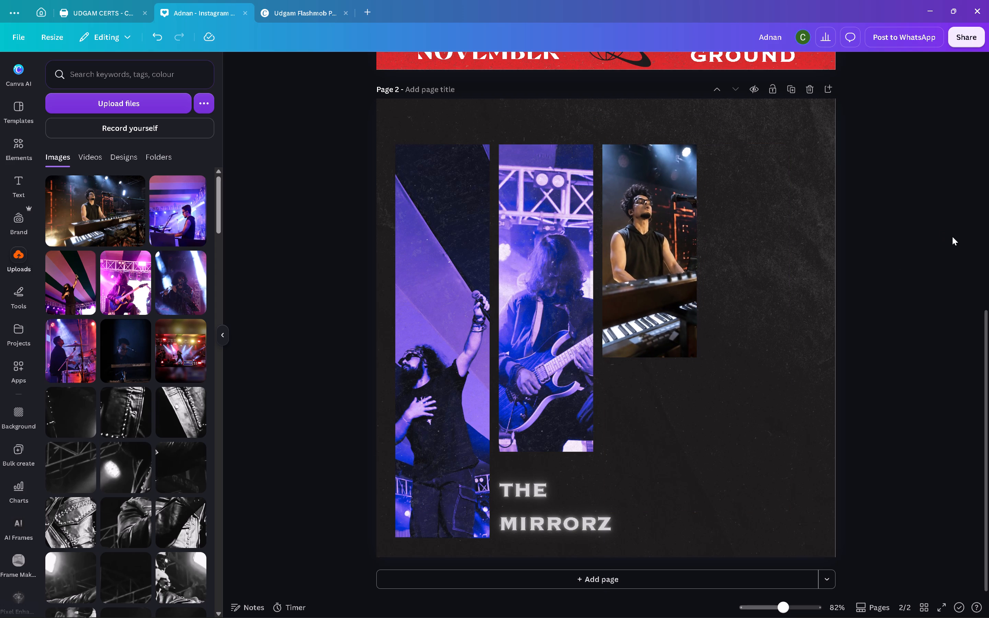
# Apply the Amethyst Colour Pop filter at intensity 100 to the keyboardist strip.
pyautogui.click(636, 294)
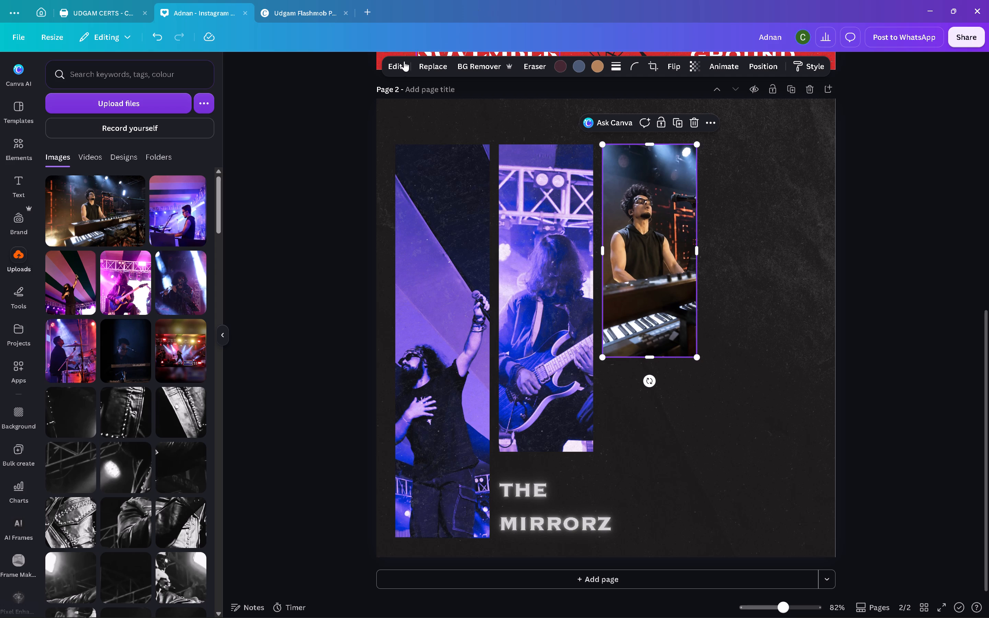
pyautogui.click(402, 62)
pyautogui.scroll(-4, 167, 490)
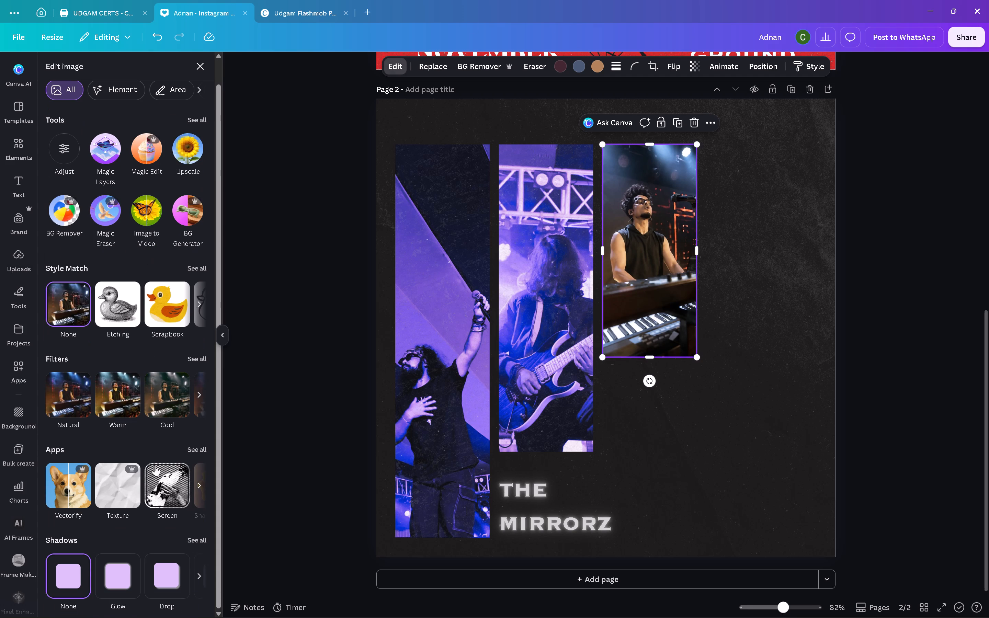
pyautogui.click(200, 356)
pyautogui.scroll(-19, 145, 386)
pyautogui.click(185, 288)
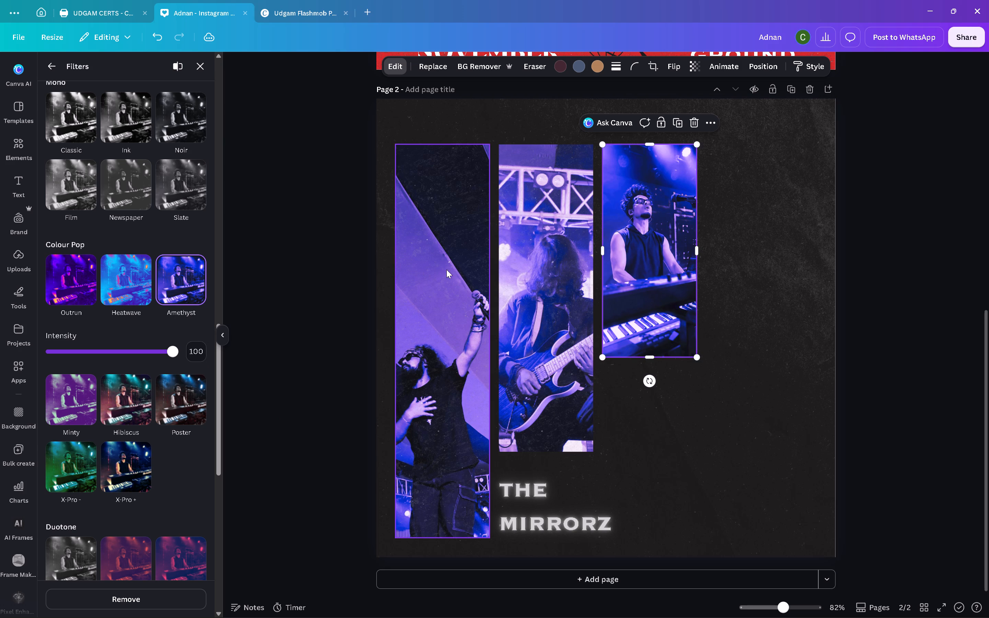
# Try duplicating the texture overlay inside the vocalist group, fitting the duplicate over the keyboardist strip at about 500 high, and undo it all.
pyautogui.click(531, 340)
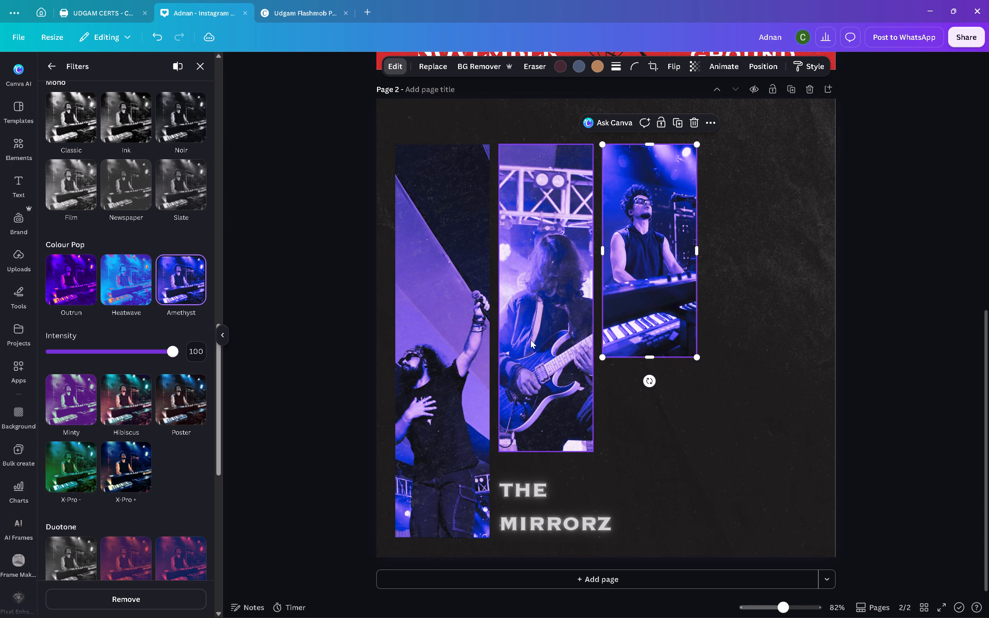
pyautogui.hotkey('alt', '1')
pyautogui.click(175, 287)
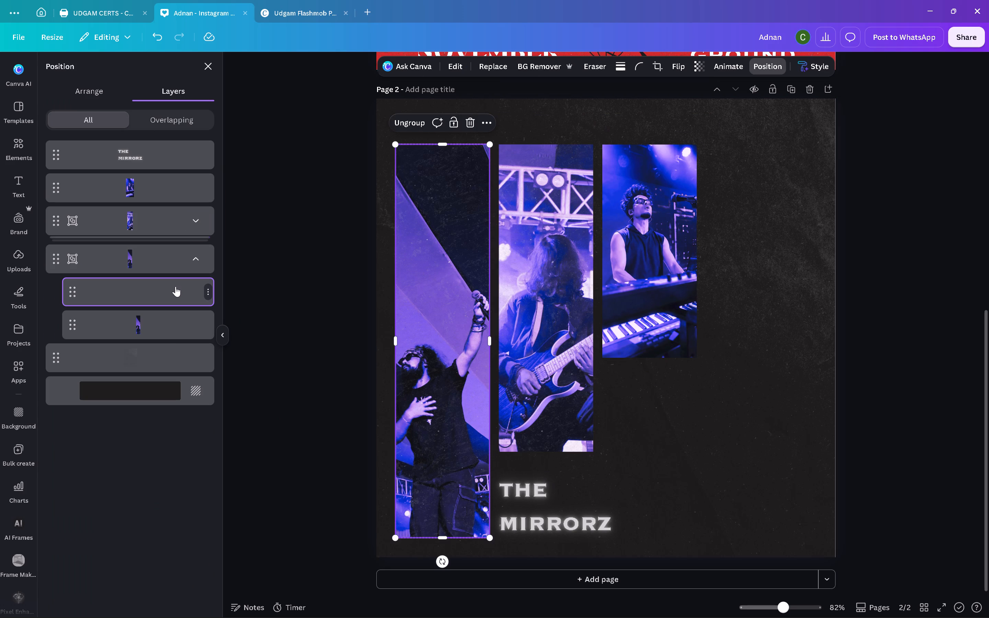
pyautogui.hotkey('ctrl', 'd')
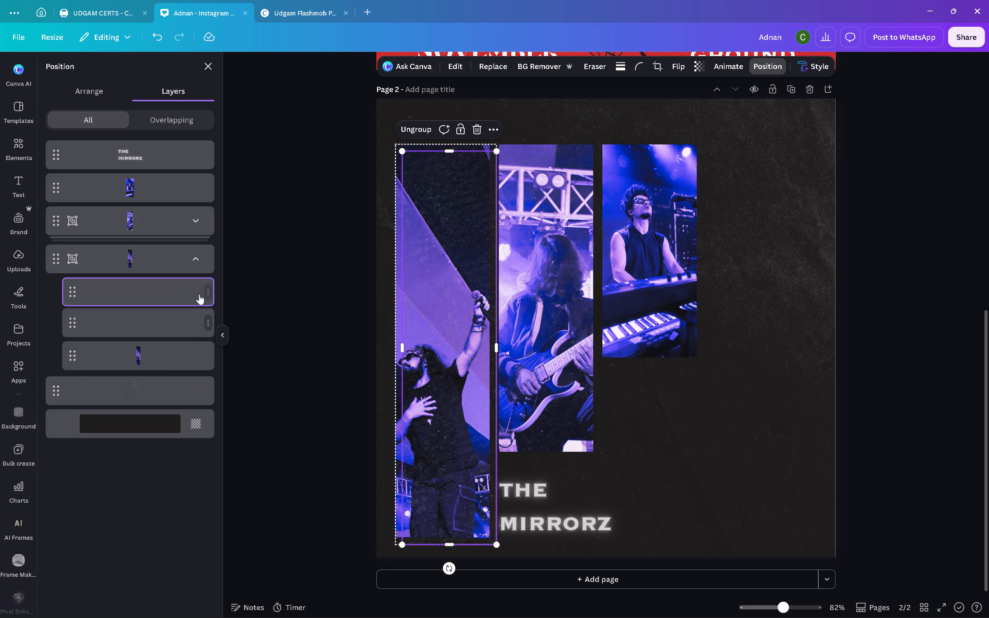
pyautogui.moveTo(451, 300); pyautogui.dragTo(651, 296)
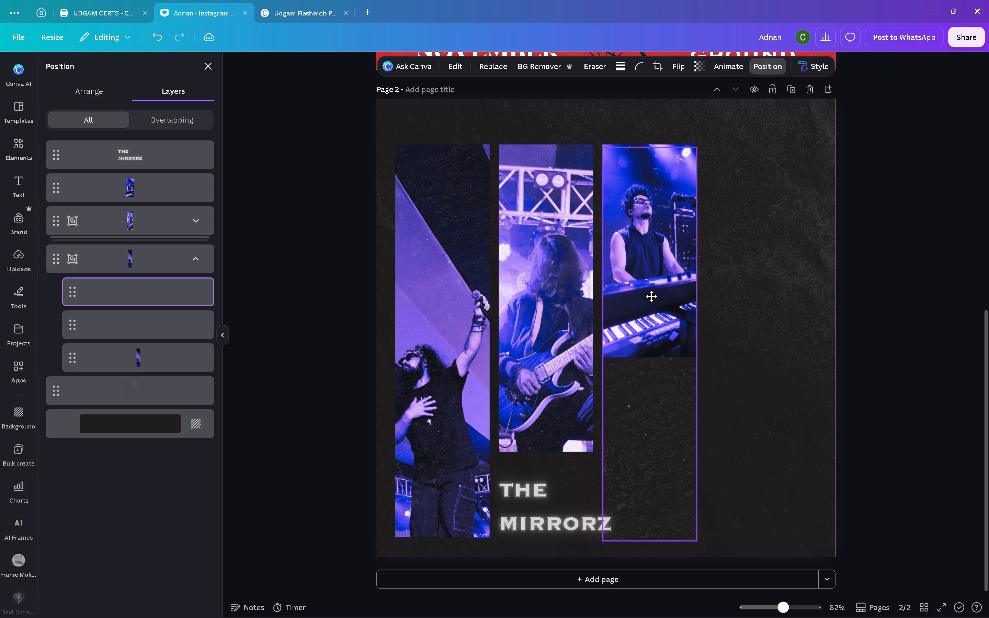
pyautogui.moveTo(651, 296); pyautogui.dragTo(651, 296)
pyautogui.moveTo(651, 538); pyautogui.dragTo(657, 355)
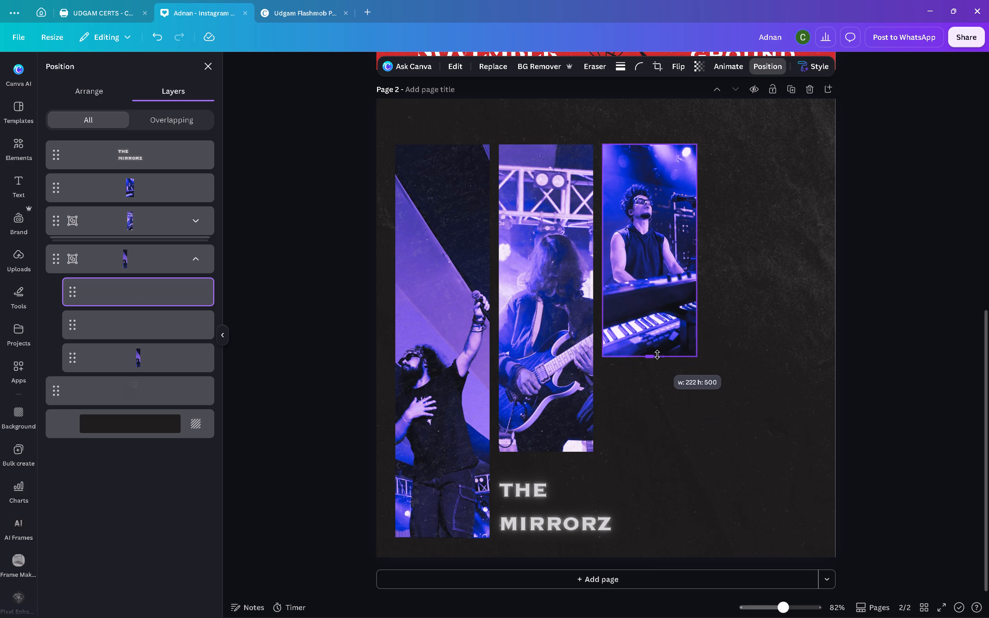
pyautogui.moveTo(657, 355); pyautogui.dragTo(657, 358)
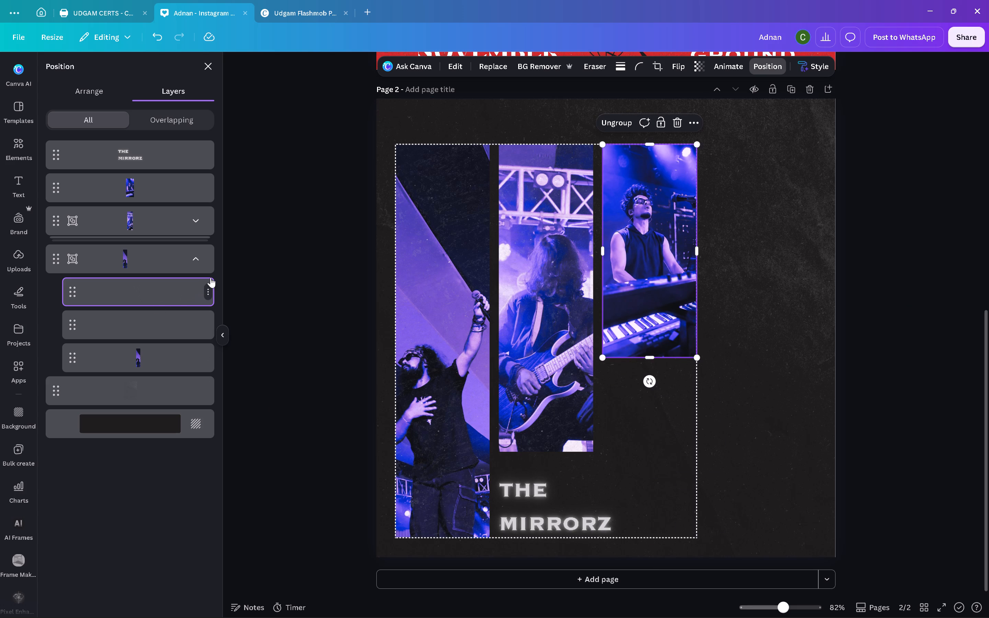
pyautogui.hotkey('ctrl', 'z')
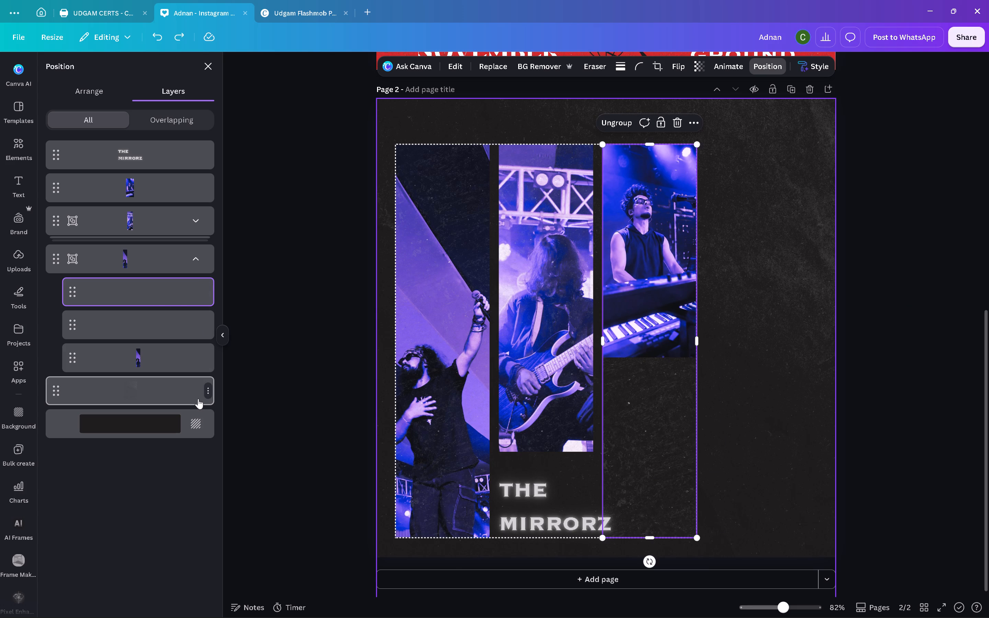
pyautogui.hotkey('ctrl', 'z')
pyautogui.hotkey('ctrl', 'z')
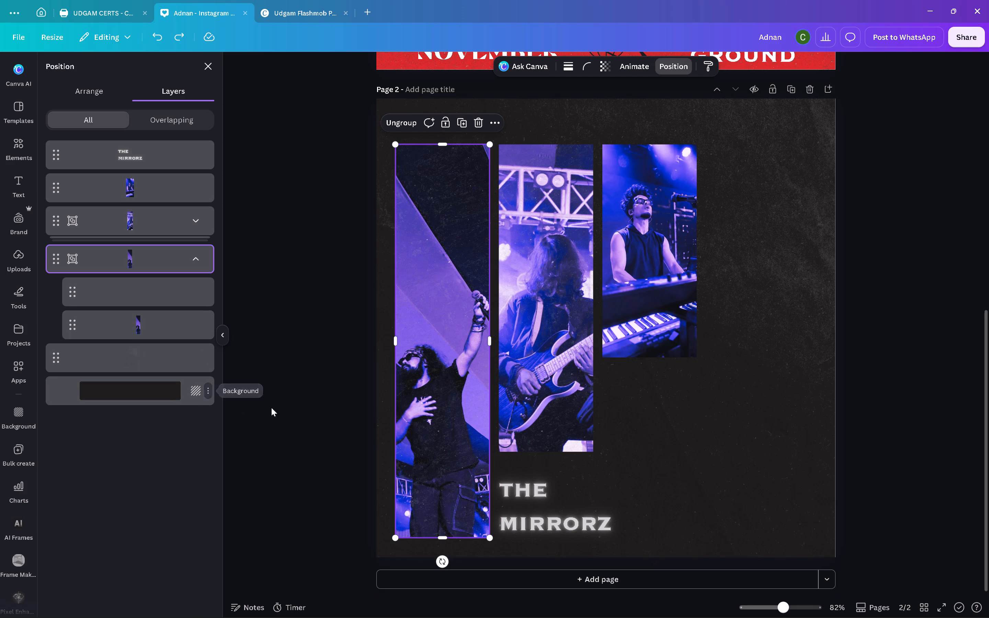
# Paste a copy of the vocalist strip's texture overlay outside its group, layer it beneath the title, and align it over the keyboardist strip.
pyautogui.click(148, 297)
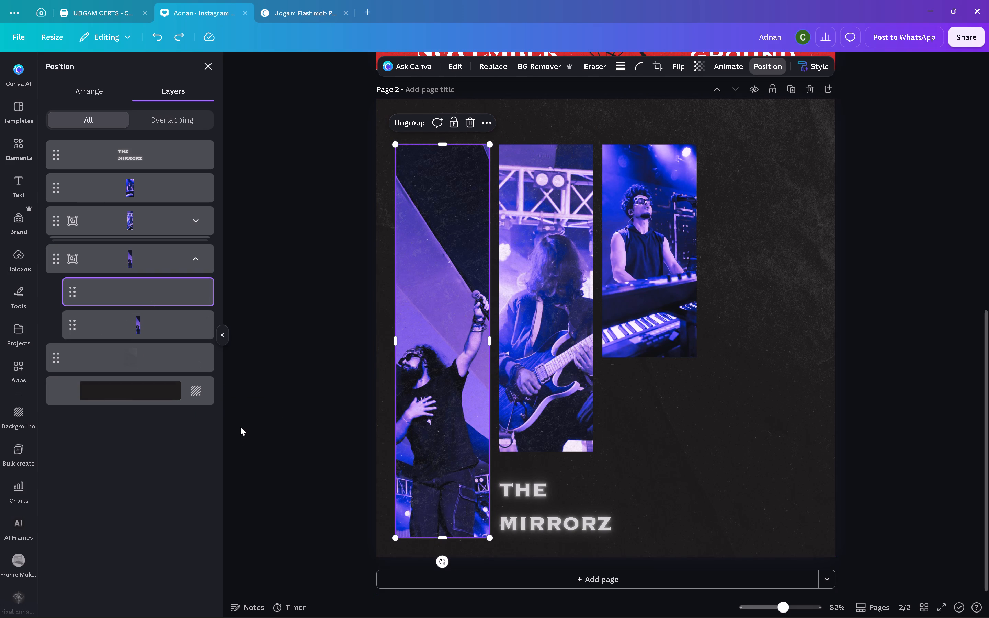
pyautogui.hotkey('ctrl', 'c')
pyautogui.click(658, 294)
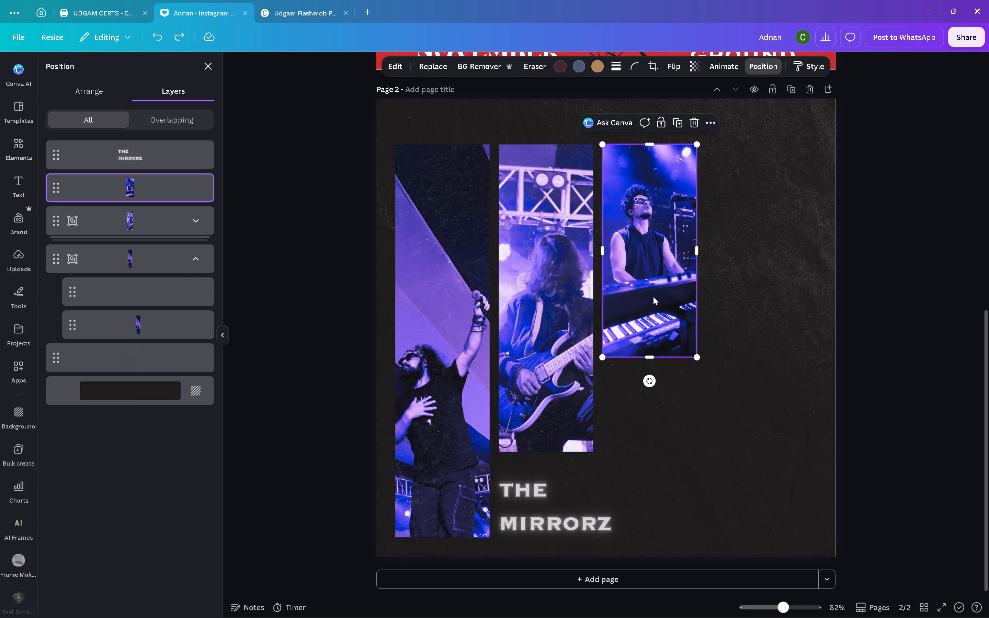
pyautogui.hotkey('ctrl', 'v')
pyautogui.moveTo(146, 147); pyautogui.dragTo(144, 171)
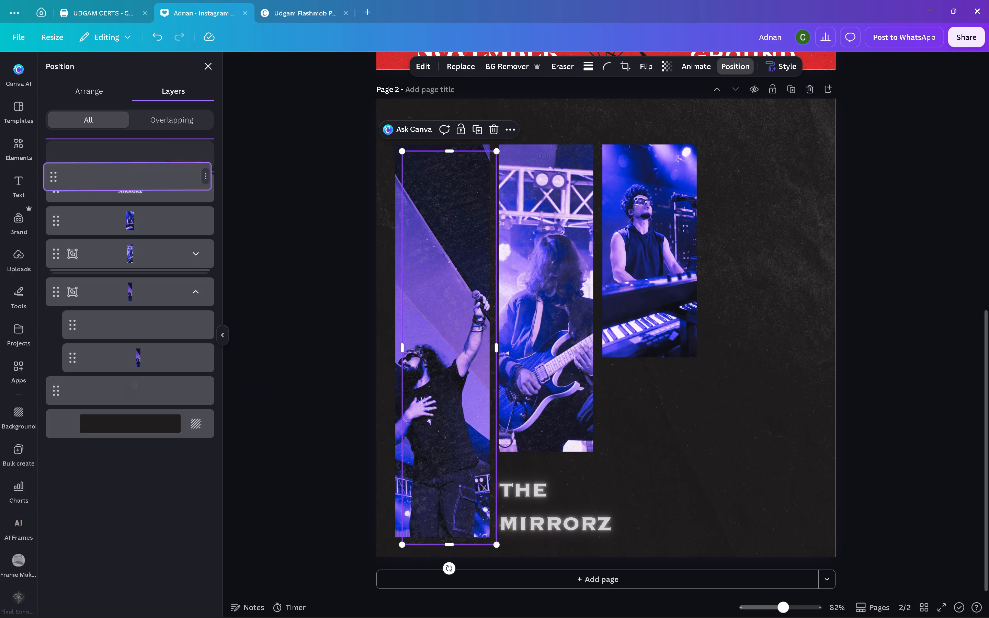
pyautogui.moveTo(144, 171); pyautogui.dragTo(145, 191)
pyautogui.moveTo(446, 293); pyautogui.dragTo(636, 285)
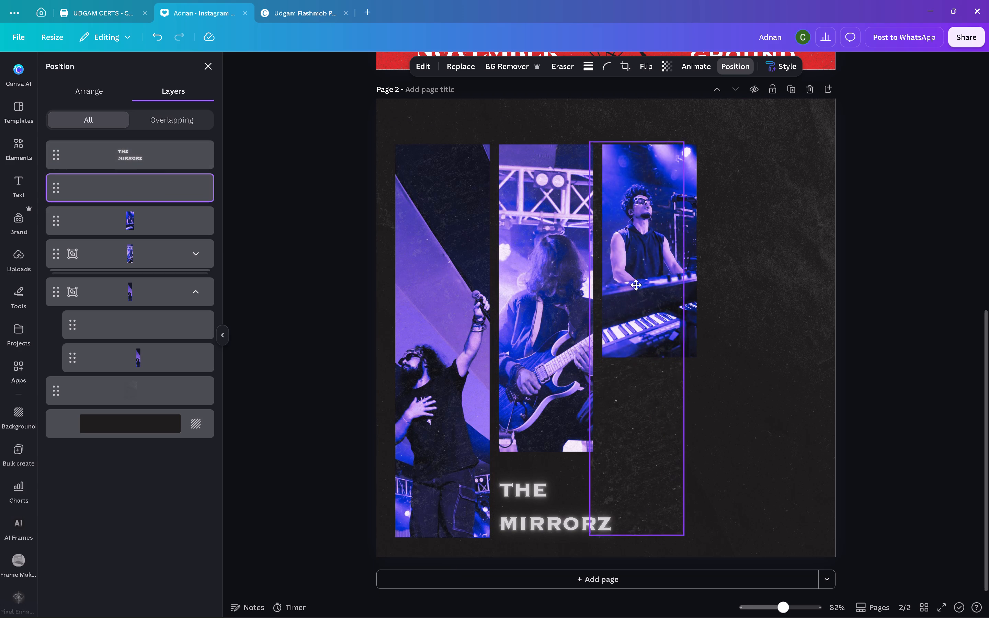
pyautogui.moveTo(636, 285); pyautogui.dragTo(648, 286)
# Shorten the copied texture overlay so its lower edge matches the keyboardist strip.
pyautogui.moveTo(652, 535); pyautogui.dragTo(652, 519)
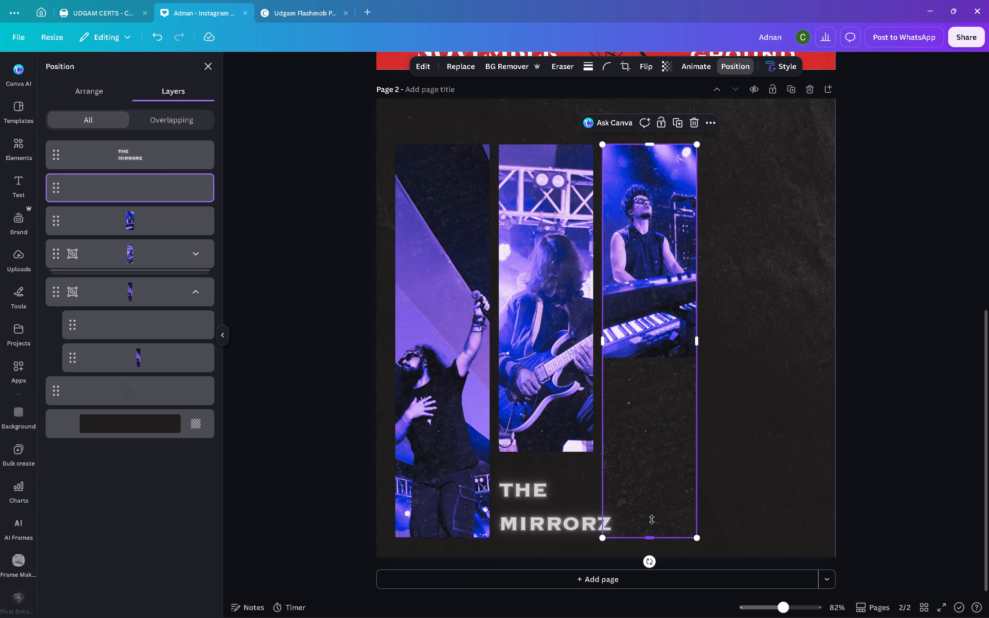
pyautogui.moveTo(652, 519); pyautogui.dragTo(649, 355)
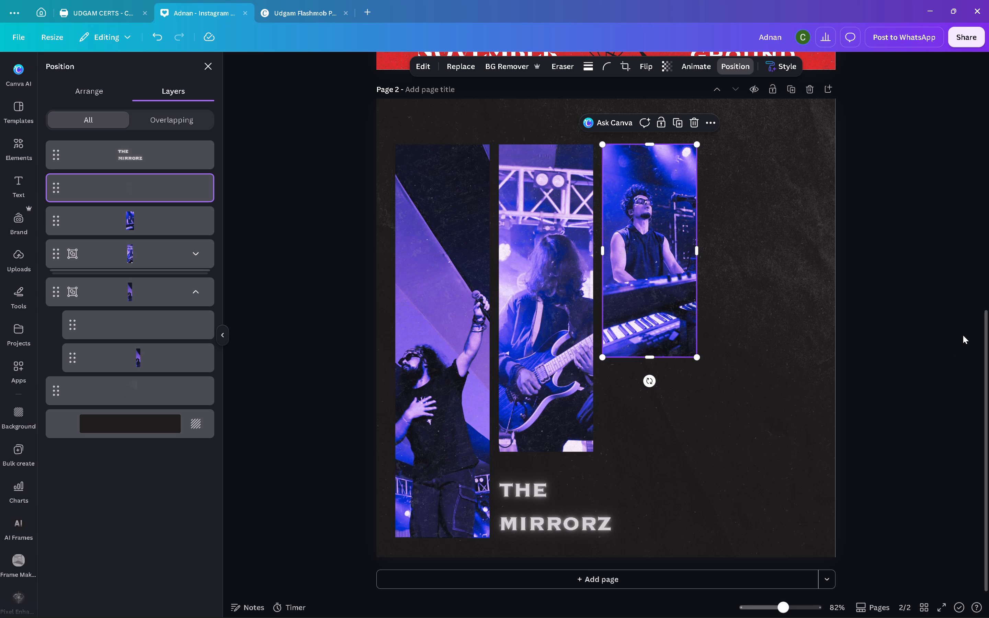
pyautogui.click(953, 330)
pyautogui.click(953, 331)
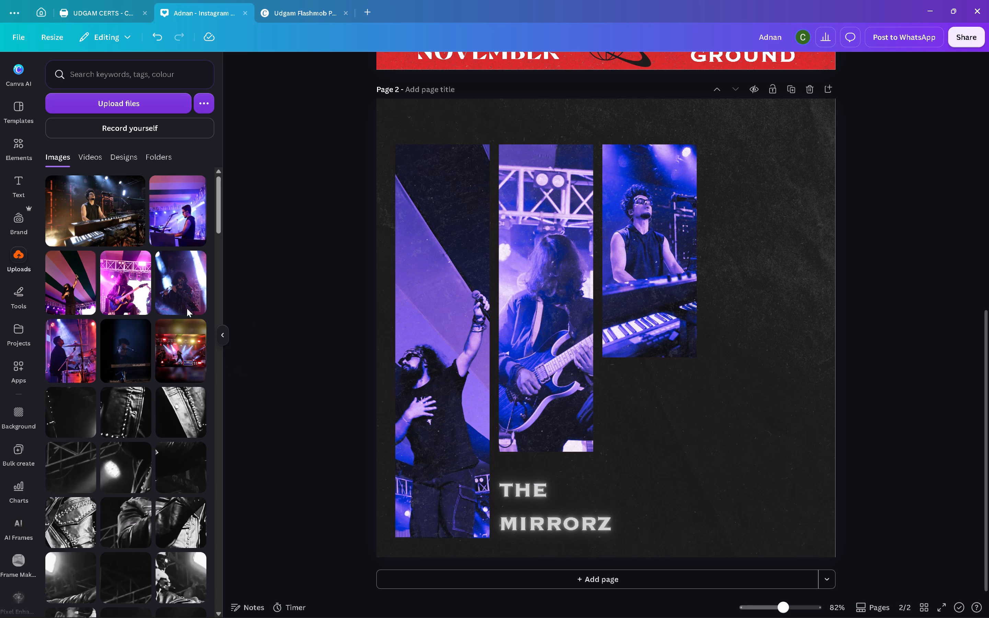
# Add the uploaded flute player photo to page 2 and place it over the empty area beside the guitarist strip, overlapping the keyboardist strip.
pyautogui.click(177, 301)
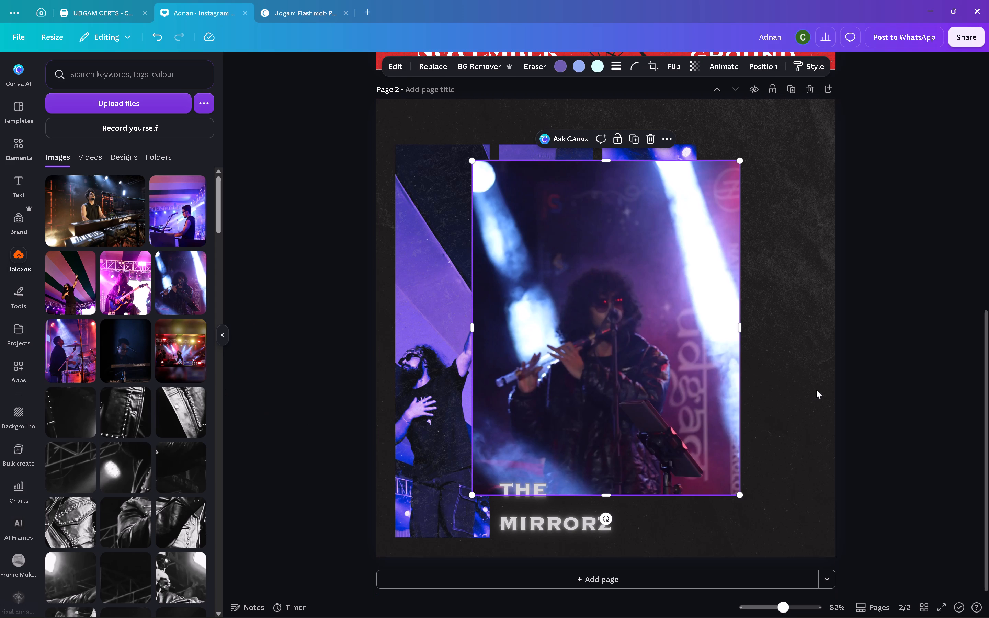
pyautogui.click(622, 348)
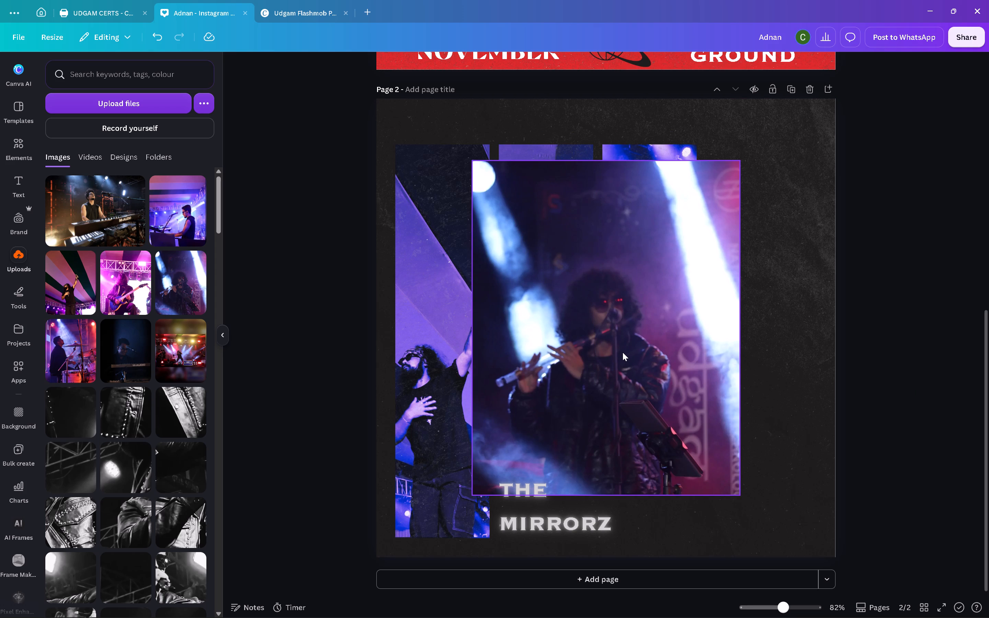
pyautogui.moveTo(622, 352); pyautogui.dragTo(632, 334)
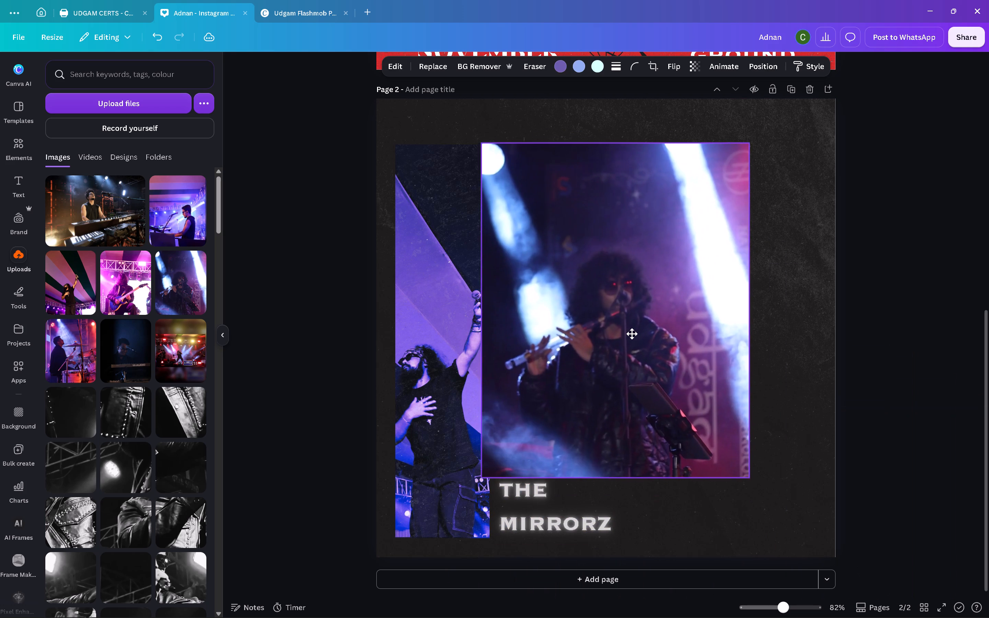
pyautogui.moveTo(632, 334); pyautogui.dragTo(913, 452)
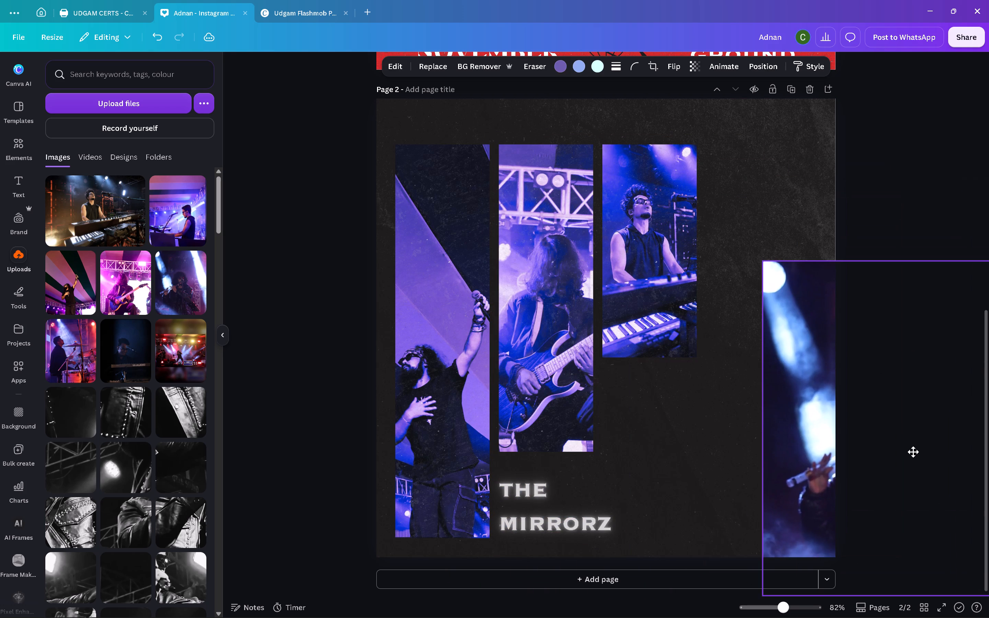
pyautogui.moveTo(913, 452); pyautogui.dragTo(699, 352)
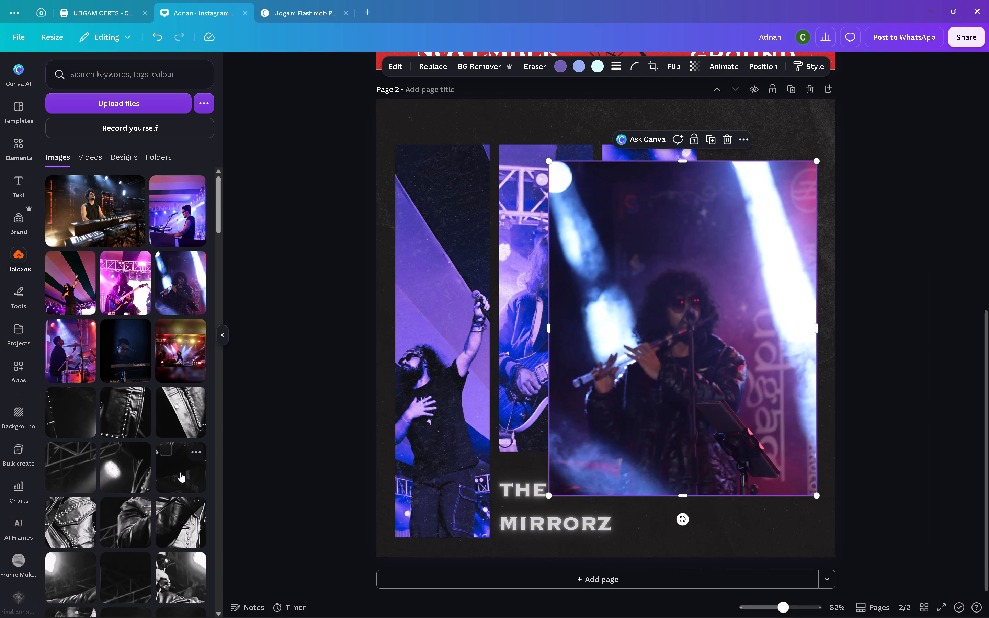
# Switch to Brave and look through the Instagram Photo Downloader's band photos and the preceding pages, checking back against the Canva poster.
pyautogui.click(67, 609)
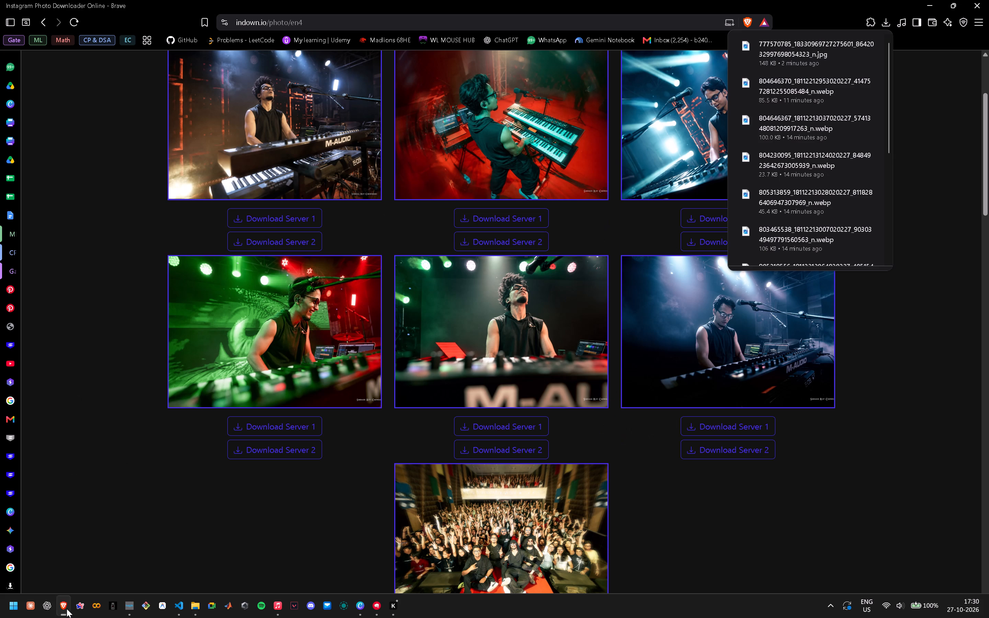
pyautogui.scroll(-4, 688, 485)
pyautogui.scroll(6, 739, 476)
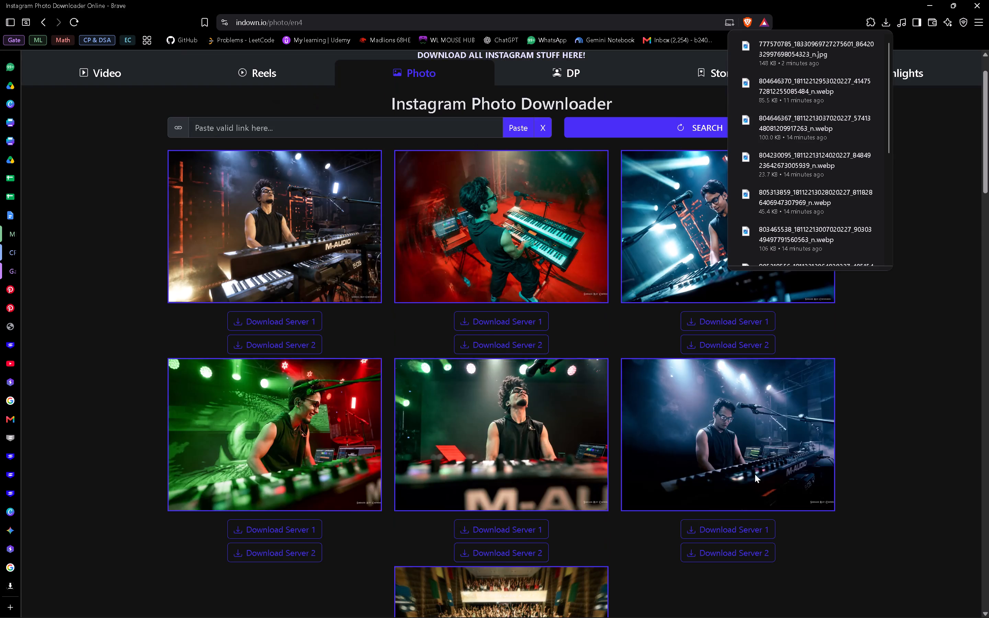
pyautogui.scroll(4, 938, 406)
pyautogui.click(937, 405)
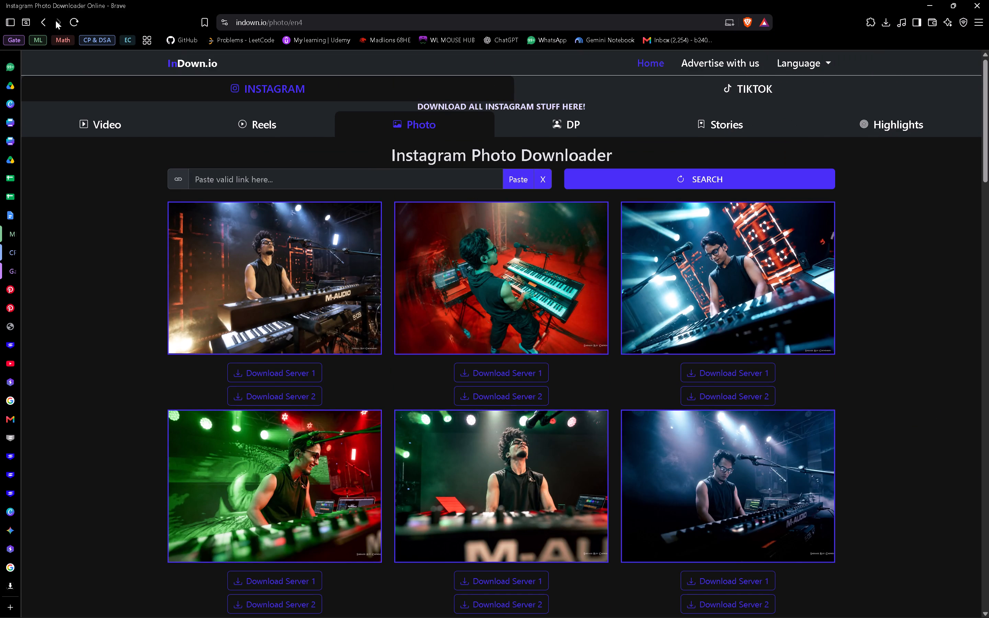
pyautogui.click(45, 18)
pyautogui.click(44, 23)
pyautogui.click(44, 23)
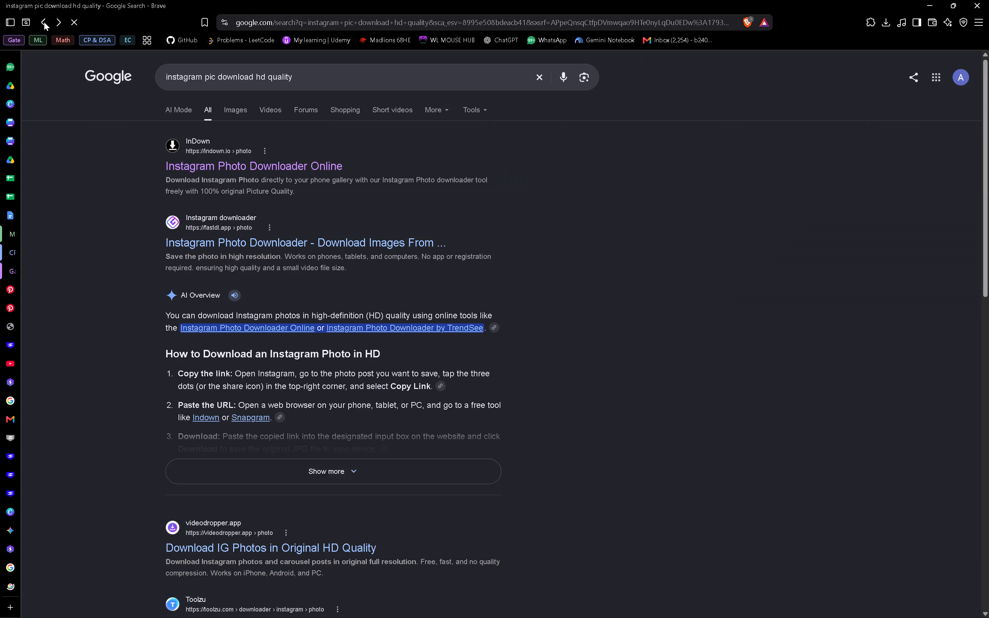
pyautogui.click(56, 22)
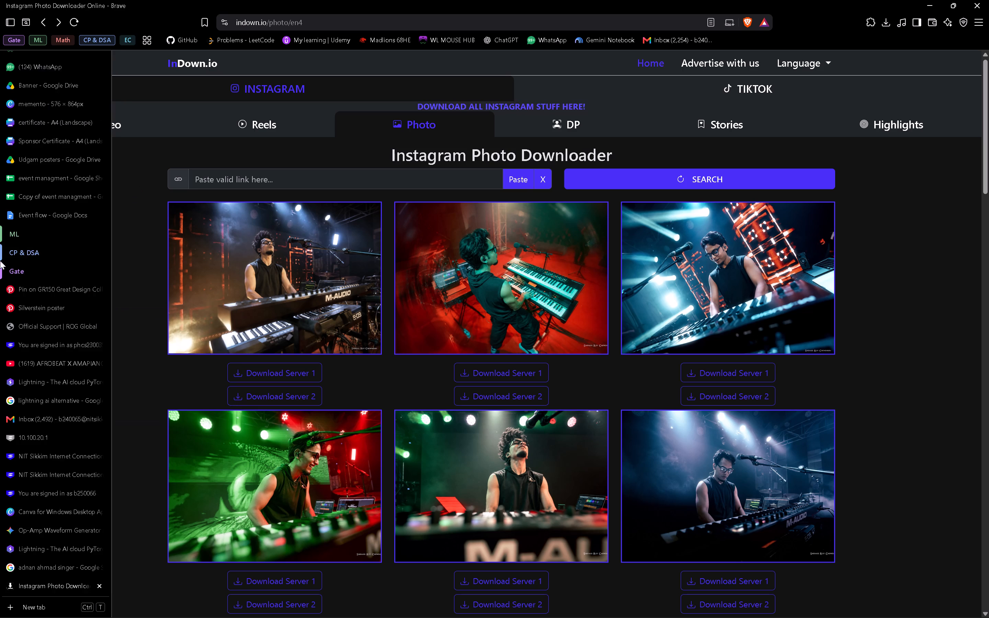
pyautogui.click(360, 602)
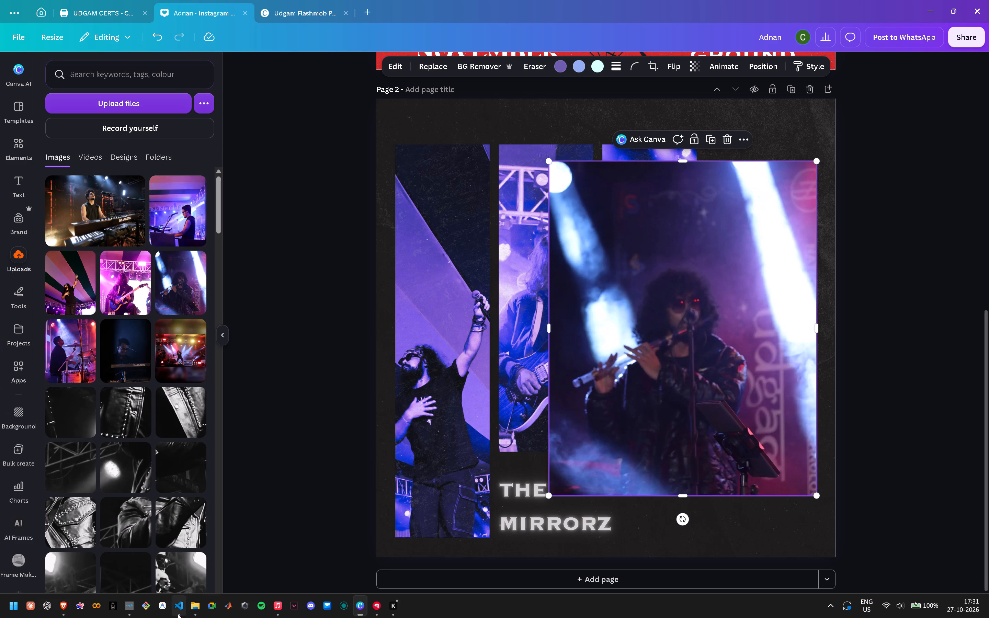
pyautogui.click(69, 613)
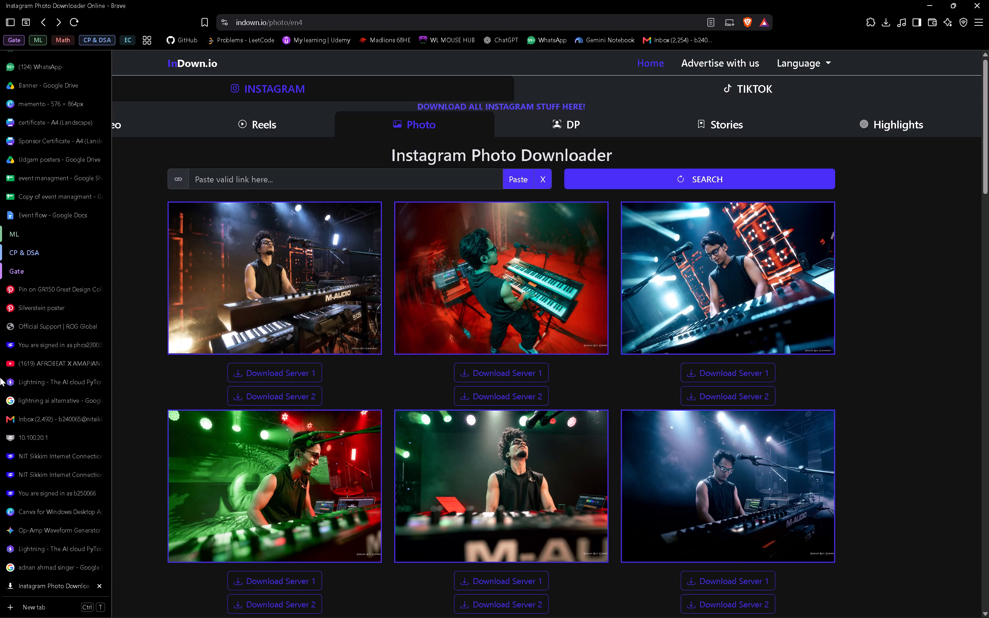
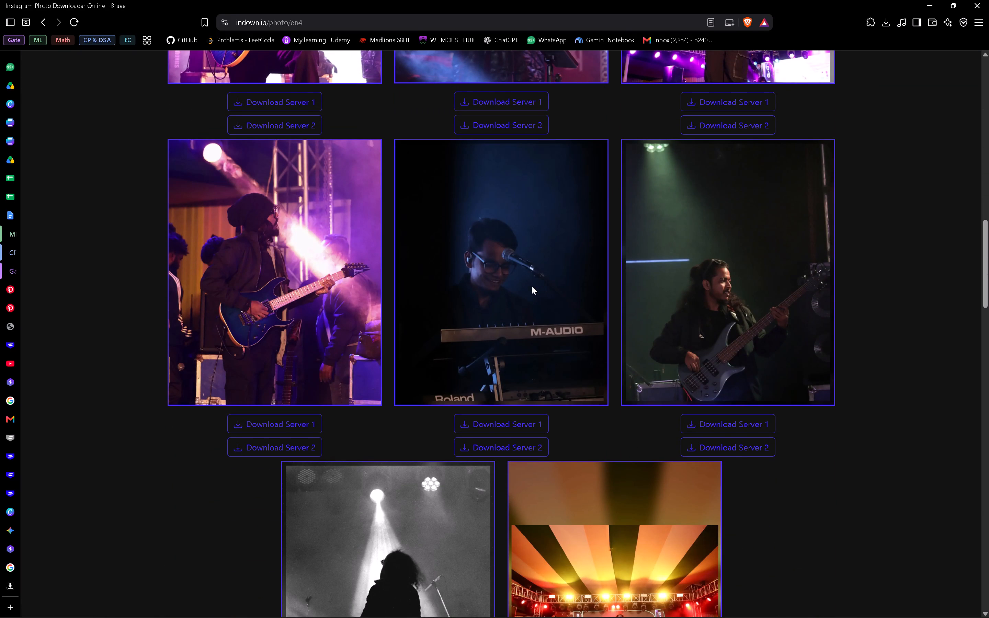
# Download the photo of the long-haired bassist under blue stage lights, with the keyboardist behind him, from Server 2.
pyautogui.scroll(1, 365, 334)
pyautogui.scroll(-5, 376, 333)
pyautogui.scroll(4, 384, 325)
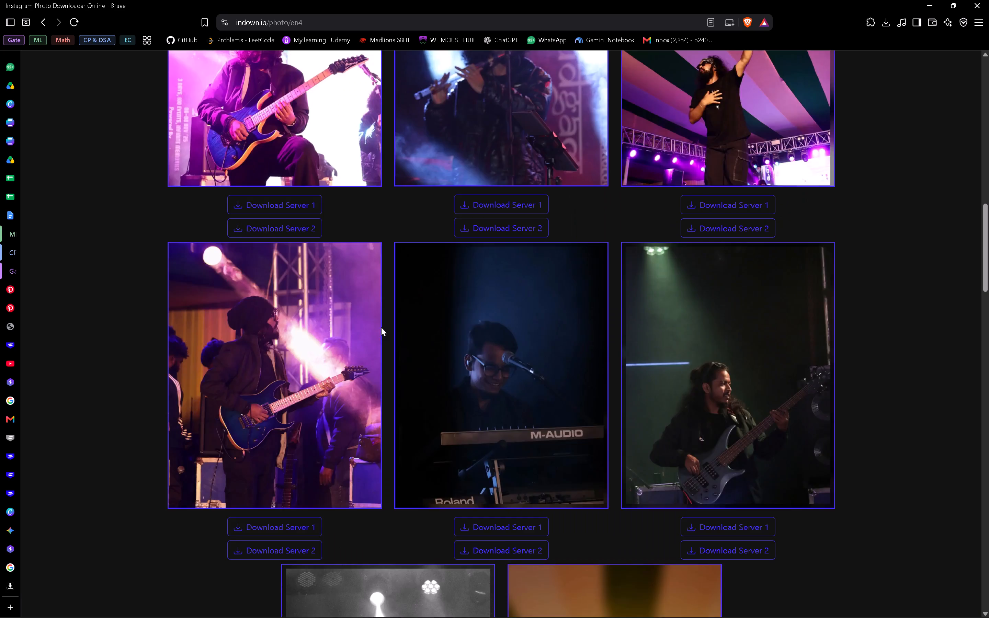
pyautogui.scroll(14, 381, 327)
pyautogui.click(304, 518)
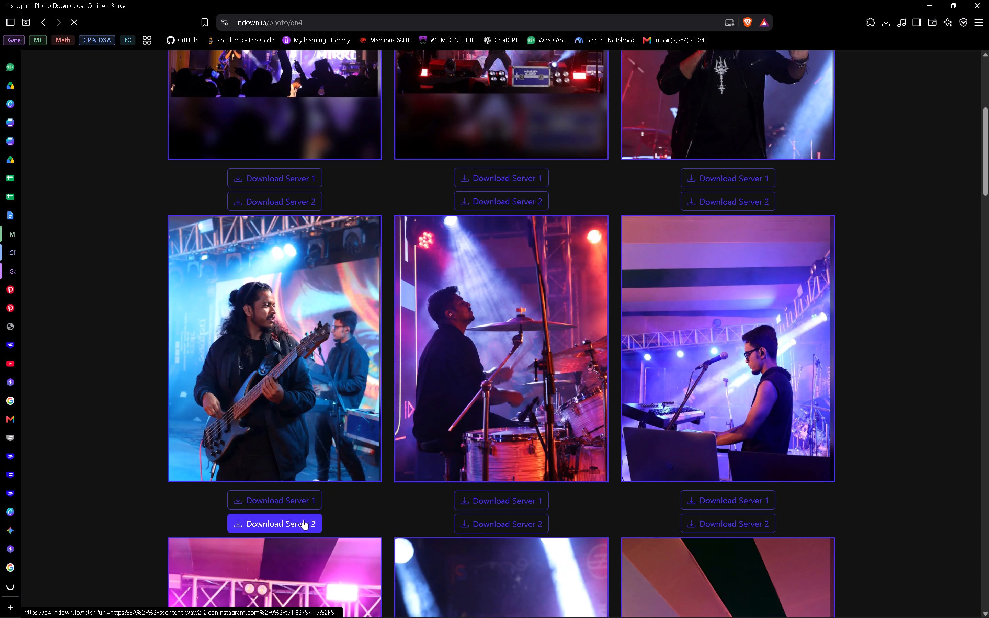
# Save the Server 2 download of the long-haired bassist's photo with the keyboardist behind him.
pyautogui.press('Return')
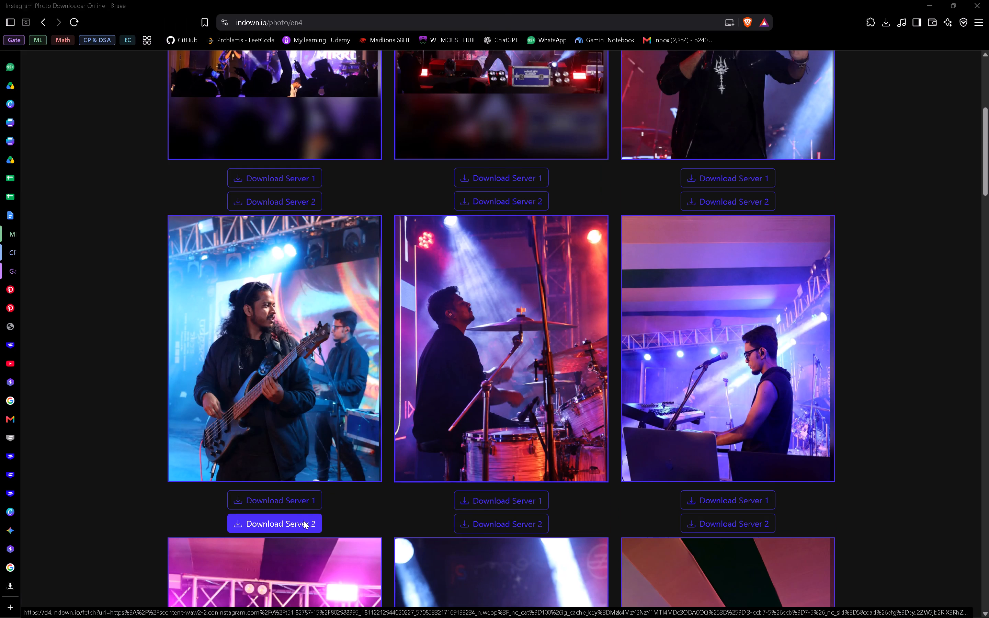
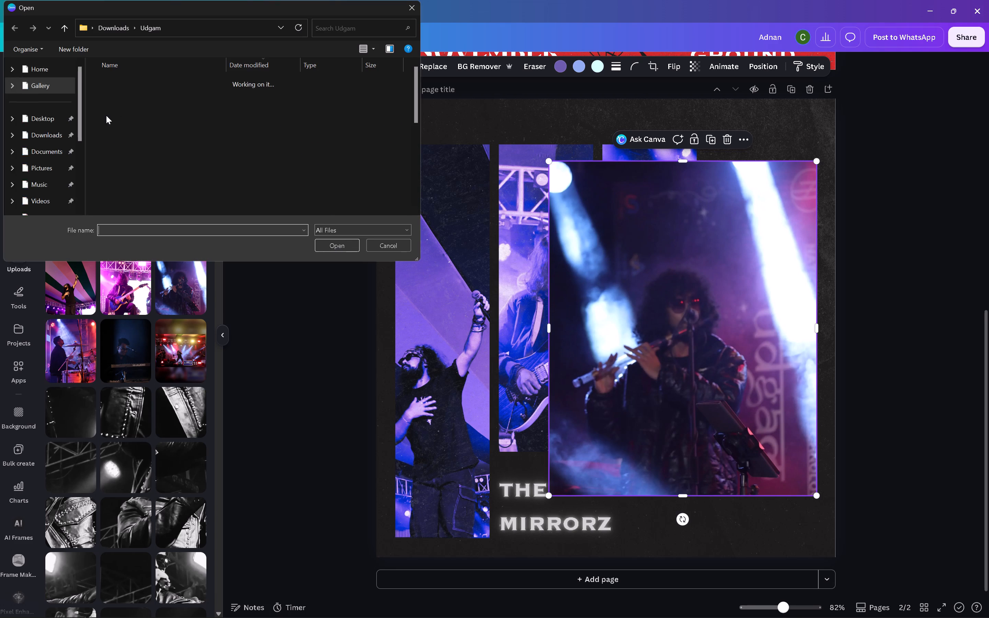
# Upload the newest WEBP file, the blue-lit bassist photo, from the Udgam downloads folder.
pyautogui.moveTo(91, 91); pyautogui.dragTo(113, 108)
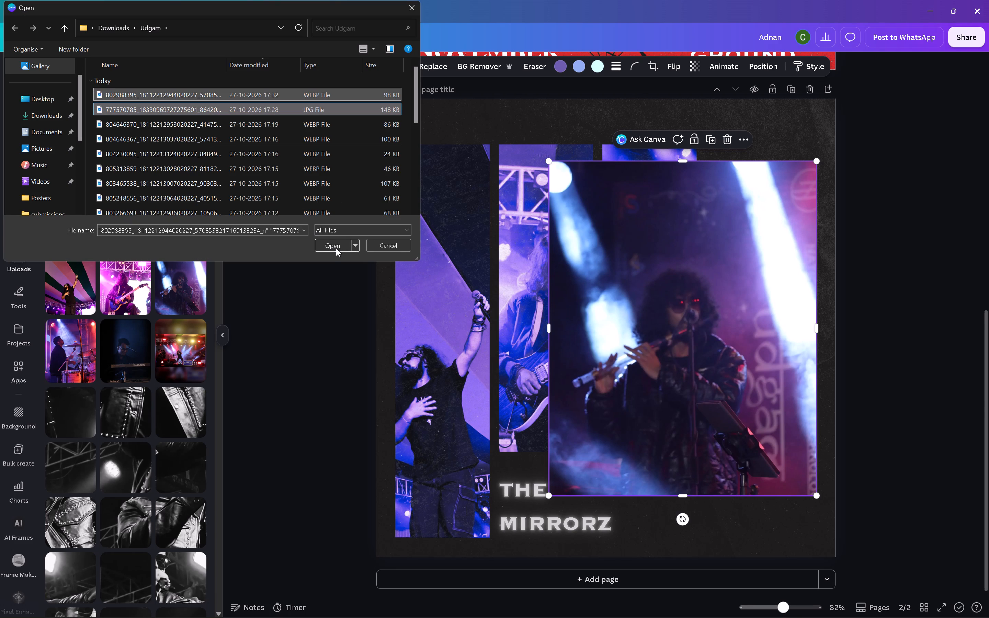
pyautogui.click(307, 93)
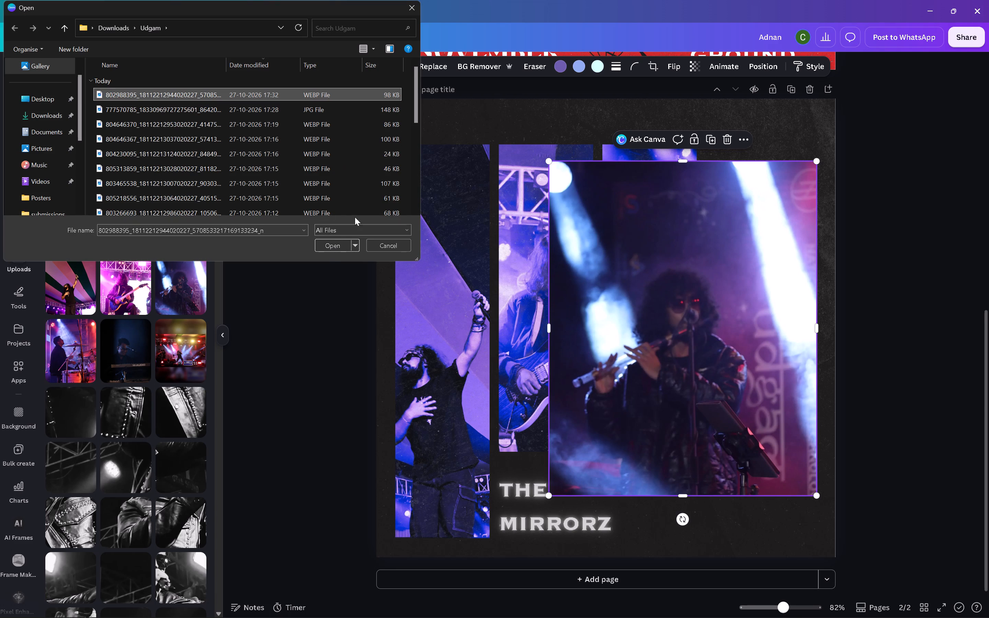
pyautogui.click(329, 249)
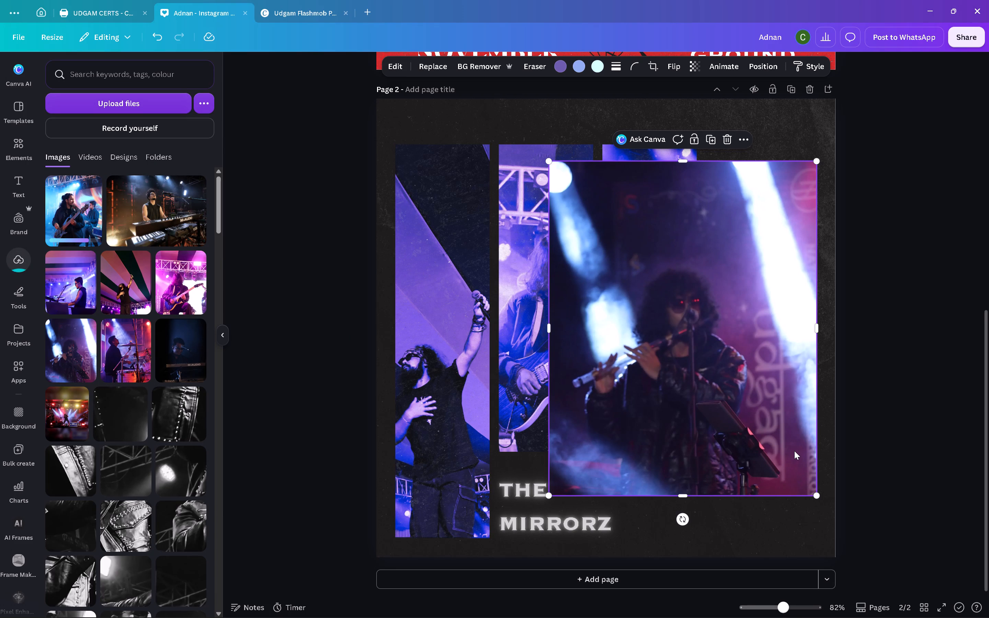
# In the Brave browser, download the photo of the flutist under red stage lights from Server 2 and save it in the Udgam folder.
pyautogui.click(63, 604)
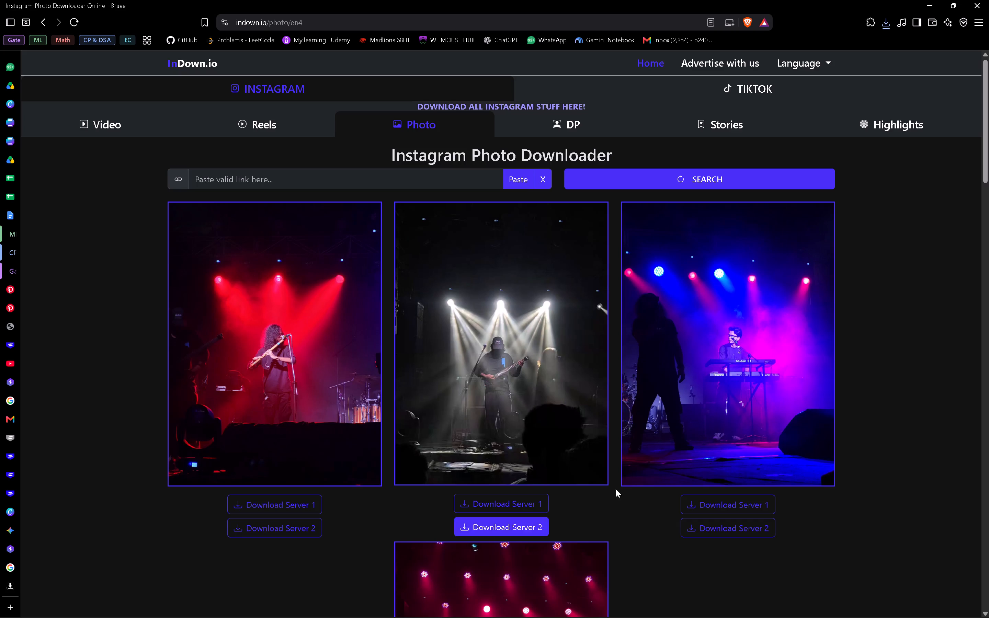
pyautogui.scroll(-4, 897, 438)
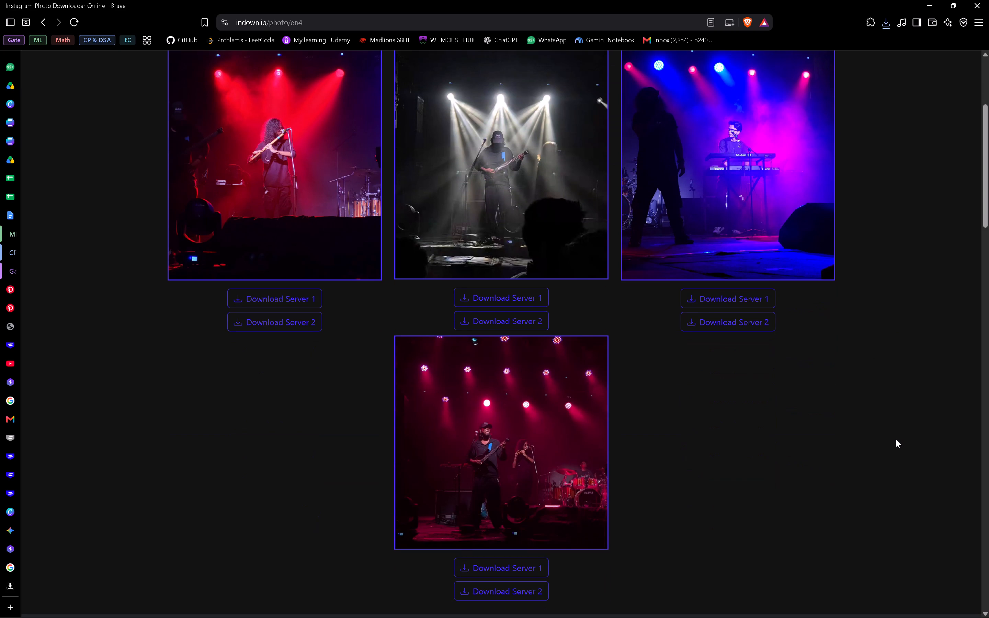
pyautogui.scroll(5, 702, 490)
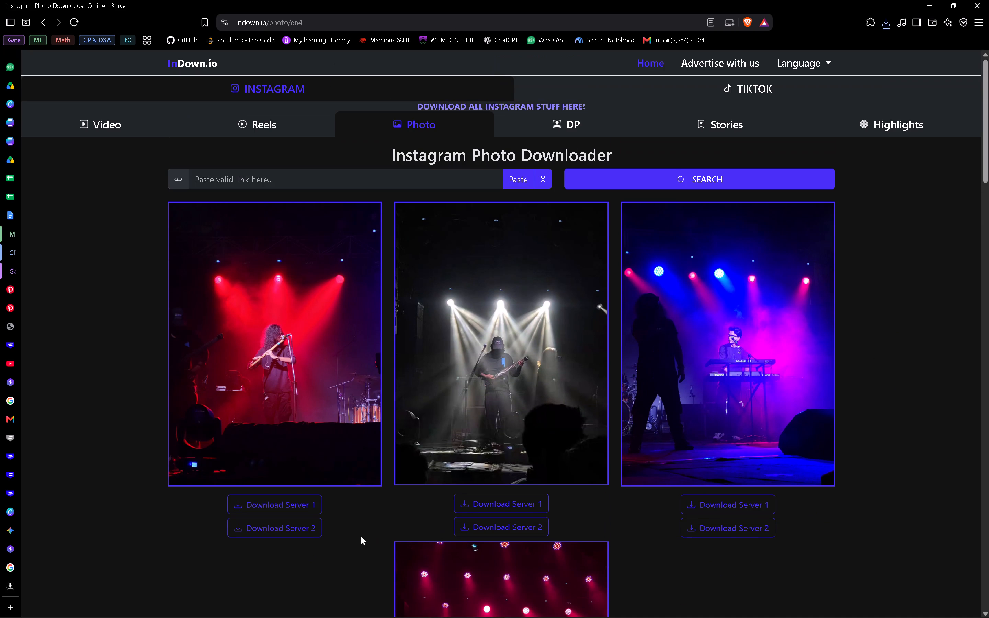
pyautogui.click(309, 528)
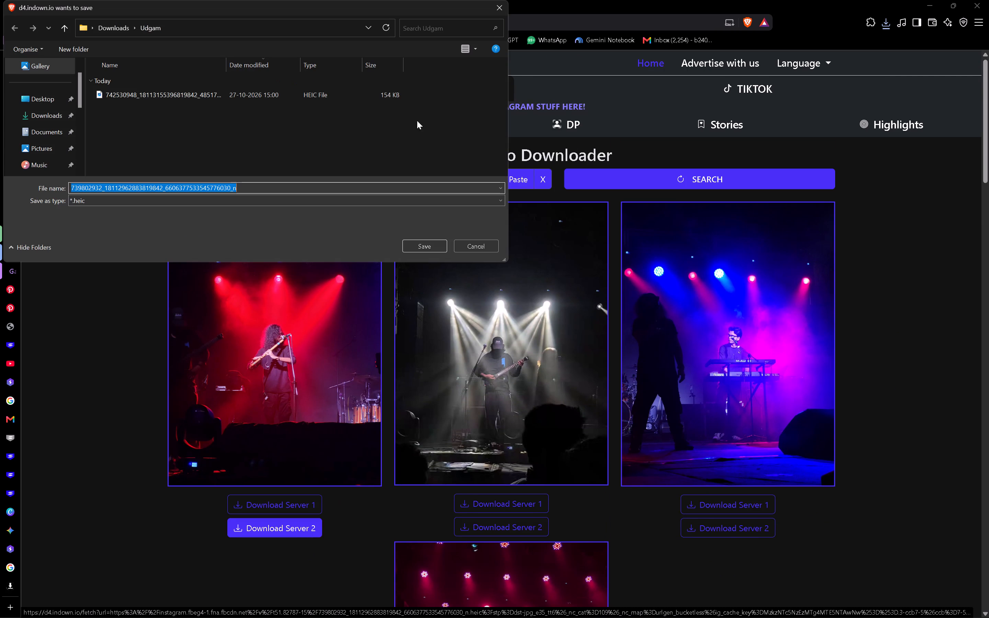
pyautogui.click(433, 246)
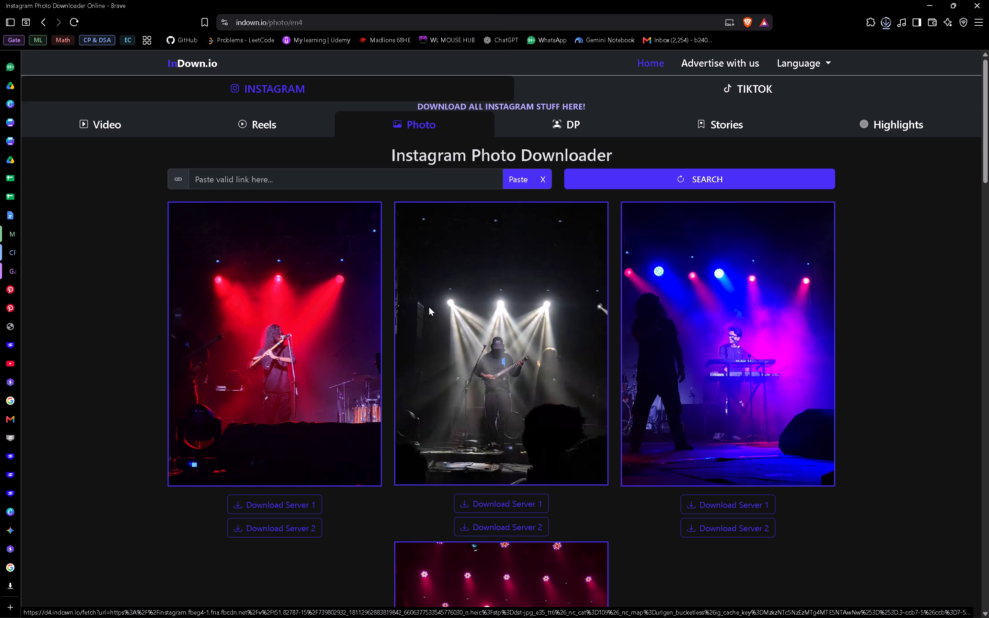
# Switch to Canva and upload the newly saved HEIC photo of the red-lit flutist from the Udgam folder.
pyautogui.click(354, 608)
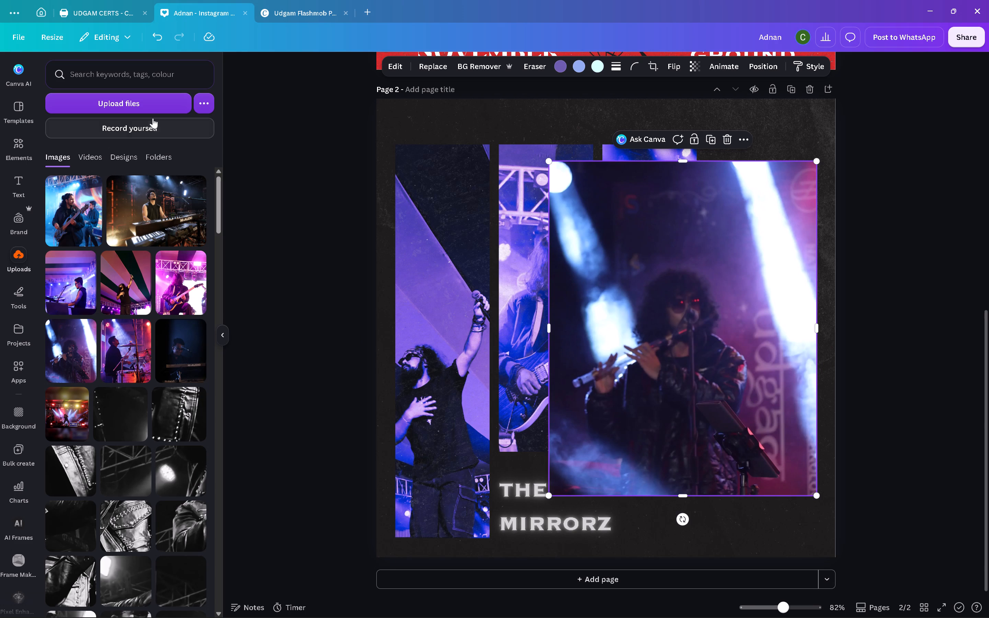
pyautogui.click(151, 103)
pyautogui.click(164, 93)
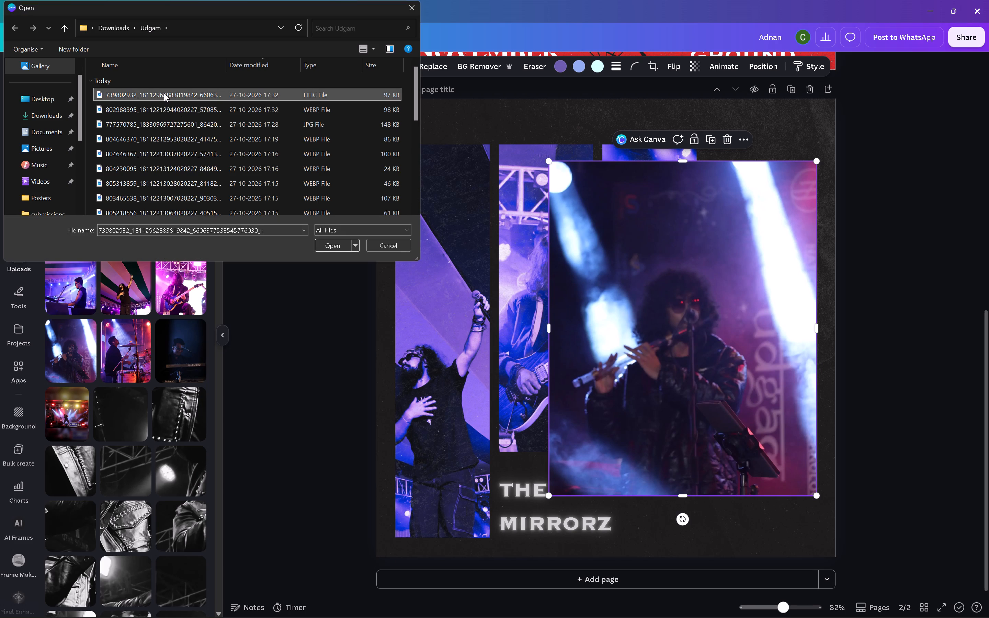
# Upload the first HEIC photo from the Downloads > Udgam folder to the design's image uploads.
pyautogui.doubleClick(164, 93)
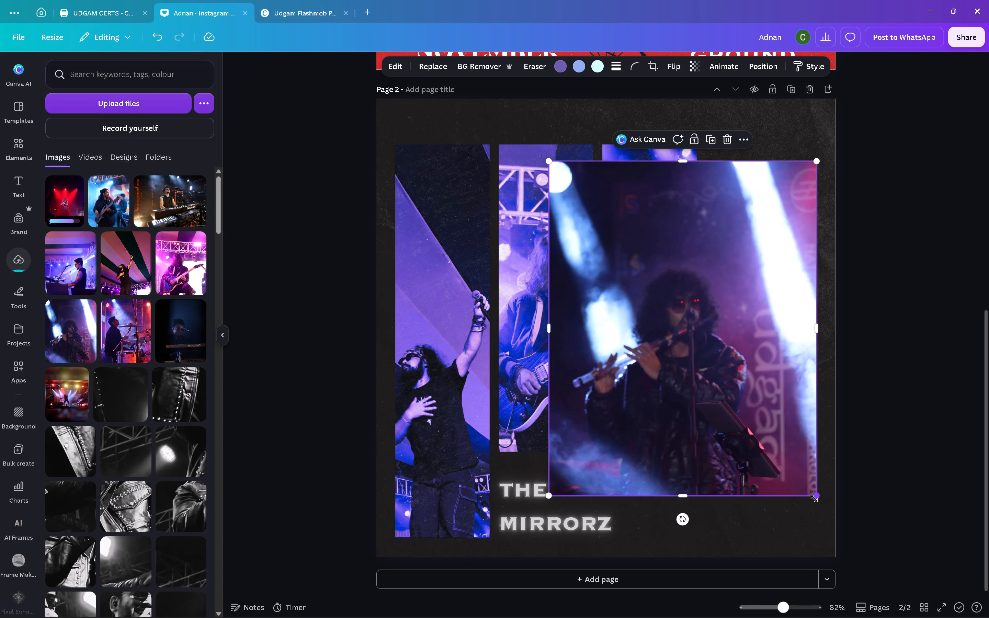
# Replace the large purple-lit flautist photo on page 2 with the newly uploaded red-lit flautist photo.
pyautogui.press('Delete')
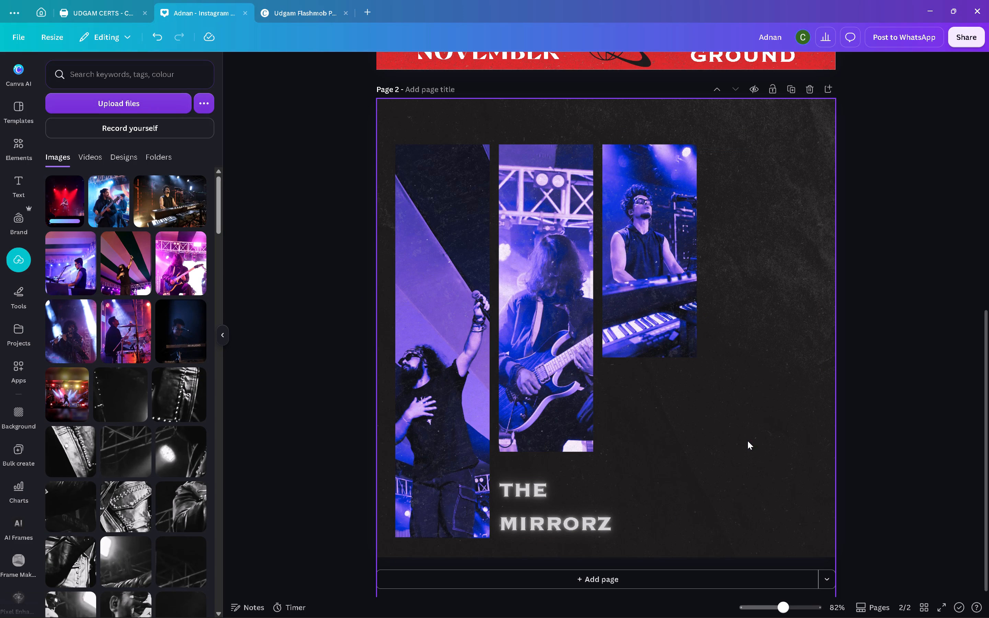
pyautogui.click(72, 215)
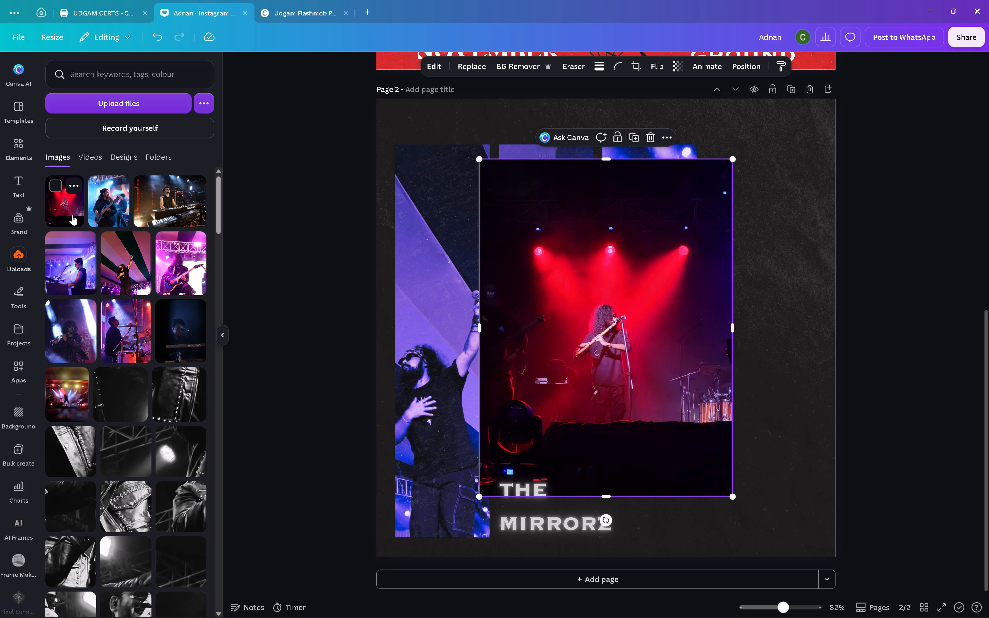
# Crop the red-lit flautist photo into a strip about 222 px wide, using the keyboardist strip as the width guide.
pyautogui.moveTo(589, 315); pyautogui.dragTo(669, 315)
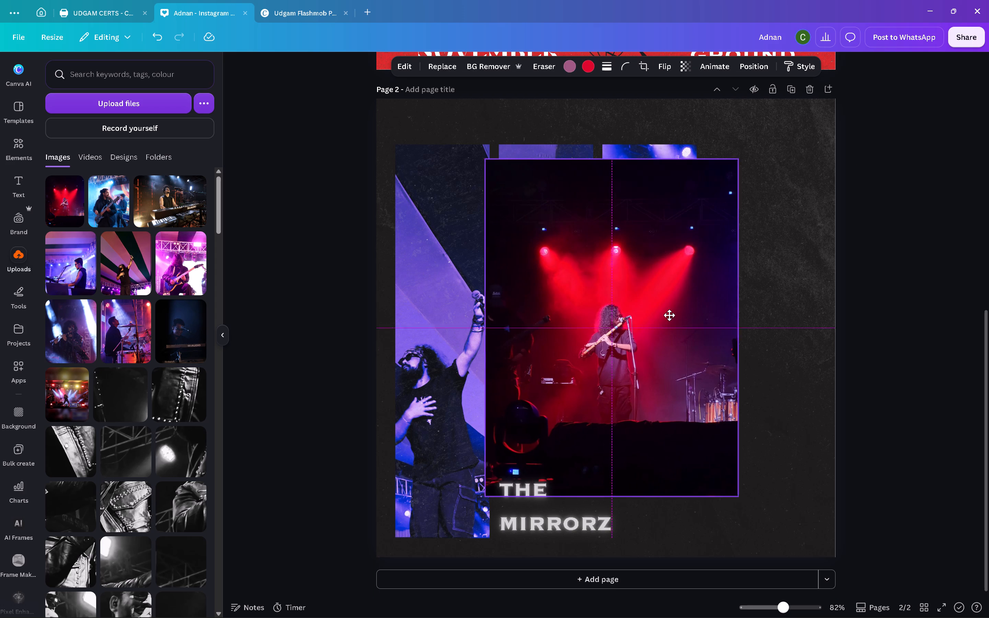
pyautogui.moveTo(669, 315); pyautogui.dragTo(710, 300)
pyautogui.moveTo(858, 312); pyautogui.dragTo(856, 312)
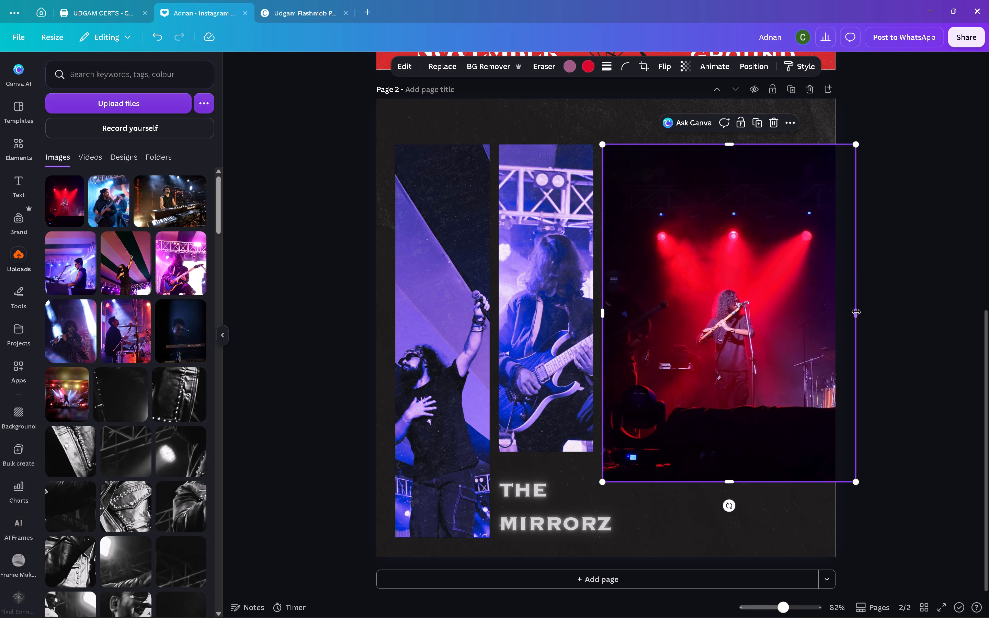
pyautogui.moveTo(856, 312); pyautogui.dragTo(768, 325)
pyautogui.moveTo(604, 311); pyautogui.dragTo(695, 316)
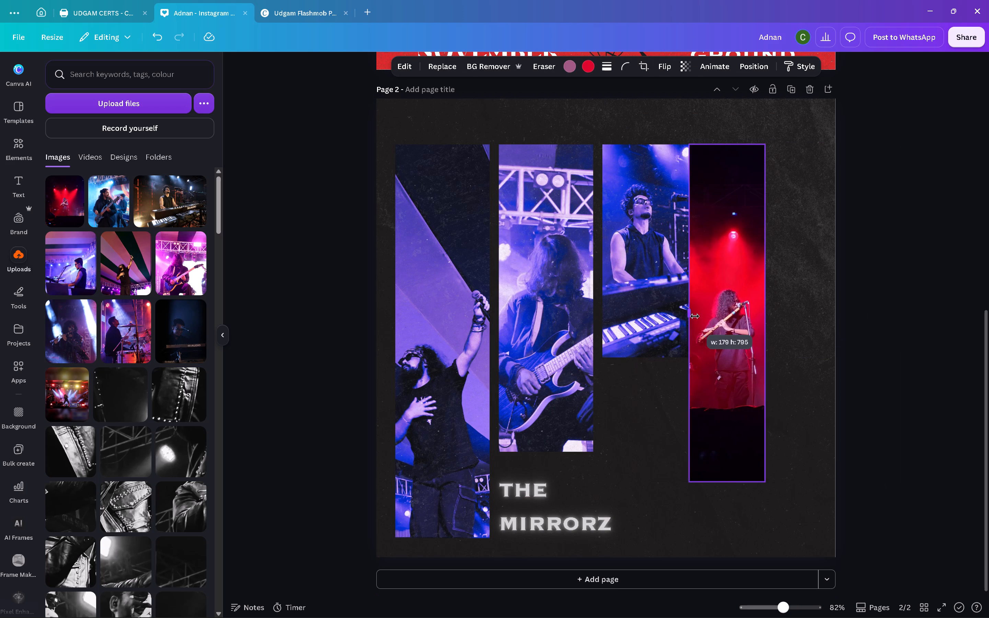
pyautogui.moveTo(695, 316); pyautogui.dragTo(695, 317)
pyautogui.moveTo(726, 323); pyautogui.dragTo(635, 324)
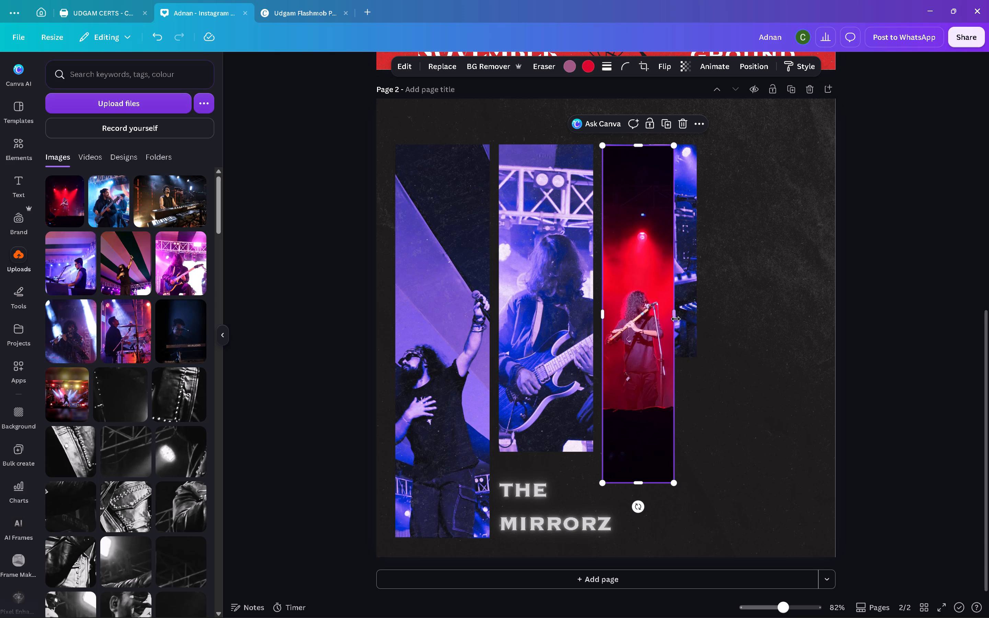
pyautogui.moveTo(674, 318); pyautogui.dragTo(673, 321)
pyautogui.moveTo(644, 333); pyautogui.dragTo(657, 332)
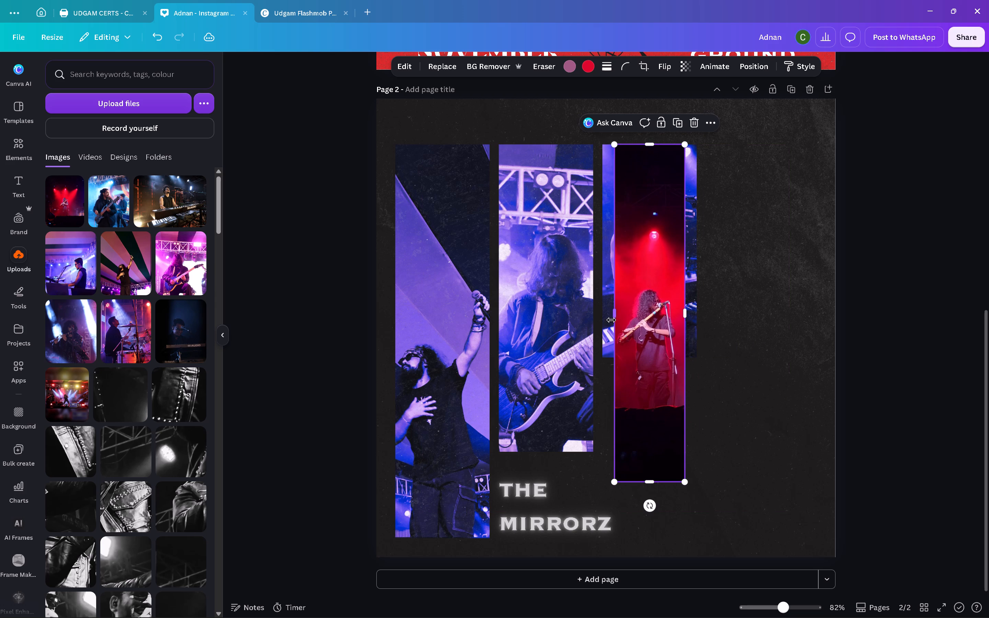
pyautogui.moveTo(616, 317); pyautogui.dragTo(606, 317)
pyautogui.moveTo(685, 309); pyautogui.dragTo(697, 309)
pyautogui.moveTo(652, 482); pyautogui.dragTo(642, 360)
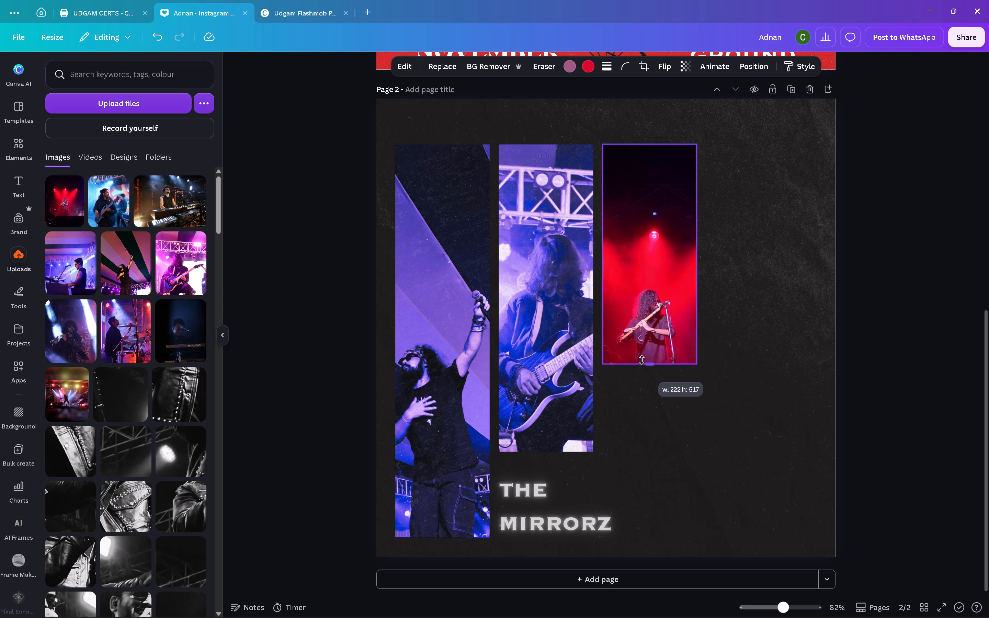
pyautogui.moveTo(642, 360); pyautogui.dragTo(643, 349)
pyautogui.click(643, 349)
# Crop the flautist strip to about 410 px tall around the performer and align it with the other strips' tops, beside the keyboardist.
pyautogui.moveTo(652, 319); pyautogui.dragTo(677, 327)
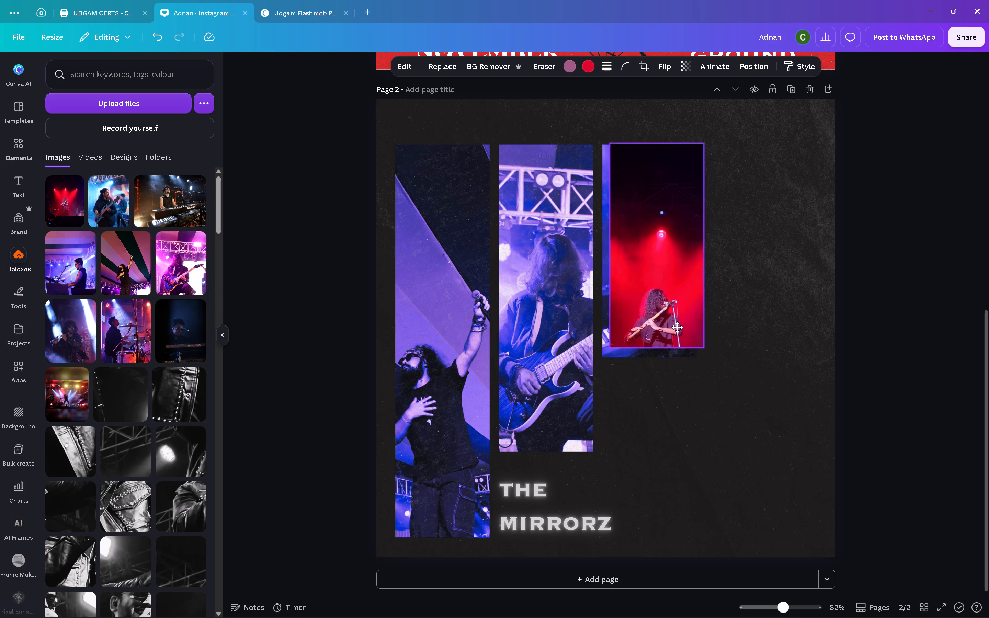
pyautogui.moveTo(677, 327); pyautogui.dragTo(750, 382)
pyautogui.moveTo(751, 415); pyautogui.dragTo(752, 505)
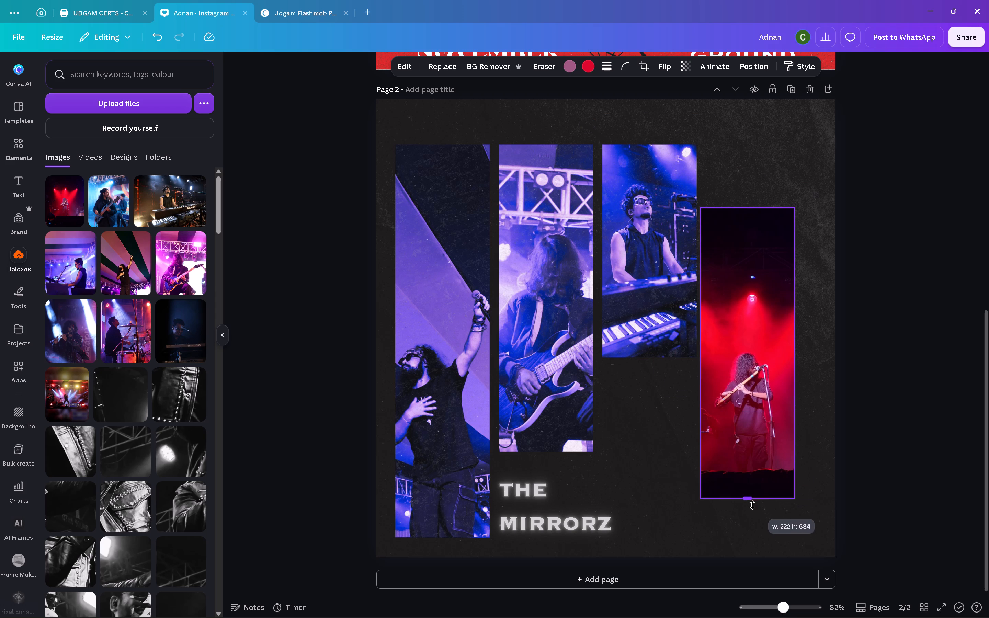
pyautogui.moveTo(752, 505); pyautogui.dragTo(755, 479)
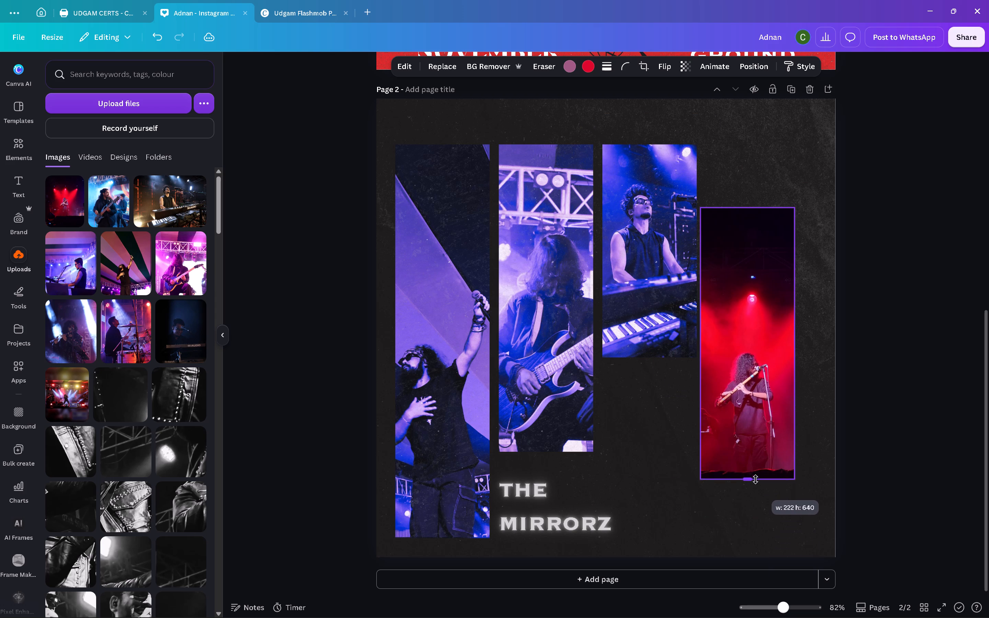
pyautogui.moveTo(755, 479); pyautogui.dragTo(755, 474)
pyautogui.moveTo(752, 208); pyautogui.dragTo(745, 327)
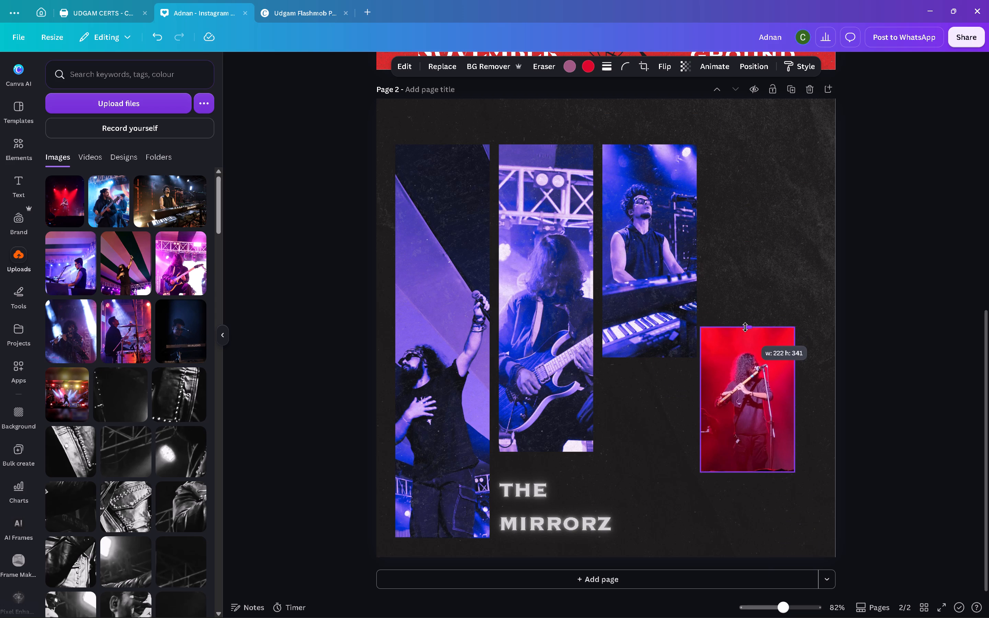
pyautogui.moveTo(745, 327); pyautogui.dragTo(745, 319)
pyautogui.moveTo(734, 402); pyautogui.dragTo(737, 229)
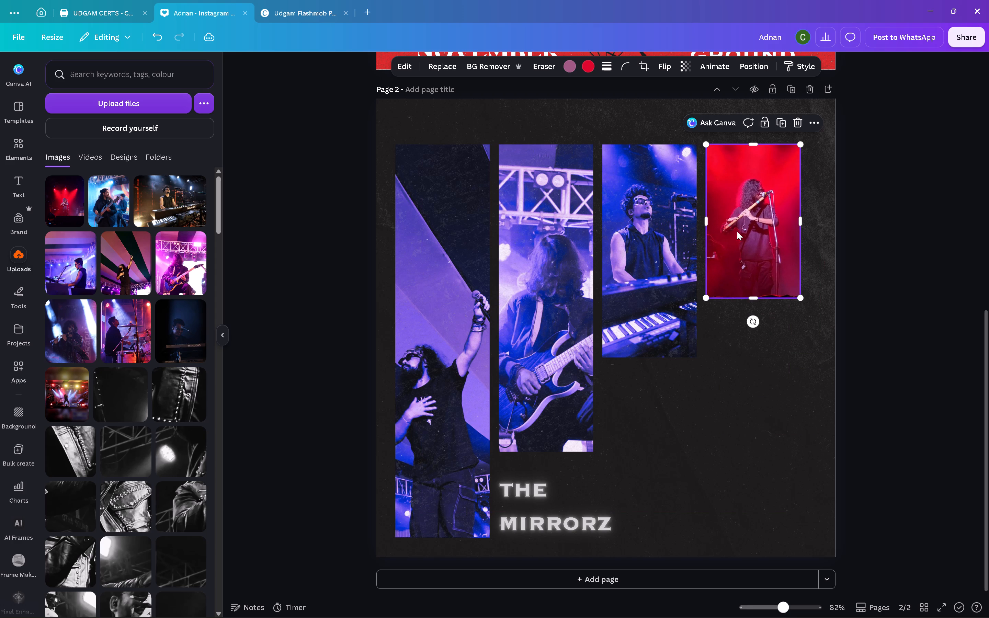
pyautogui.moveTo(751, 299); pyautogui.dragTo(752, 322)
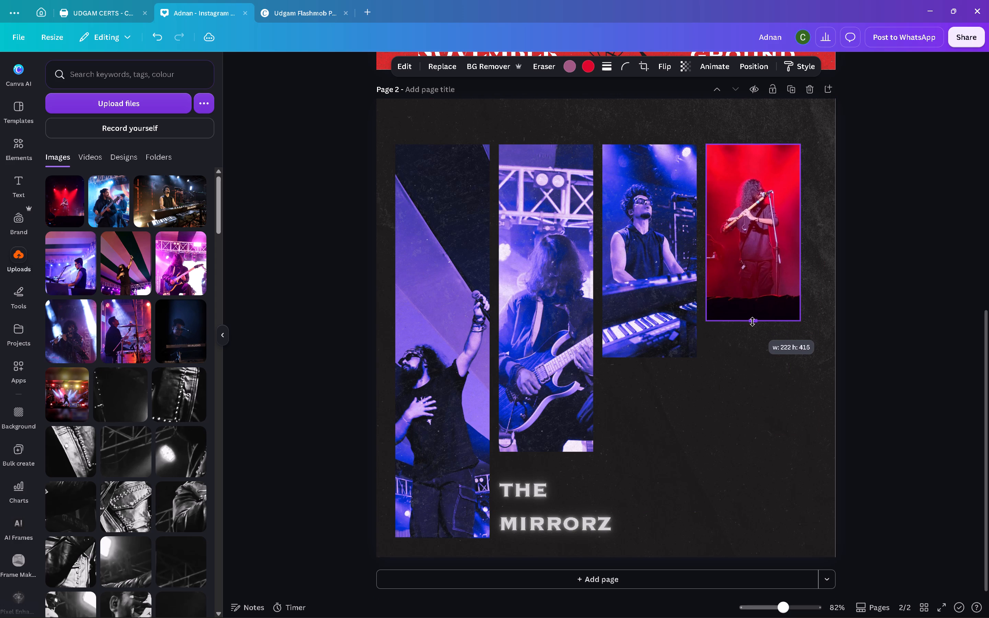
pyautogui.moveTo(752, 322); pyautogui.dragTo(753, 319)
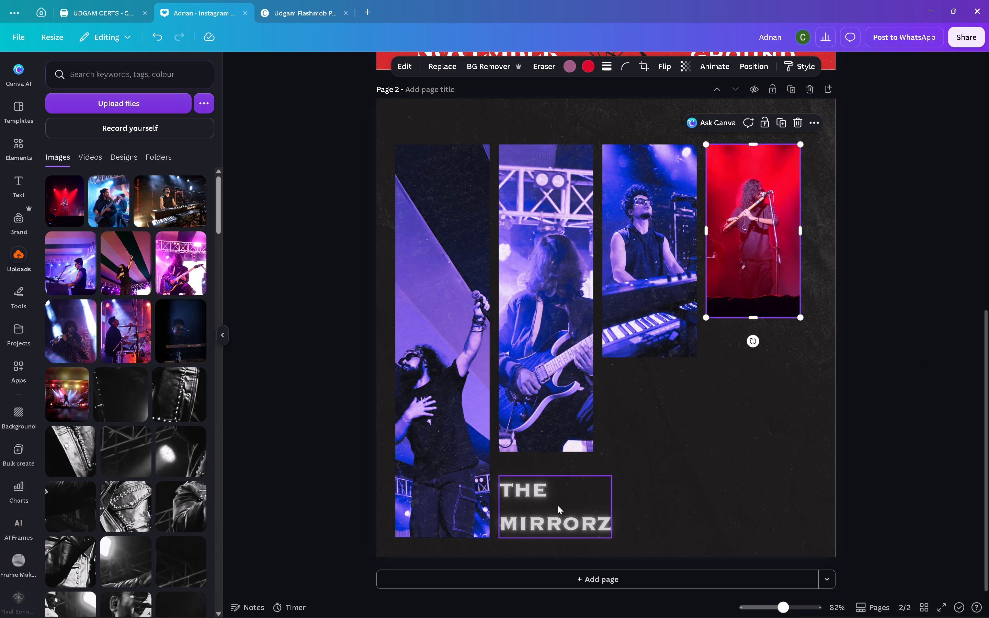
# Add a third page and move the THE MIRRORZ title onto it from page 2.
pyautogui.click(586, 575)
pyautogui.scroll(2, 649, 288)
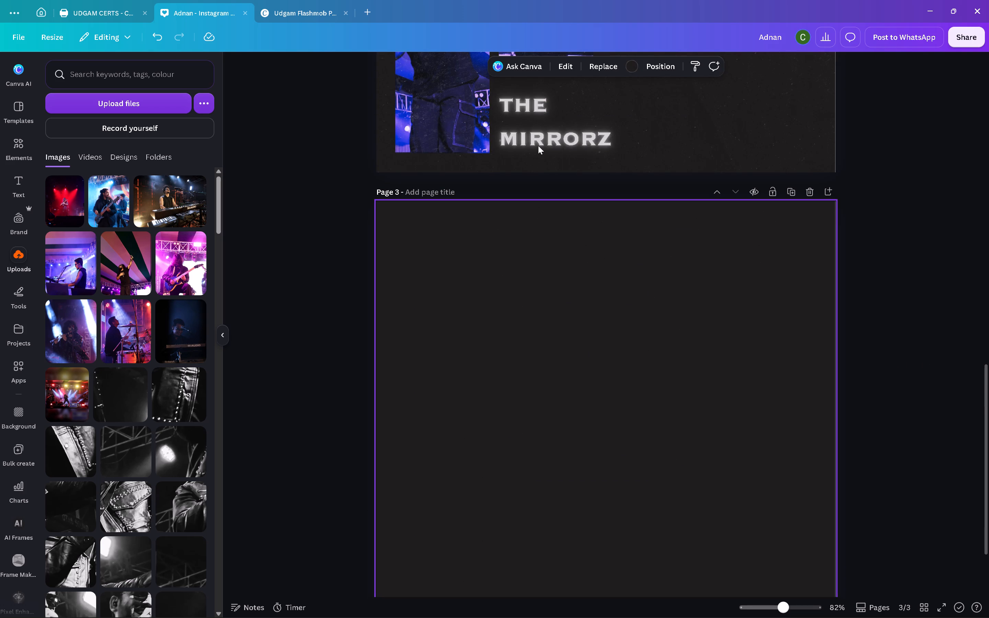
pyautogui.moveTo(538, 145); pyautogui.dragTo(594, 360)
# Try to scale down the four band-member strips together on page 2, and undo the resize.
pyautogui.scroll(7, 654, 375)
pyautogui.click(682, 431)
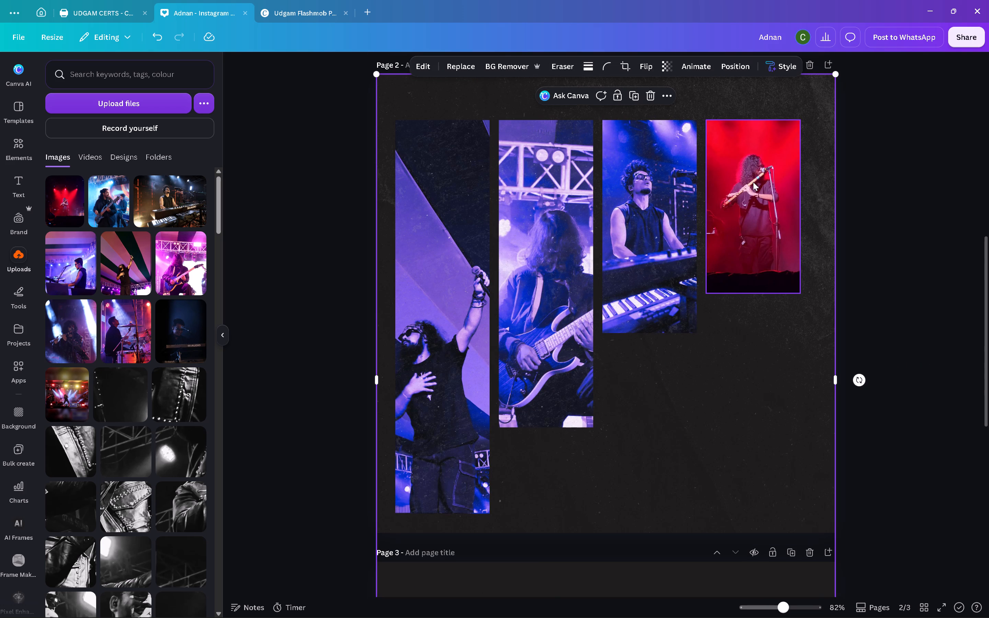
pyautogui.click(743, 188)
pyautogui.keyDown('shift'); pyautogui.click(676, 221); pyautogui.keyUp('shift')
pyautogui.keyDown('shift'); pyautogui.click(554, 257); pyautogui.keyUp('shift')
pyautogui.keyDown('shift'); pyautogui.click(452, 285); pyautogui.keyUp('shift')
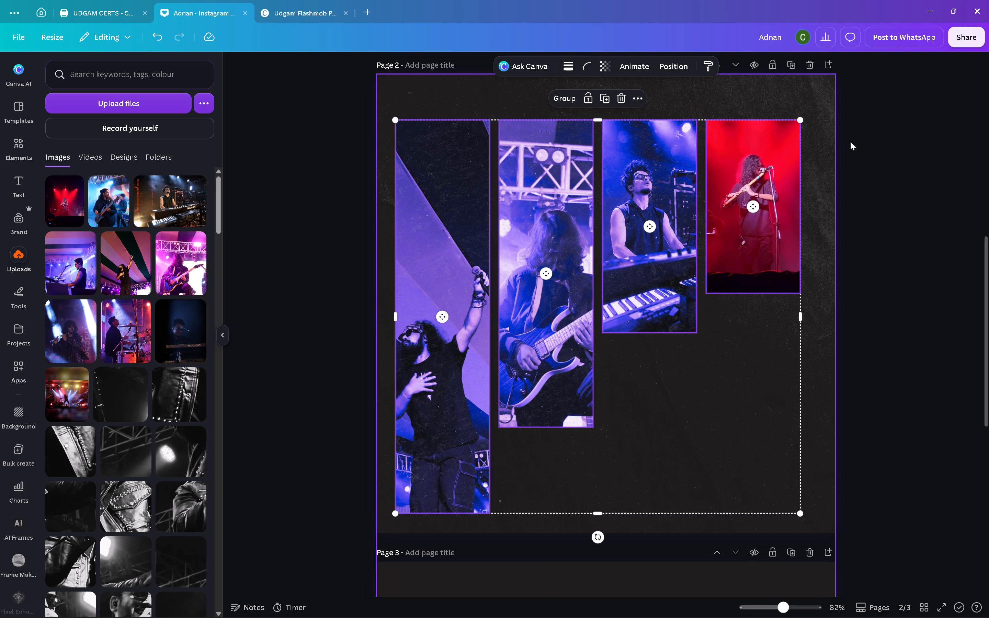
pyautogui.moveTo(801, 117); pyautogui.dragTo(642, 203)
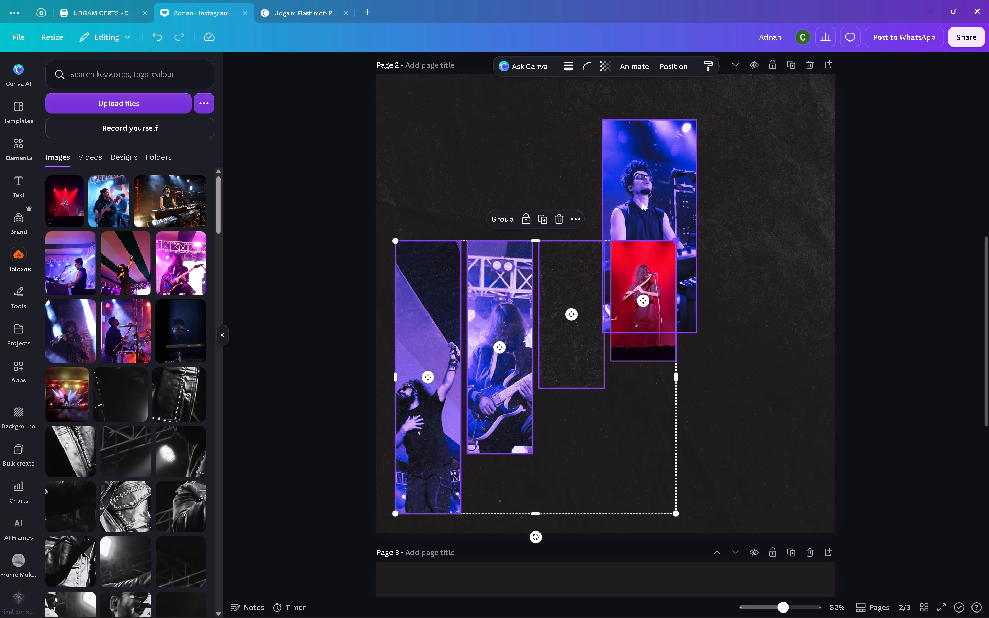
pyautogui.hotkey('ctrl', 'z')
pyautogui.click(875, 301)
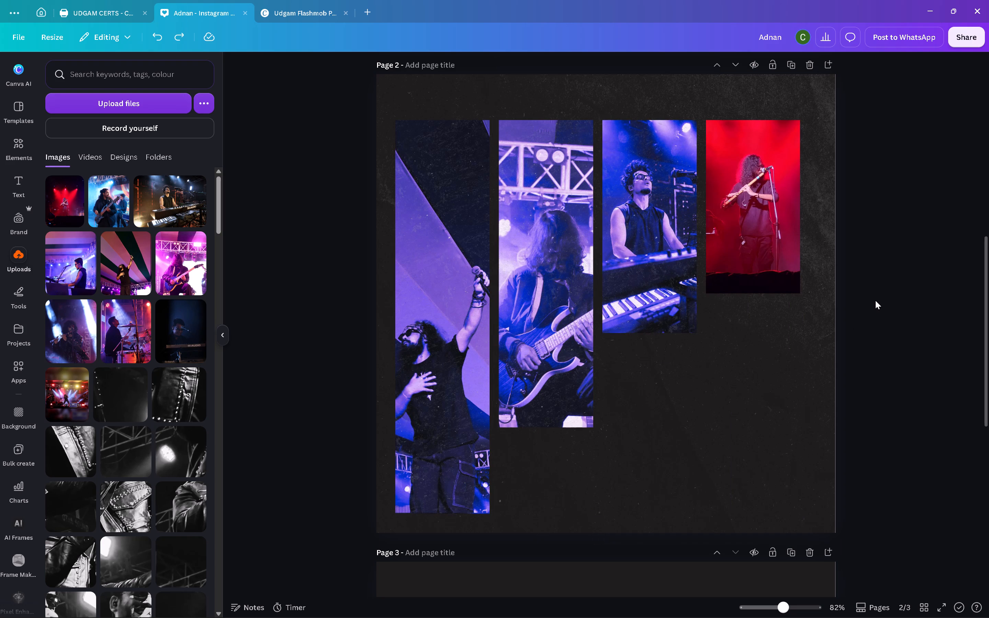
# Group the keyboardist photo on page 2 with its texture overlay.
pyautogui.click(649, 276)
pyautogui.hotkey('alt', '1')
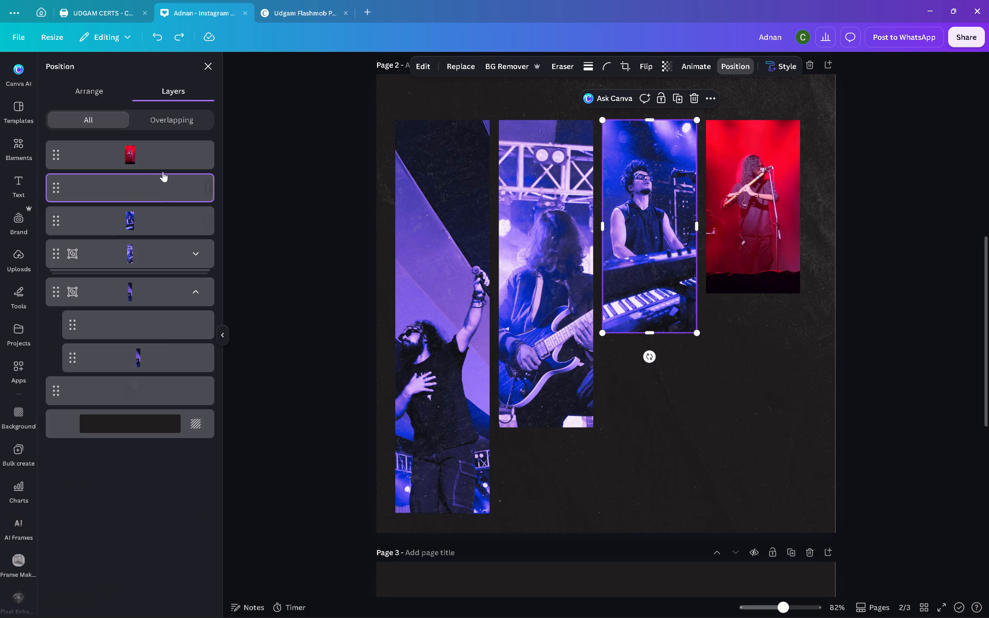
pyautogui.keyDown('shift'); pyautogui.click(145, 217); pyautogui.keyUp('shift')
pyautogui.hotkey('ctrl', 'g')
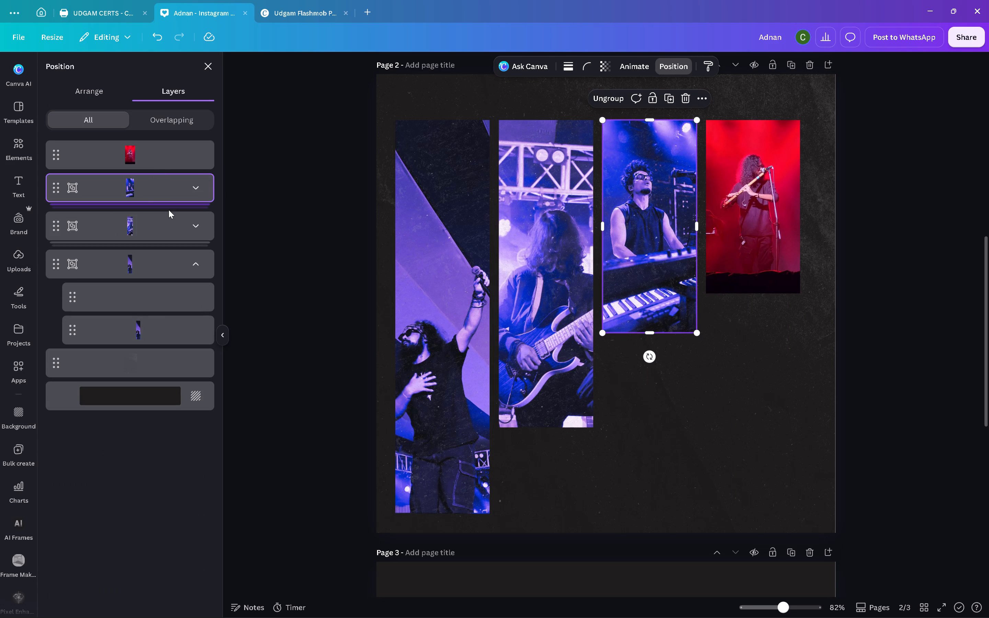
# Scale the four band-member strips down together and place them nearer the middle of page 2.
pyautogui.keyDown('shift'); pyautogui.click(763, 205); pyautogui.keyUp('shift')
pyautogui.keyDown('shift'); pyautogui.click(565, 239); pyautogui.keyUp('shift')
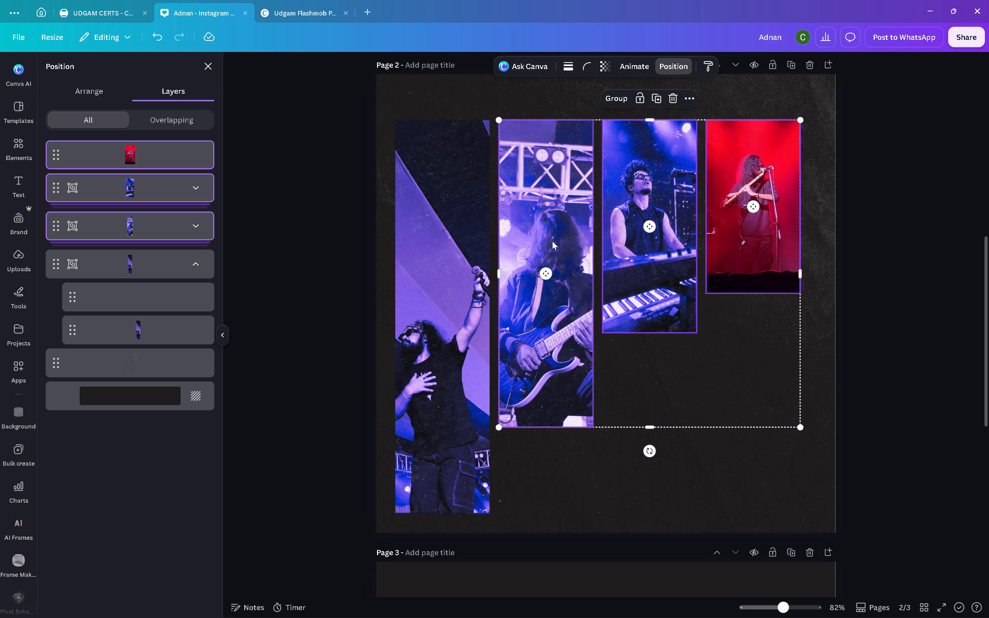
pyautogui.keyDown('shift'); pyautogui.click(465, 266); pyautogui.keyUp('shift')
pyautogui.moveTo(802, 121); pyautogui.dragTo(654, 194)
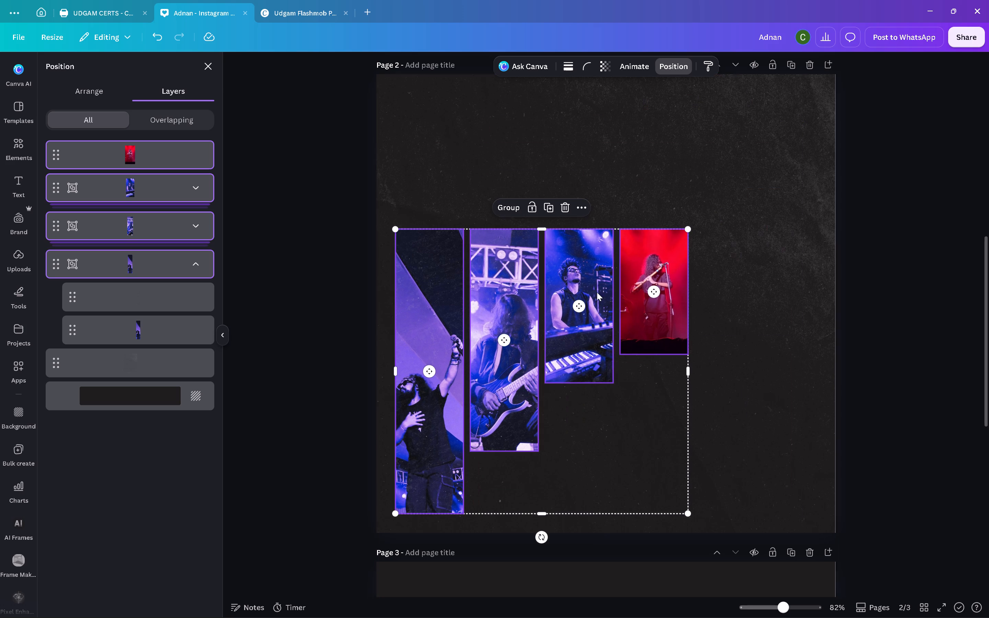
pyautogui.moveTo(615, 437); pyautogui.dragTo(612, 348)
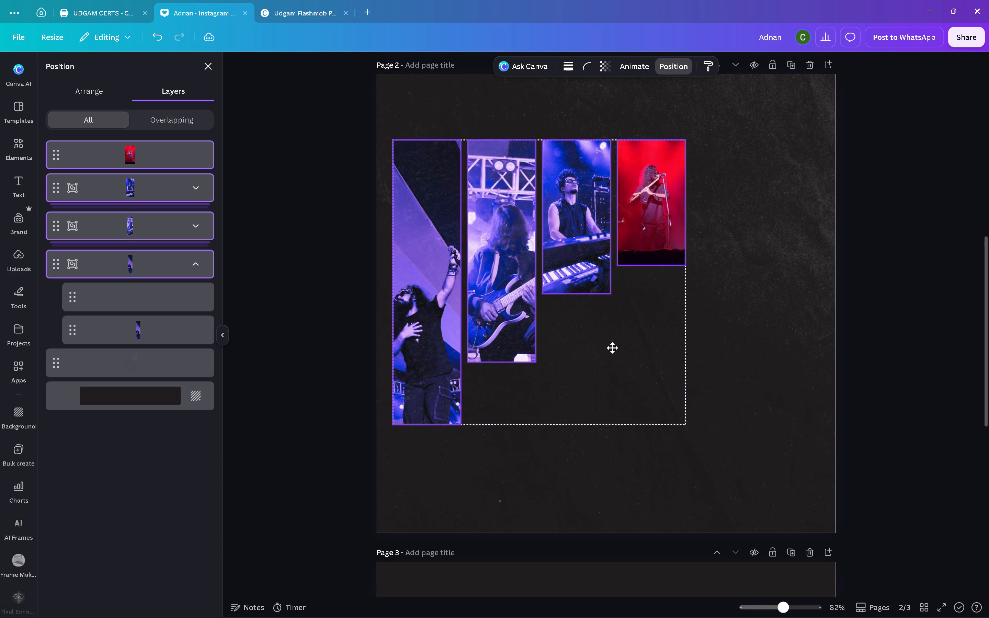
pyautogui.moveTo(612, 348); pyautogui.dragTo(626, 342)
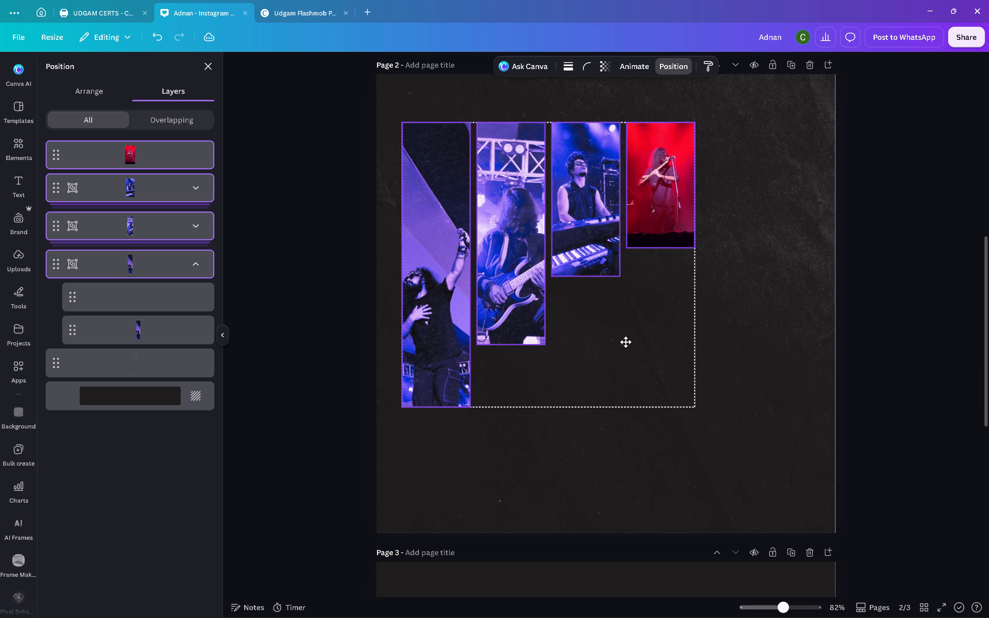
pyautogui.moveTo(626, 342); pyautogui.dragTo(644, 389)
pyautogui.click(924, 265)
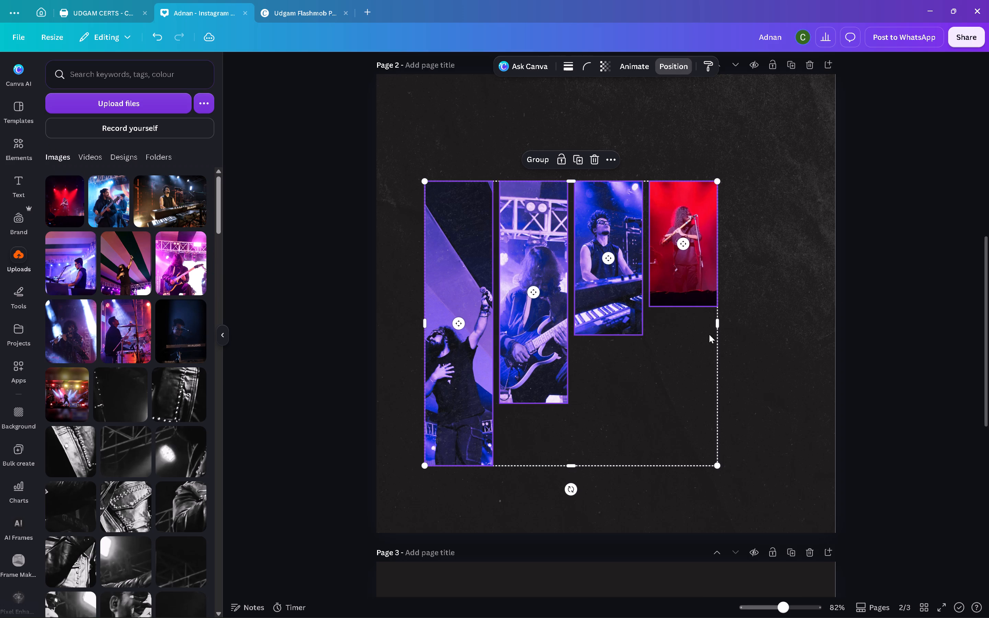
# Move the singer strip up so its top sits above the other three, leaving a small gap beside the guitarist strip.
pyautogui.click(987, 199)
pyautogui.scroll(-5, 932, 278)
pyautogui.click(917, 253)
pyautogui.moveTo(462, 291); pyautogui.dragTo(455, 258)
pyautogui.scroll(3, 586, 366)
pyautogui.moveTo(452, 412); pyautogui.dragTo(453, 386)
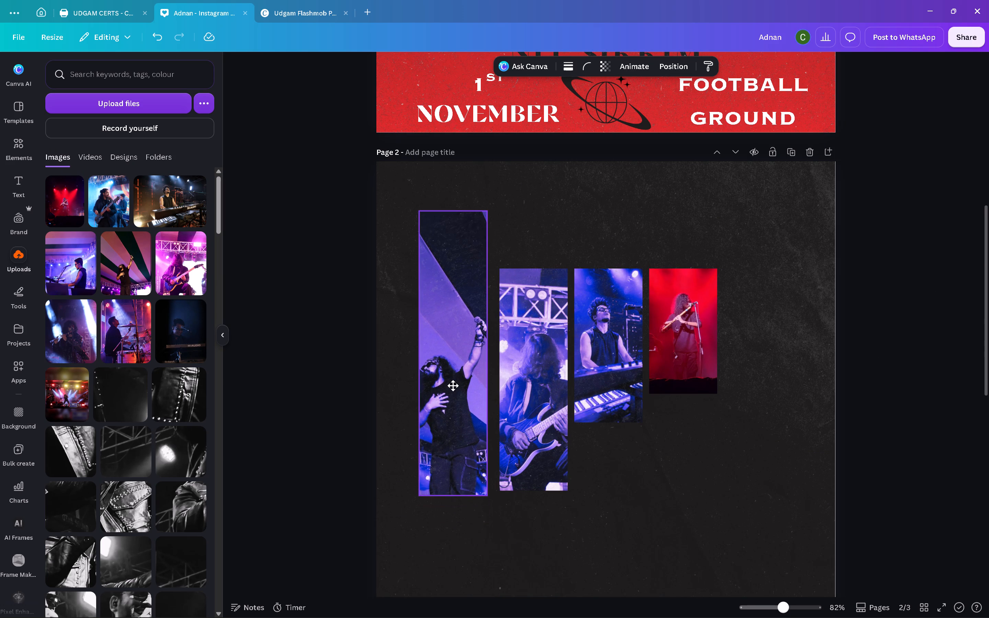
pyautogui.moveTo(453, 386); pyautogui.dragTo(457, 384)
# Extend the singer strip downward past the bottom of the guitarist strip, keeping it about 160 px wide.
pyautogui.scroll(-2, 651, 459)
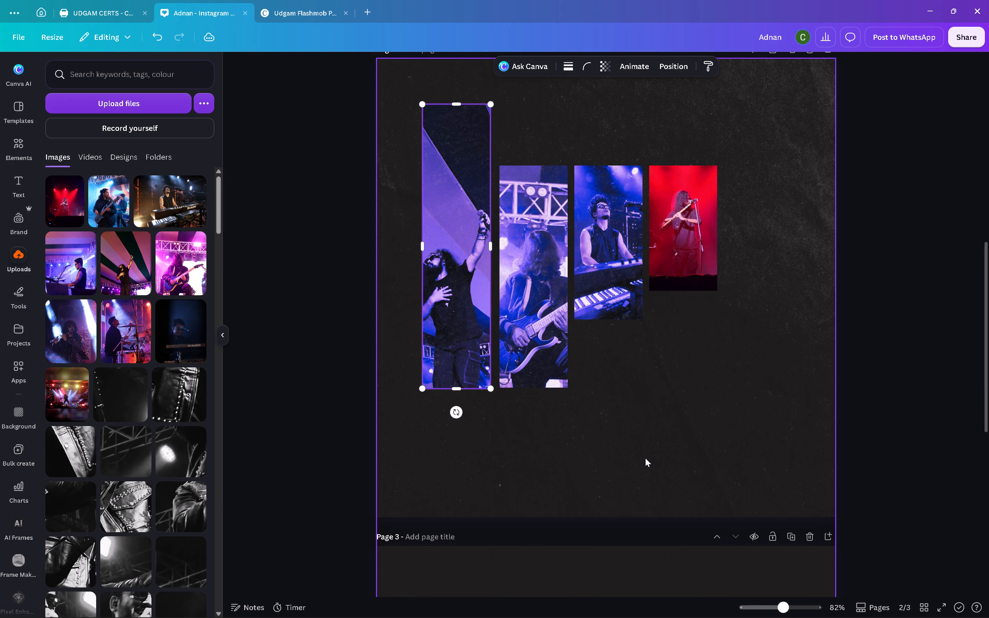
pyautogui.scroll(1, 645, 455)
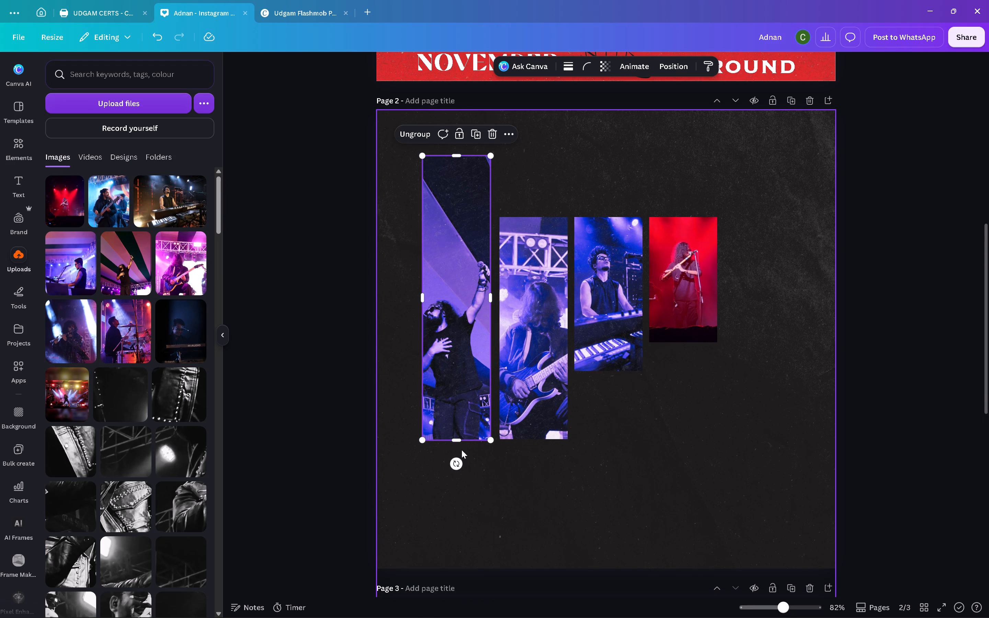
pyautogui.moveTo(459, 438); pyautogui.dragTo(455, 545)
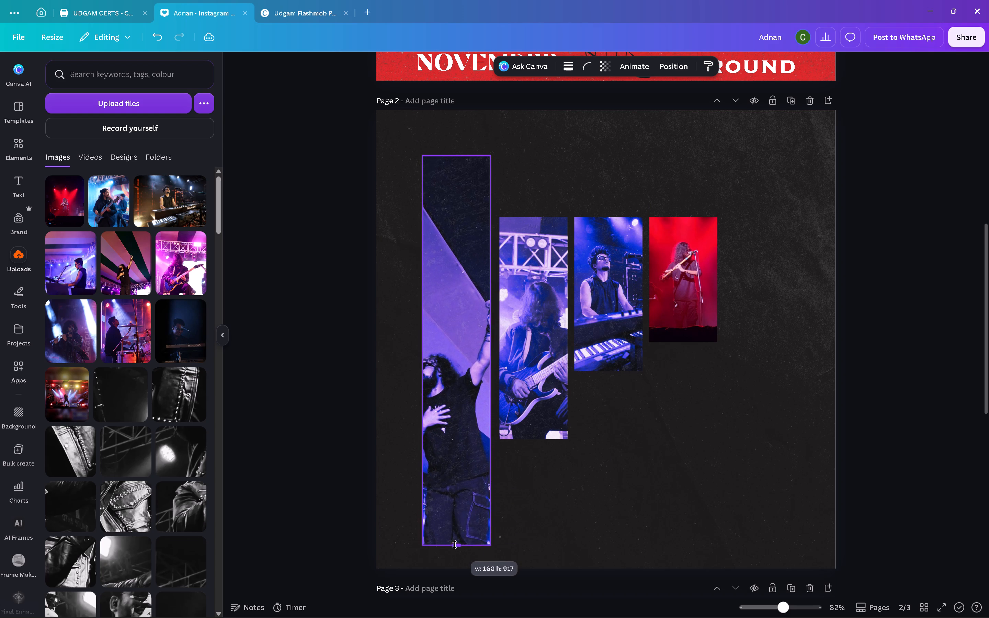
pyautogui.moveTo(455, 545); pyautogui.dragTo(455, 396)
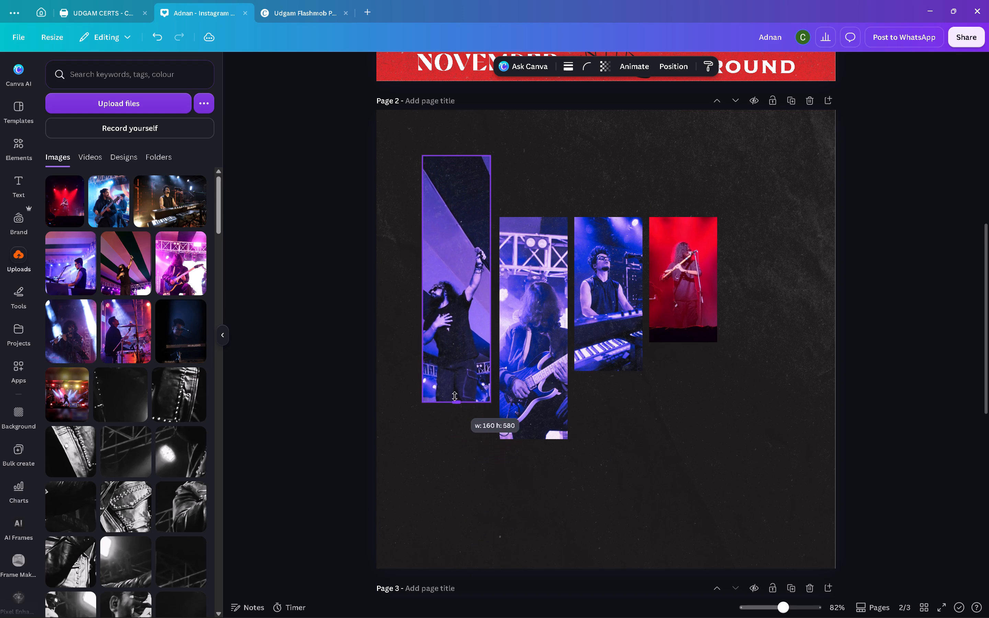
pyautogui.moveTo(455, 396); pyautogui.dragTo(450, 485)
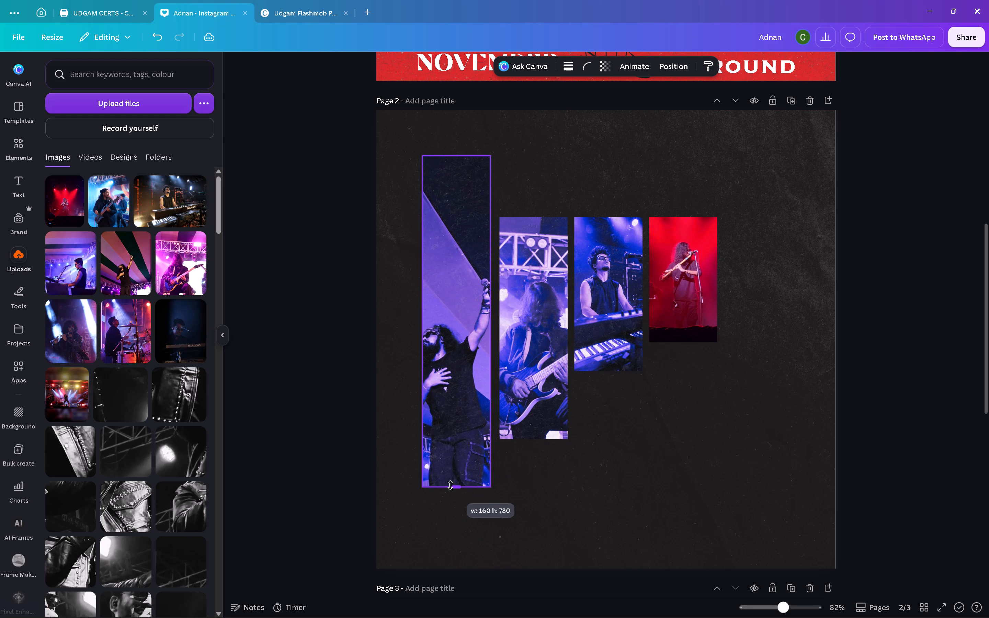
pyautogui.moveTo(450, 485); pyautogui.dragTo(451, 503)
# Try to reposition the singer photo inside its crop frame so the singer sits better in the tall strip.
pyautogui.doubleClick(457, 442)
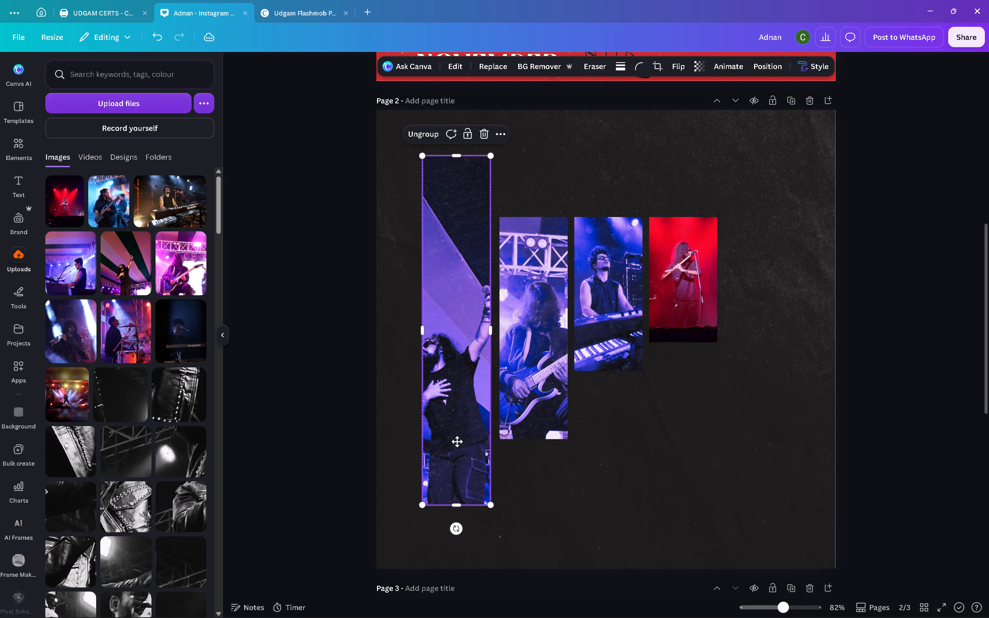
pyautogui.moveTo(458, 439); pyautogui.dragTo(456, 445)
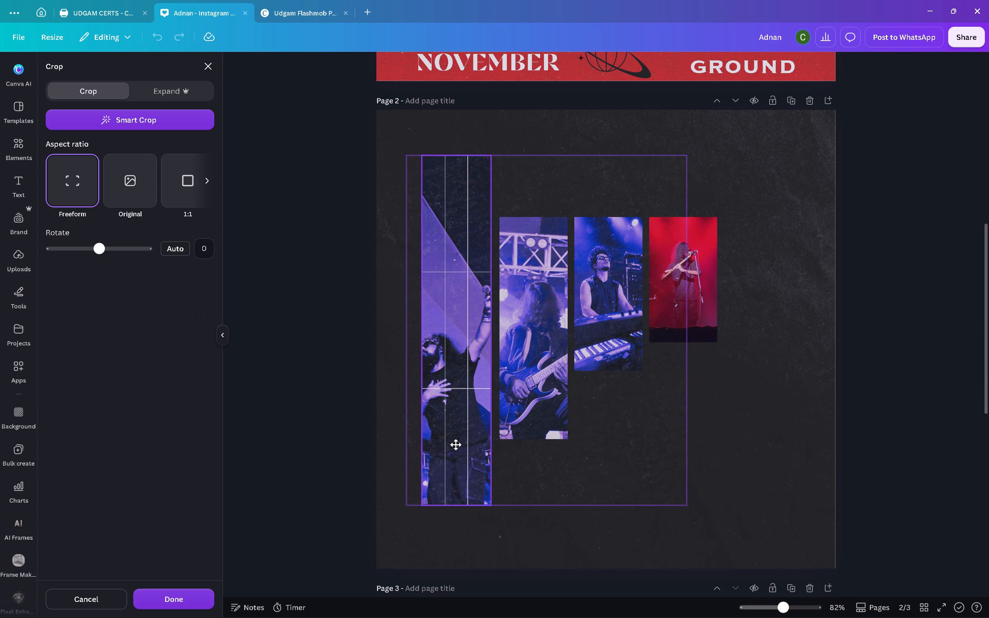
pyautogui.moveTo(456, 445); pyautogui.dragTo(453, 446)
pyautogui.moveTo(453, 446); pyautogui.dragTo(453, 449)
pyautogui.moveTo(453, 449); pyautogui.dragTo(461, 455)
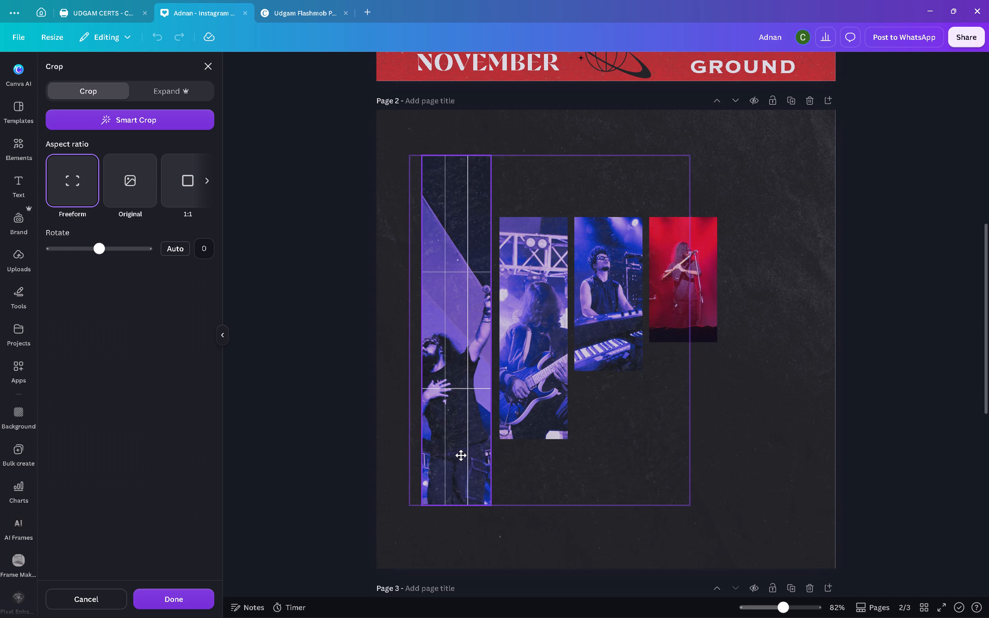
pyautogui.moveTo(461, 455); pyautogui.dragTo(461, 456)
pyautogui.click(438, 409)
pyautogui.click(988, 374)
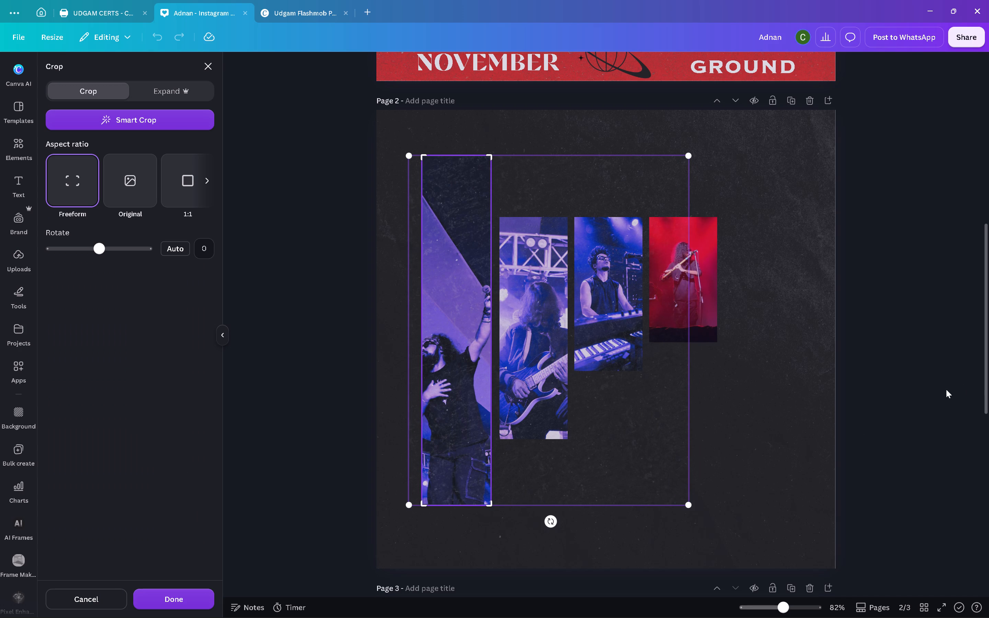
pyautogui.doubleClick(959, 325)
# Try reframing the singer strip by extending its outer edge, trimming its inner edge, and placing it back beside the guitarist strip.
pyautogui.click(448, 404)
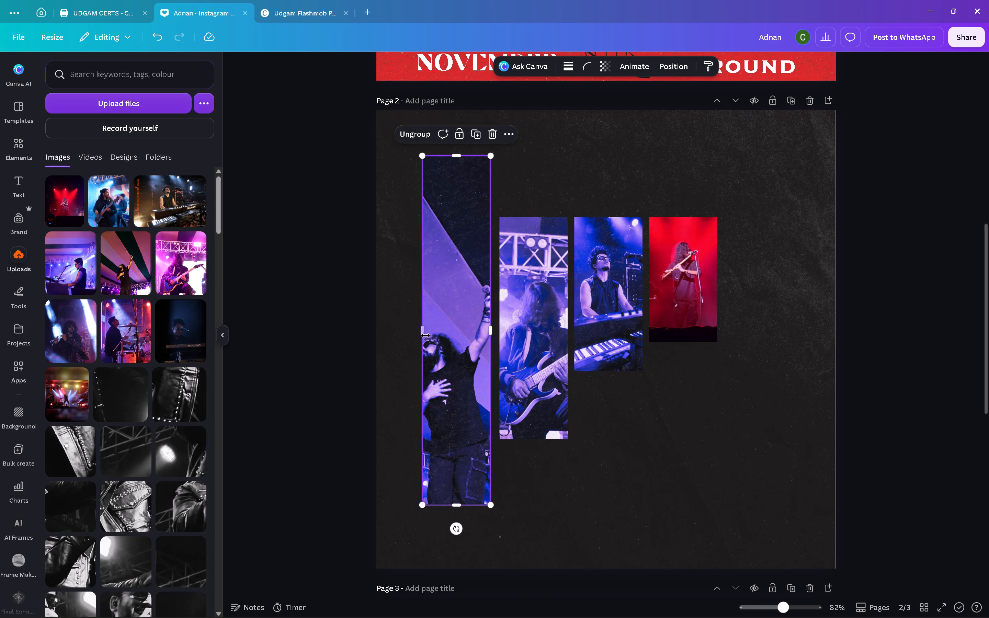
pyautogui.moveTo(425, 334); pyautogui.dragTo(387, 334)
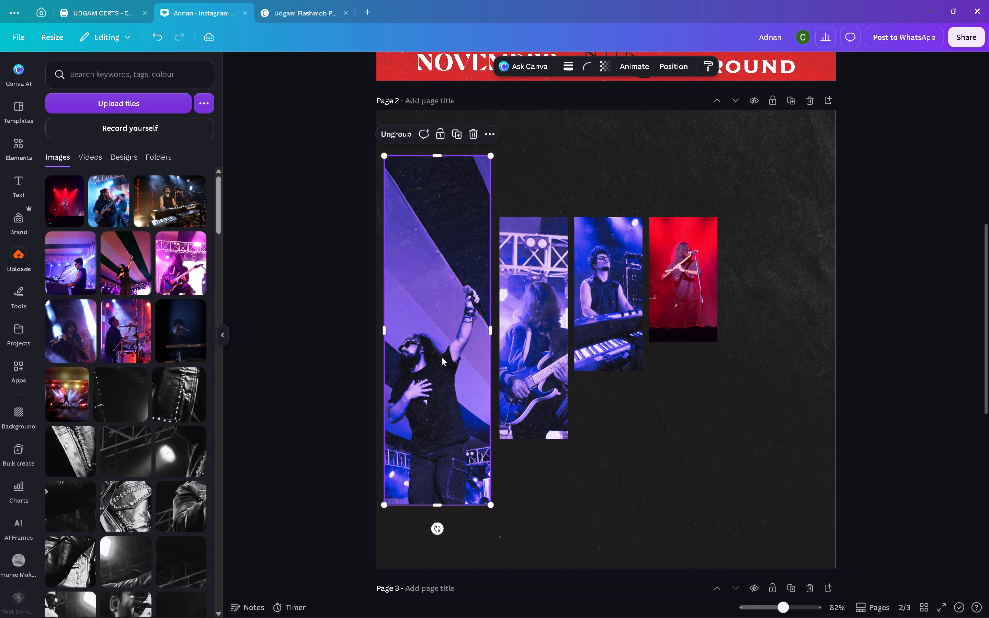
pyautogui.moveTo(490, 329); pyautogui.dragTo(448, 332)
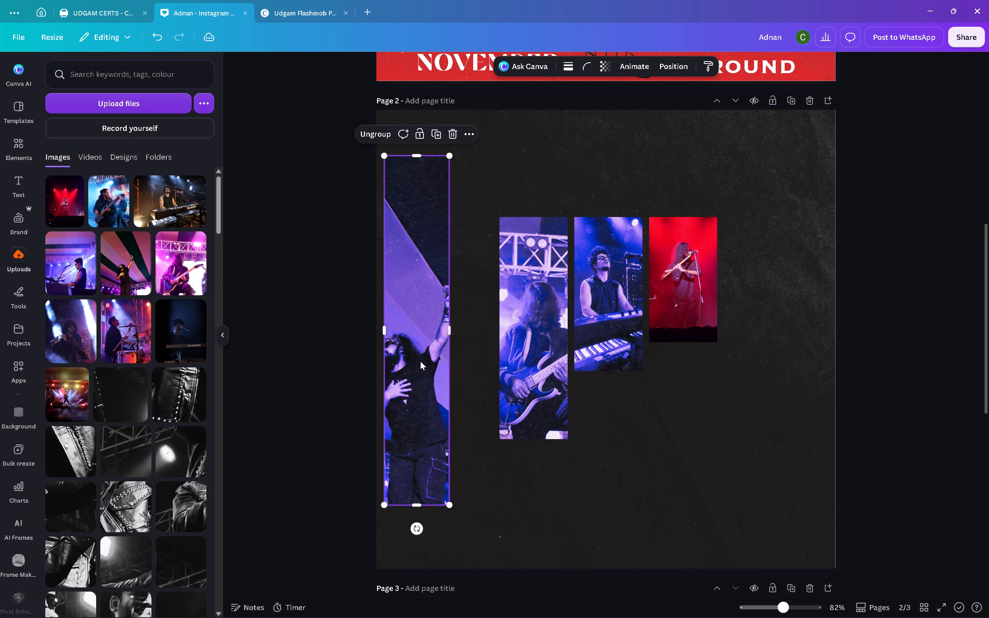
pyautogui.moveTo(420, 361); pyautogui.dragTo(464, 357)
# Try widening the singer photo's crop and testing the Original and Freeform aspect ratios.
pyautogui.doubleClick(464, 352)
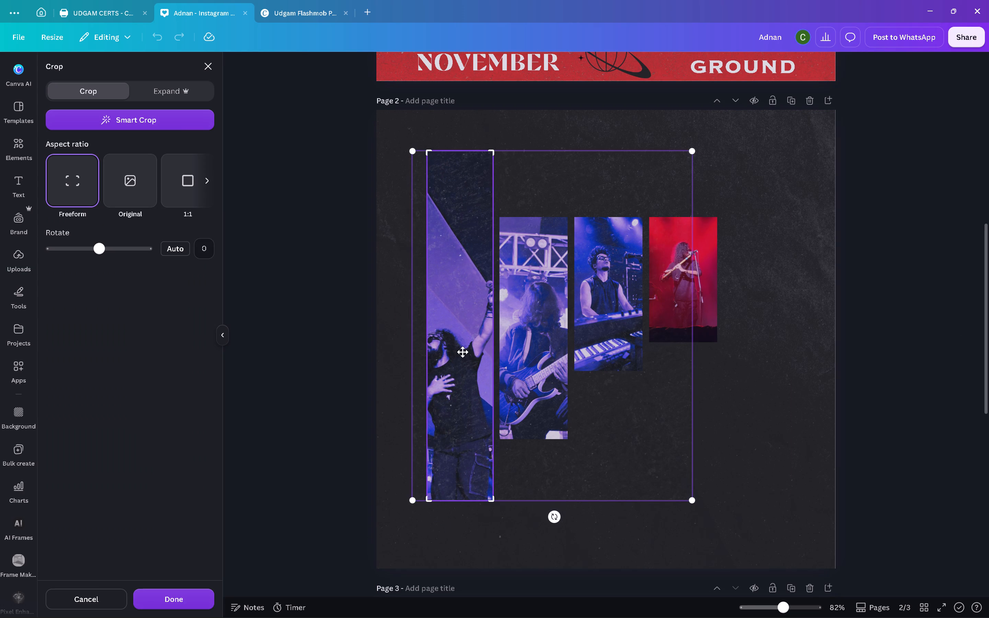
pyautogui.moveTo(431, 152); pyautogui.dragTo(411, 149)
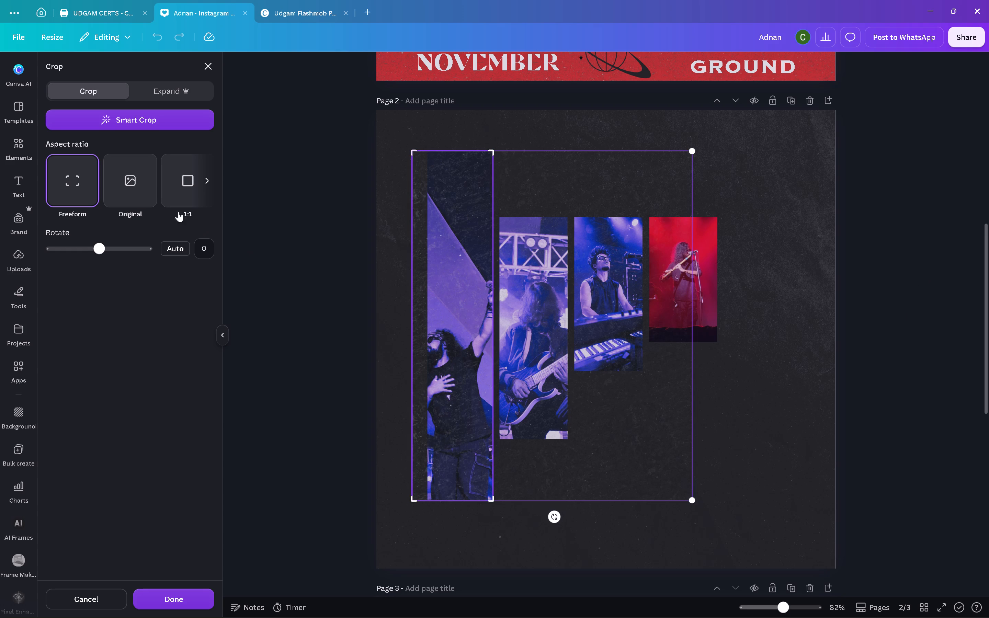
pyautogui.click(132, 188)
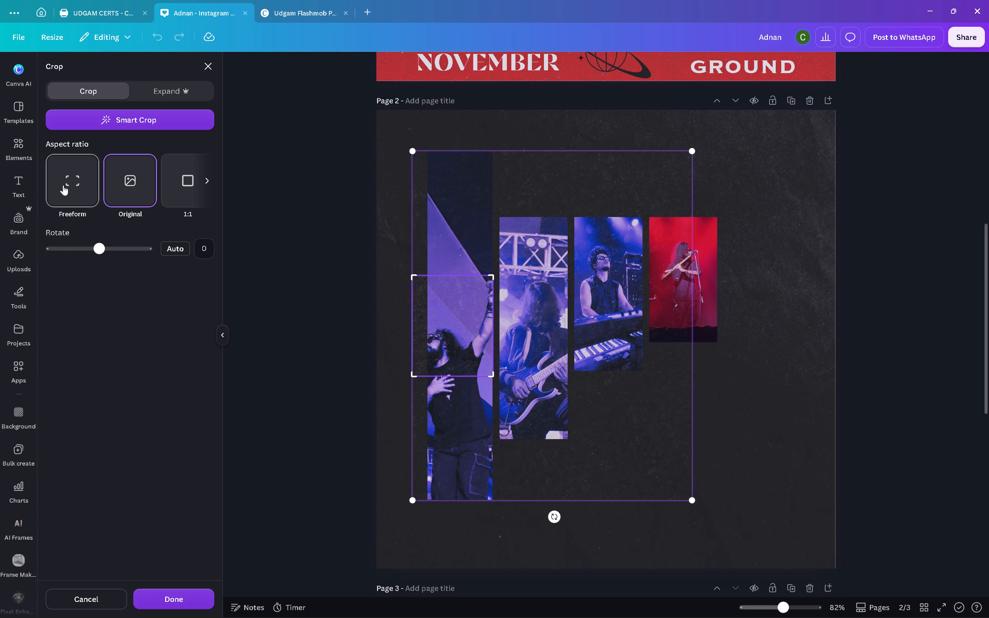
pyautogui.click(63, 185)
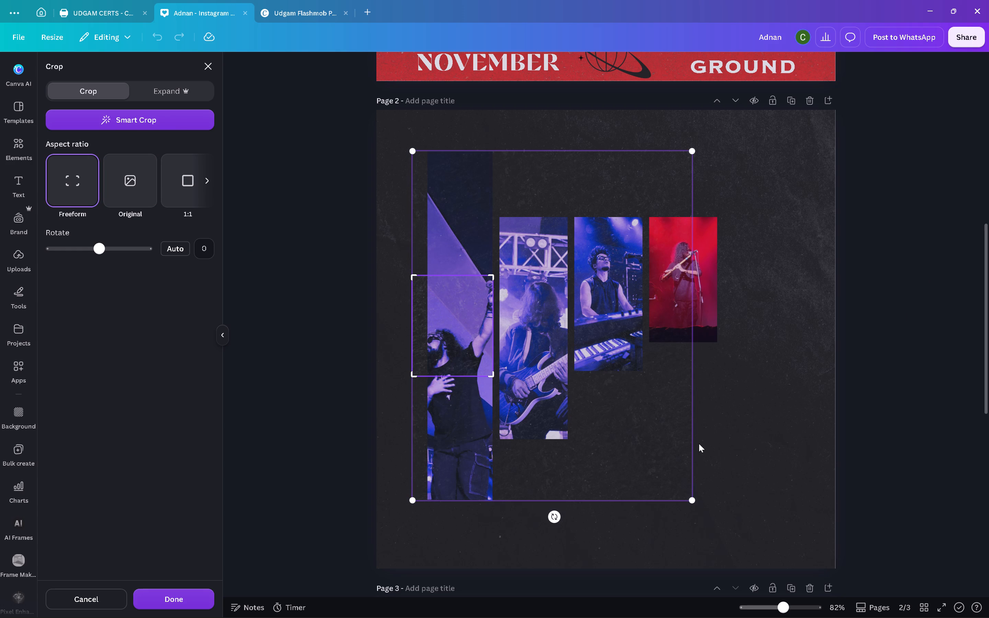
# Delete the singer strip and its texture overlay from page 2.
pyautogui.press('Delete')
pyautogui.press('Delete')
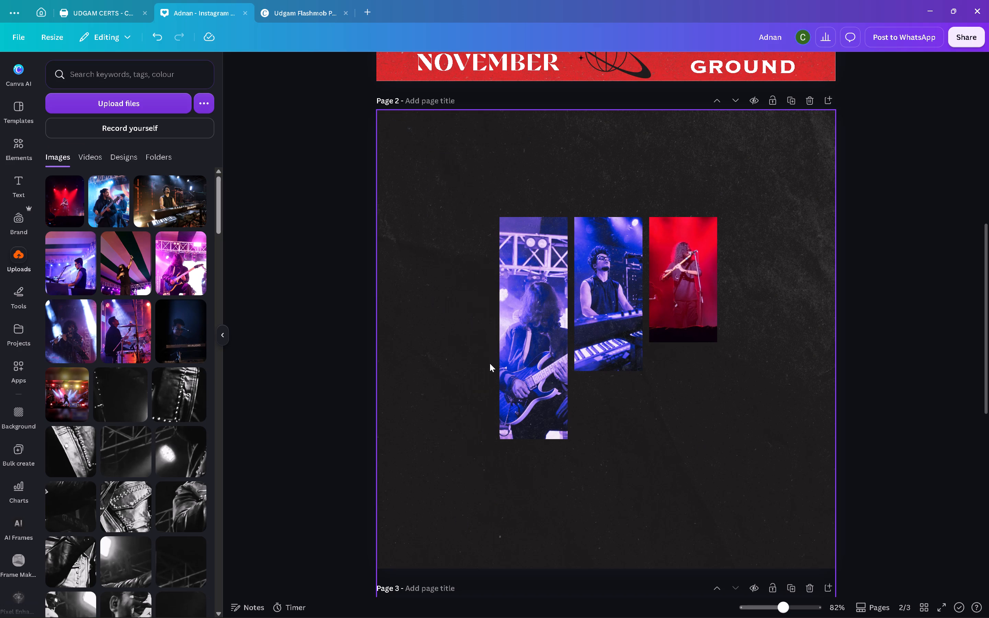
# Add the uploaded photo of the singer with raised arm to page 2, crop it to a tall strip, and place it beside the guitarist.
pyautogui.click(121, 264)
pyautogui.moveTo(742, 343); pyautogui.dragTo(646, 364)
pyautogui.moveTo(474, 344); pyautogui.dragTo(553, 350)
pyautogui.moveTo(597, 386); pyautogui.dragTo(438, 388)
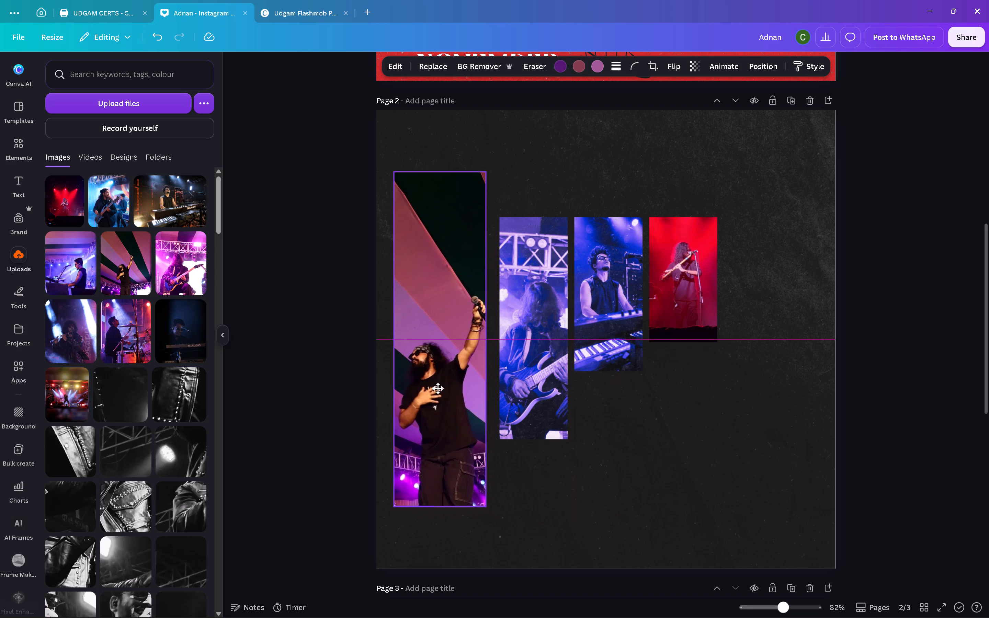
pyautogui.moveTo(438, 388); pyautogui.dragTo(440, 416)
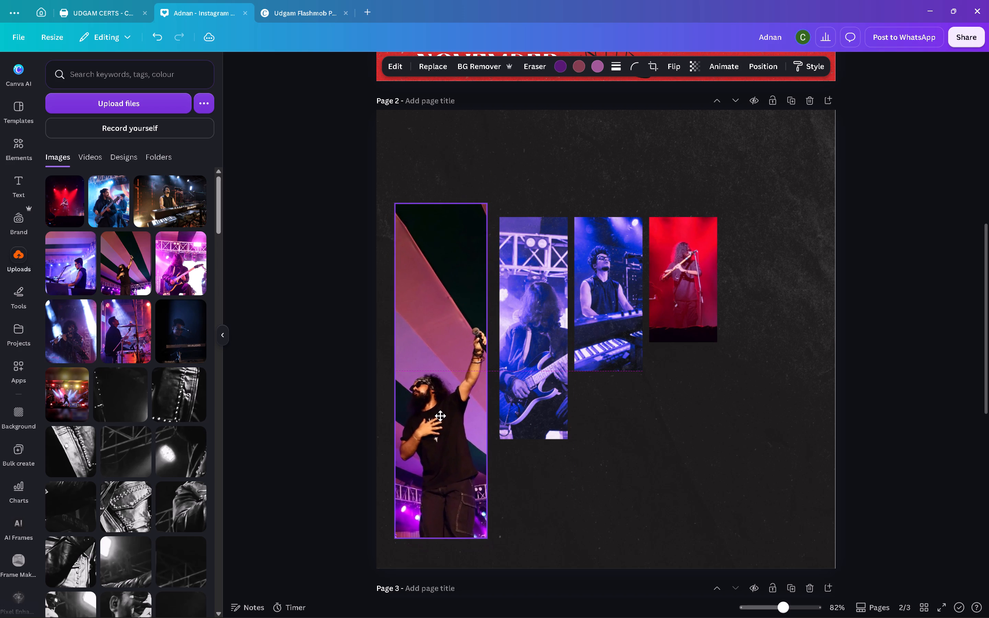
pyautogui.moveTo(440, 416); pyautogui.dragTo(445, 414)
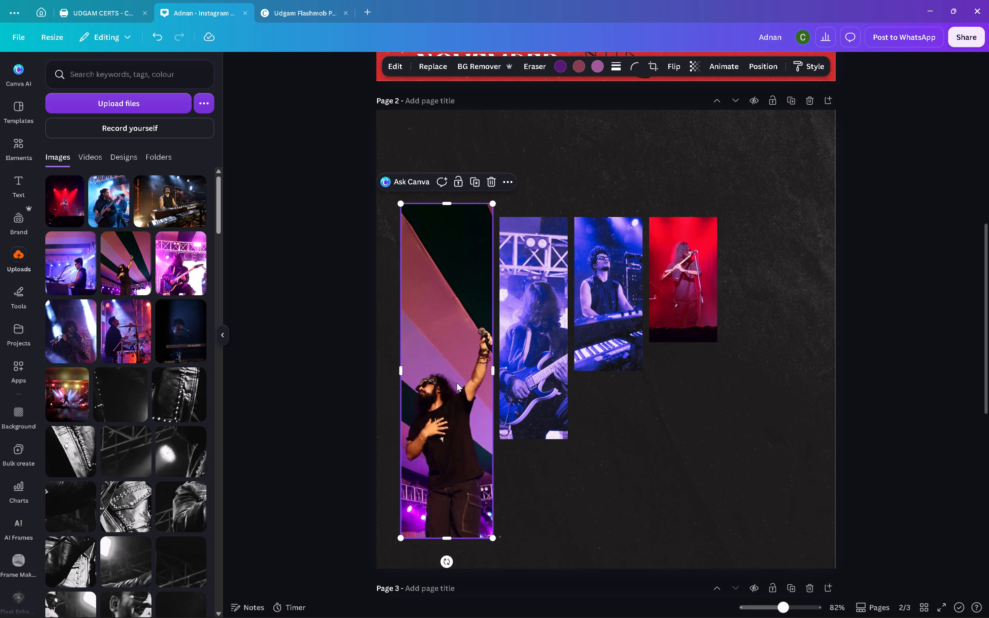
# Crop the new singer strip to the guitarist strip's width, about 160 px, and place it near the page's left edge.
pyautogui.moveTo(457, 383); pyautogui.dragTo(556, 399)
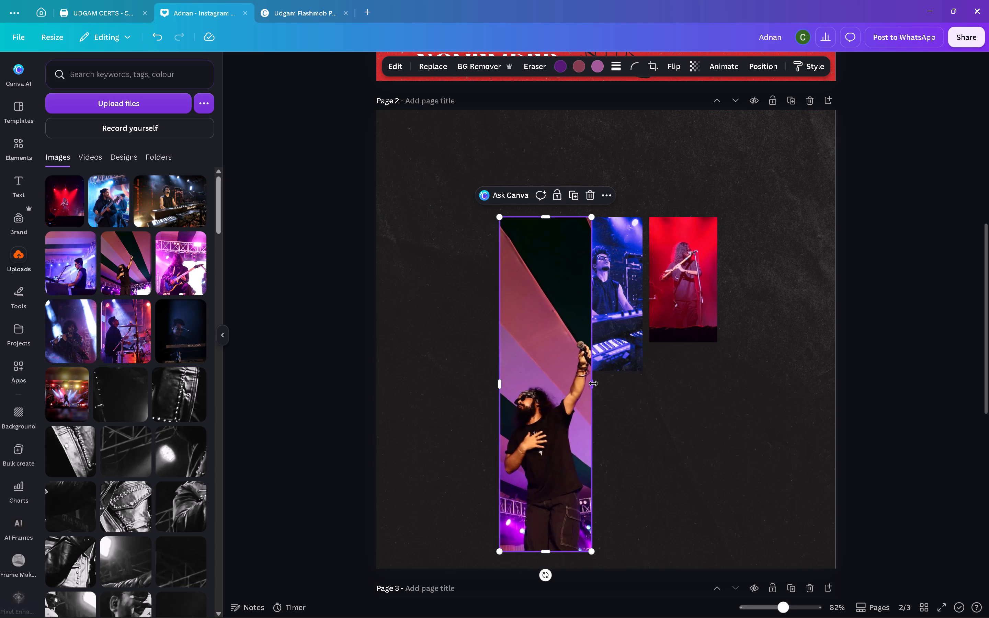
pyautogui.moveTo(593, 384); pyautogui.dragTo(566, 394)
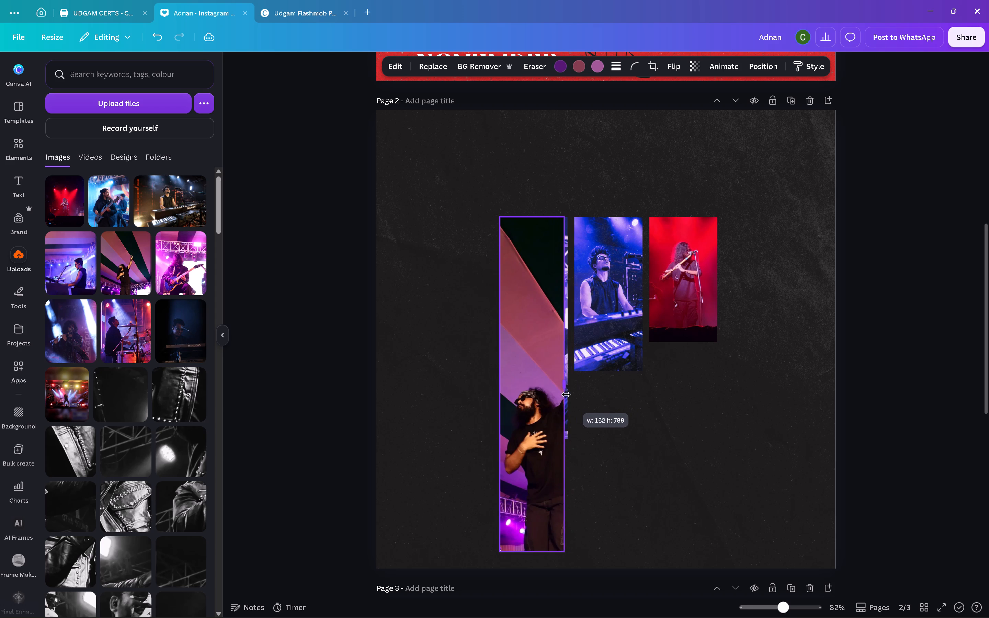
pyautogui.moveTo(566, 394); pyautogui.dragTo(570, 394)
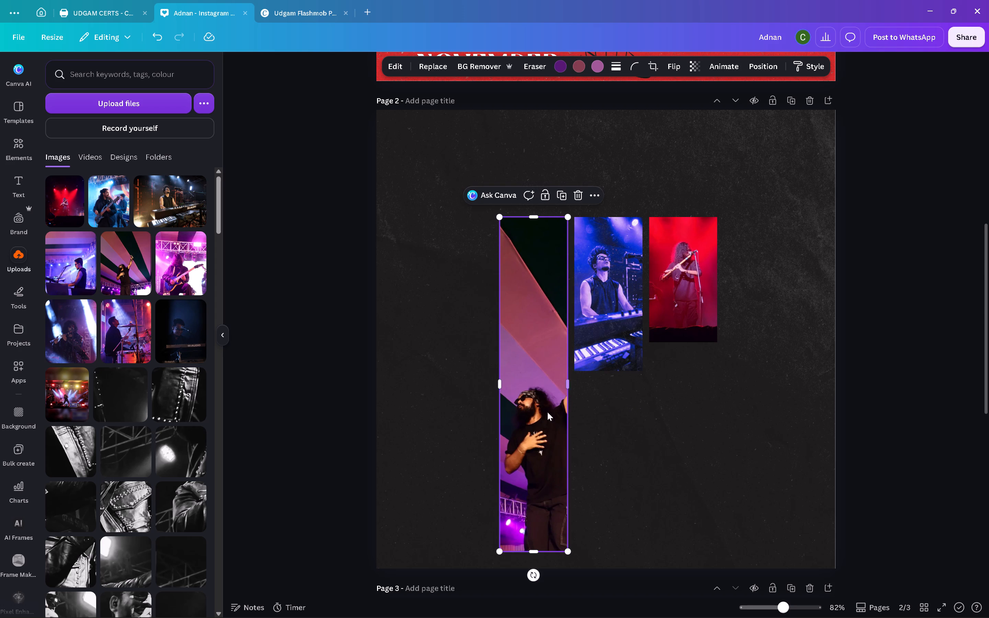
pyautogui.moveTo(535, 427); pyautogui.dragTo(436, 398)
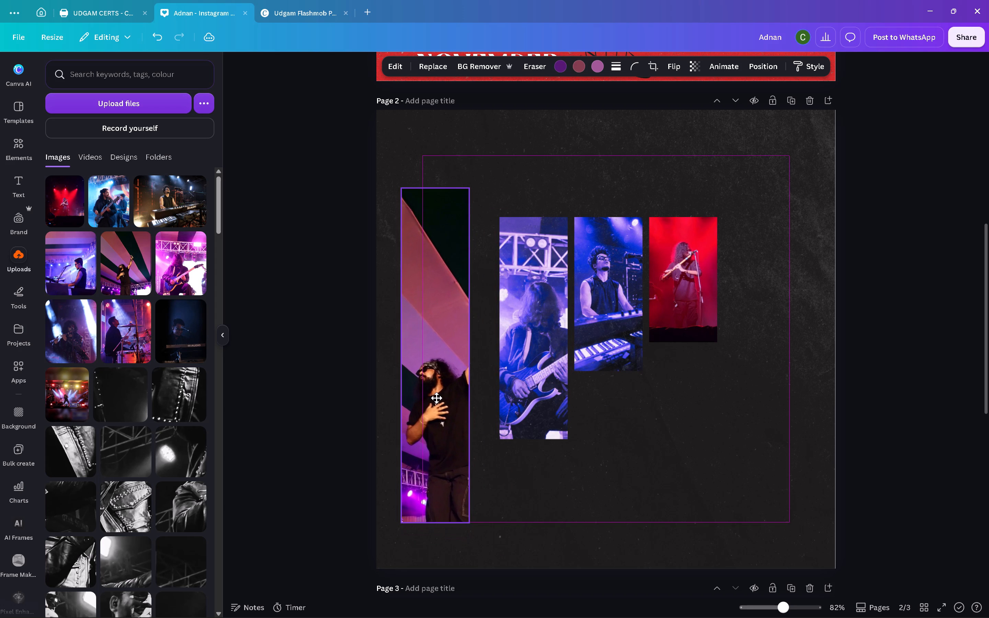
pyautogui.moveTo(436, 398); pyautogui.dragTo(434, 398)
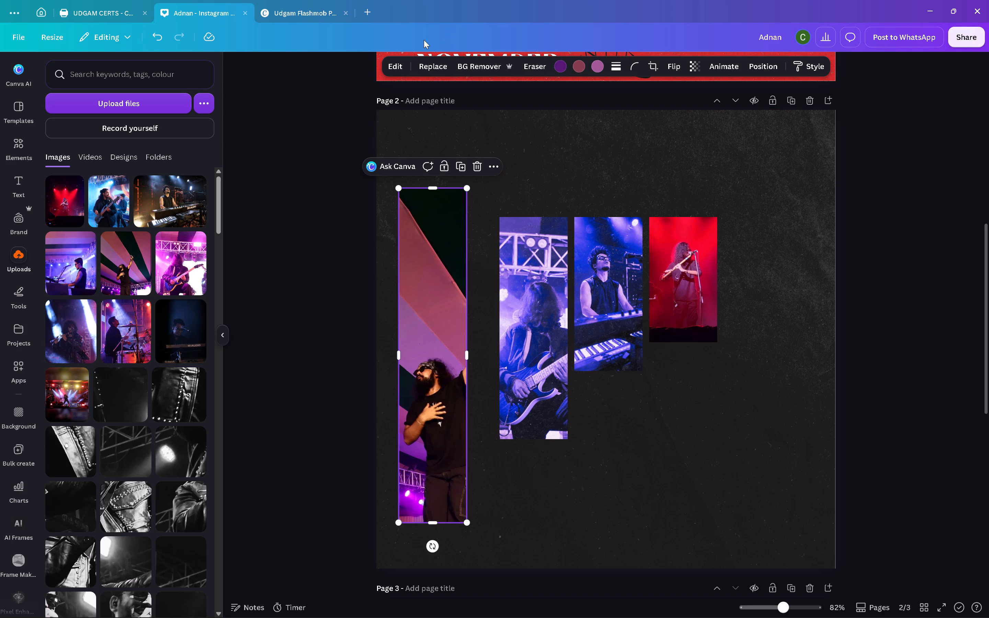
# Apply the Amethyst filter from the Colour Pop set to the singer strip.
pyautogui.click(391, 71)
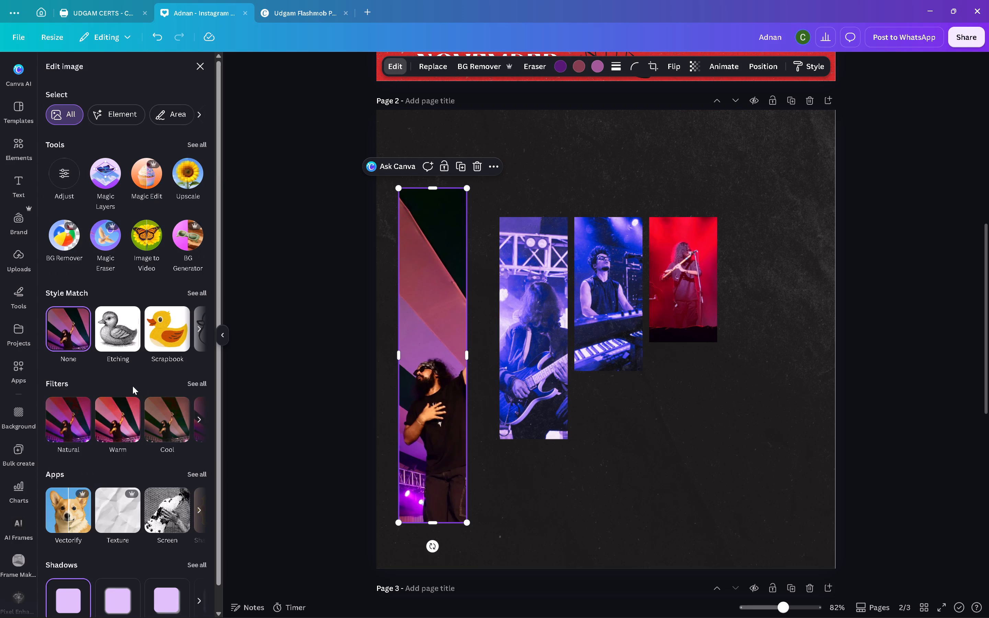
pyautogui.click(192, 385)
pyautogui.scroll(-7, 162, 402)
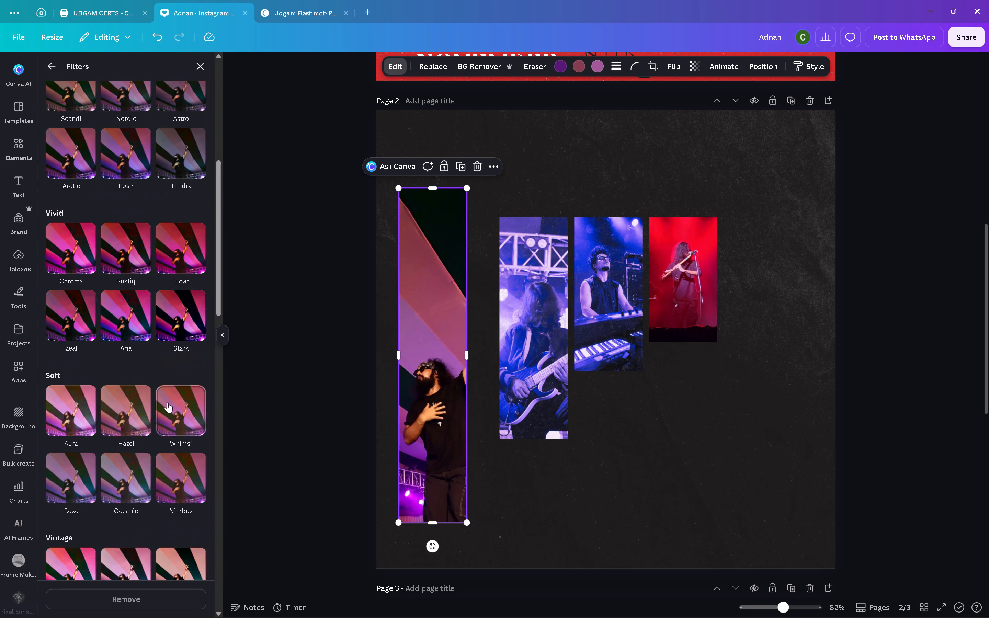
pyautogui.scroll(-10, 166, 395)
pyautogui.click(178, 390)
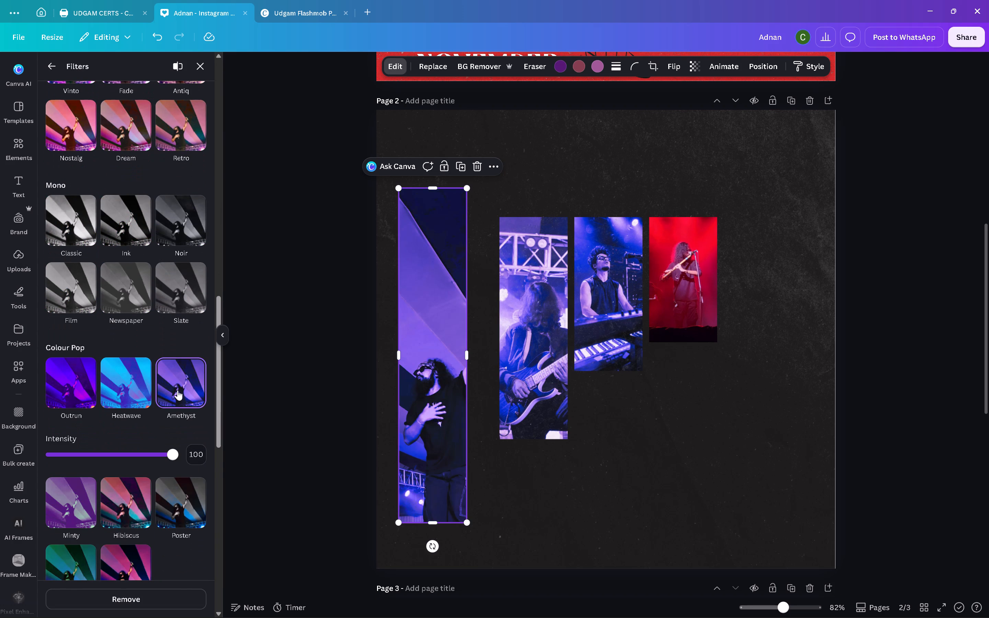
# Copy the texture overlay from the guitarist group and stretch the copy to cover the whole singer strip.
pyautogui.click(543, 331)
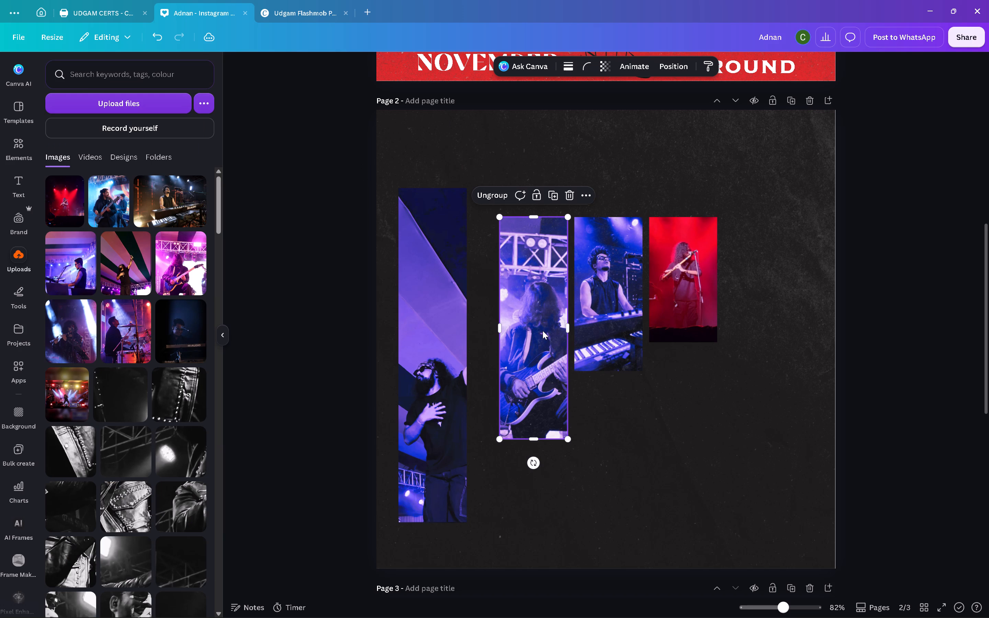
pyautogui.hotkey('alt', '1')
pyautogui.click(195, 250)
pyautogui.click(177, 284)
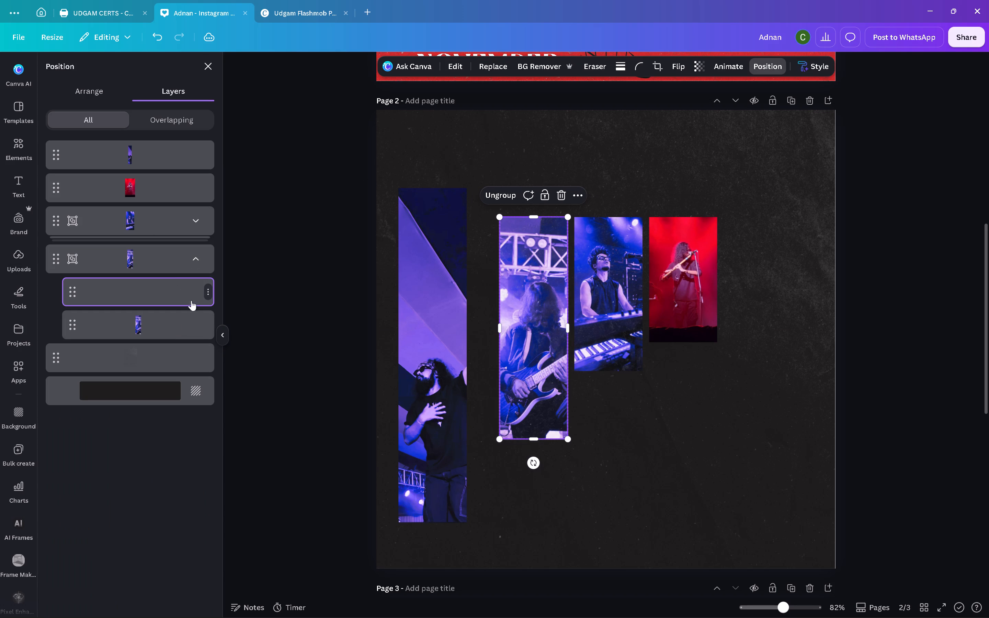
pyautogui.hotkey('ctrl', 'c')
pyautogui.click(426, 390)
pyautogui.hotkey('ctrl', 'v')
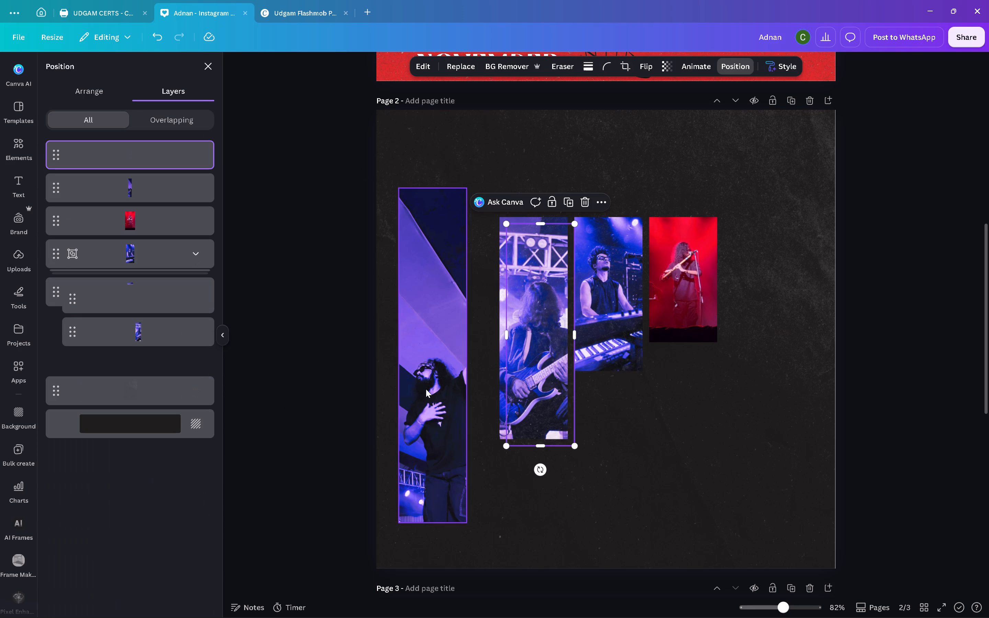
pyautogui.moveTo(536, 348); pyautogui.dragTo(428, 312)
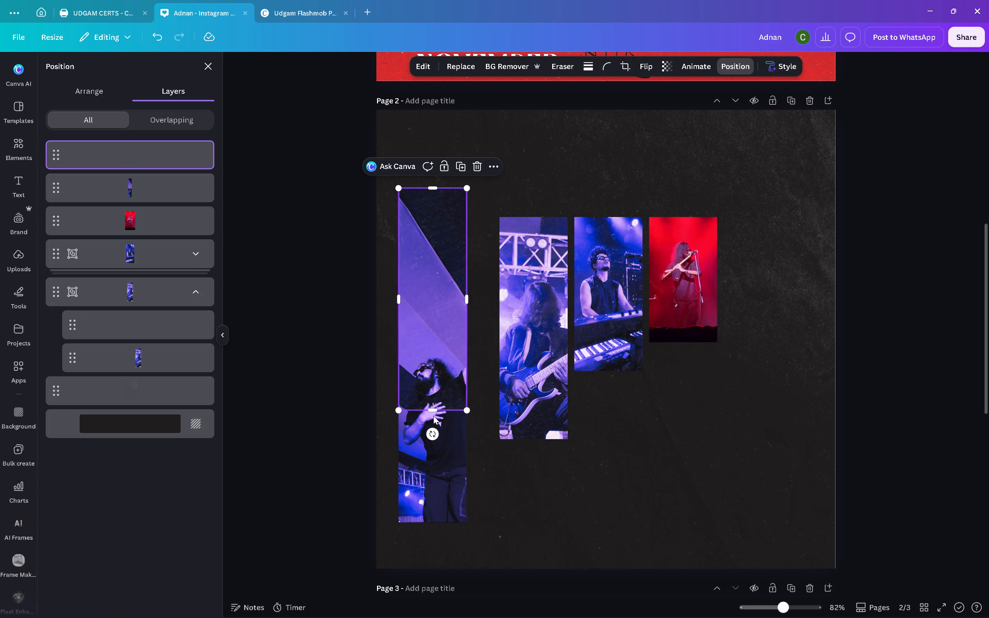
pyautogui.moveTo(433, 407); pyautogui.dragTo(430, 521)
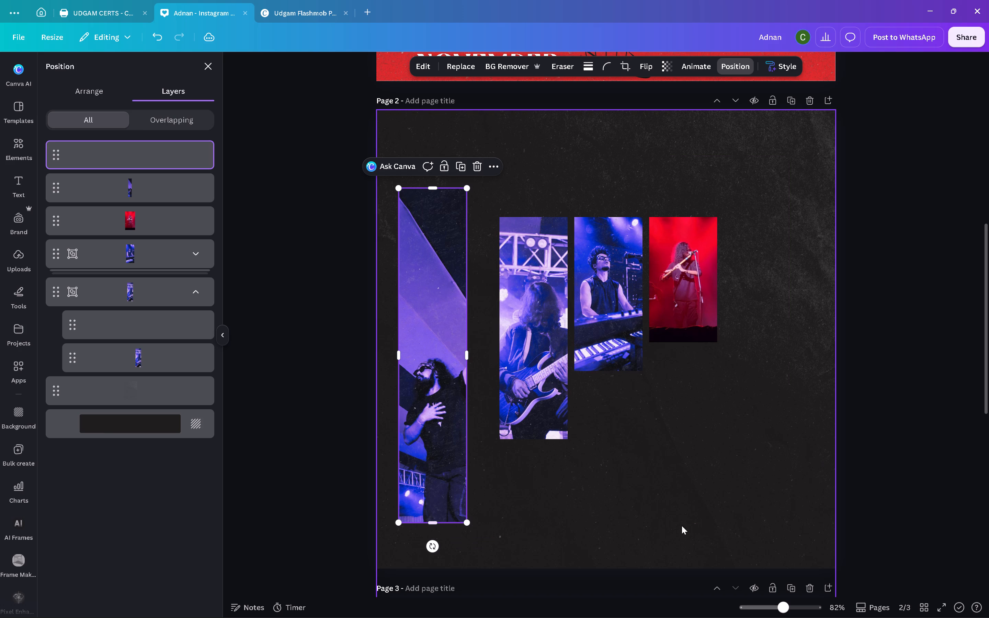
pyautogui.click(891, 344)
# Align the guitarist strip's top with the singer strip, leaving a small gap, and extend it downward to end above the singer strip's bottom.
pyautogui.moveTo(539, 316); pyautogui.dragTo(516, 293)
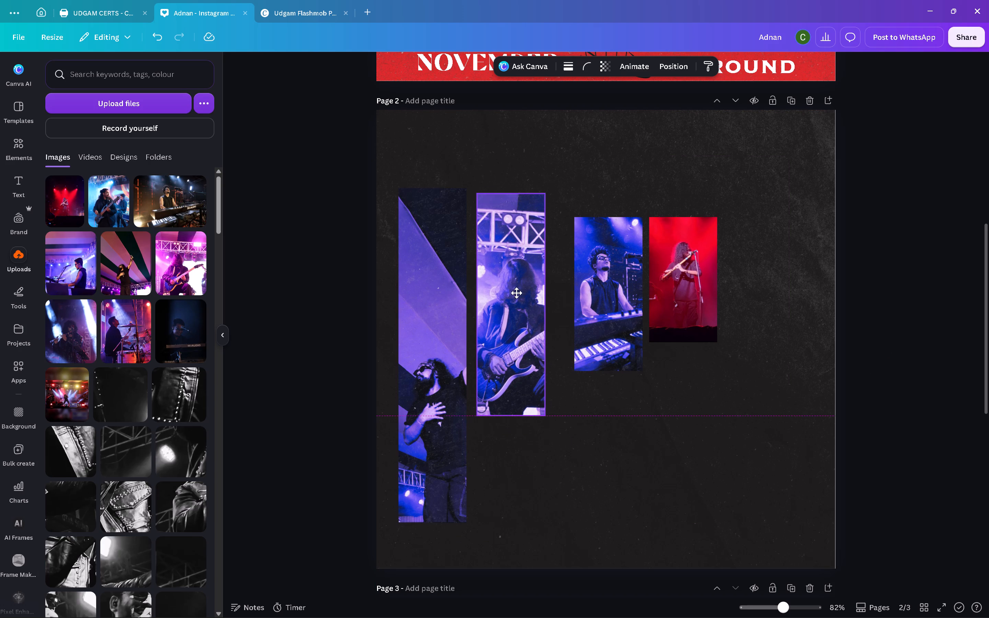
pyautogui.moveTo(516, 293); pyautogui.dragTo(518, 285)
pyautogui.click(933, 258)
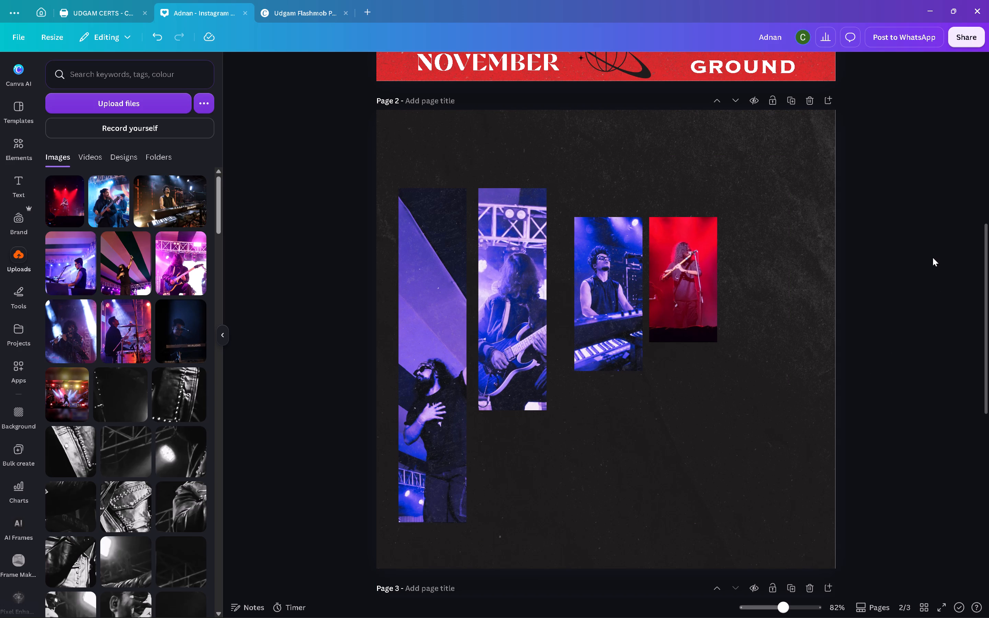
pyautogui.click(517, 364)
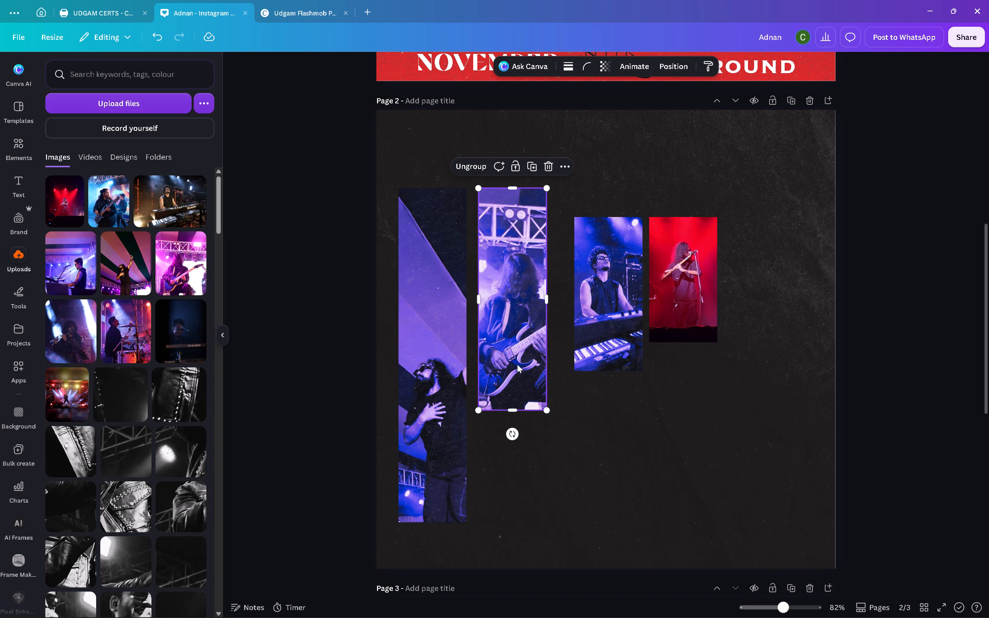
pyautogui.moveTo(512, 413); pyautogui.dragTo(514, 491)
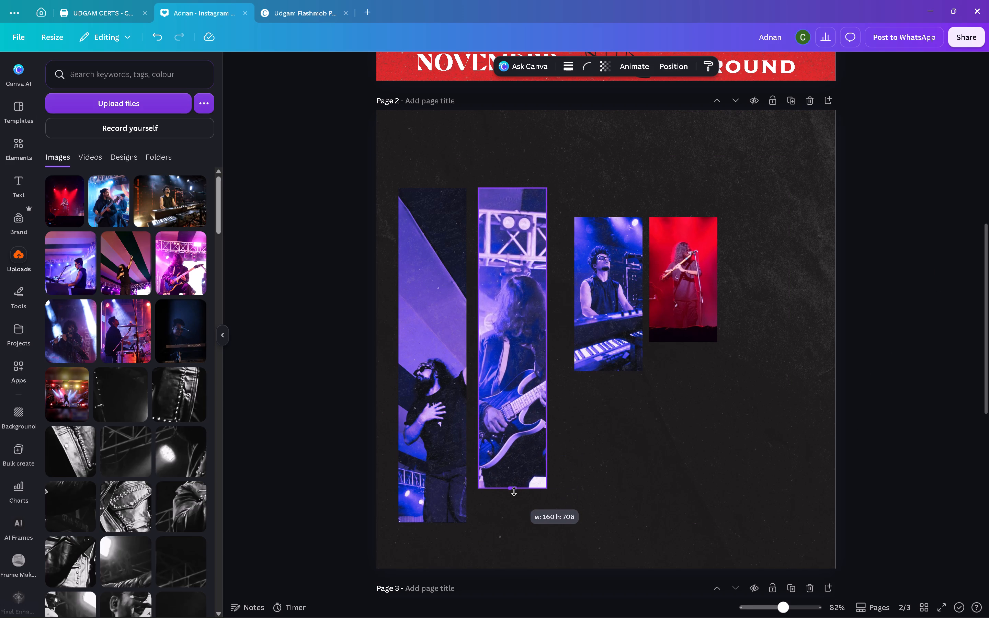
pyautogui.moveTo(514, 491); pyautogui.dragTo(516, 474)
pyautogui.click(961, 301)
# Place the keyboardist strip beside the guitarist with tops aligned, and extend it downward to end above the guitarist strip's bottom.
pyautogui.moveTo(610, 301); pyautogui.dragTo(590, 275)
pyautogui.moveTo(589, 343); pyautogui.dragTo(592, 385)
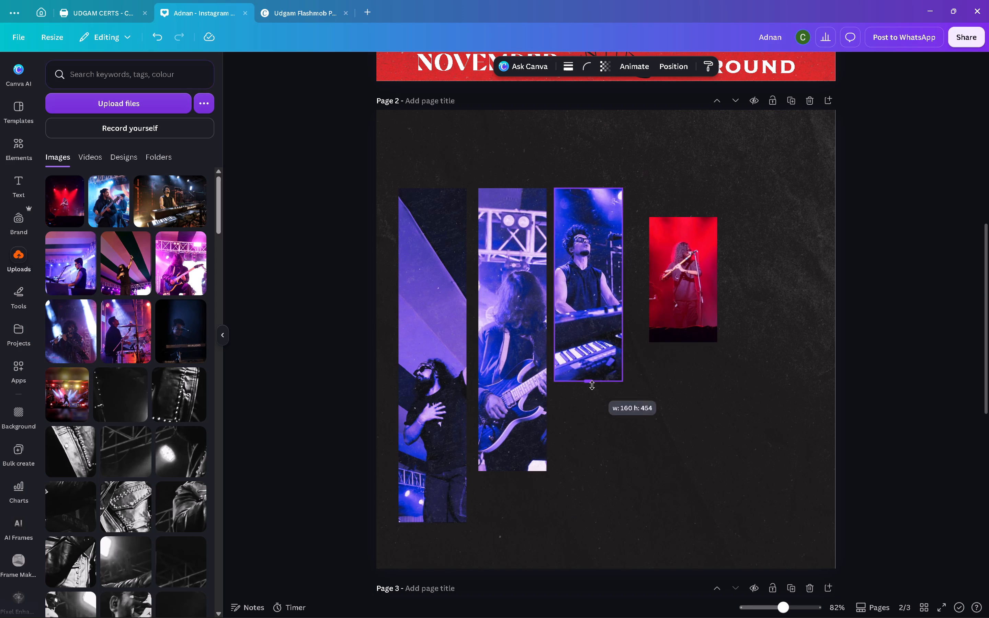
pyautogui.moveTo(592, 385); pyautogui.dragTo(592, 416)
# Place the red flautist strip beside the keyboardist with tops aligned, and extend it downward to end above the keyboardist strip's bottom.
pyautogui.moveTo(680, 312); pyautogui.dragTo(670, 284)
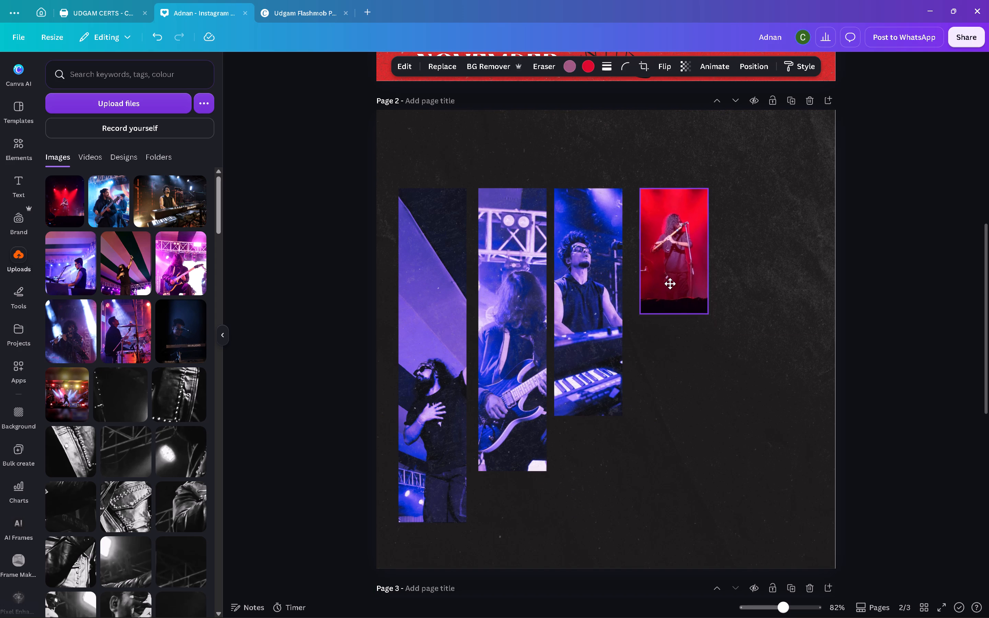
pyautogui.moveTo(670, 284); pyautogui.dragTo(663, 282)
pyautogui.click(672, 318)
pyautogui.click(669, 298)
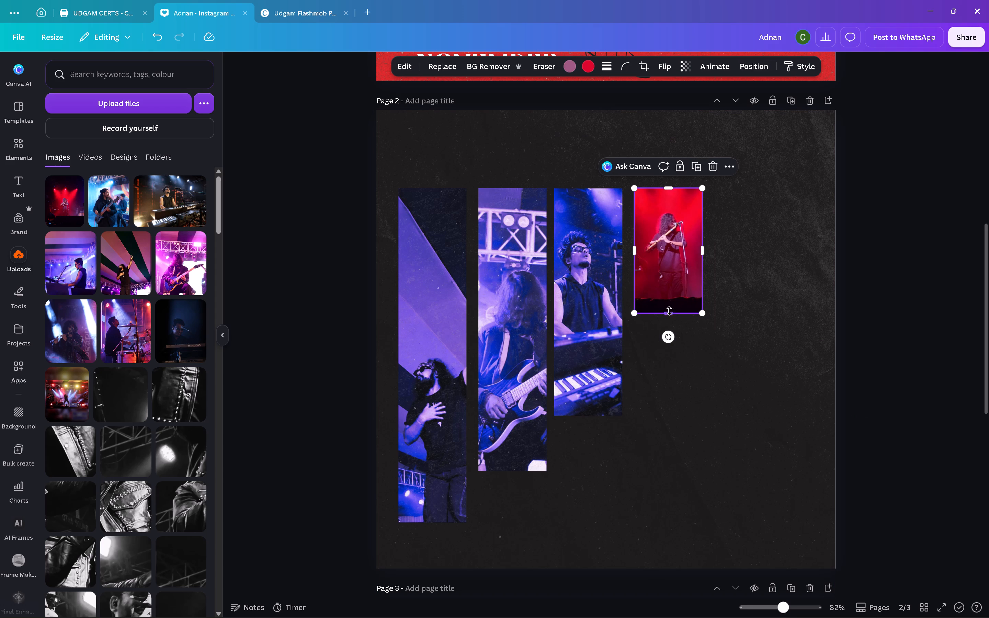
pyautogui.moveTo(669, 311); pyautogui.dragTo(670, 394)
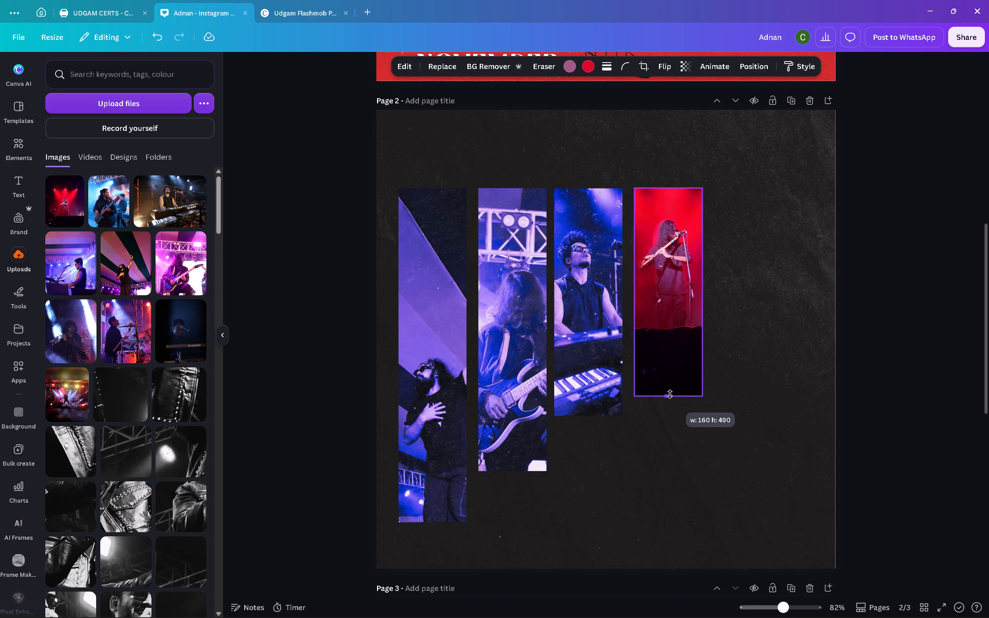
pyautogui.moveTo(670, 394); pyautogui.dragTo(671, 365)
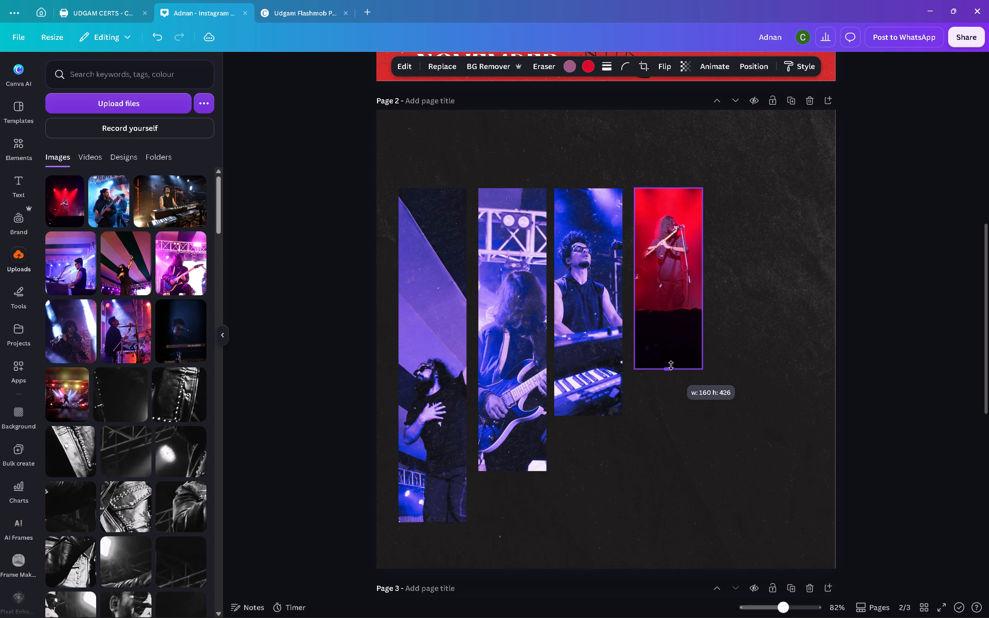
pyautogui.moveTo(671, 365); pyautogui.dragTo(671, 365)
pyautogui.click(899, 297)
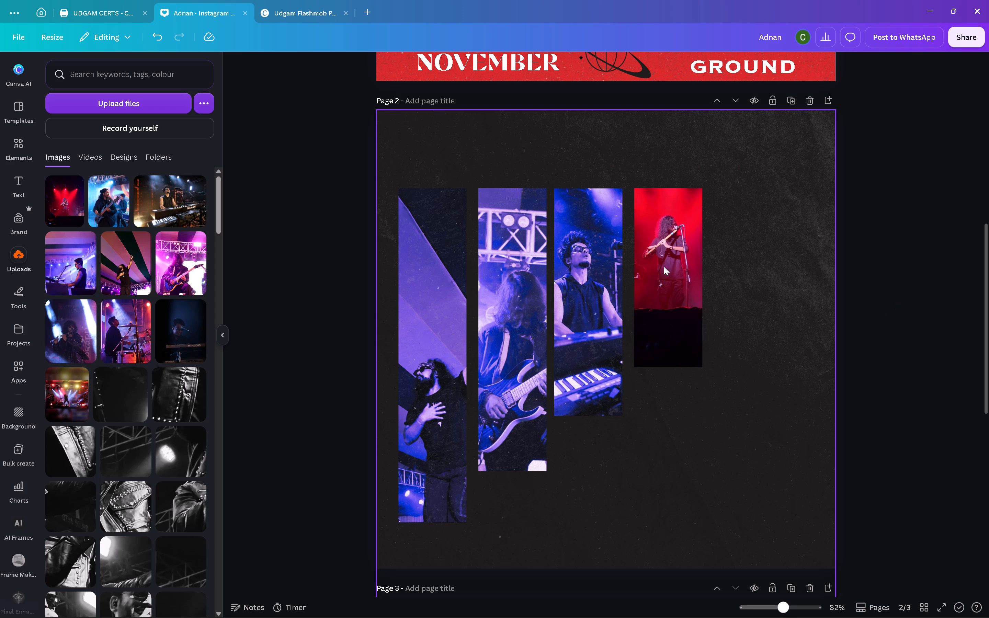
# Apply the Amethyst filter from the Colour Pop set to the flautist strip.
pyautogui.click(664, 266)
pyautogui.click(405, 65)
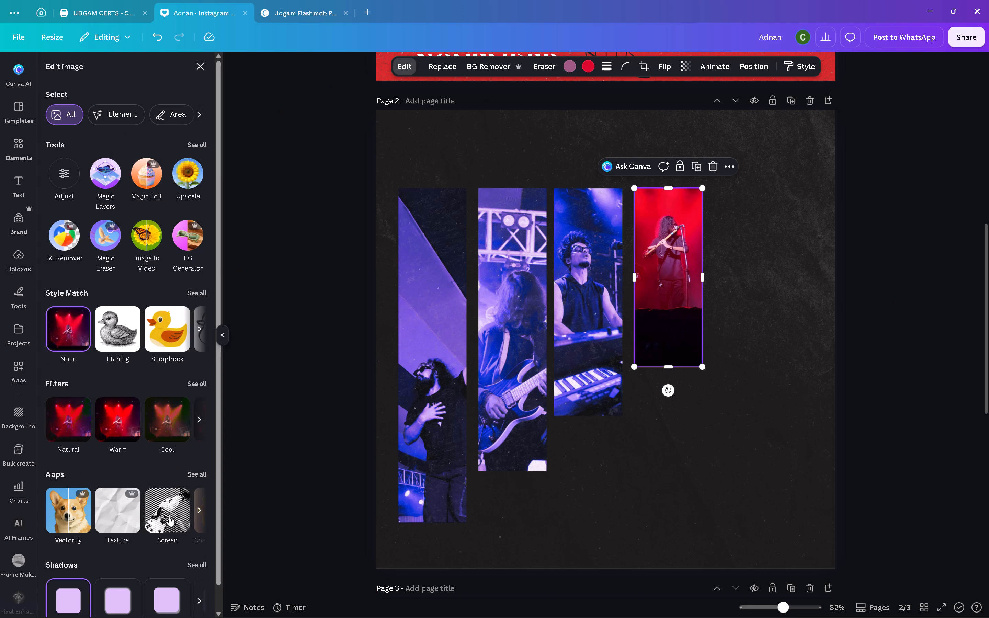
pyautogui.click(194, 387)
pyautogui.scroll(-4, 177, 423)
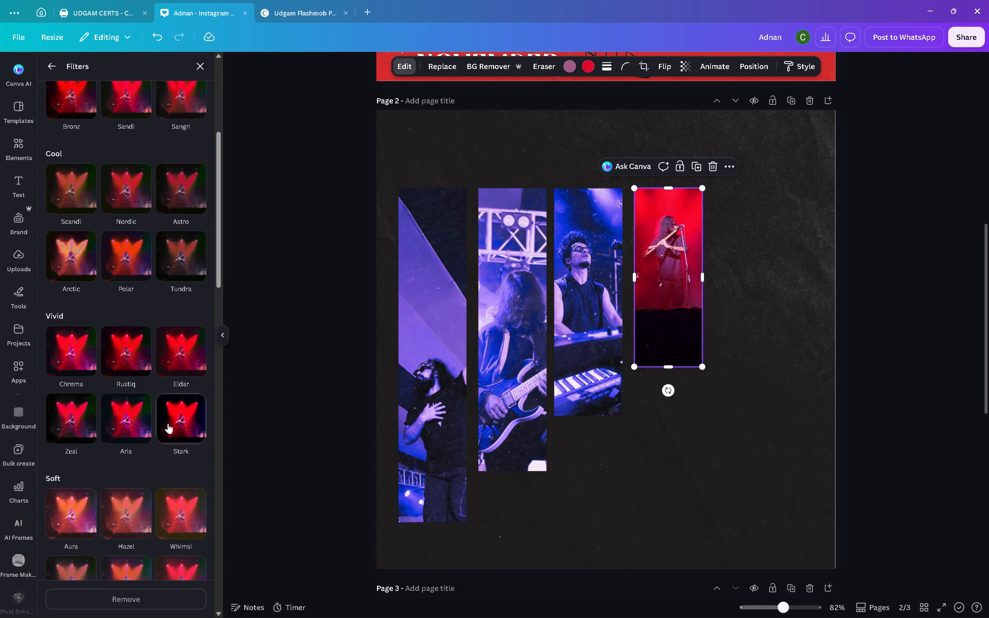
pyautogui.scroll(-11, 168, 423)
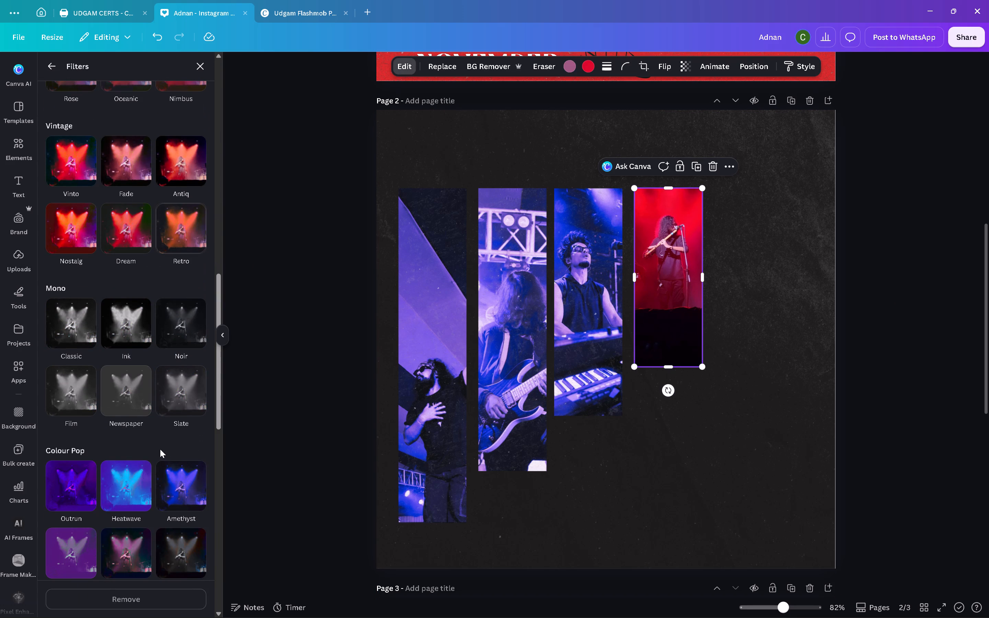
pyautogui.click(192, 480)
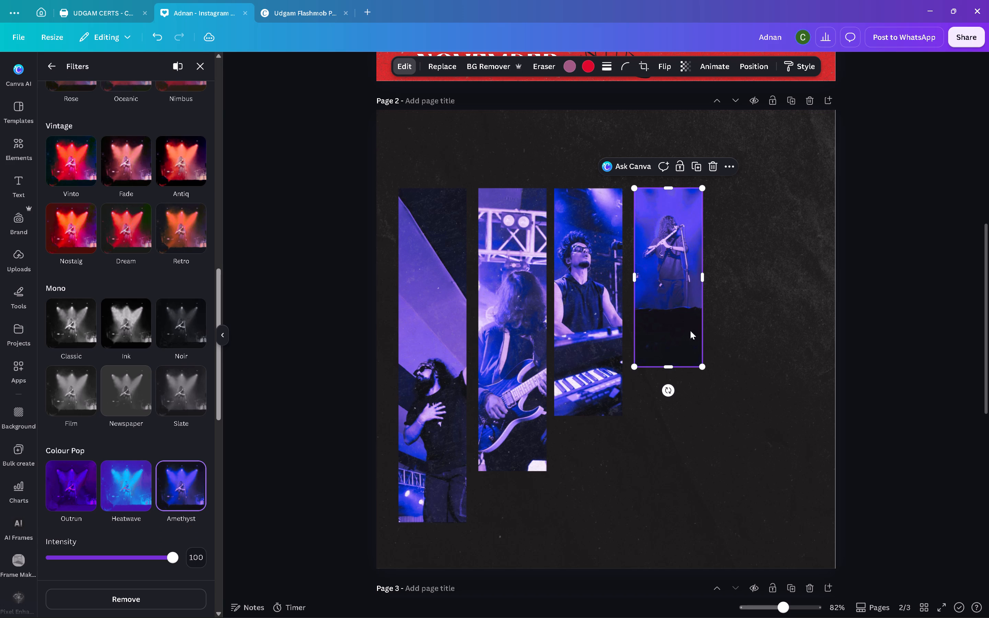
# Paste a copy of the texture overlay onto the flautist strip and shorten it to match the strip's height.
pyautogui.hotkey('ctrl', 'v')
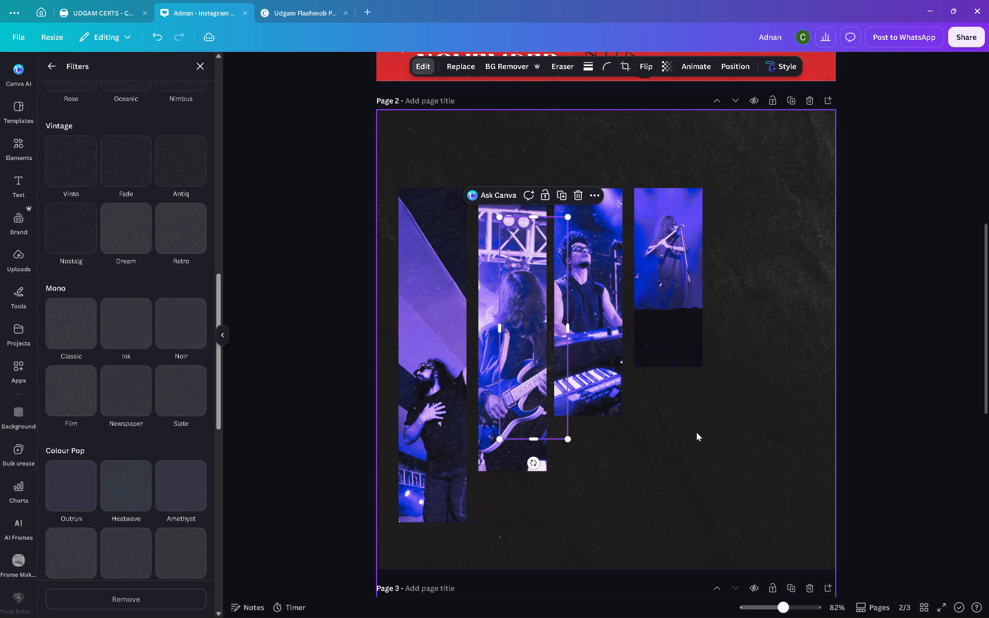
pyautogui.moveTo(524, 358); pyautogui.dragTo(659, 329)
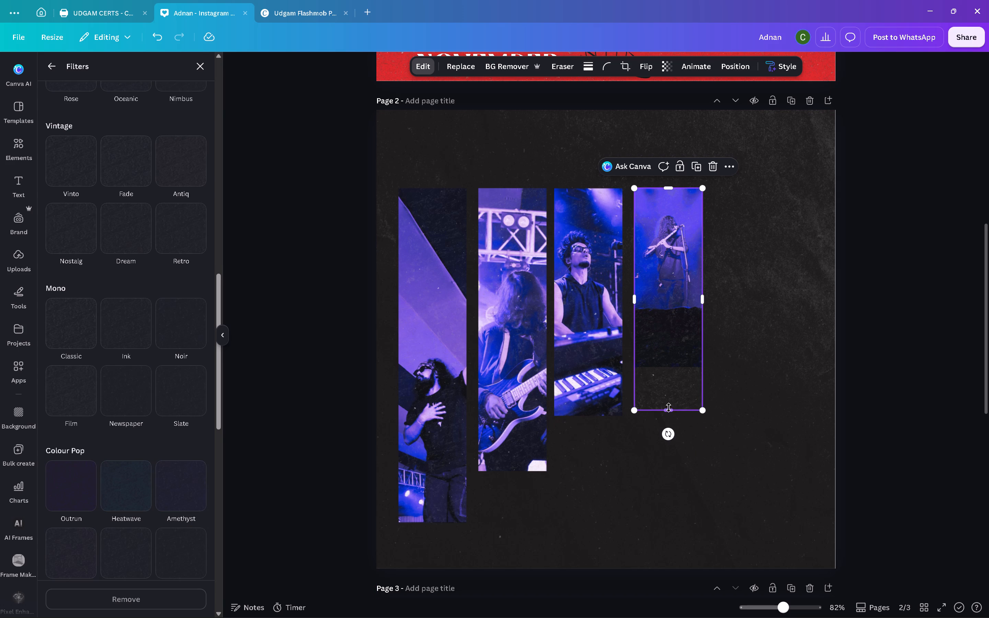
pyautogui.moveTo(669, 410); pyautogui.dragTo(671, 368)
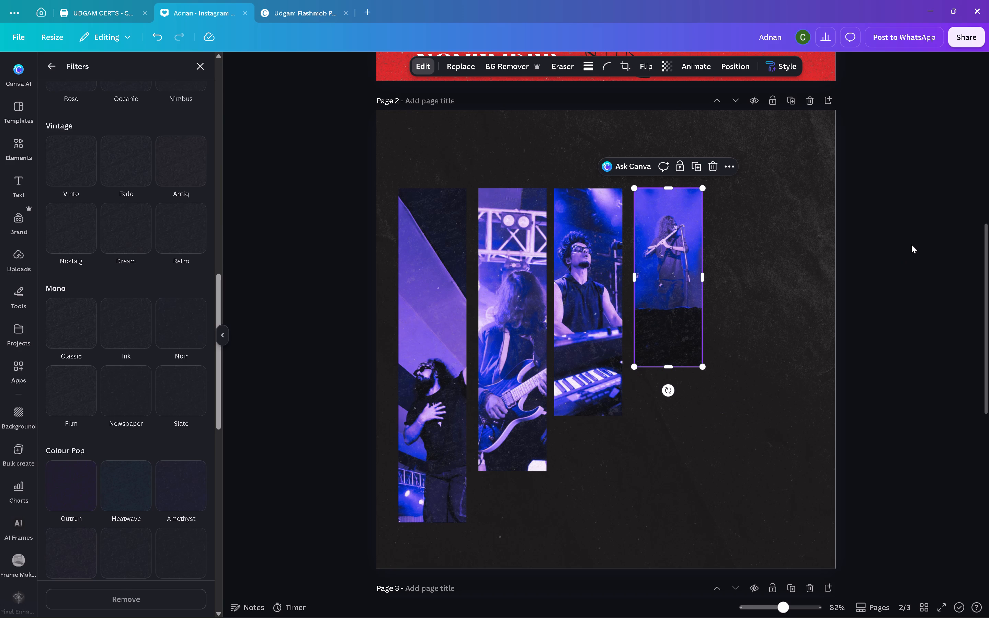
pyautogui.click(911, 244)
pyautogui.click(926, 177)
# Close up the row by moving the guitarist, keyboardist and flautist strips, with their textures, until equal narrow gaps separate all four strips.
pyautogui.moveTo(505, 277); pyautogui.dragTo(502, 277)
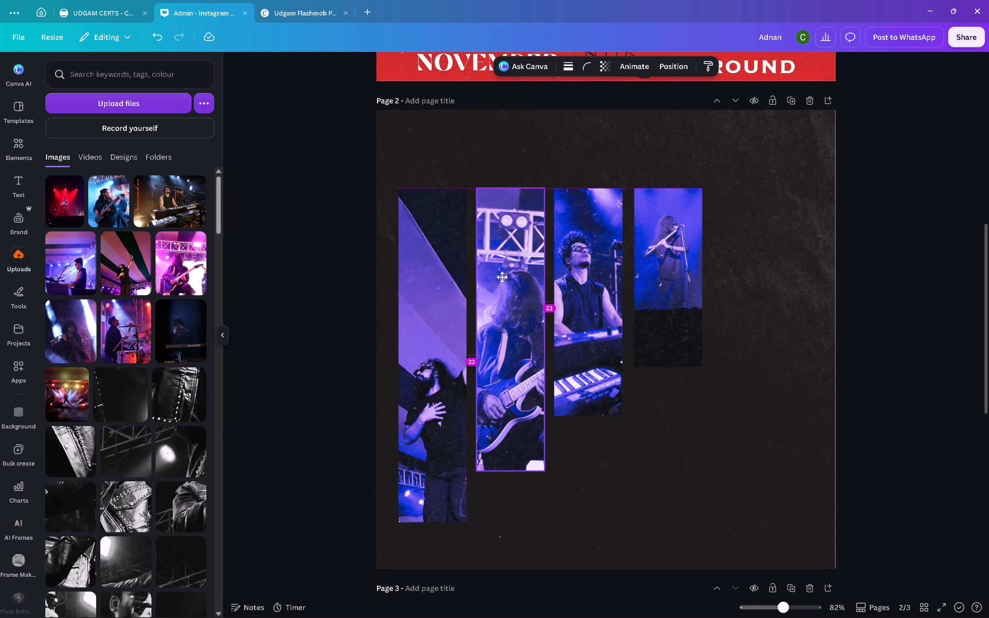
pyautogui.moveTo(502, 277); pyautogui.dragTo(498, 277)
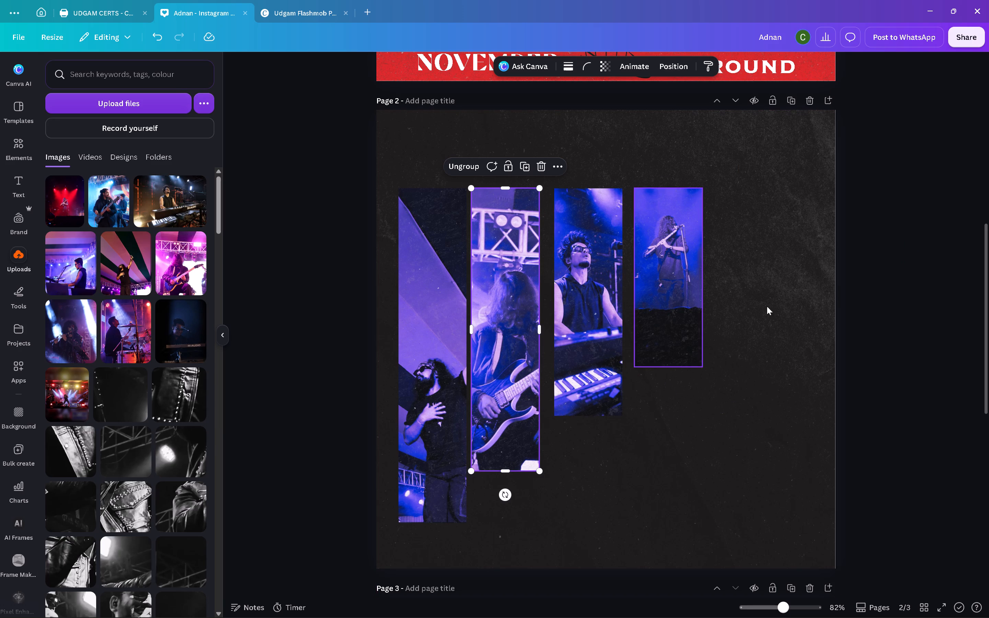
pyautogui.click(872, 234)
pyautogui.moveTo(586, 293); pyautogui.dragTo(585, 293)
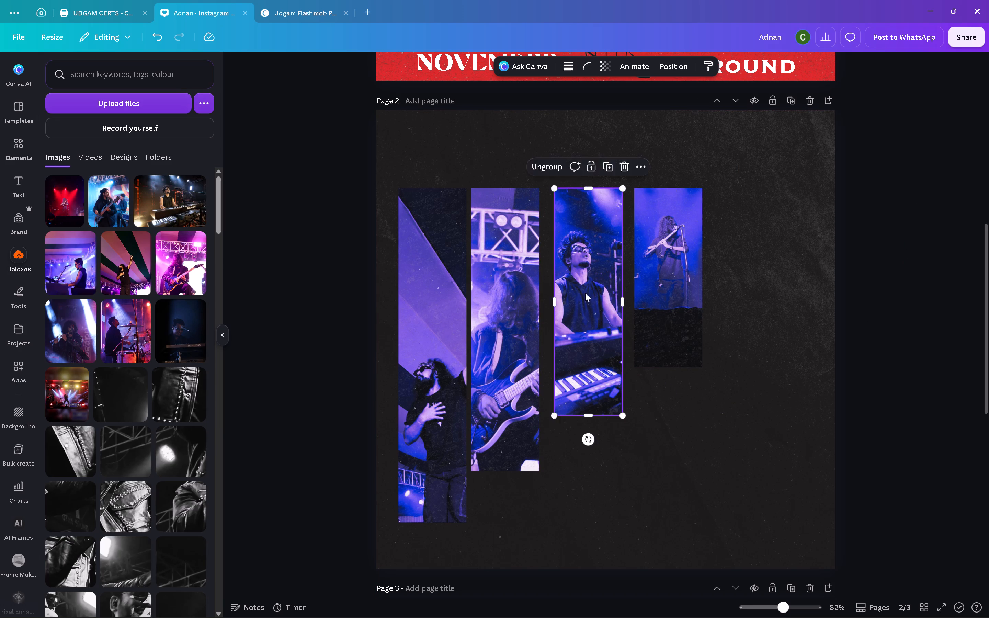
pyautogui.moveTo(585, 293); pyautogui.dragTo(577, 293)
pyautogui.moveTo(667, 290); pyautogui.dragTo(648, 293)
pyautogui.click(888, 245)
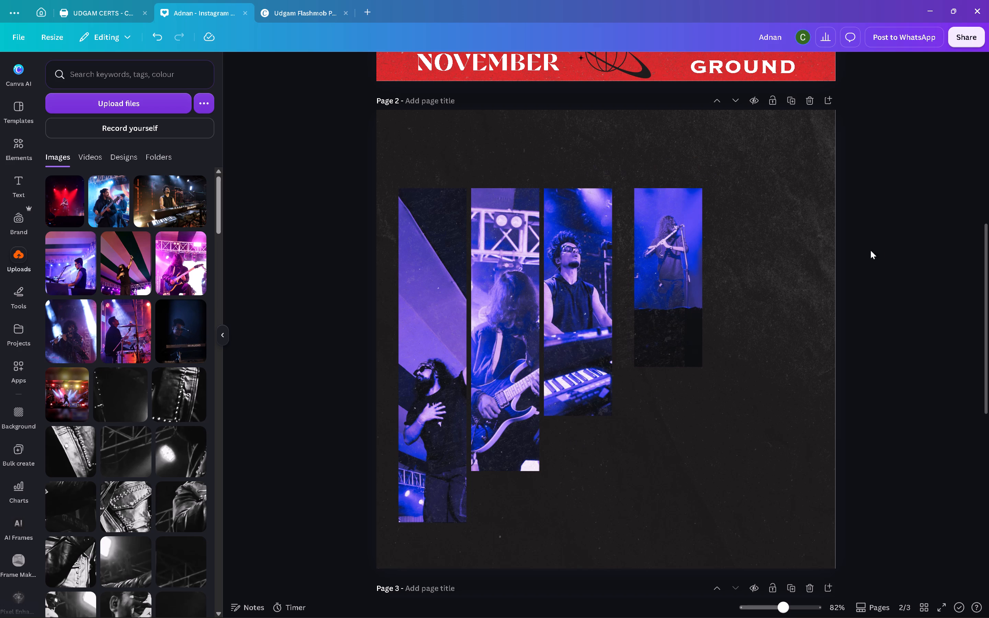
pyautogui.moveTo(695, 270); pyautogui.dragTo(682, 270)
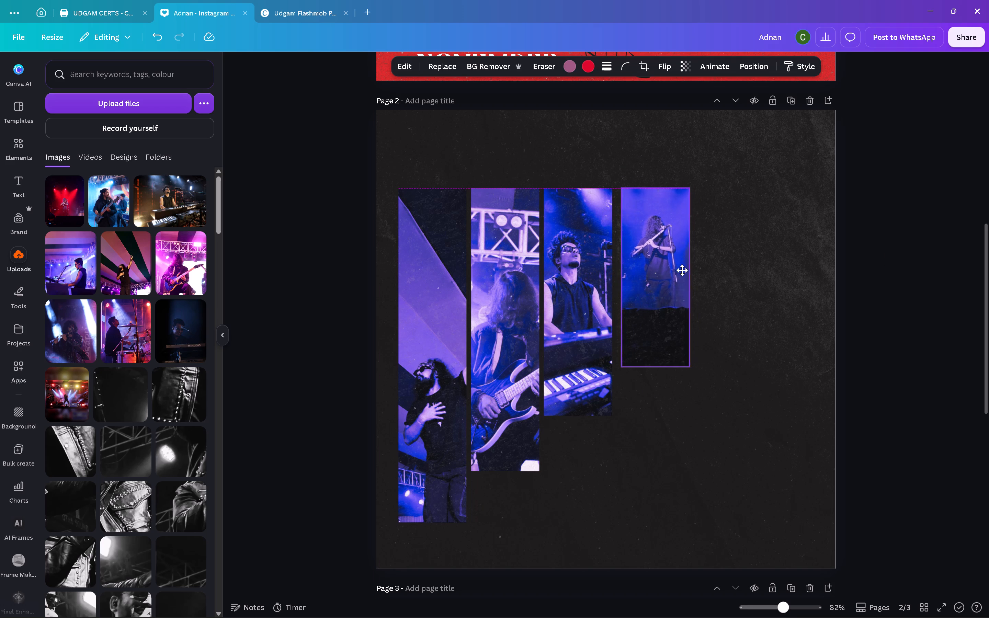
pyautogui.moveTo(682, 270); pyautogui.dragTo(676, 272)
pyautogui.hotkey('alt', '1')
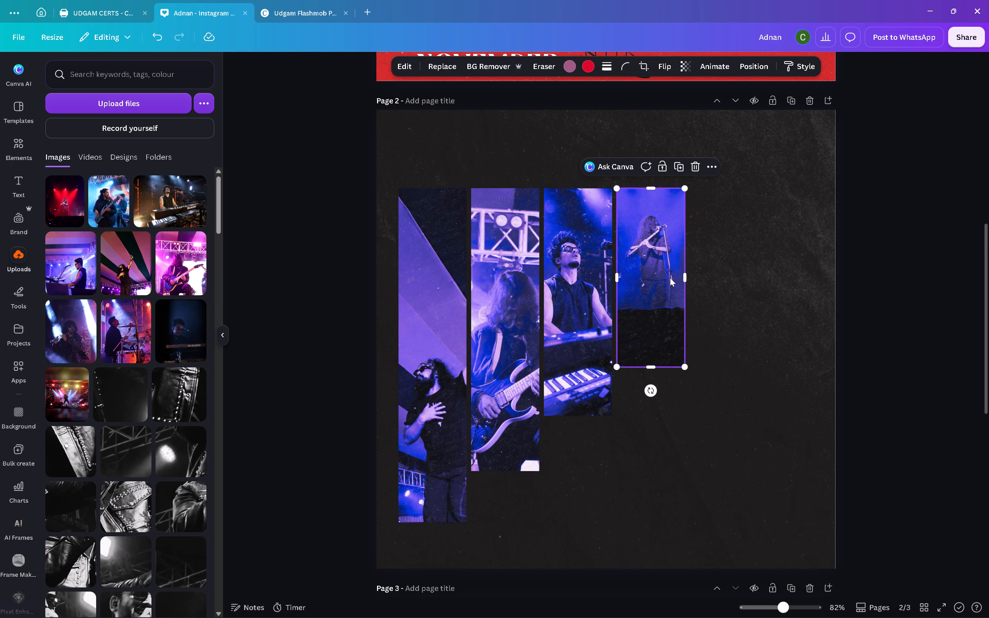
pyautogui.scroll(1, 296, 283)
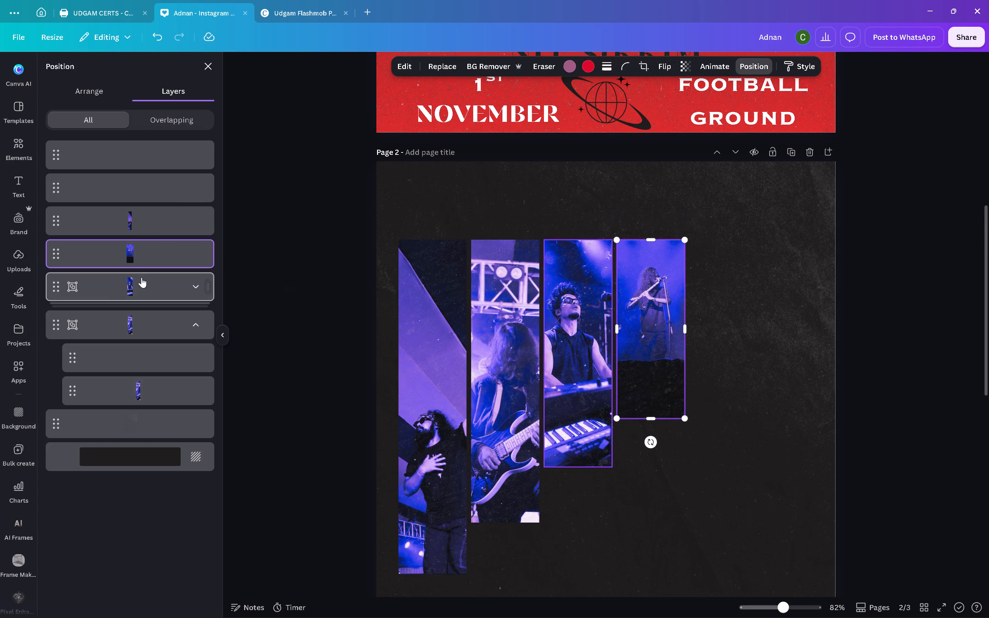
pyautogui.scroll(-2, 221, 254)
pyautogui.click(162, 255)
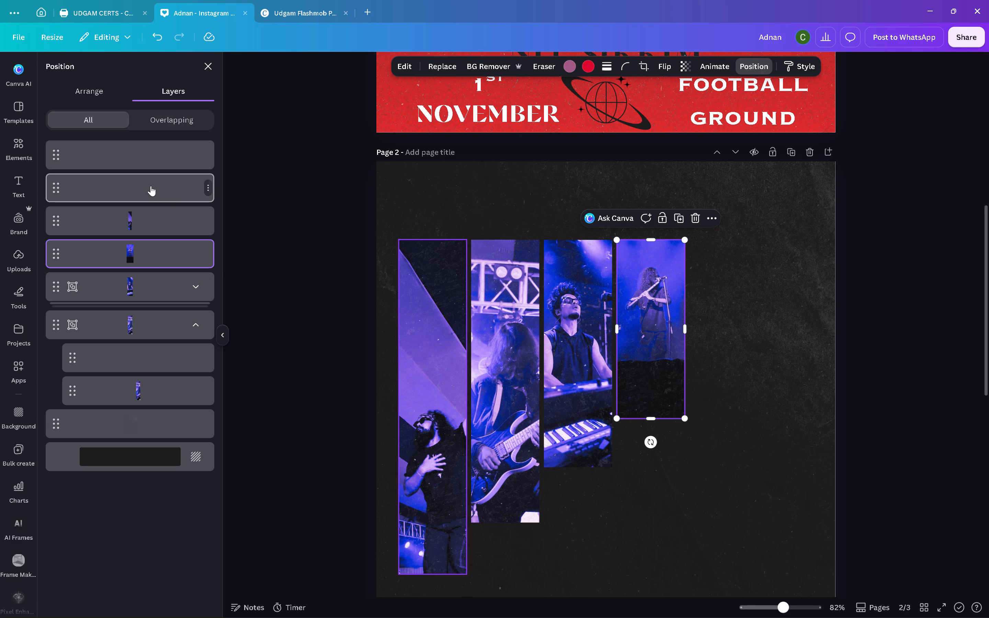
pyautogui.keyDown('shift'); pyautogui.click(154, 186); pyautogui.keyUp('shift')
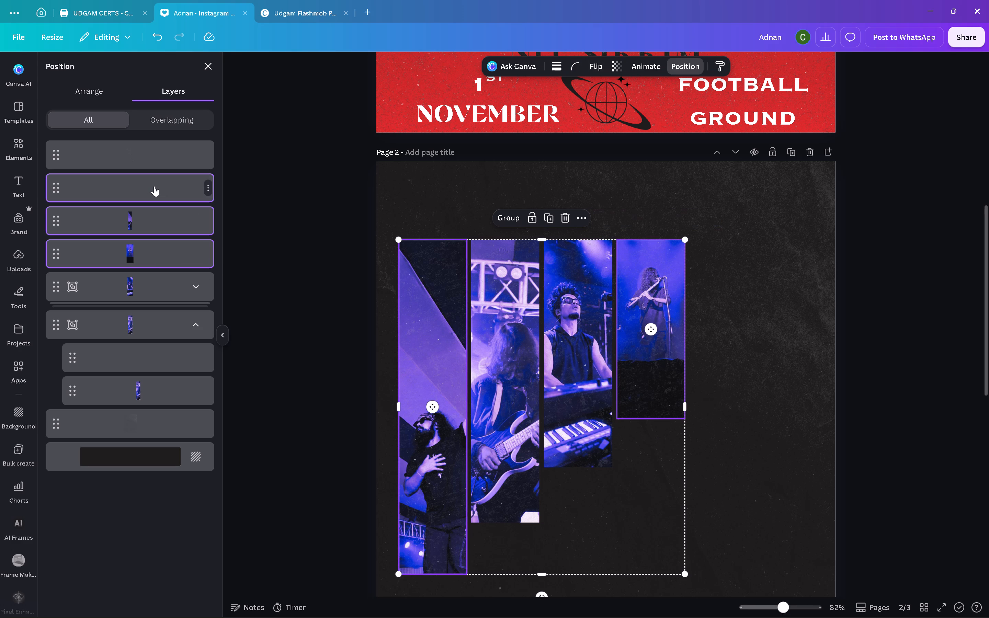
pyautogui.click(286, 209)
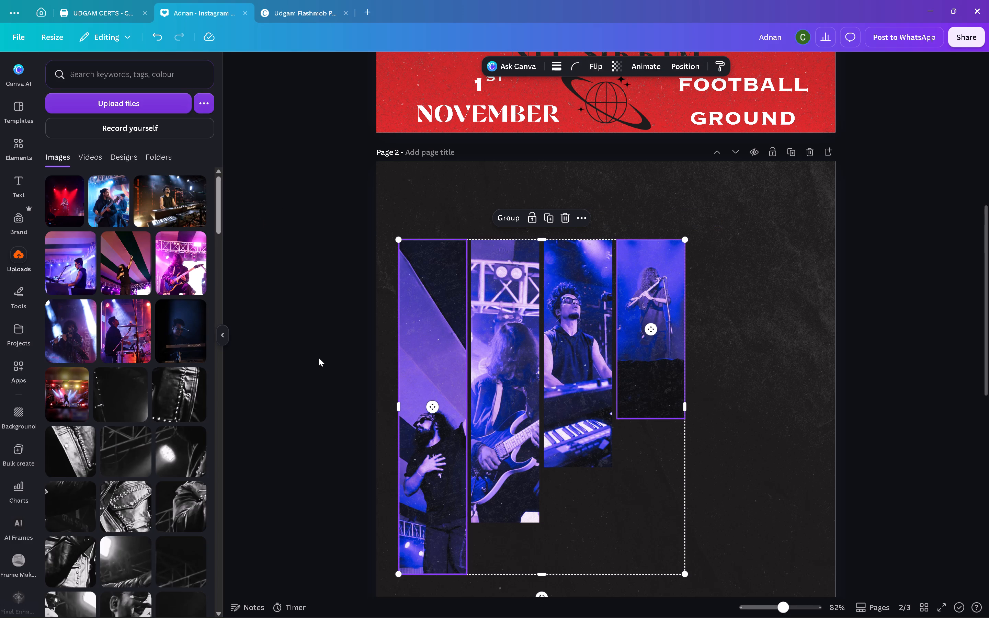
# Move the flautist's texture overlay one level down in the layer order, beneath the singer's texture overlay.
pyautogui.hotkey('alt', '1')
pyautogui.click(186, 151)
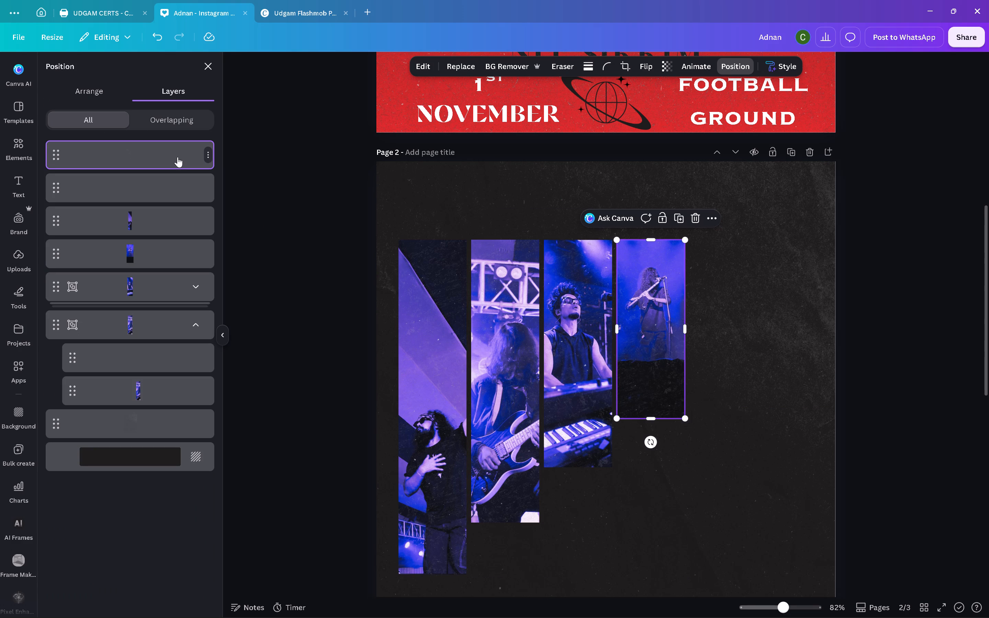
pyautogui.moveTo(182, 154); pyautogui.dragTo(183, 221)
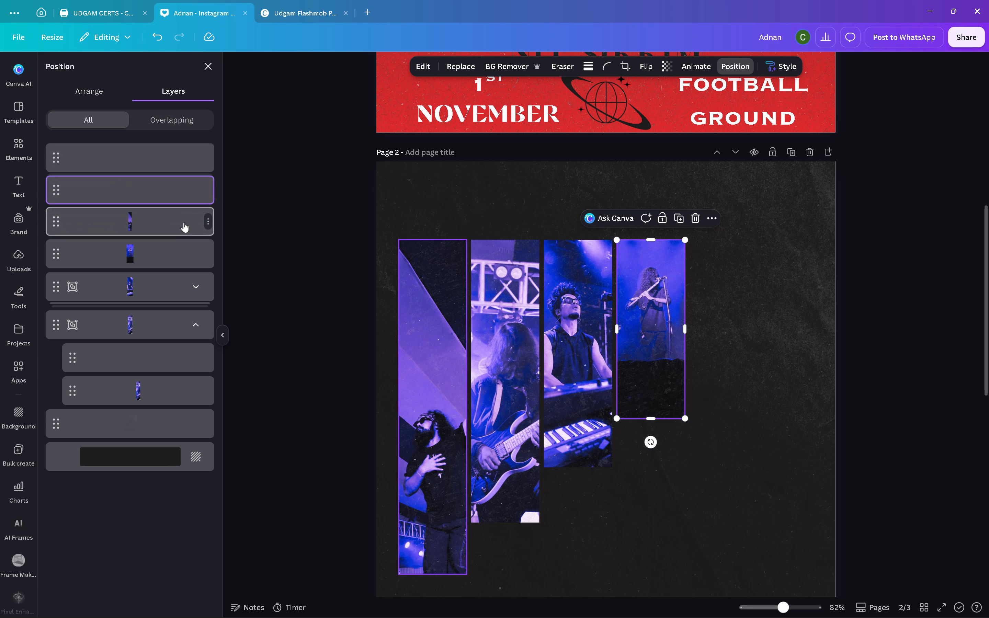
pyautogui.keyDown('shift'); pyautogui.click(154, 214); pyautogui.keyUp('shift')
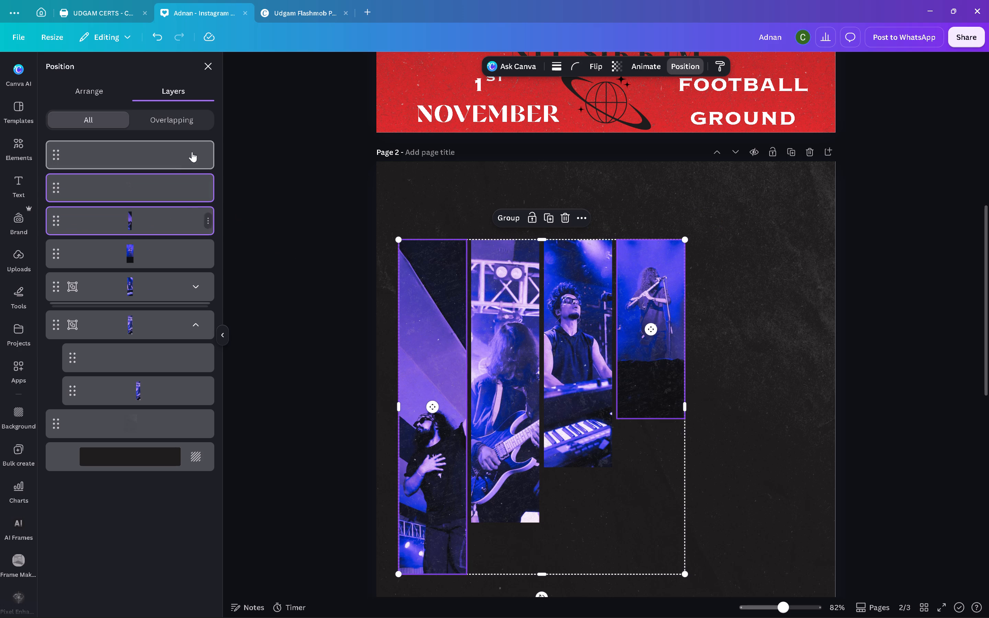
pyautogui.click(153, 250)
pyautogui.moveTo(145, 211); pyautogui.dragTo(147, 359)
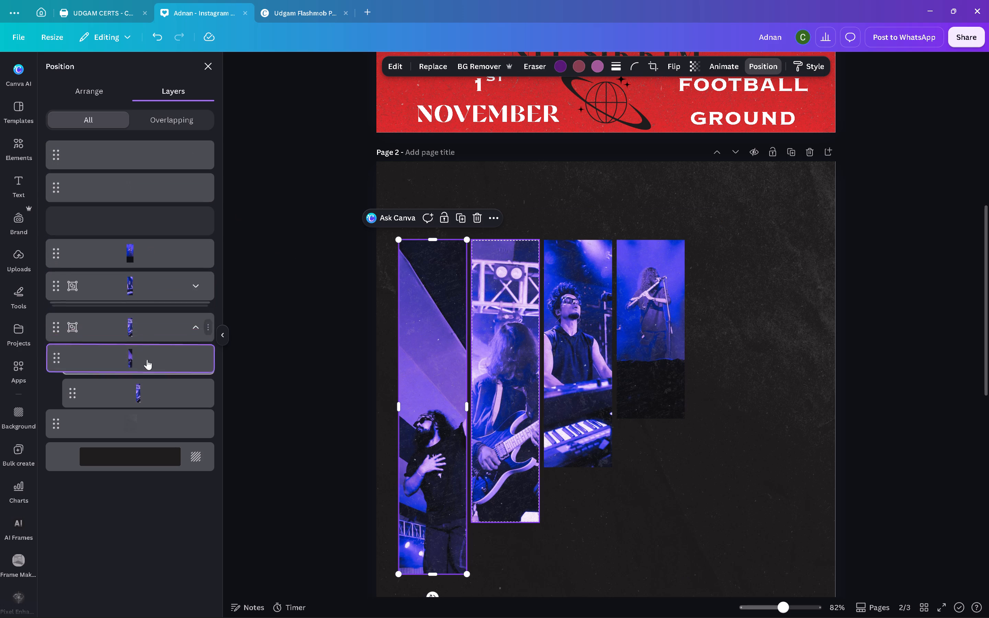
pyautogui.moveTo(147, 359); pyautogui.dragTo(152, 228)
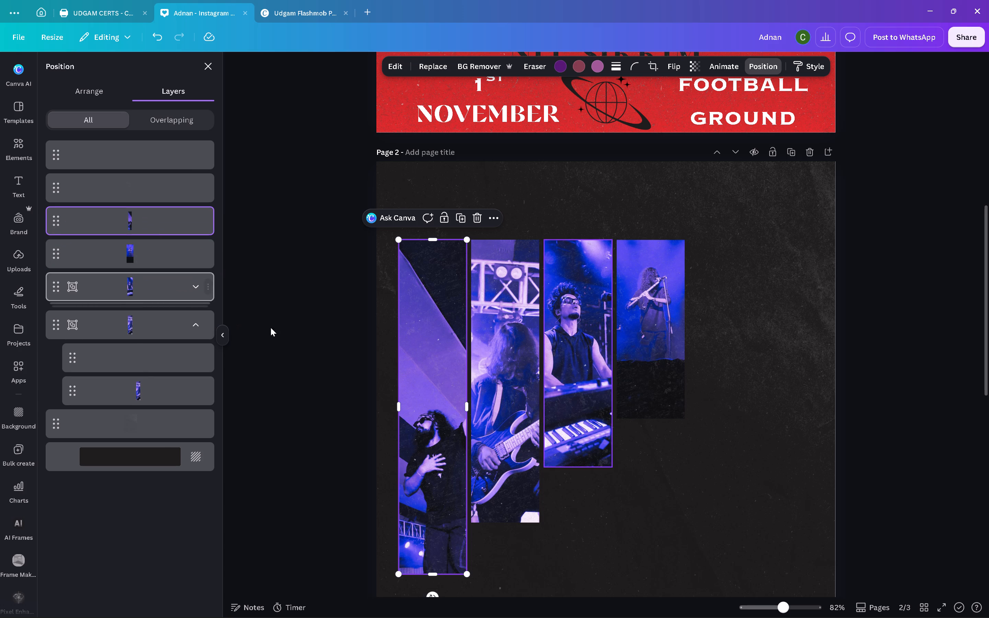
# Collapse the expanded strip groups in the layer list and move the singer image directly beneath its own texture overlay.
pyautogui.click(150, 187)
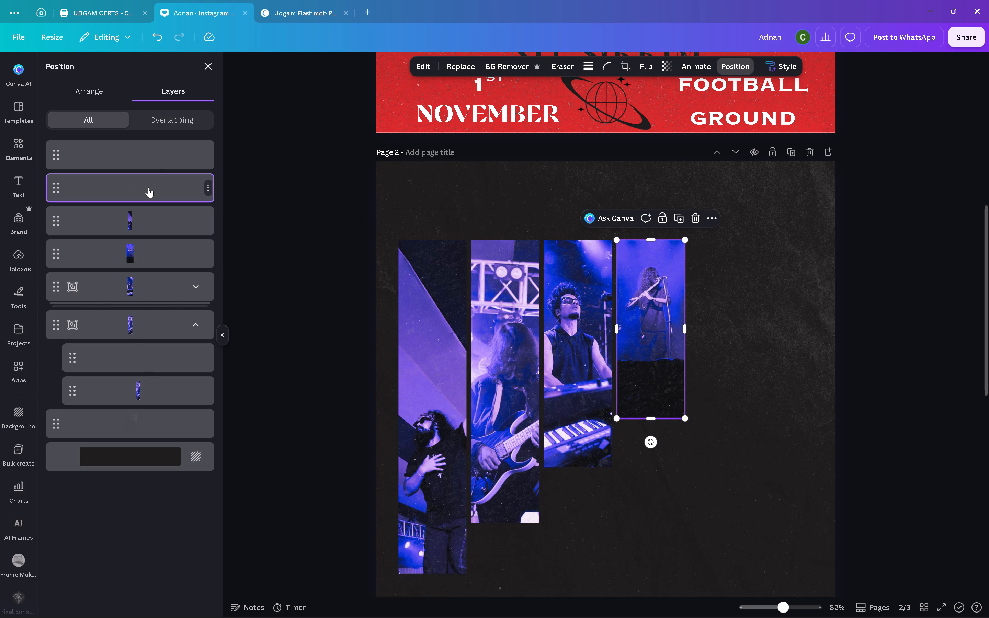
pyautogui.click(155, 154)
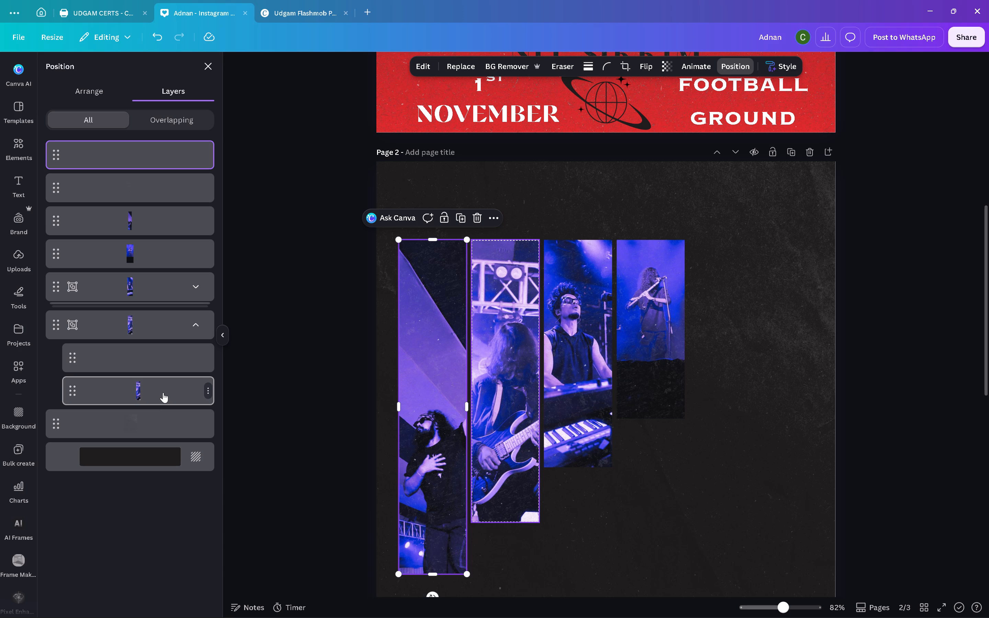
pyautogui.click(194, 328)
pyautogui.click(198, 294)
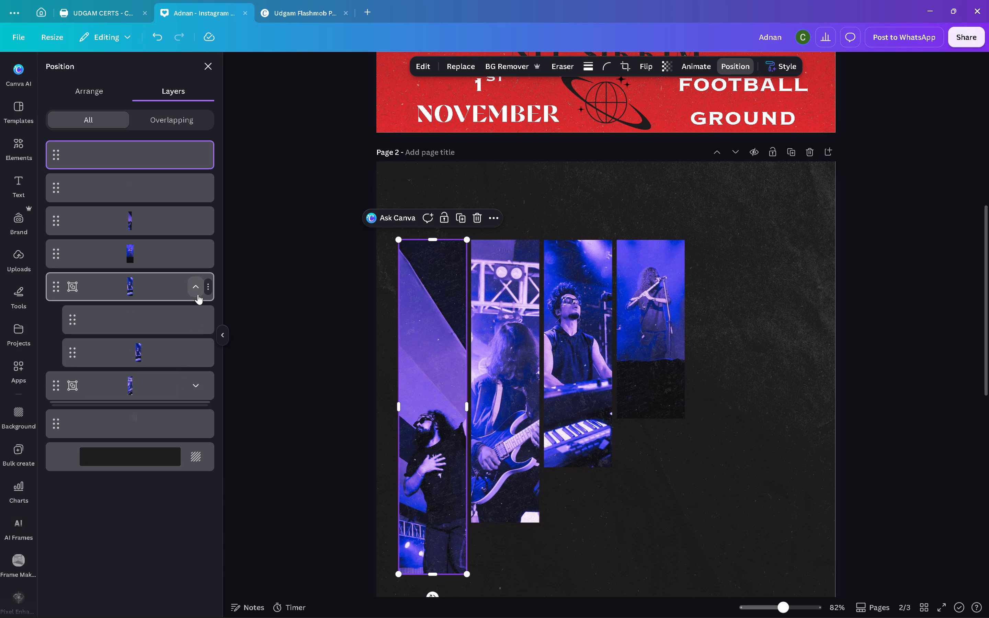
pyautogui.click(192, 277)
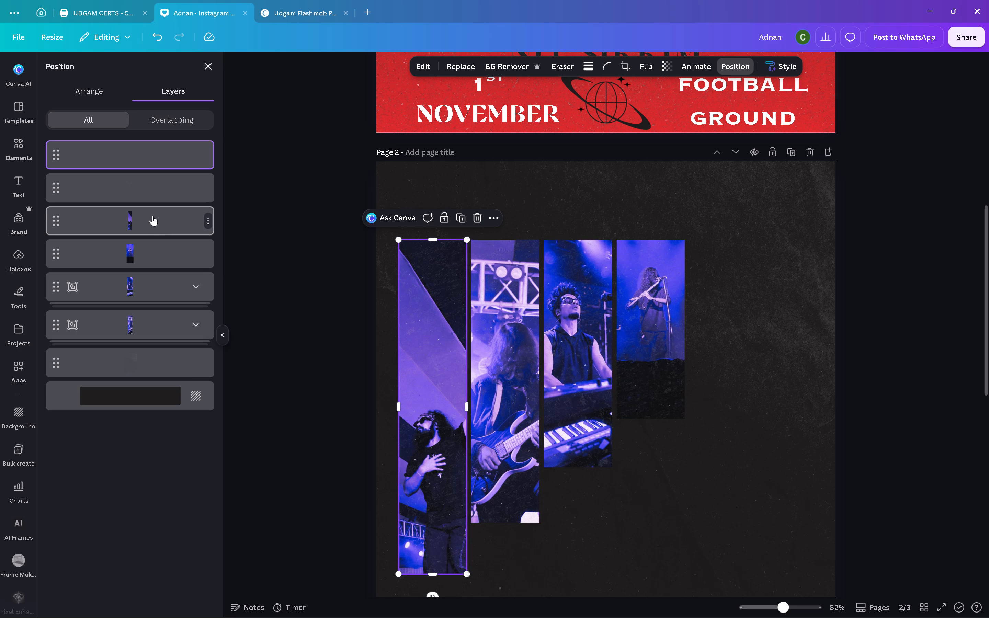
pyautogui.click(152, 216)
pyautogui.moveTo(151, 216); pyautogui.dragTo(160, 180)
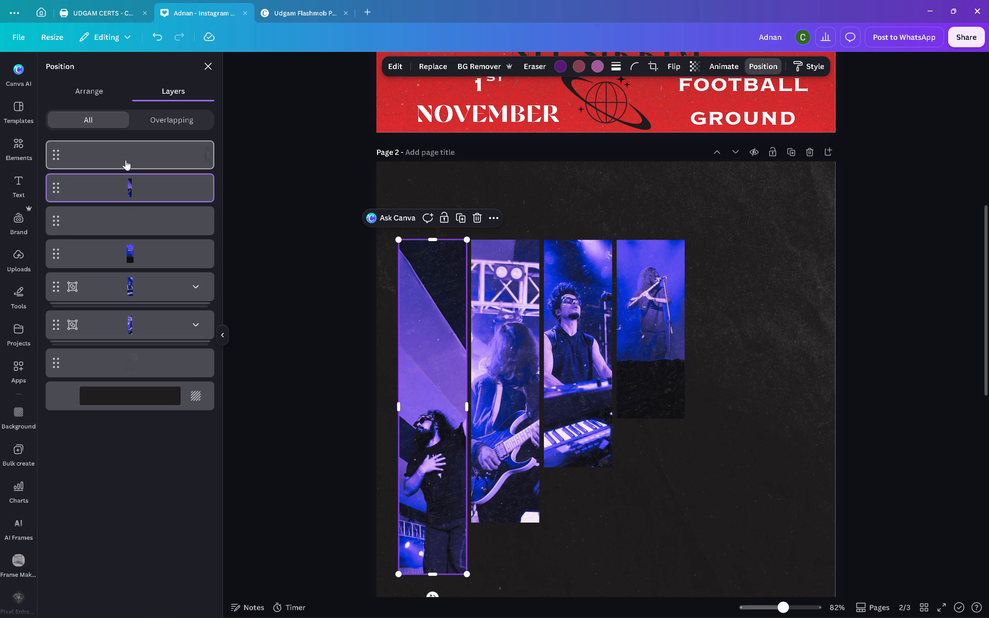
# Group the singer image with its texture overlay.
pyautogui.click(125, 158)
pyautogui.click(140, 189)
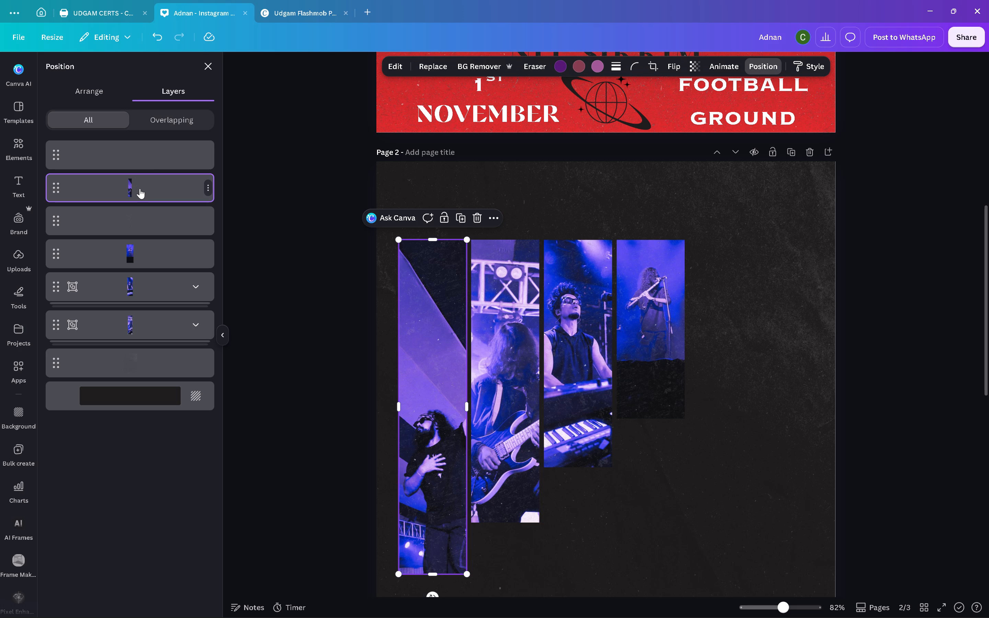
pyautogui.click(152, 159)
pyautogui.keyDown('shift'); pyautogui.click(154, 188); pyautogui.keyUp('shift')
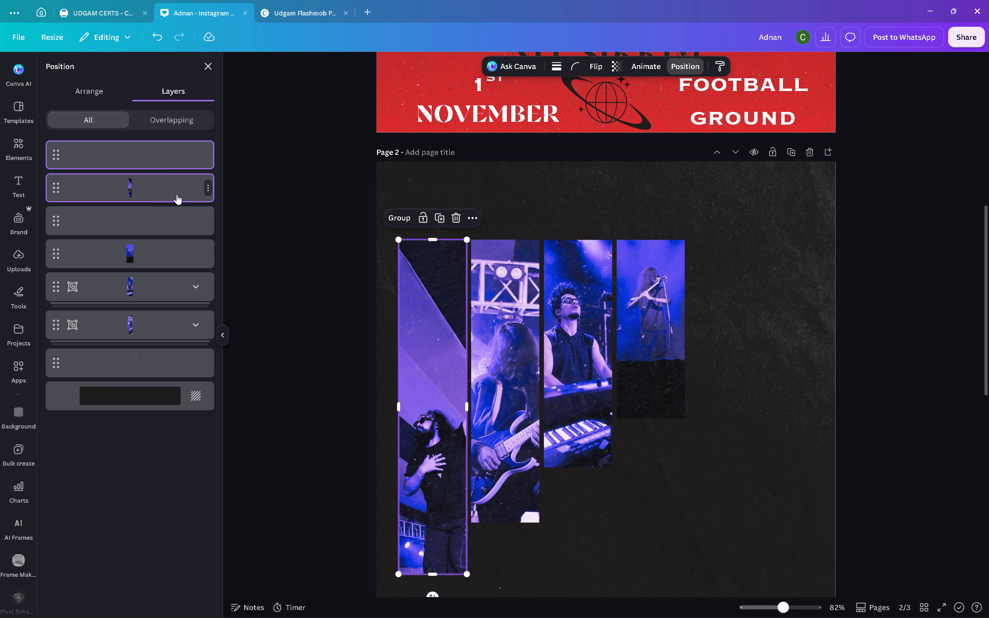
pyautogui.hotkey('ctrl', 'g')
# Group the flautist image with its texture overlay and clear the selection.
pyautogui.click(170, 225)
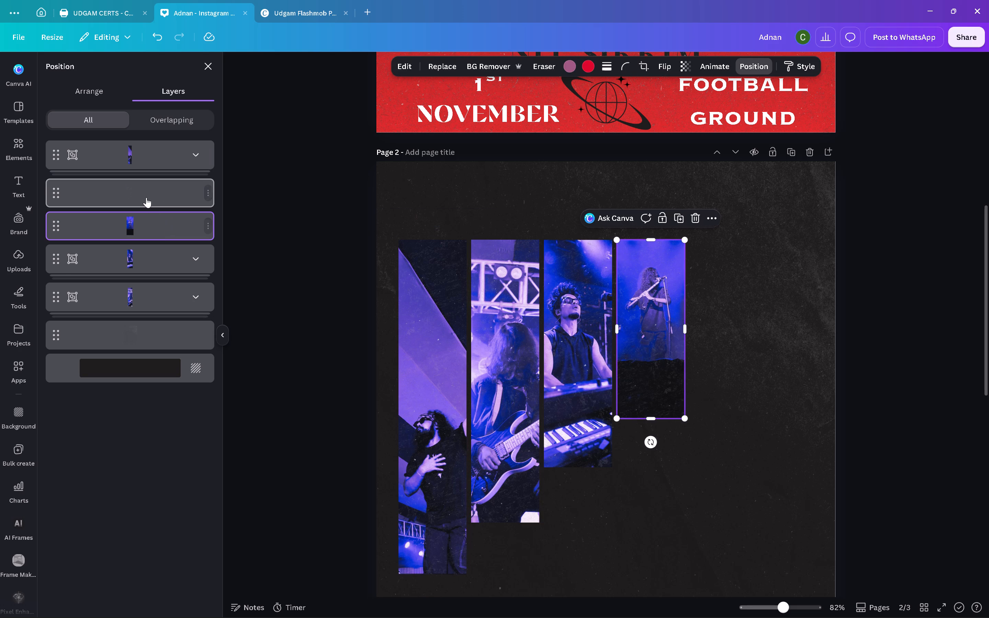
pyautogui.keyDown('shift'); pyautogui.click(146, 197); pyautogui.keyUp('shift')
pyautogui.hotkey('ctrl', 'g')
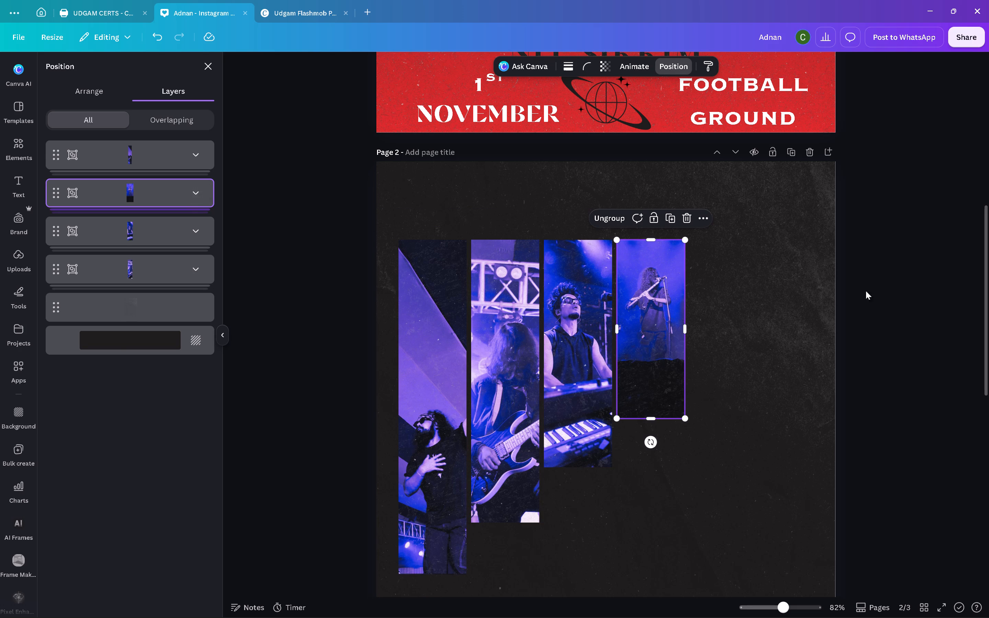
pyautogui.click(980, 245)
pyautogui.click(941, 264)
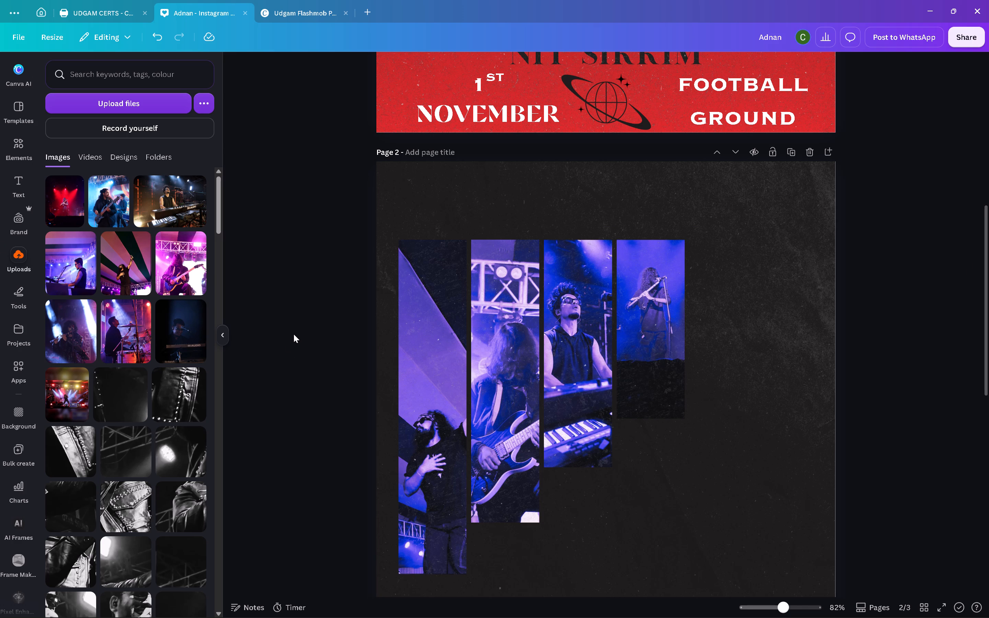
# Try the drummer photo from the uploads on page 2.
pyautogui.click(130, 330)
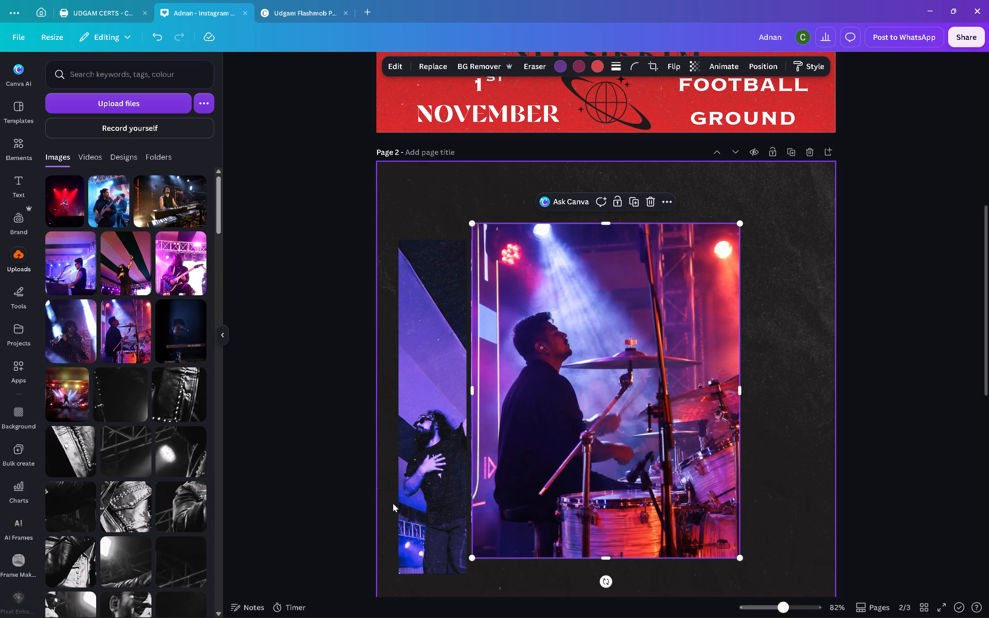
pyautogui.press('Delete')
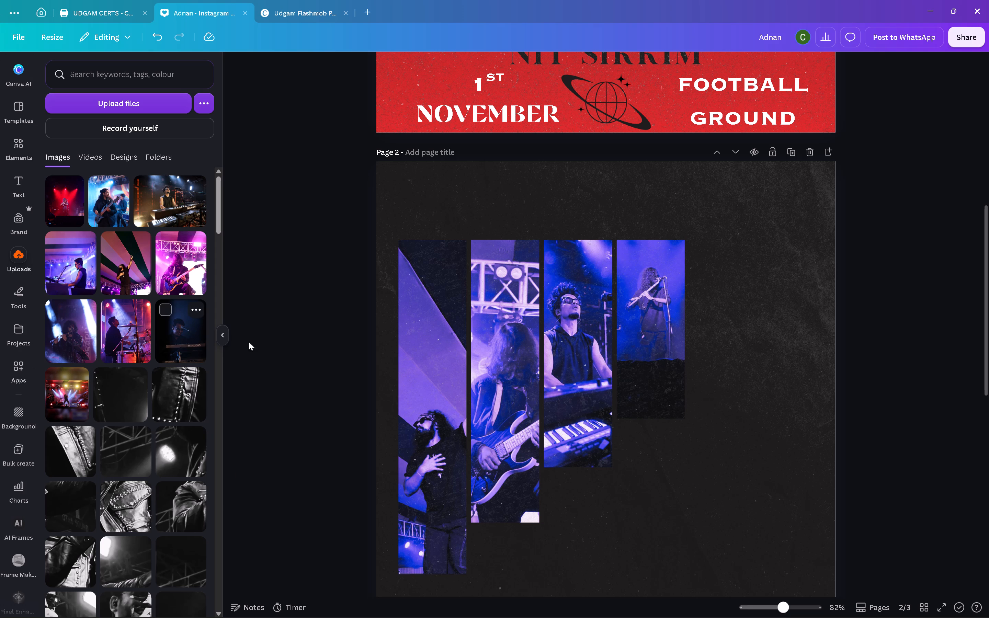
# Add the blue-lit bassist photo to page 2, crop its sides to a strip 160 wide and top-align it with the row.
pyautogui.scroll(4, 180, 346)
pyautogui.click(112, 209)
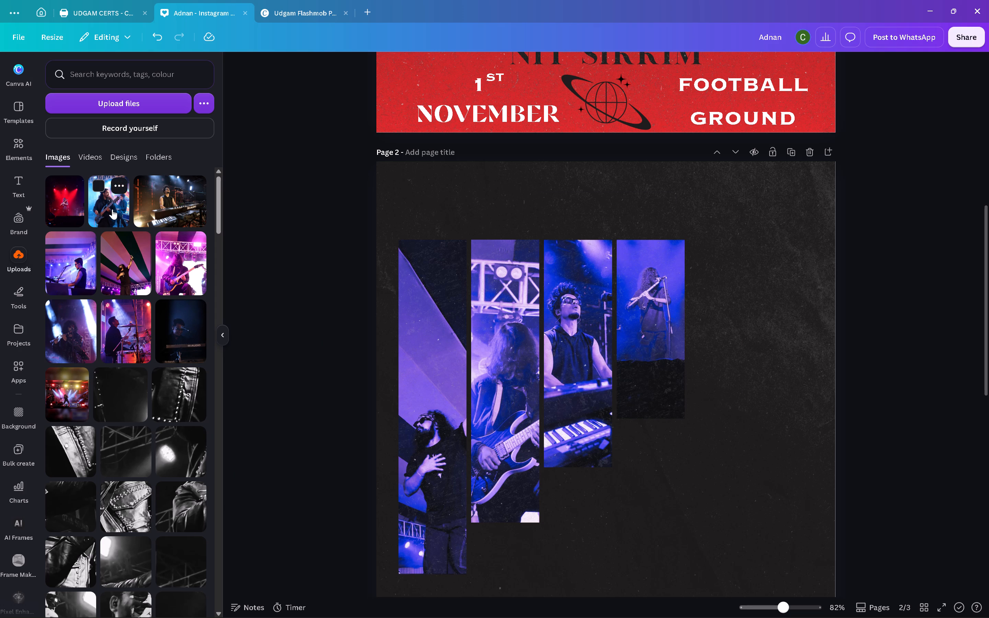
pyautogui.moveTo(474, 391); pyautogui.dragTo(484, 394)
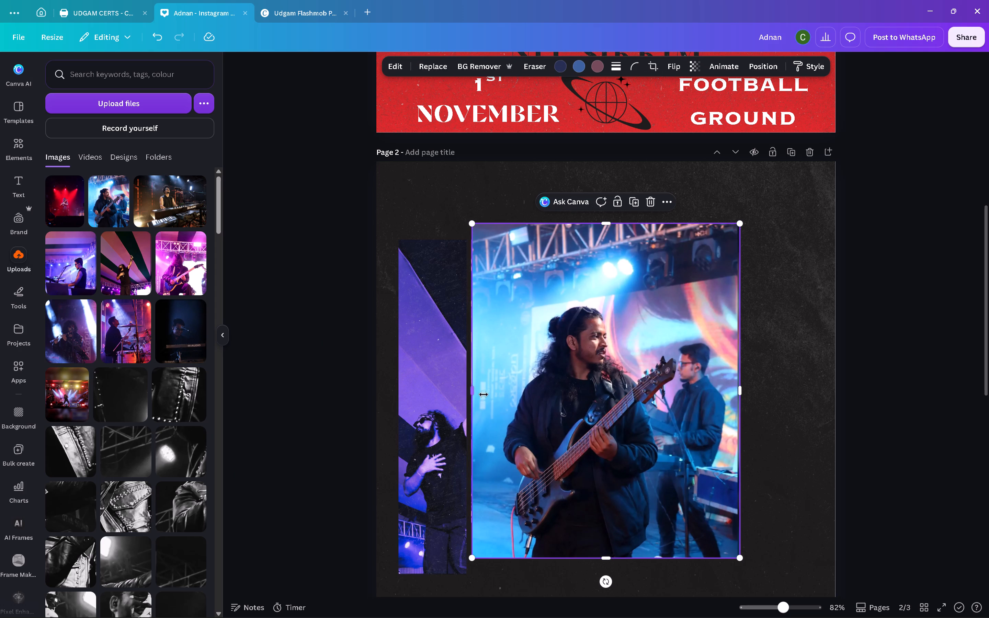
pyautogui.moveTo(484, 394); pyautogui.dragTo(520, 404)
pyautogui.moveTo(742, 391); pyautogui.dragTo(636, 401)
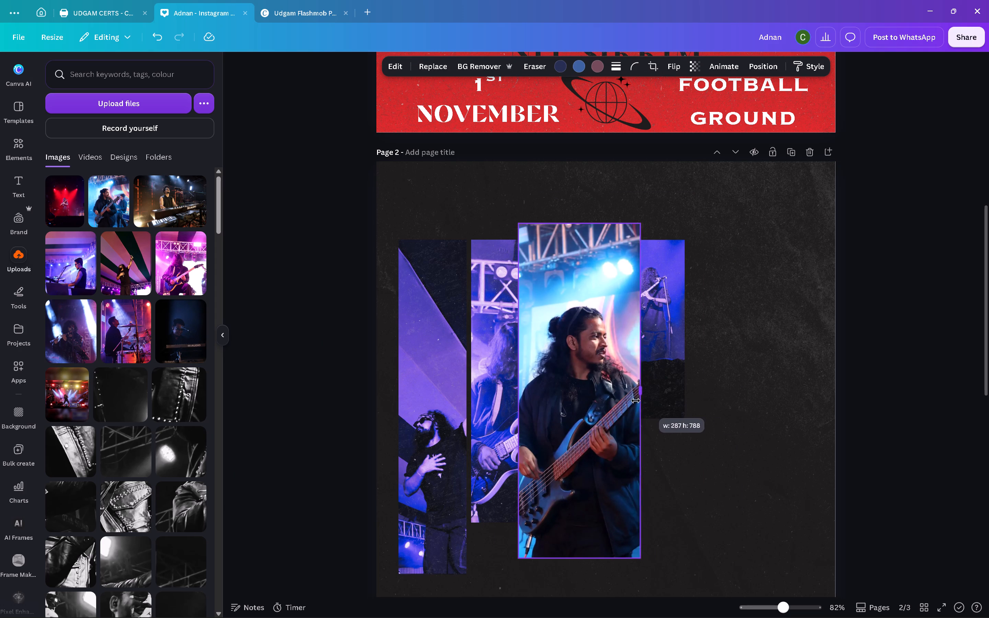
pyautogui.moveTo(636, 401); pyautogui.dragTo(629, 402)
pyautogui.moveTo(551, 424); pyautogui.dragTo(649, 444)
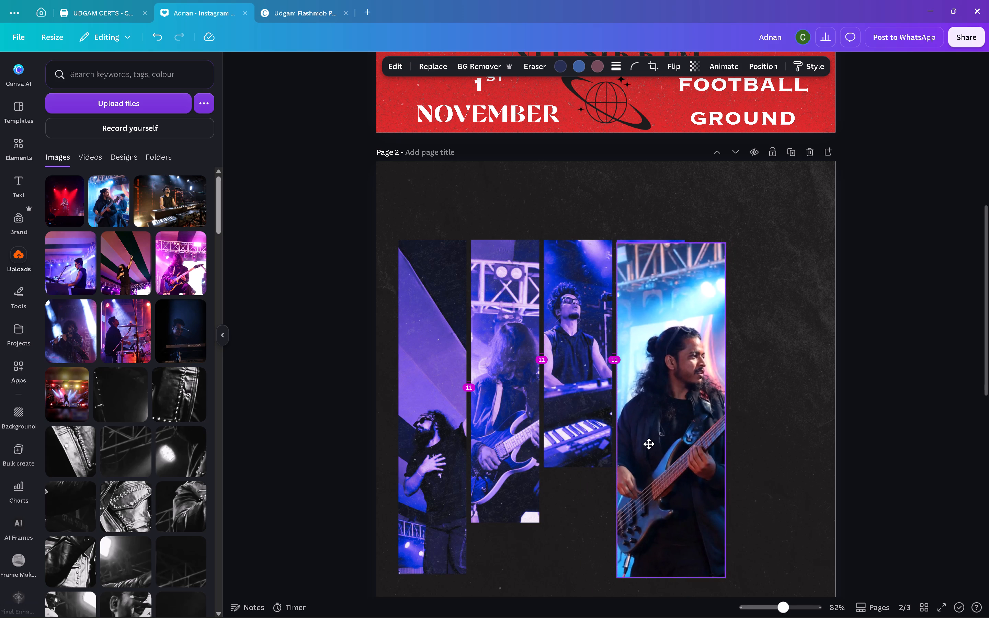
pyautogui.moveTo(649, 444); pyautogui.dragTo(630, 444)
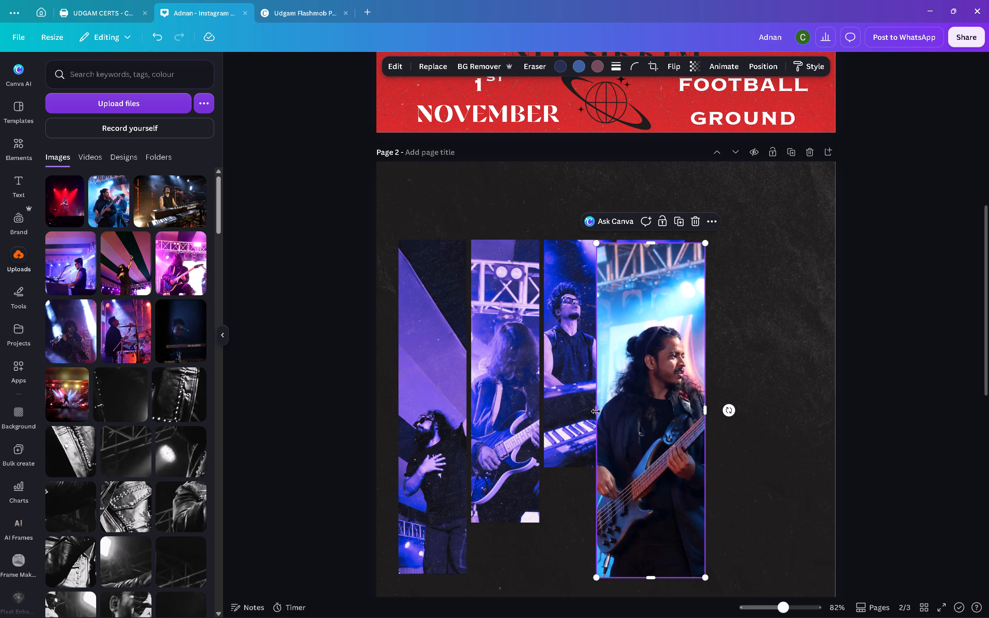
pyautogui.moveTo(596, 411); pyautogui.dragTo(617, 411)
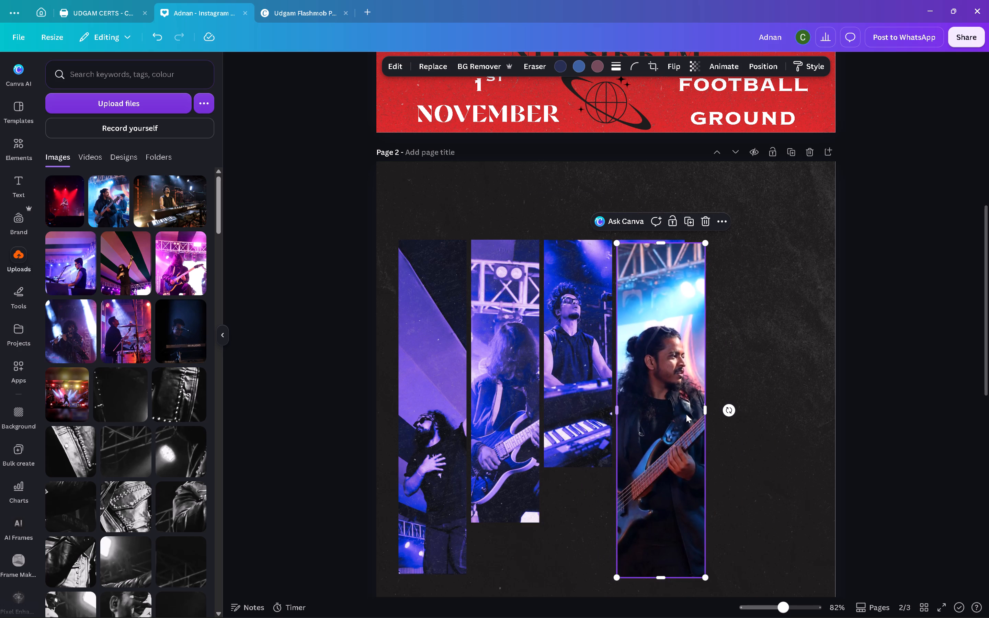
pyautogui.moveTo(703, 408); pyautogui.dragTo(684, 413)
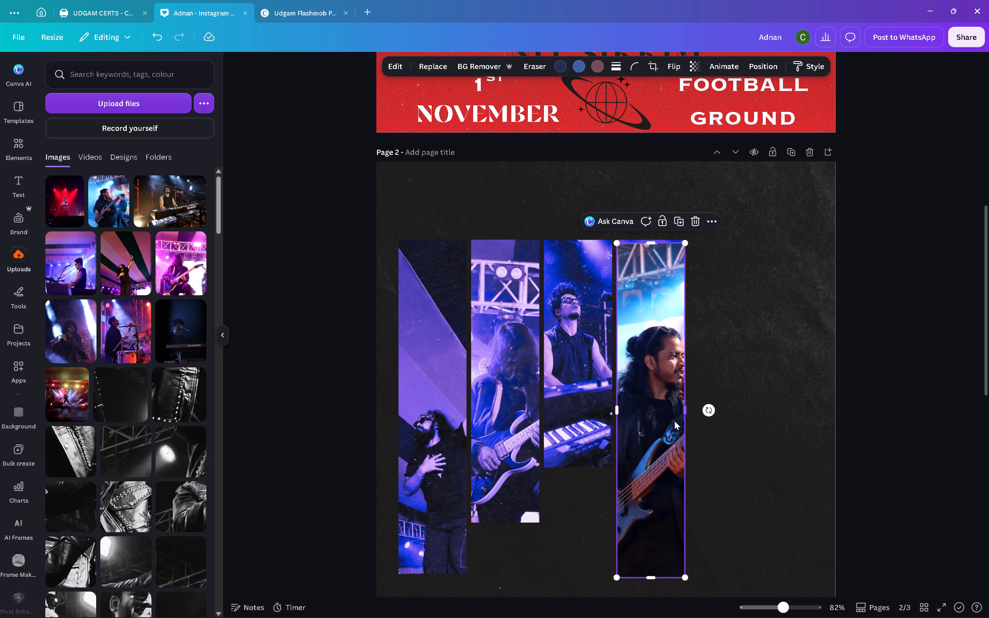
pyautogui.moveTo(668, 424); pyautogui.dragTo(669, 420)
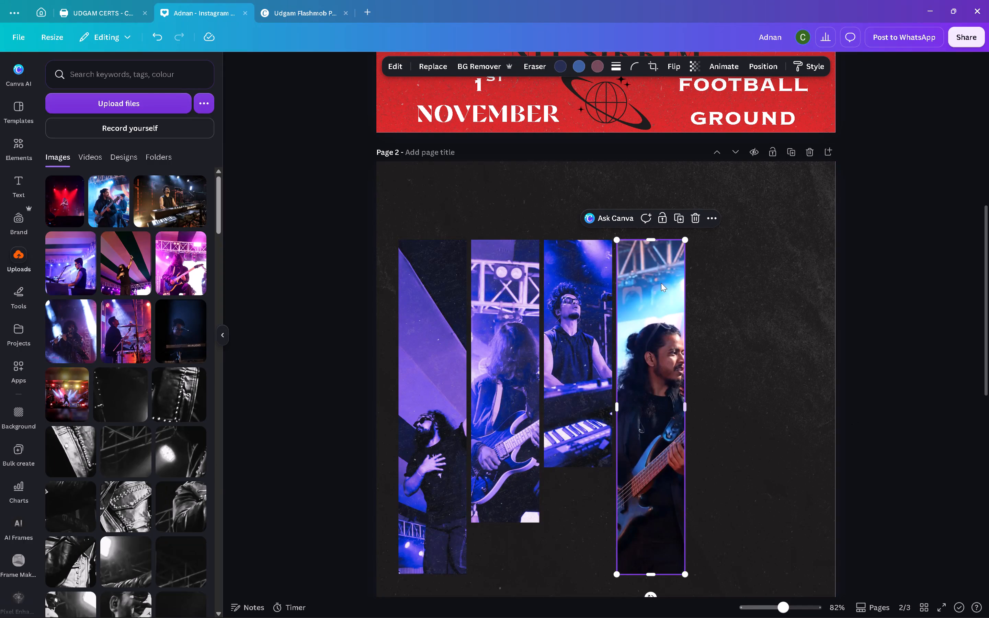
# Crop the bassist strip's top down to his head, move it beside the flautist, top-aligned, and shorten its bottom edge.
pyautogui.moveTo(654, 241); pyautogui.dragTo(653, 314)
pyautogui.moveTo(649, 431); pyautogui.dragTo(749, 371)
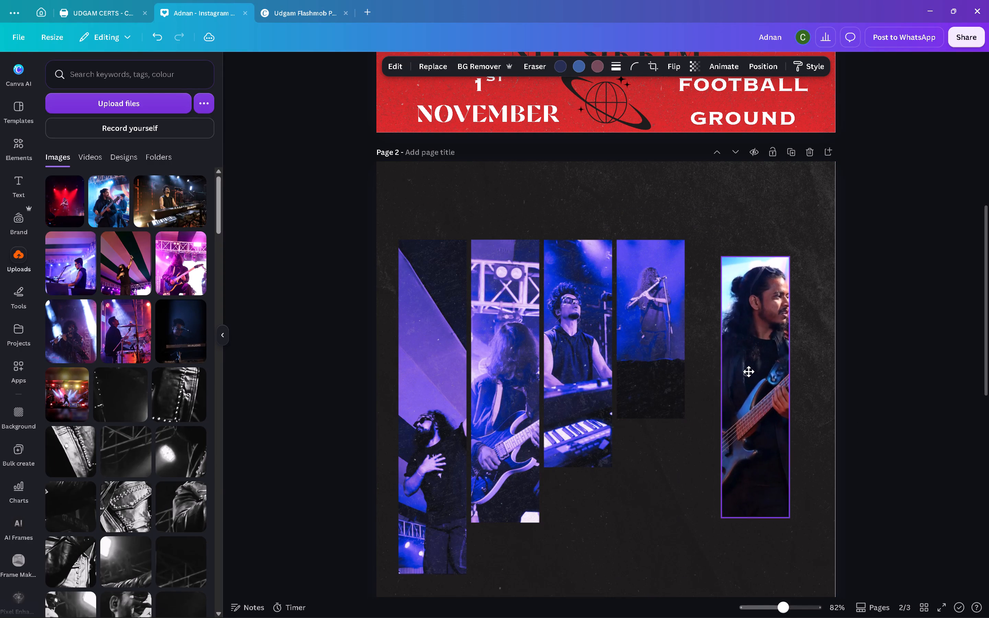
pyautogui.moveTo(749, 371); pyautogui.dragTo(724, 359)
pyautogui.moveTo(726, 502); pyautogui.dragTo(726, 483)
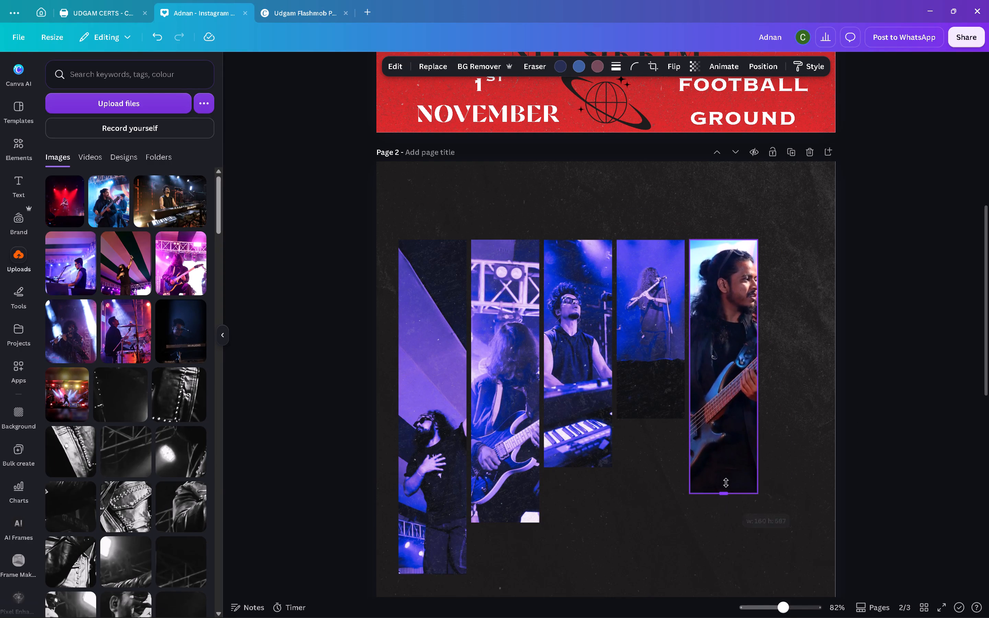
pyautogui.moveTo(726, 483); pyautogui.dragTo(726, 446)
pyautogui.click(725, 376)
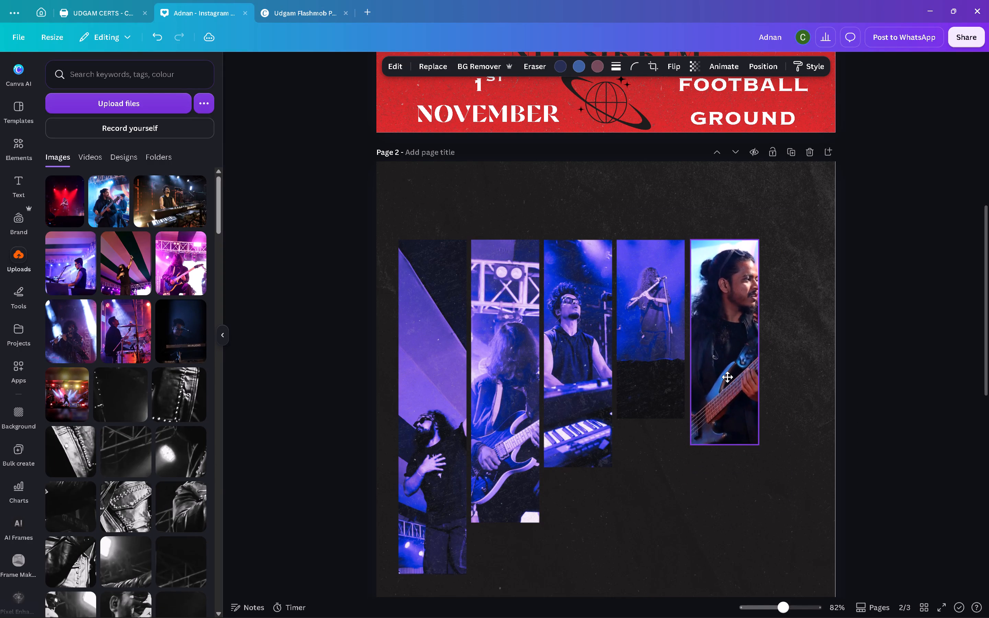
# Swap the bassist strip into fourth place ahead of the flautist group and shorten it to a height of 441.
pyautogui.moveTo(638, 357); pyautogui.dragTo(766, 365)
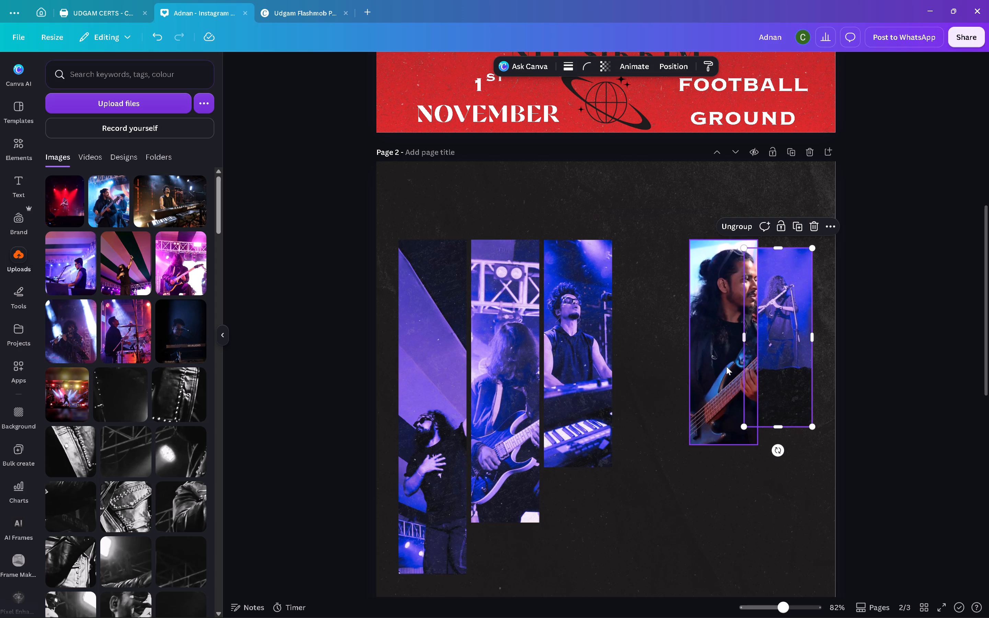
pyautogui.moveTo(721, 367); pyautogui.dragTo(654, 367)
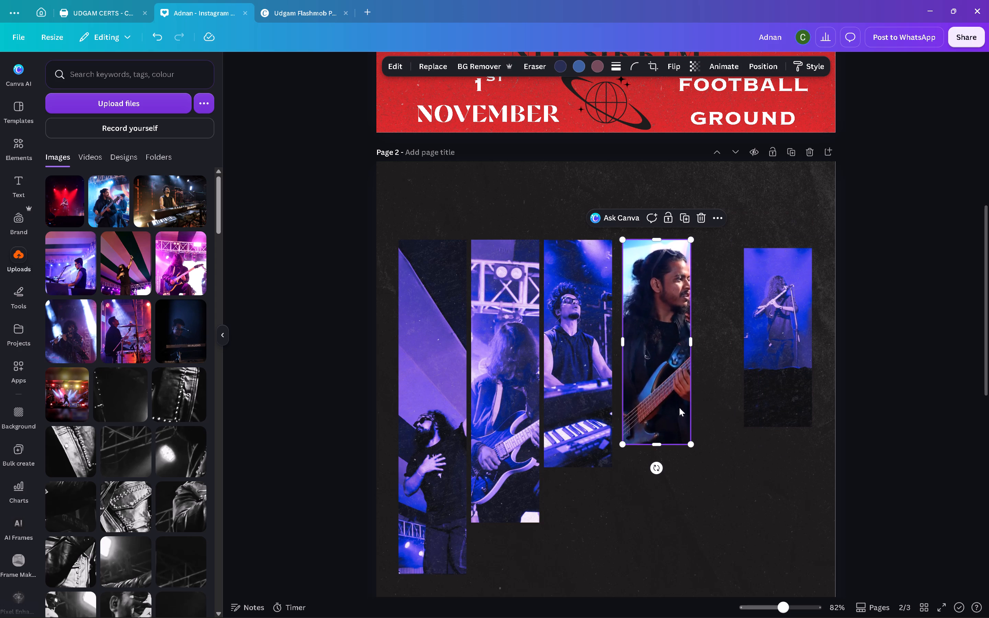
pyautogui.moveTo(662, 448); pyautogui.dragTo(658, 430)
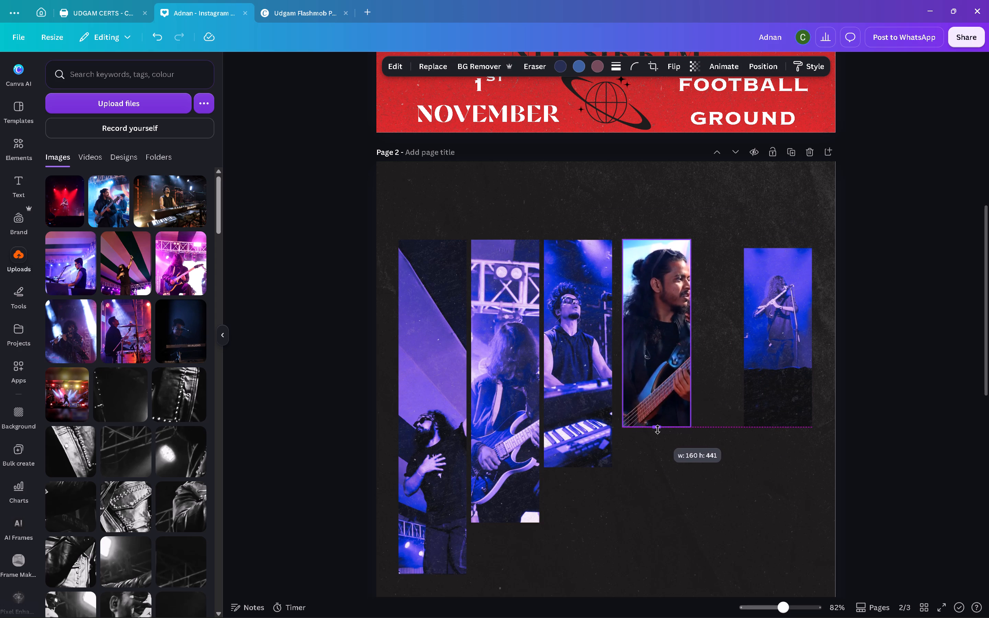
pyautogui.moveTo(658, 430); pyautogui.dragTo(658, 430)
pyautogui.click(693, 333)
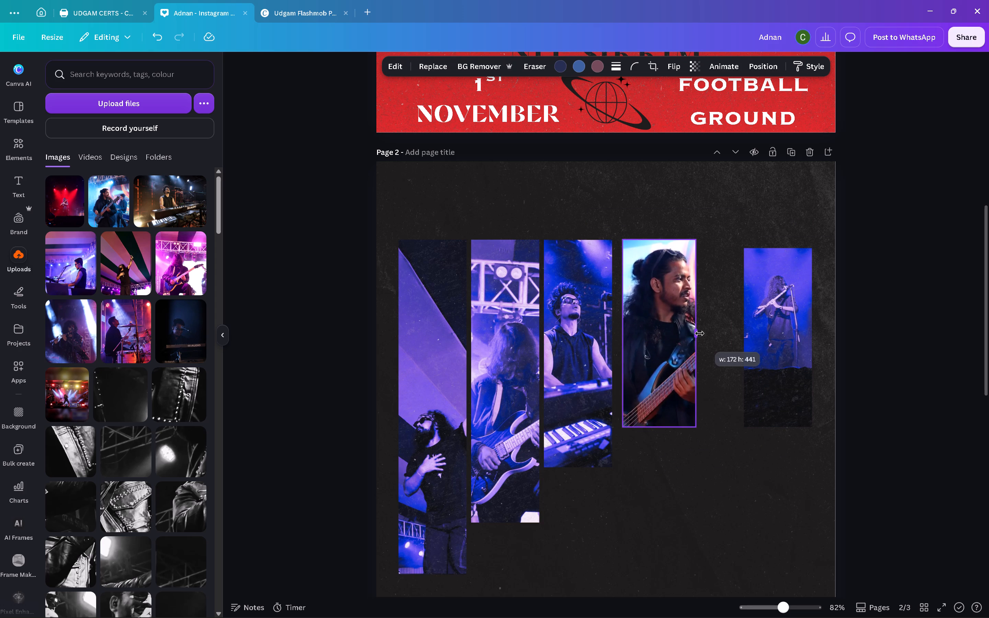
pyautogui.click(638, 353)
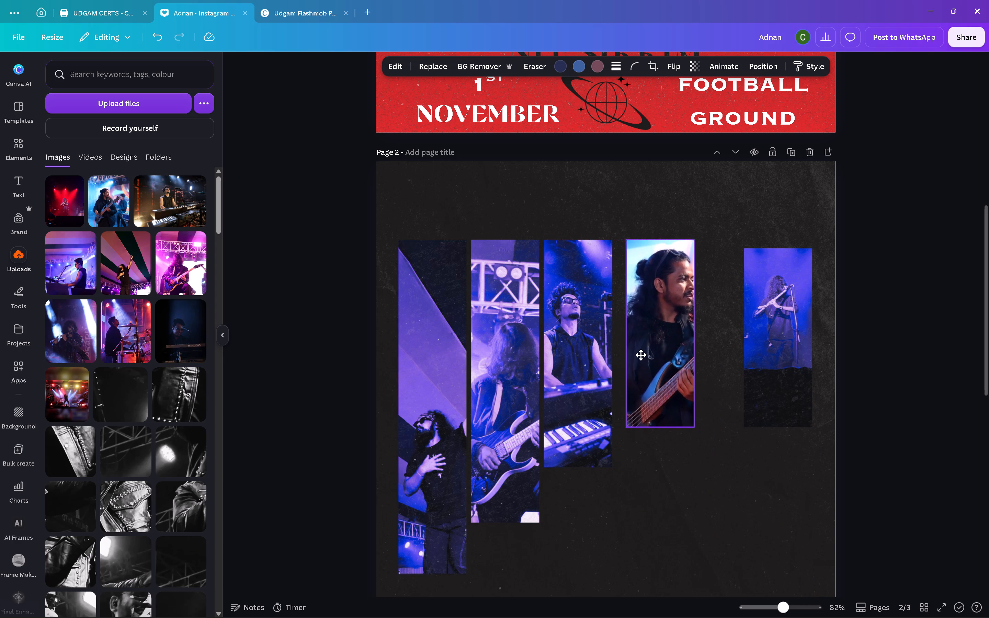
# Top-align the flautist group with the row and shorten it so it ends well above the bassist strip's bottom.
pyautogui.moveTo(784, 382); pyautogui.dragTo(750, 372)
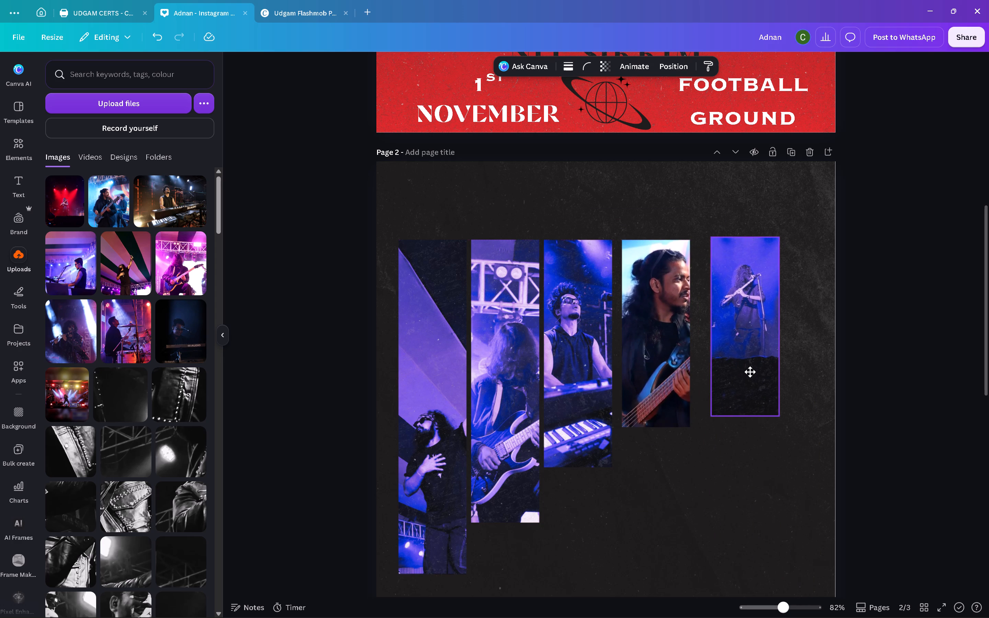
pyautogui.moveTo(750, 372); pyautogui.dragTo(748, 373)
pyautogui.moveTo(744, 416); pyautogui.dragTo(741, 386)
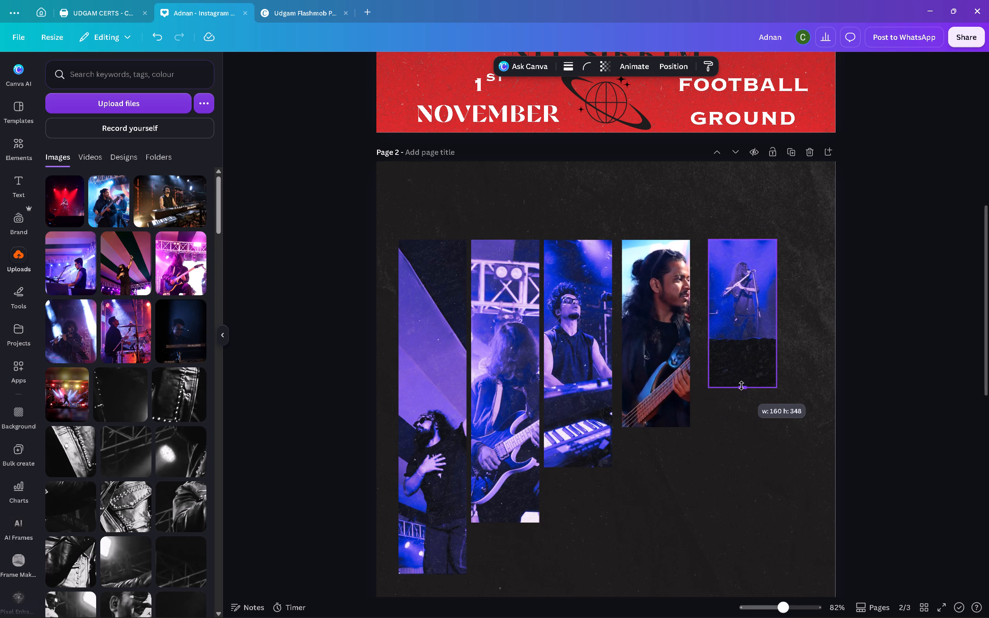
pyautogui.moveTo(741, 386); pyautogui.dragTo(741, 364)
# Close up the bassist strip and flautist group so all five strips have equal narrow gaps.
pyautogui.moveTo(745, 314); pyautogui.dragTo(661, 314)
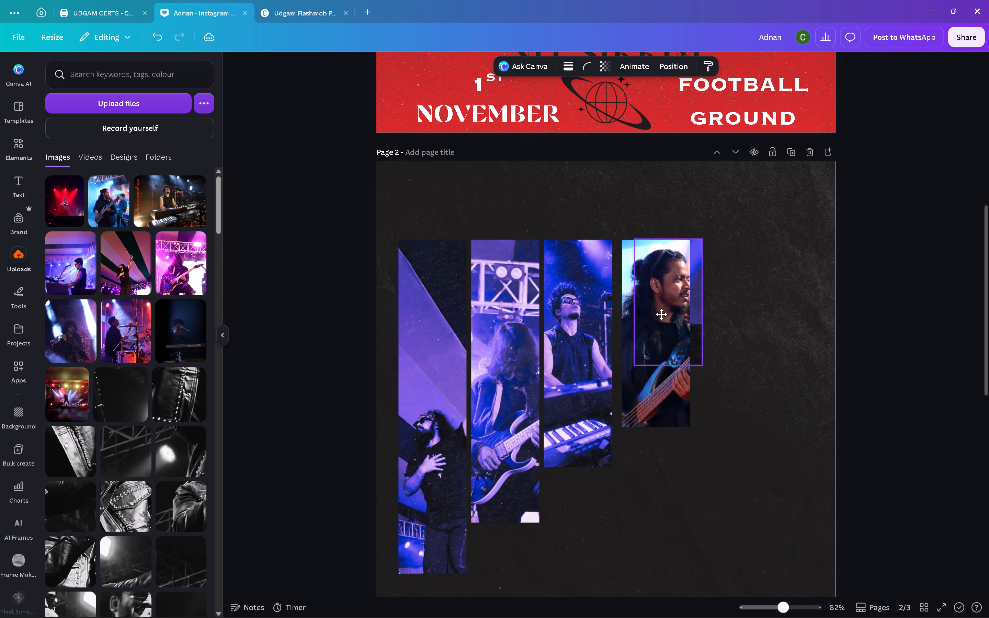
pyautogui.moveTo(661, 314); pyautogui.dragTo(736, 315)
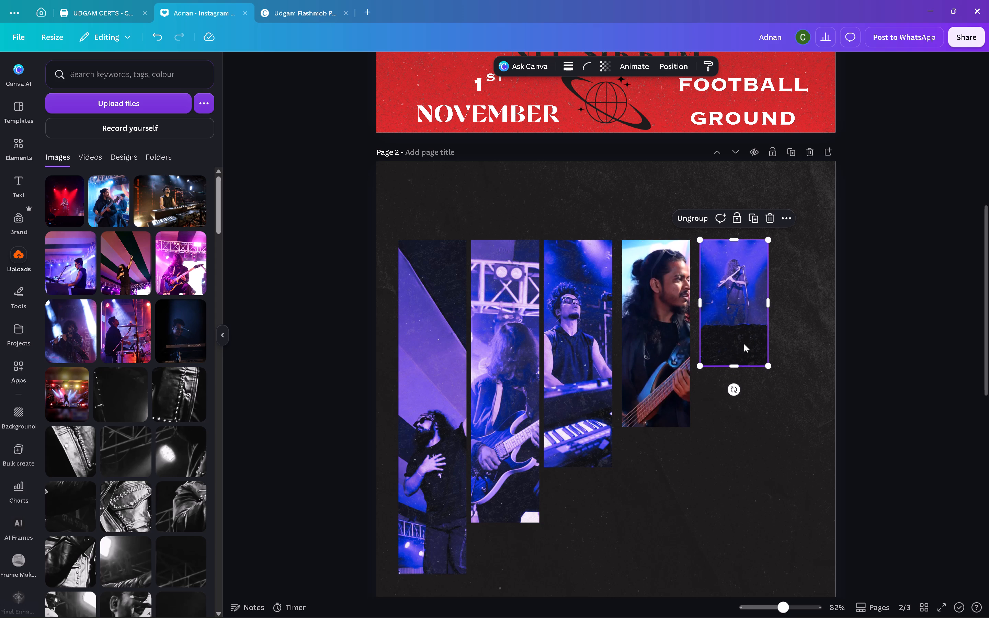
pyautogui.doubleClick(742, 332)
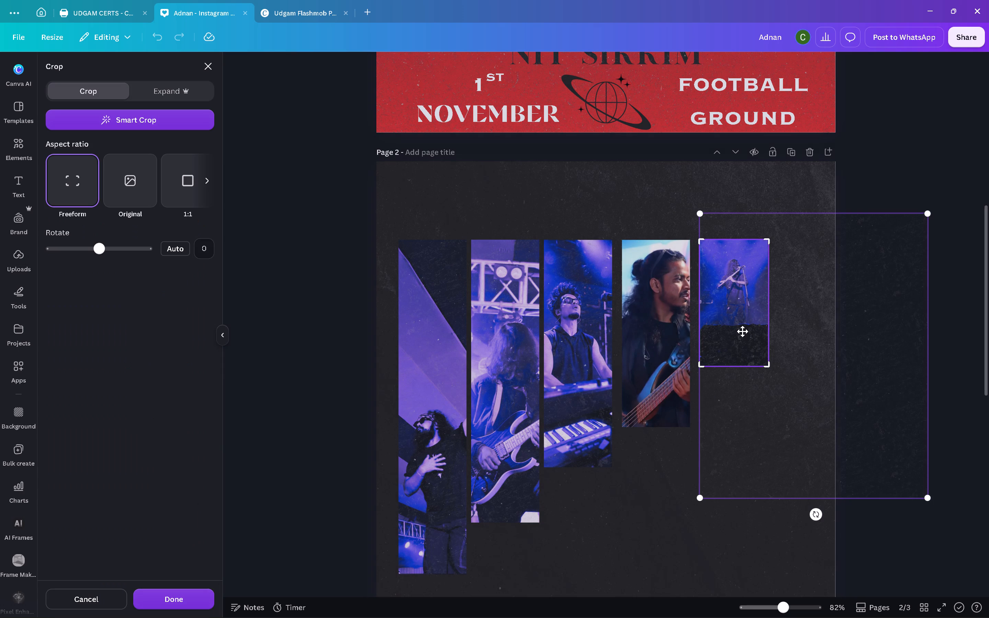
pyautogui.doubleClick(739, 329)
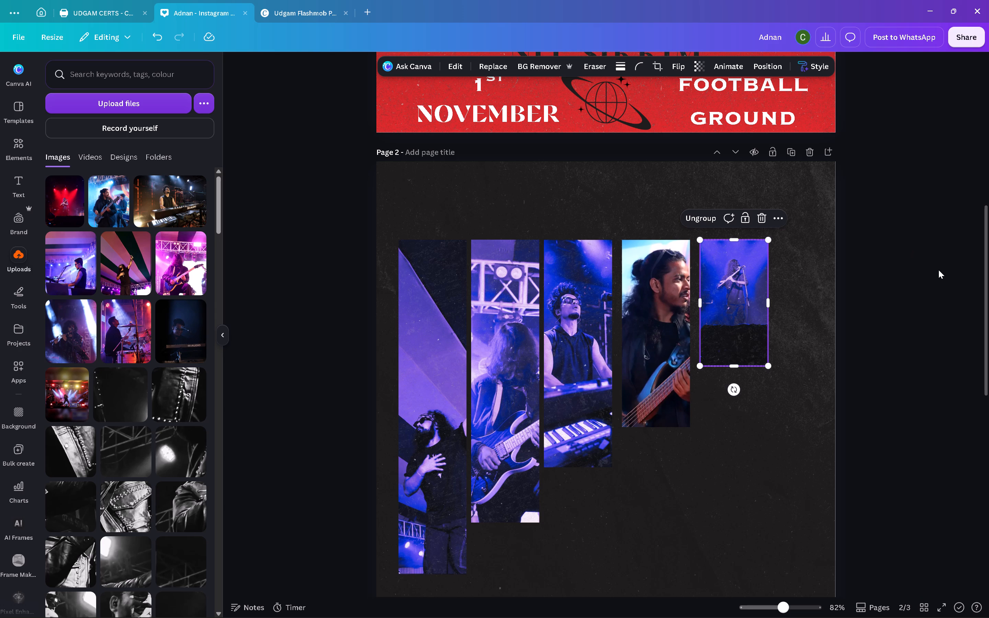
pyautogui.moveTo(646, 327); pyautogui.dragTo(641, 326)
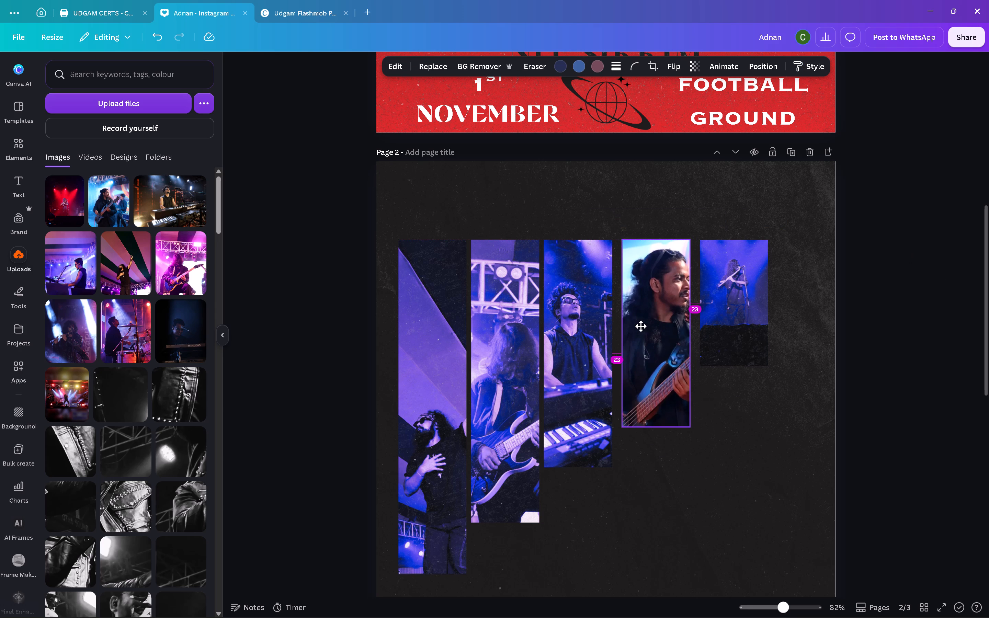
pyautogui.moveTo(641, 326); pyautogui.dragTo(641, 327)
pyautogui.moveTo(711, 329); pyautogui.dragTo(703, 331)
# Apply the Amethyst colour-pop filter at intensity 100 to the bassist strip.
pyautogui.click(663, 338)
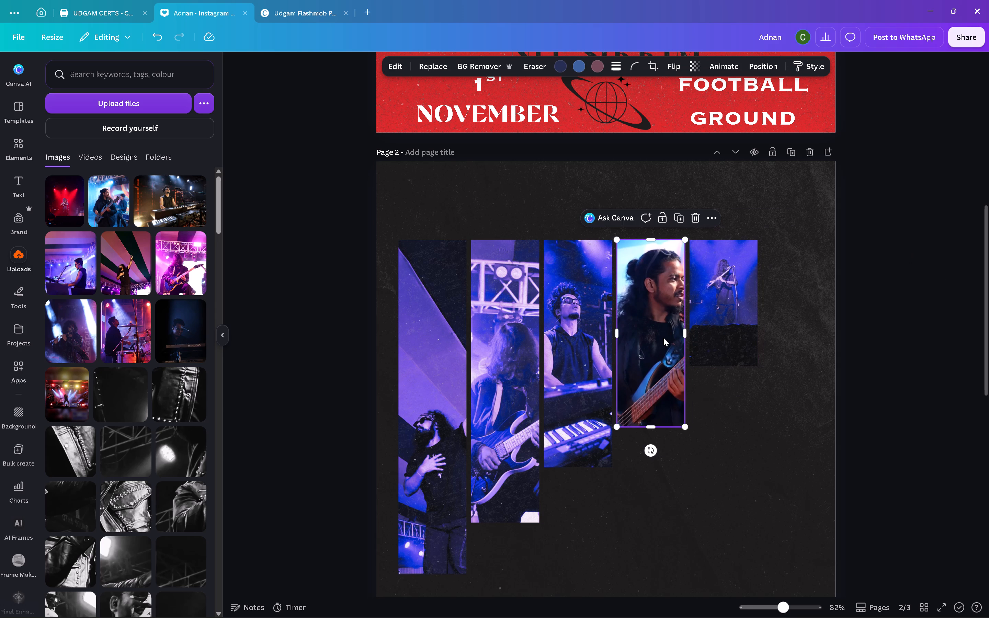
pyautogui.click(401, 60)
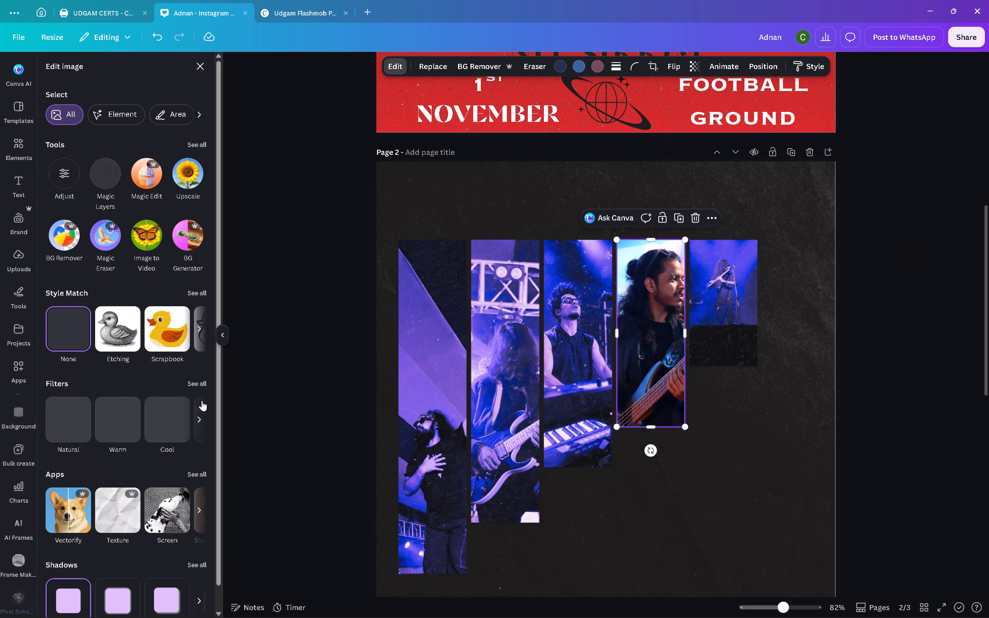
pyautogui.click(193, 475)
pyautogui.scroll(-15, 181, 466)
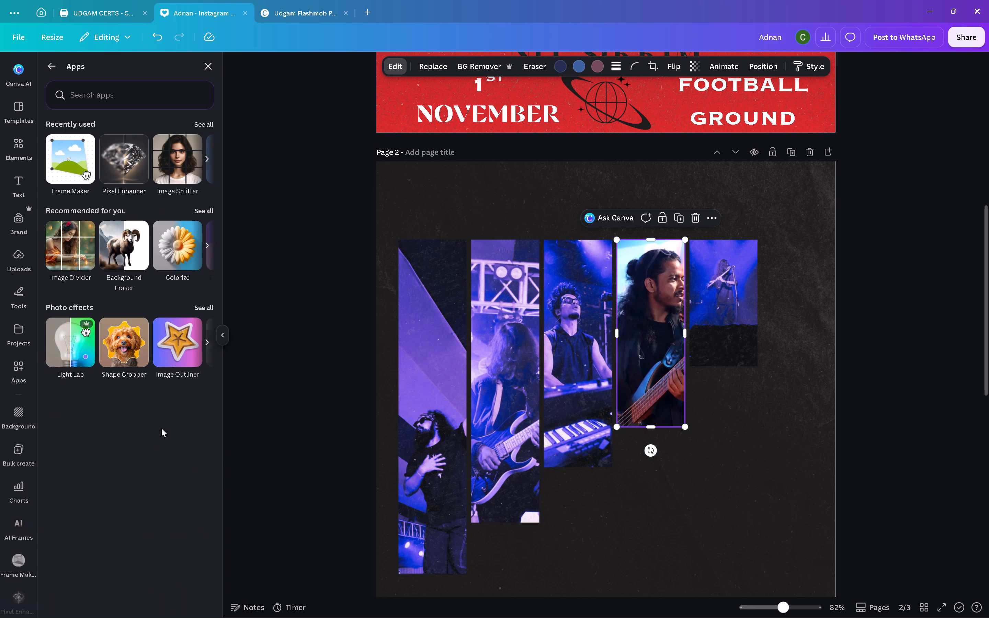
pyautogui.click(50, 62)
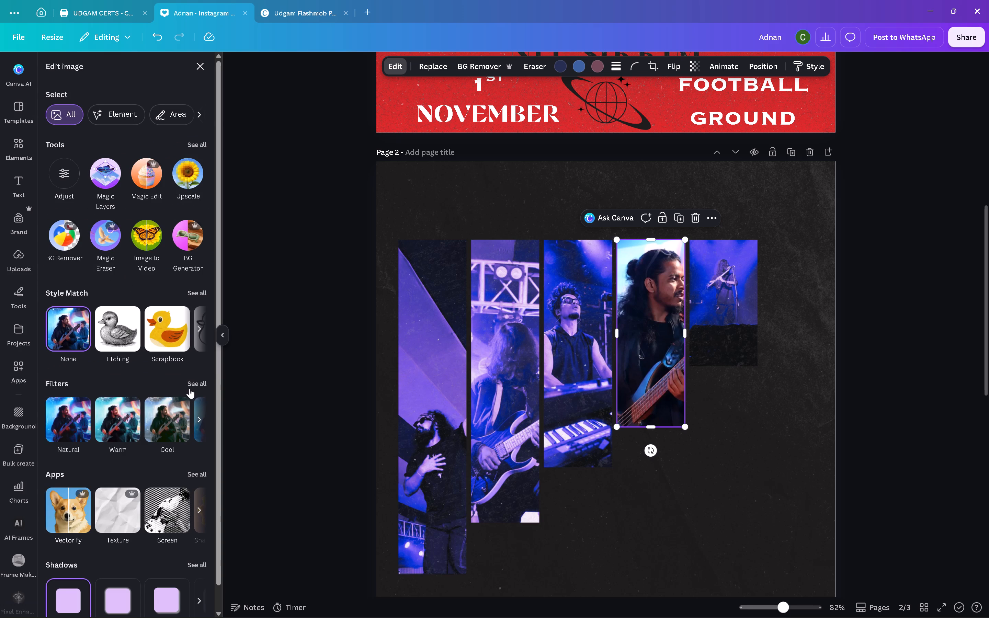
pyautogui.click(194, 384)
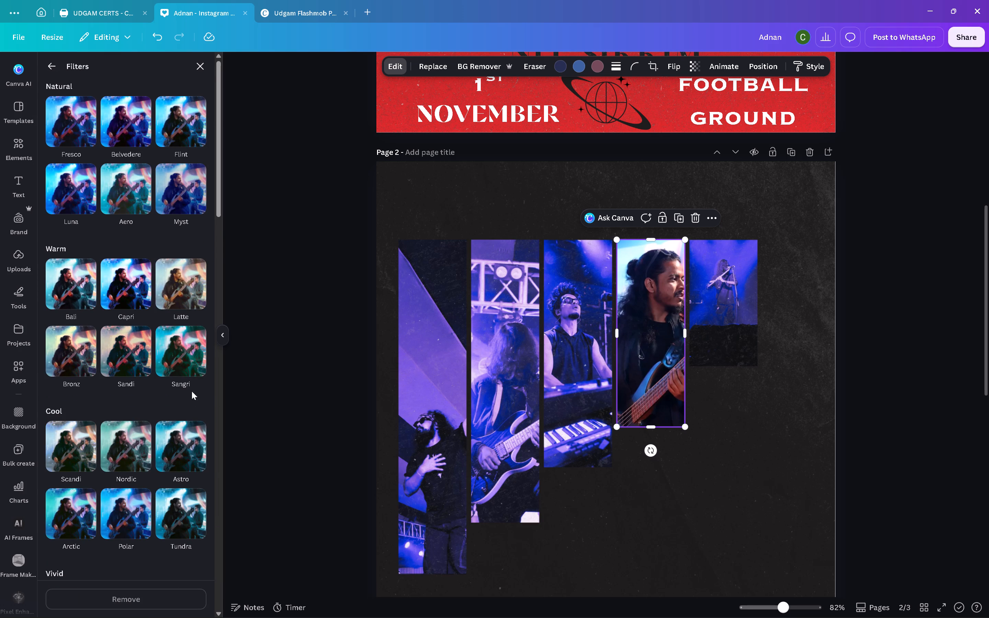
pyautogui.scroll(-20, 175, 417)
pyautogui.scroll(-1, 175, 417)
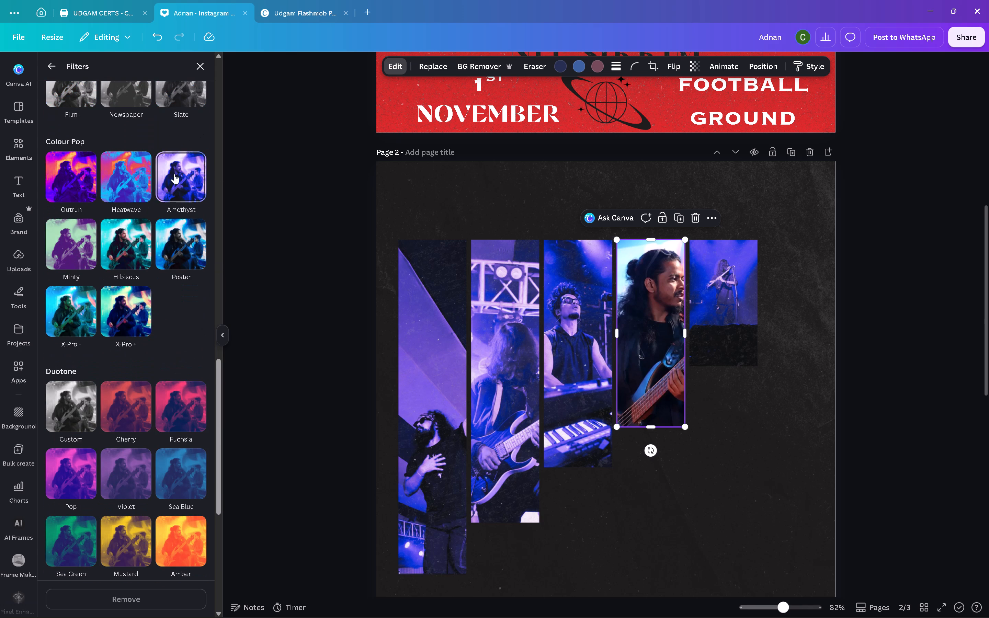
pyautogui.click(174, 173)
# Paste the texture overlay and fit it over the bassist strip at about 160 wide by 447 high.
pyautogui.hotkey('ctrl', 'v')
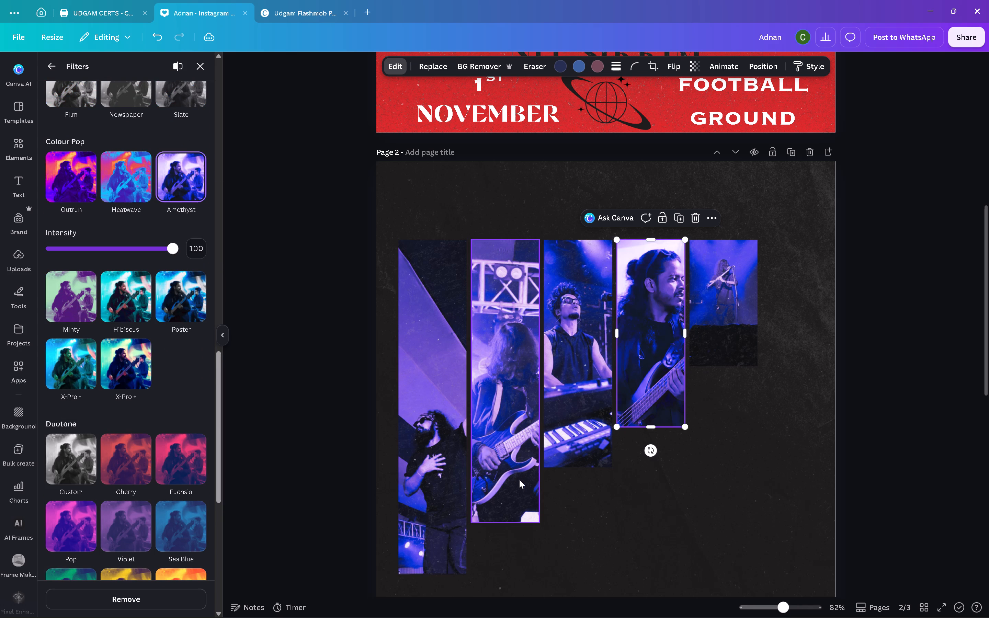
pyautogui.moveTo(515, 396); pyautogui.dragTo(634, 363)
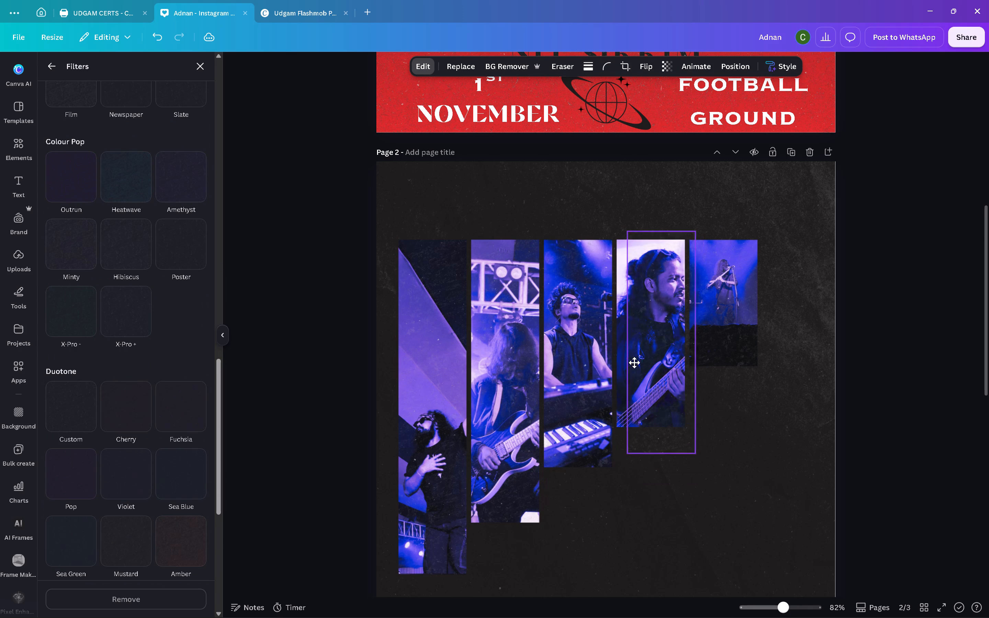
pyautogui.moveTo(634, 363); pyautogui.dragTo(634, 367)
pyautogui.moveTo(648, 464); pyautogui.dragTo(654, 427)
pyautogui.hotkey('ctrl', 'z')
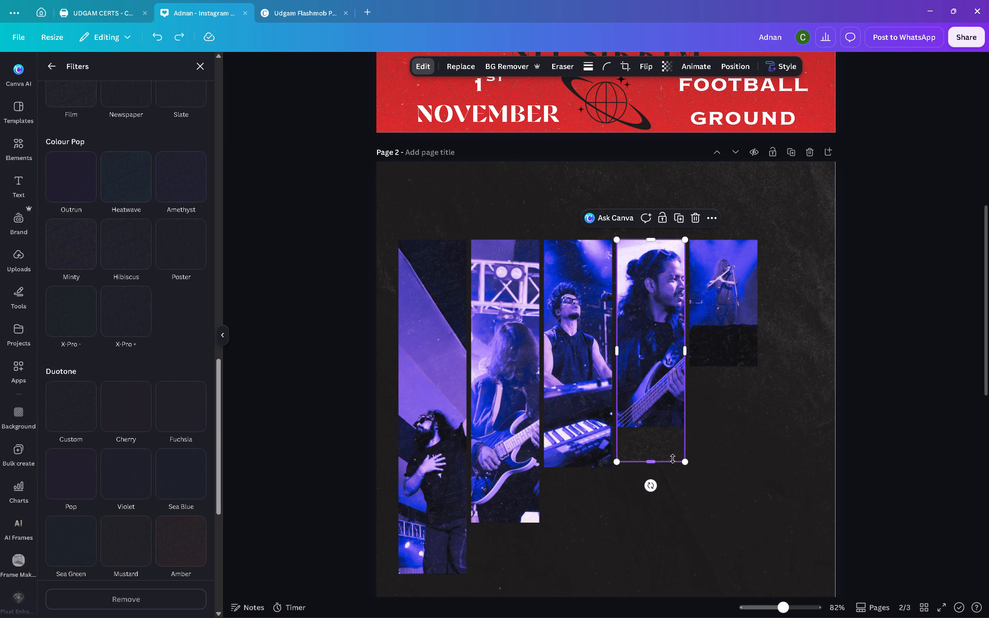
pyautogui.moveTo(662, 403); pyautogui.dragTo(663, 371)
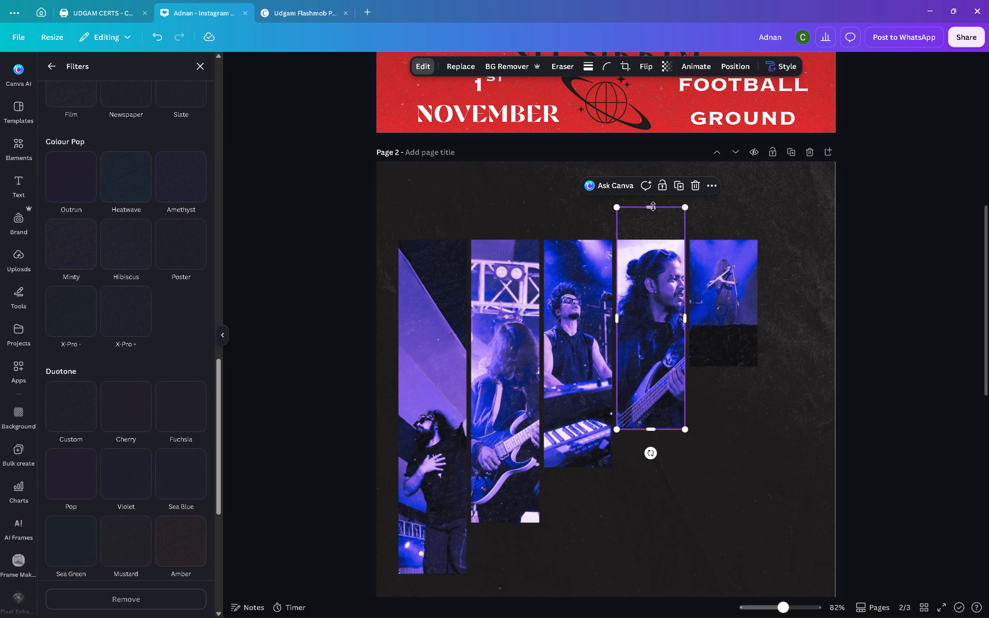
pyautogui.moveTo(653, 206); pyautogui.dragTo(653, 239)
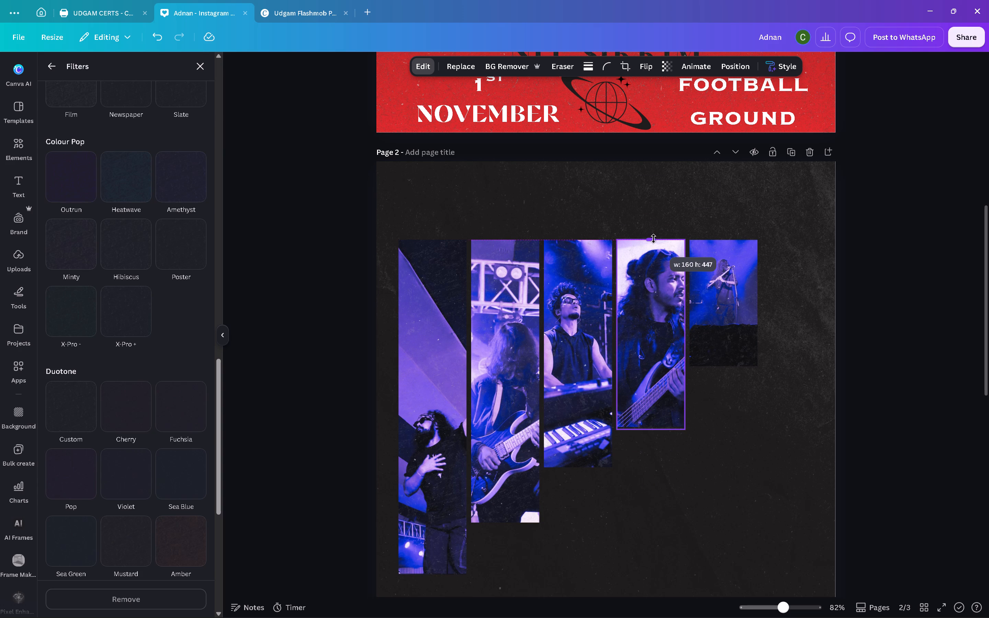
pyautogui.moveTo(653, 239); pyautogui.dragTo(653, 238)
# Group the new texture overlay with the bassist strip.
pyautogui.hotkey('alt', '1')
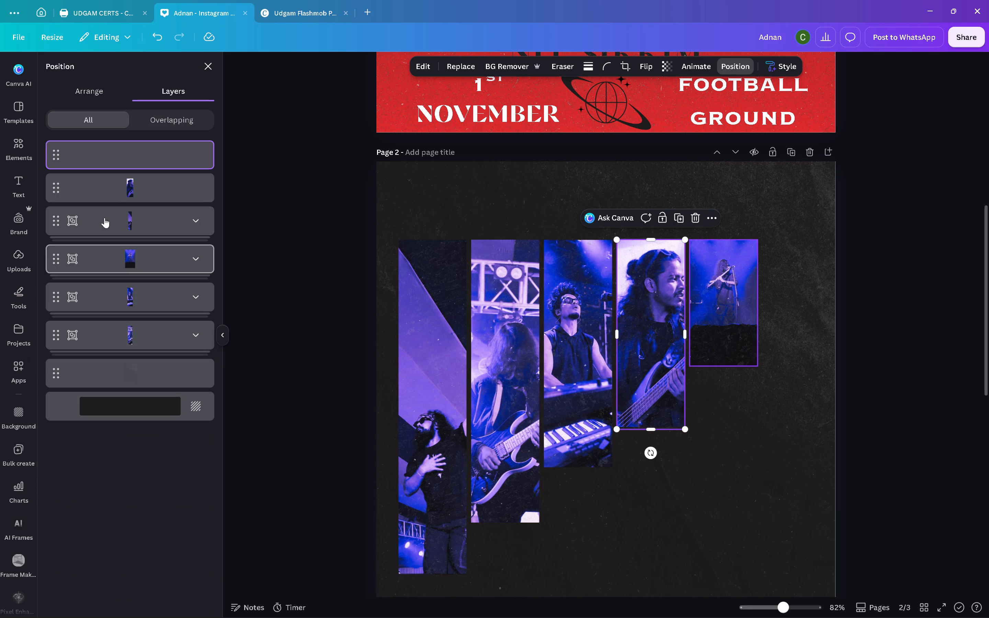
pyautogui.keyDown('shift'); pyautogui.click(141, 184); pyautogui.keyUp('shift')
pyautogui.hotkey('ctrl', 'g')
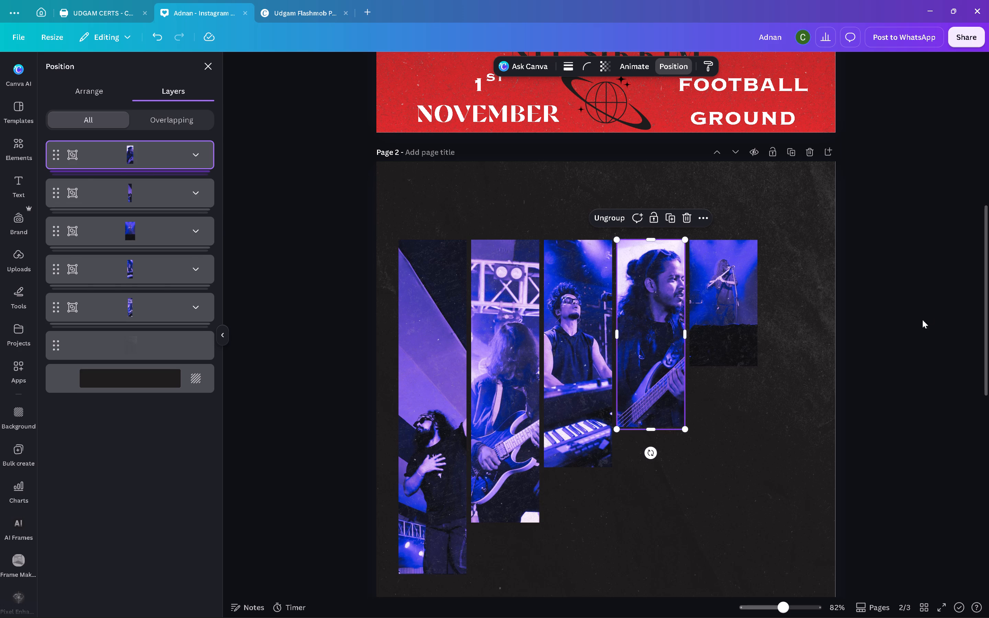
pyautogui.click(928, 313)
pyautogui.click(936, 310)
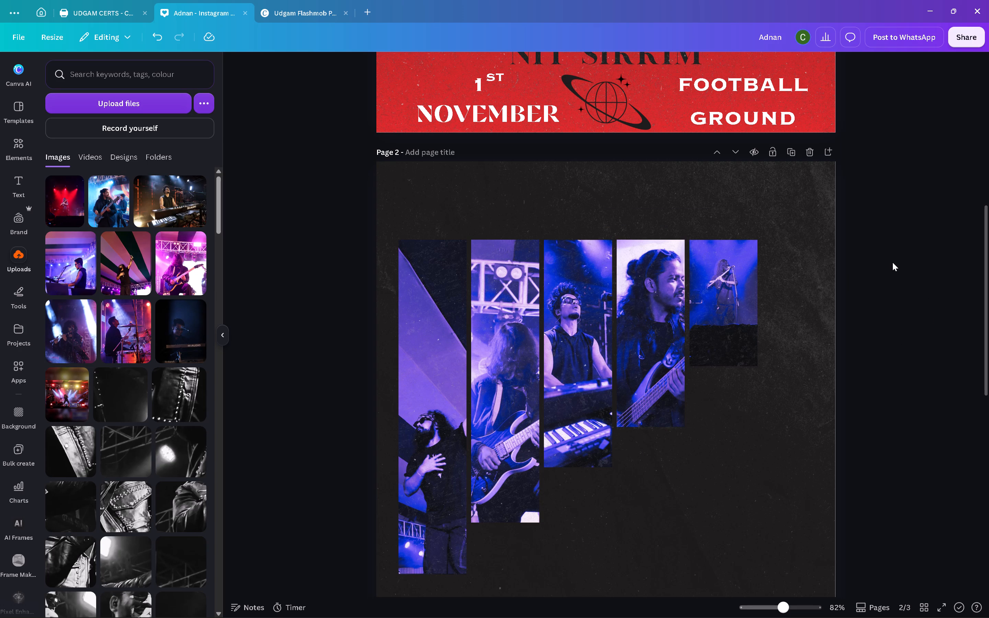
# Add the uploaded drummer photo, scale it to the strips' width and place it top-aligned as the sixth strip after the flautist.
pyautogui.click(124, 347)
pyautogui.moveTo(741, 220); pyautogui.dragTo(550, 490)
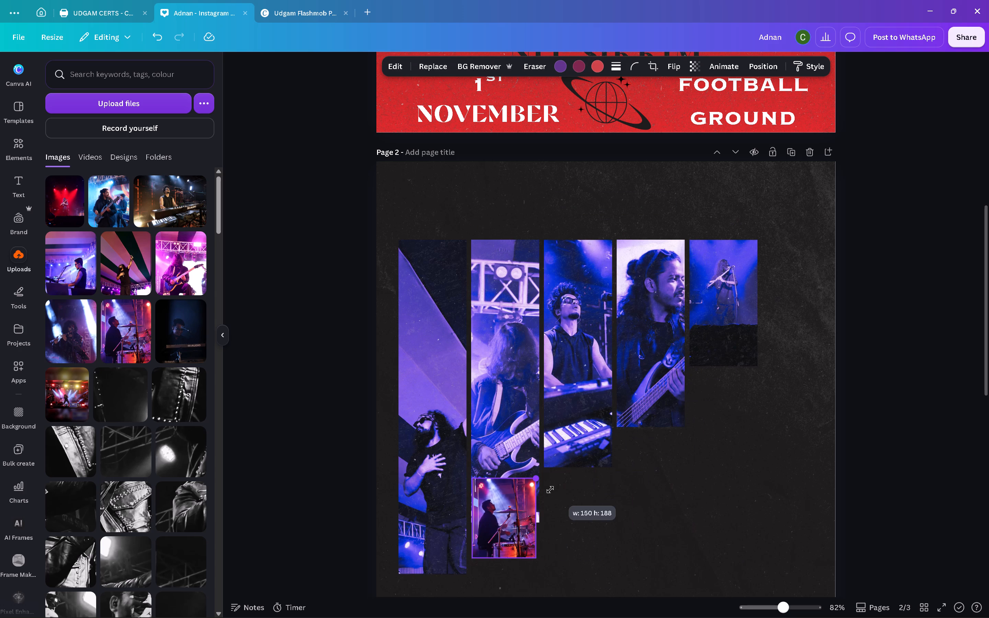
pyautogui.moveTo(550, 490); pyautogui.dragTo(550, 489)
pyautogui.moveTo(516, 516); pyautogui.dragTo(810, 276)
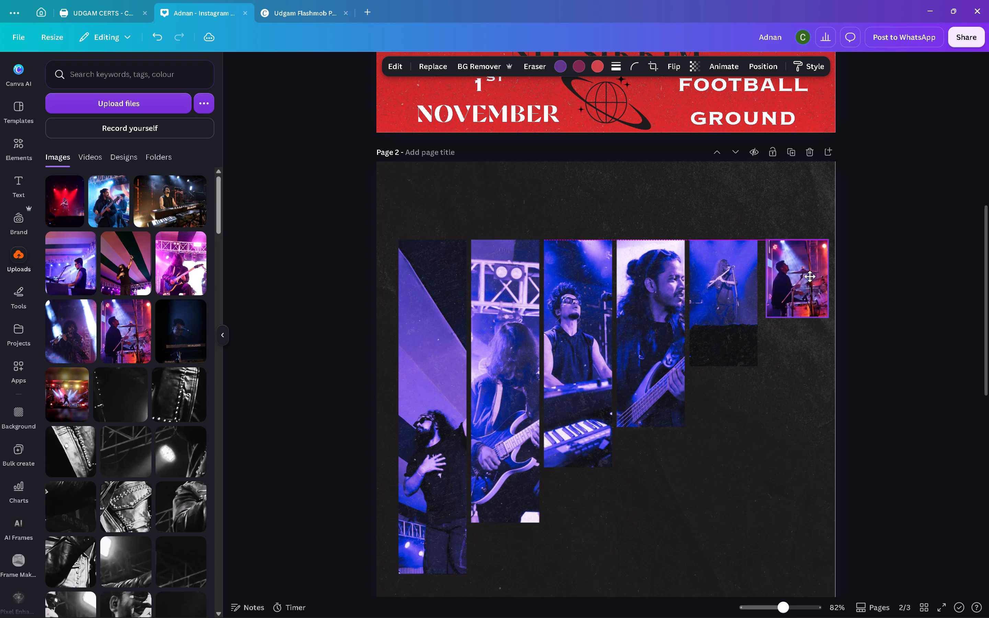
pyautogui.moveTo(810, 276); pyautogui.dragTo(732, 274)
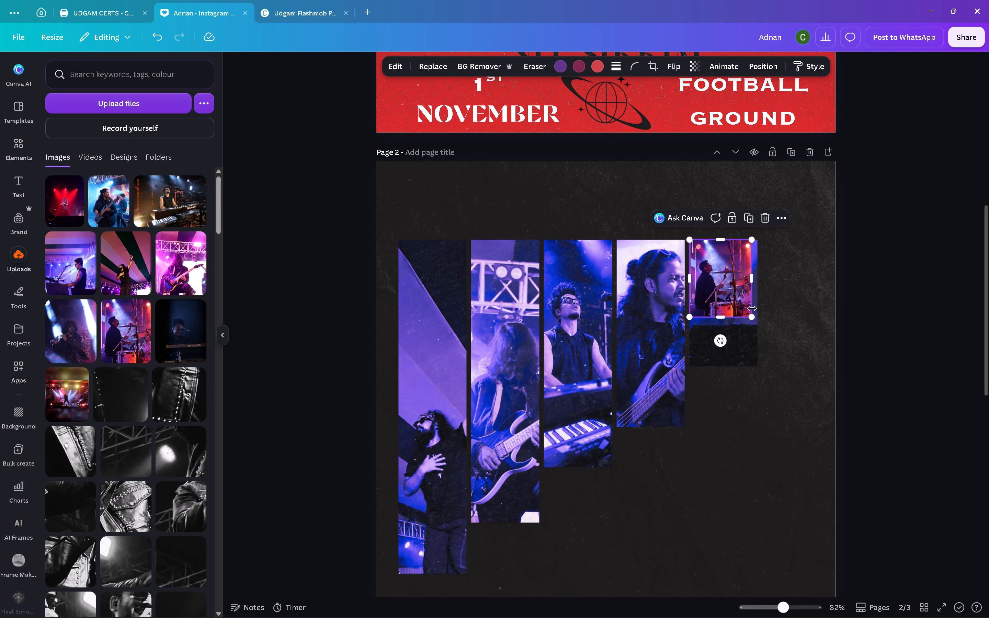
pyautogui.moveTo(753, 318); pyautogui.dragTo(757, 329)
pyautogui.moveTo(719, 299); pyautogui.dragTo(791, 303)
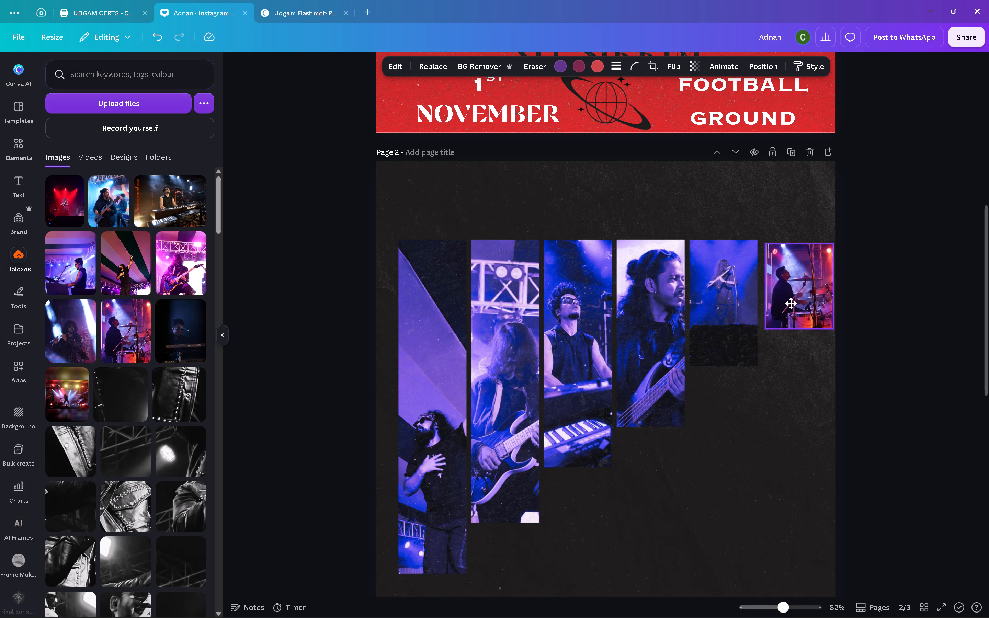
pyautogui.moveTo(791, 303); pyautogui.dragTo(790, 301)
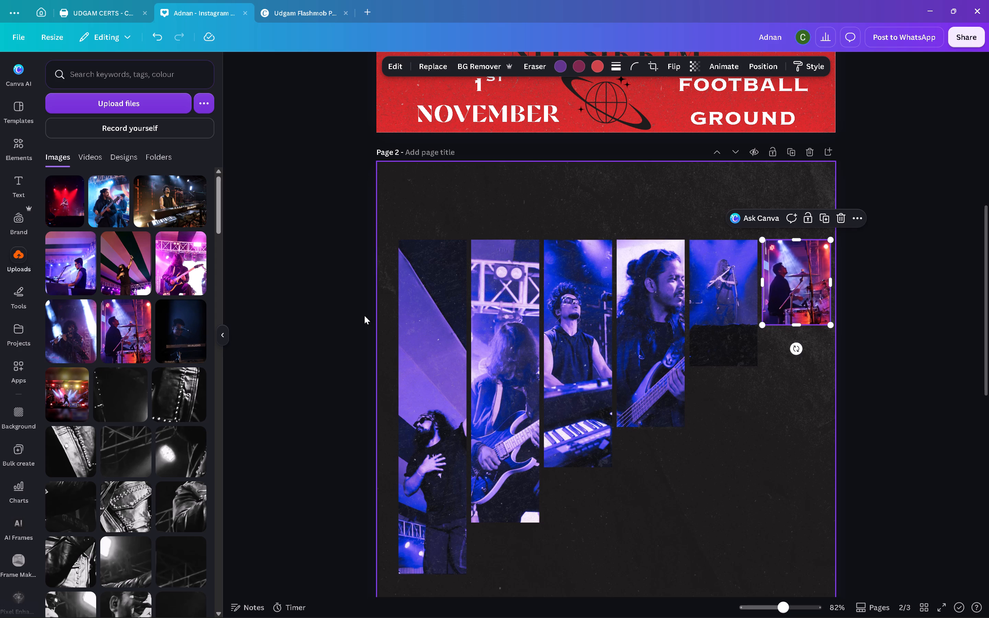
# Shift the singer, guitarist, keyboardist, bassist and flautist groups to space the six-strip row more evenly across the page.
pyautogui.moveTo(434, 301); pyautogui.dragTo(425, 299)
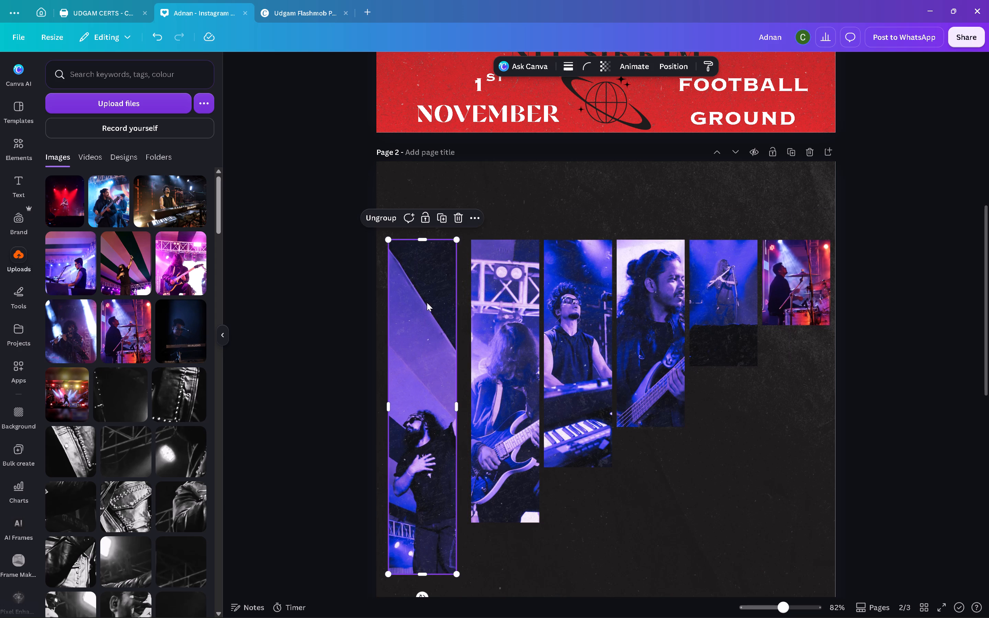
pyautogui.moveTo(516, 304); pyautogui.dragTo(510, 303)
pyautogui.click(580, 304)
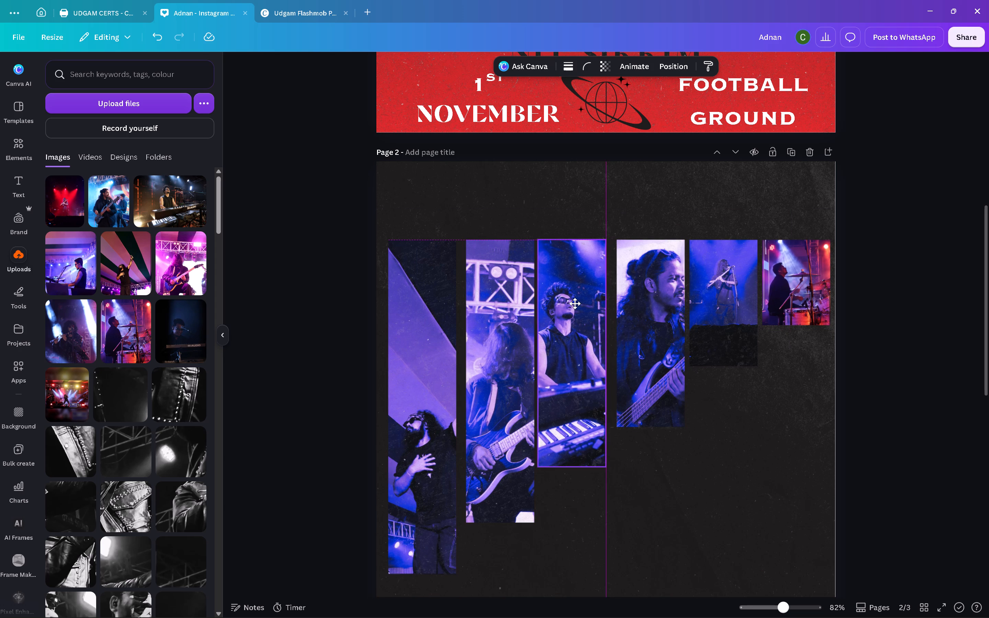
pyautogui.moveTo(522, 320); pyautogui.dragTo(520, 319)
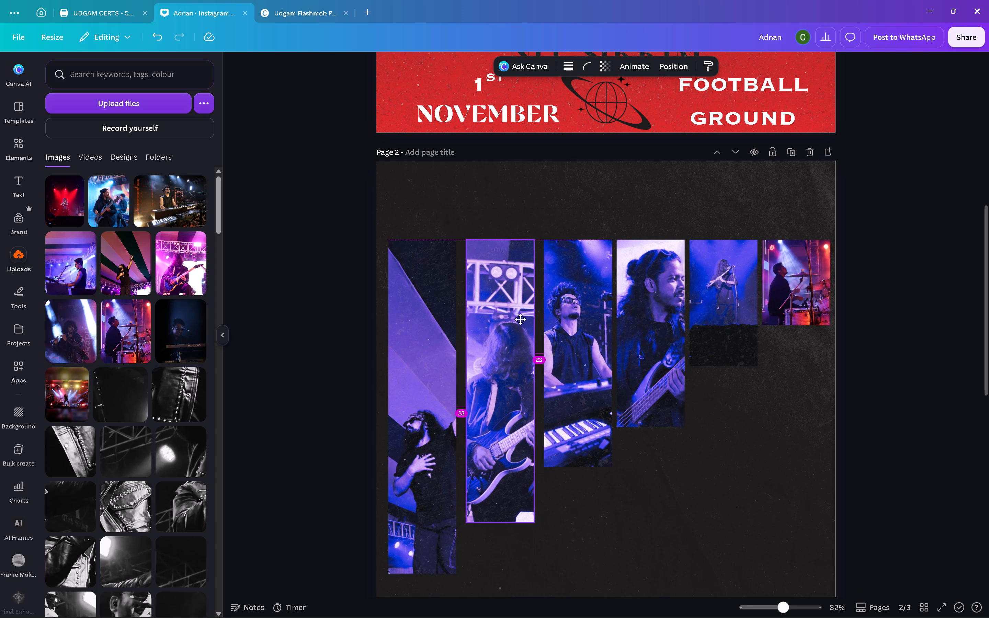
pyautogui.moveTo(520, 319); pyautogui.dragTo(519, 319)
pyautogui.moveTo(562, 321); pyautogui.dragTo(558, 320)
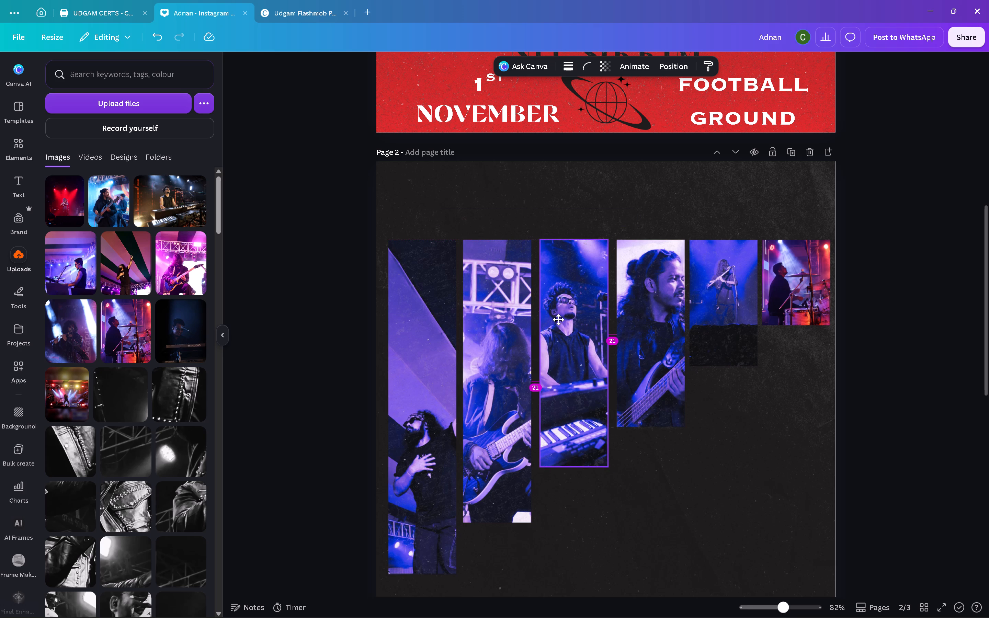
pyautogui.moveTo(558, 320); pyautogui.dragTo(558, 320)
pyautogui.moveTo(639, 315); pyautogui.dragTo(636, 316)
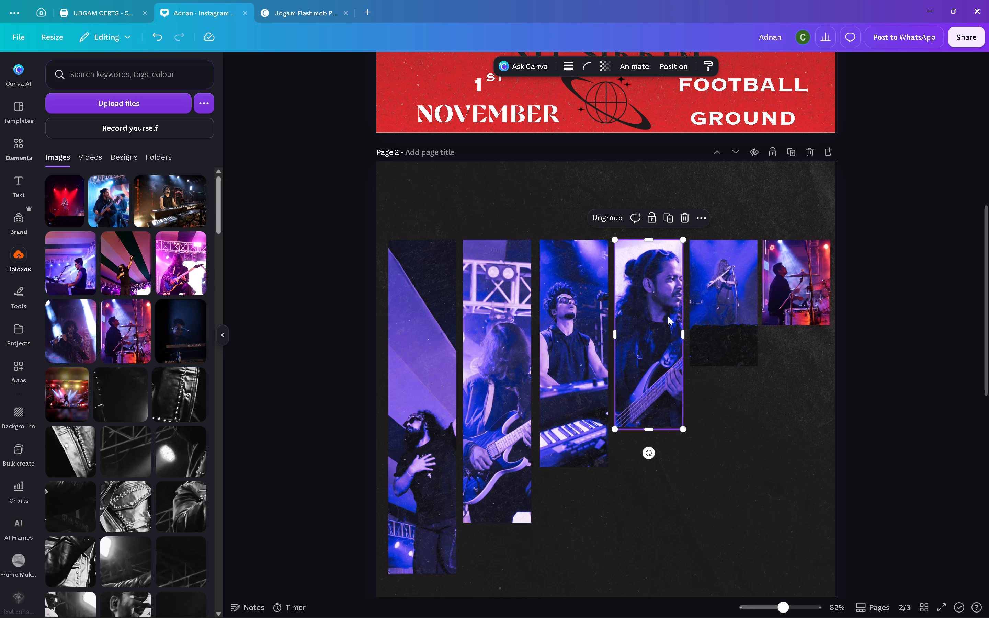
pyautogui.moveTo(741, 300); pyautogui.dragTo(738, 300)
pyautogui.click(913, 320)
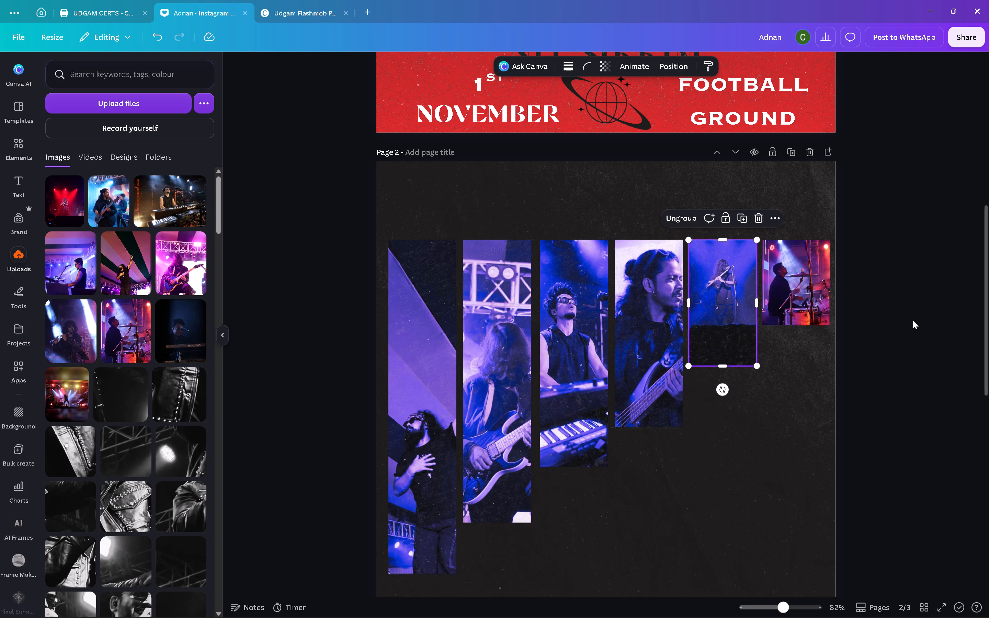
# Apply the Amethyst colour-pop filter at intensity 100 to the drummer photo.
pyautogui.click(793, 291)
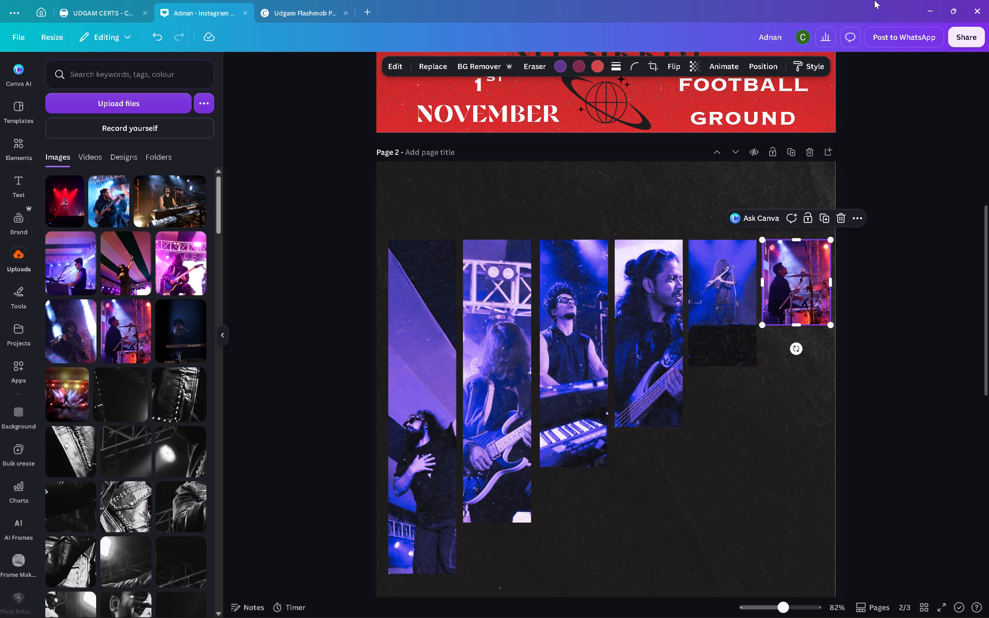
pyautogui.click(403, 60)
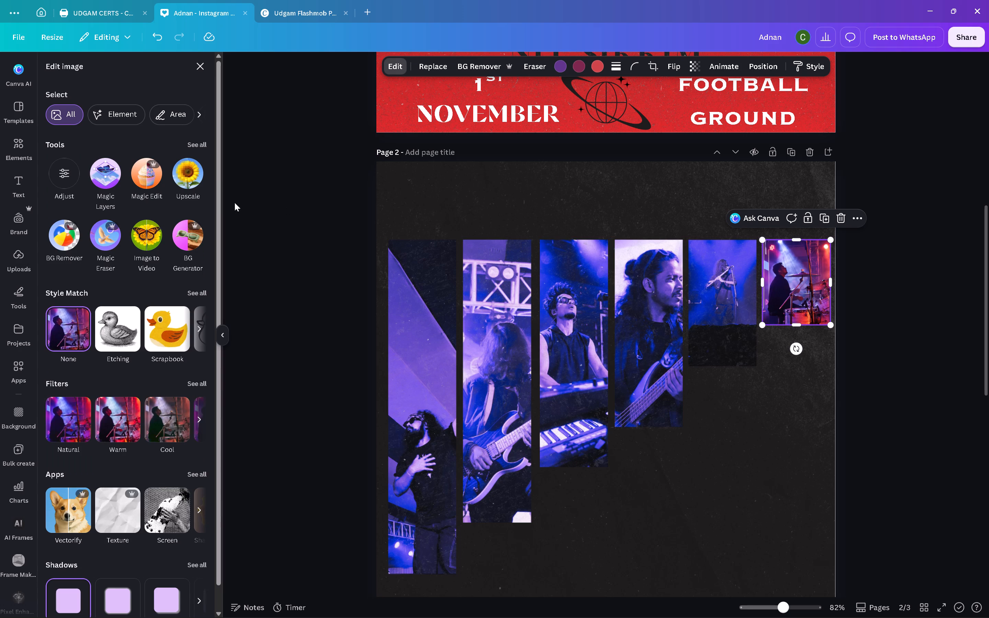
pyautogui.scroll(-5, 171, 456)
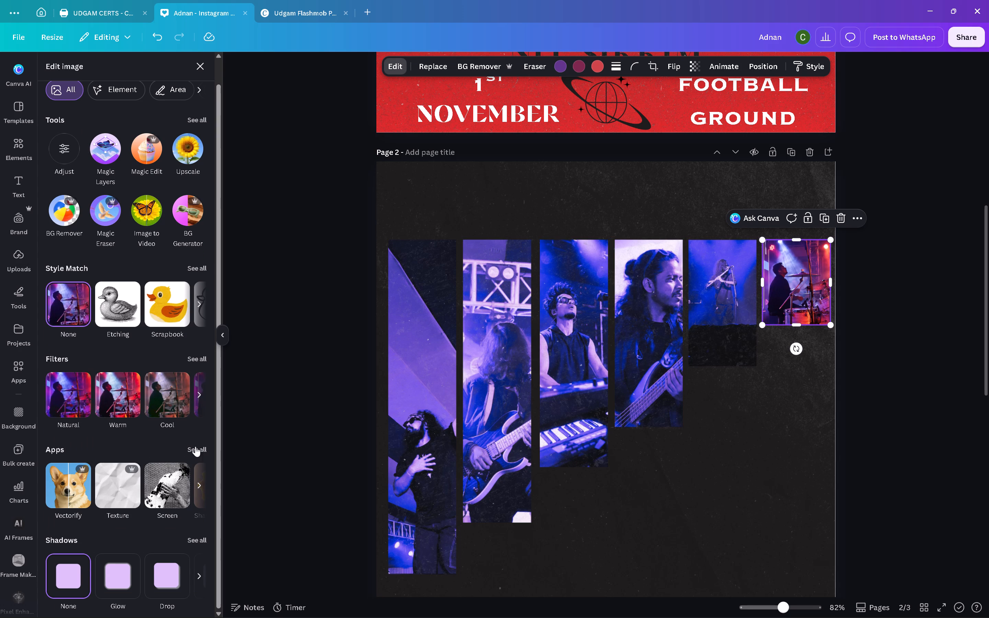
pyautogui.click(196, 359)
pyautogui.scroll(-6, 188, 406)
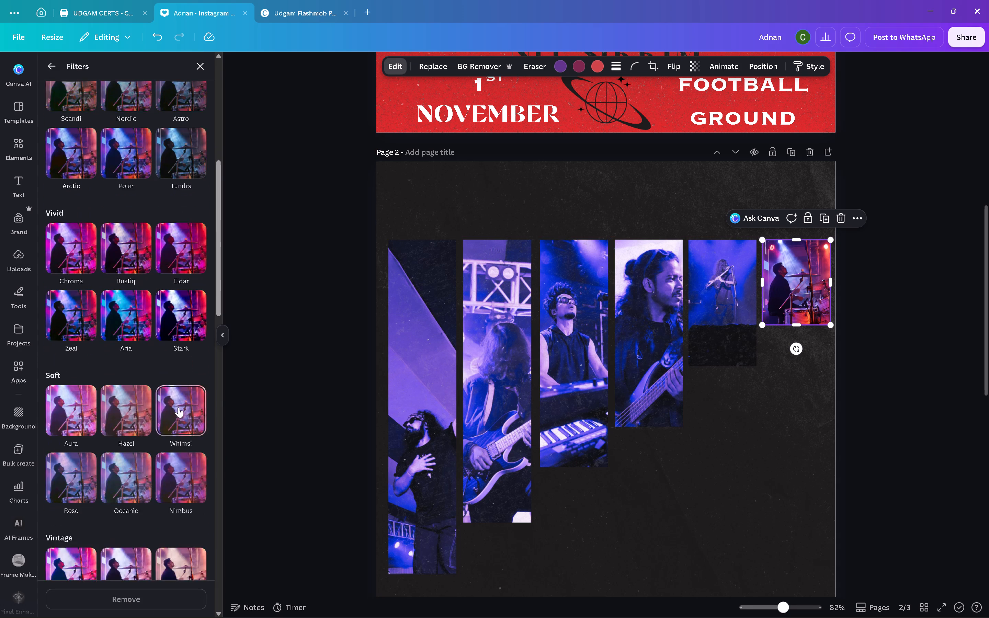
pyautogui.scroll(-12, 178, 407)
pyautogui.scroll(-6, 190, 538)
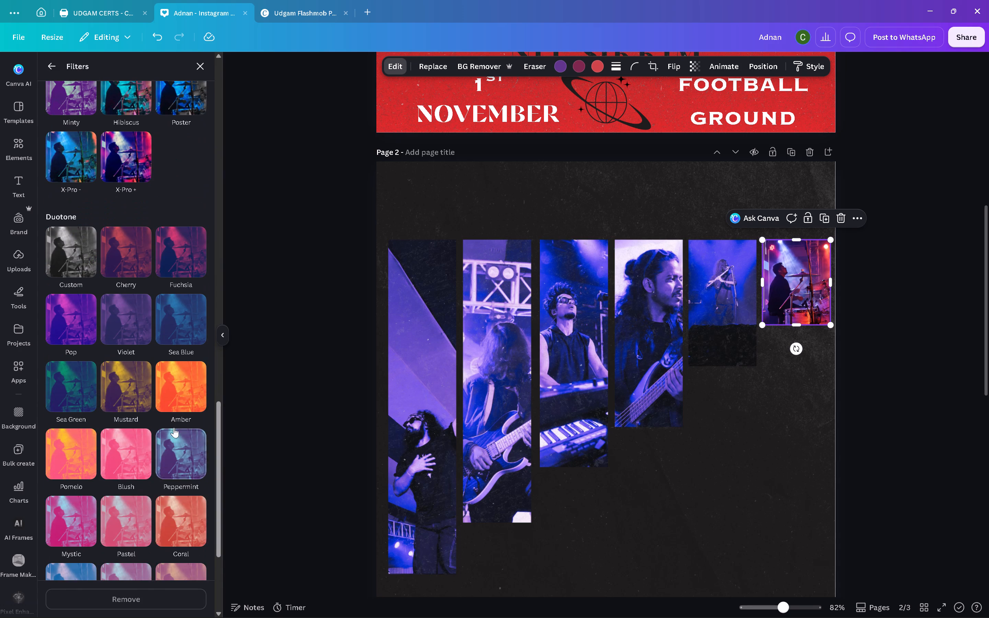
pyautogui.scroll(6, 163, 415)
pyautogui.click(180, 324)
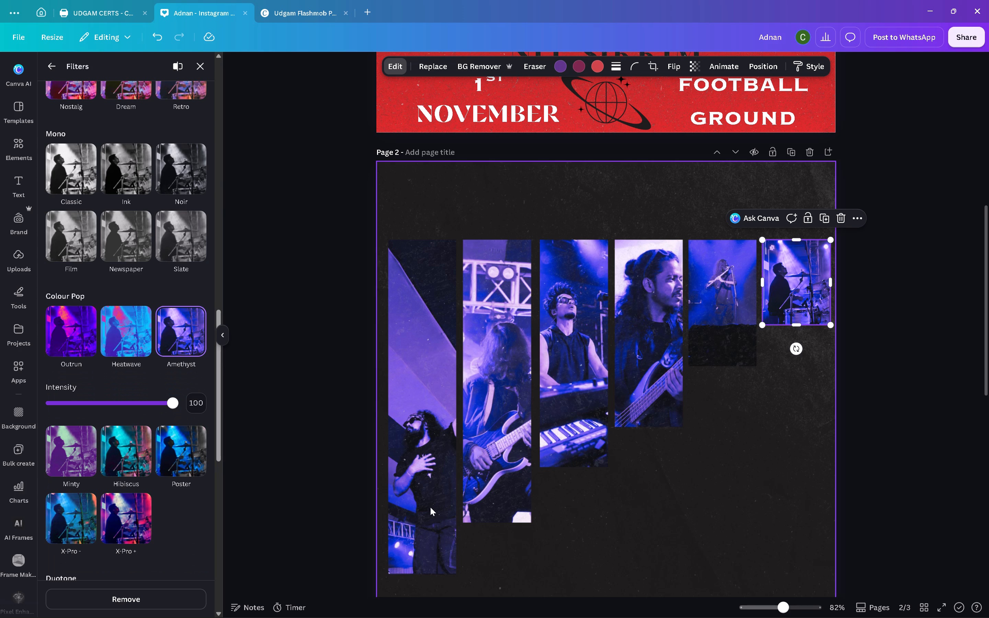
# Paste another texture overlay and fit it exactly over the drummer photo.
pyautogui.hotkey('ctrl', 'v')
pyautogui.moveTo(501, 422); pyautogui.dragTo(506, 425)
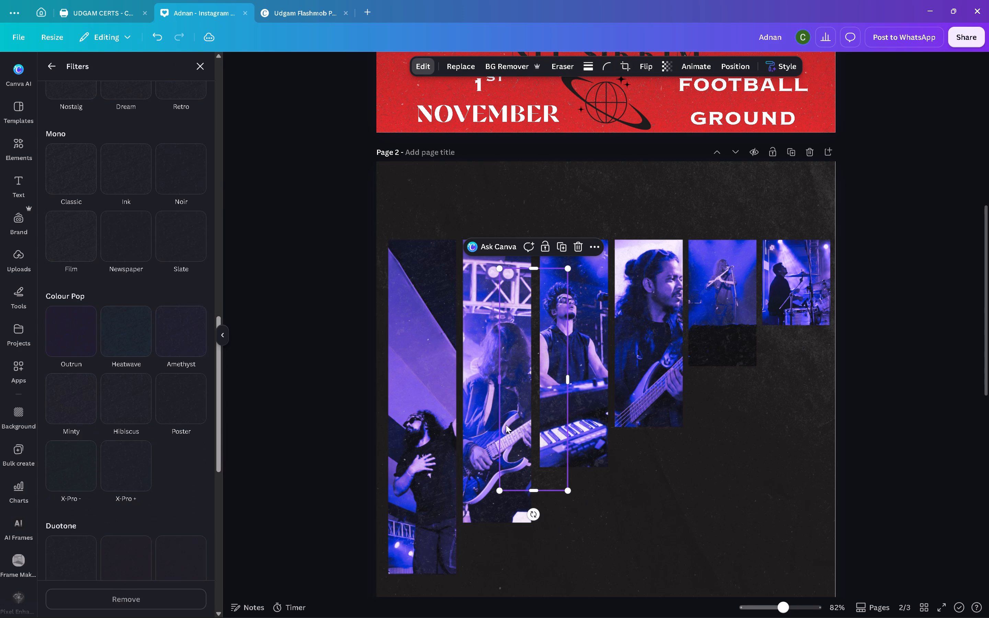
pyautogui.moveTo(506, 425); pyautogui.dragTo(743, 415)
pyautogui.hotkey('ctrl', 'z')
pyautogui.moveTo(536, 401); pyautogui.dragTo(801, 374)
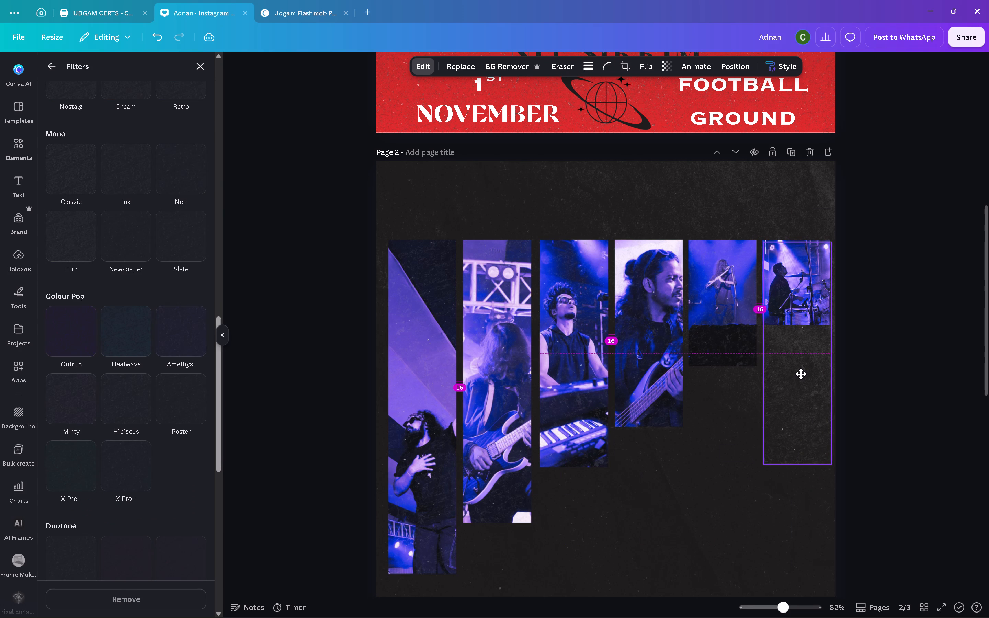
pyautogui.moveTo(801, 374); pyautogui.dragTo(801, 371)
pyautogui.moveTo(800, 462); pyautogui.dragTo(802, 425)
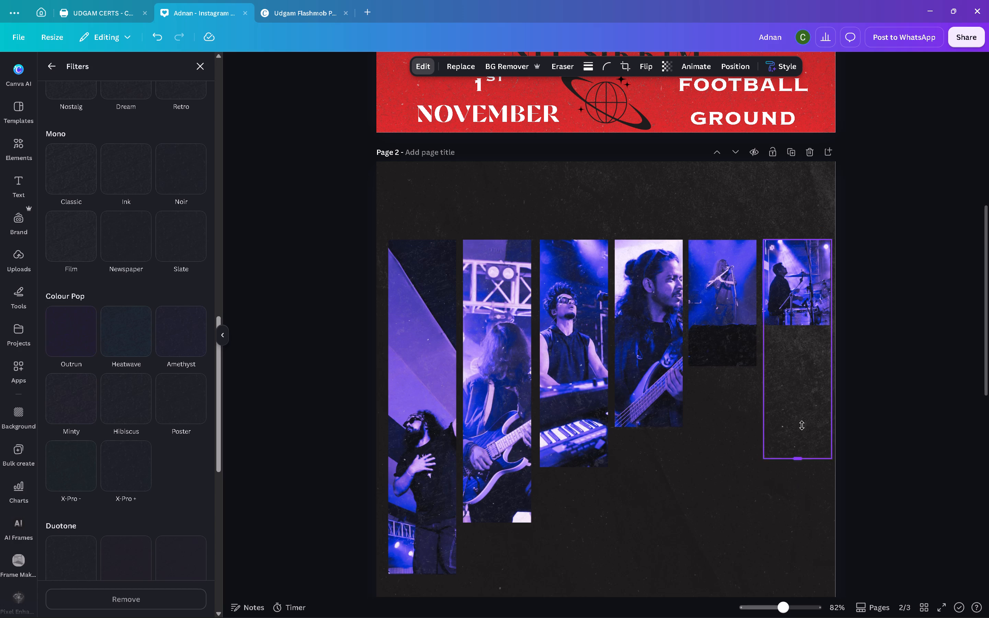
pyautogui.moveTo(802, 425); pyautogui.dragTo(802, 325)
# Group the new texture overlay with the drummer photo.
pyautogui.hotkey('alt', '1')
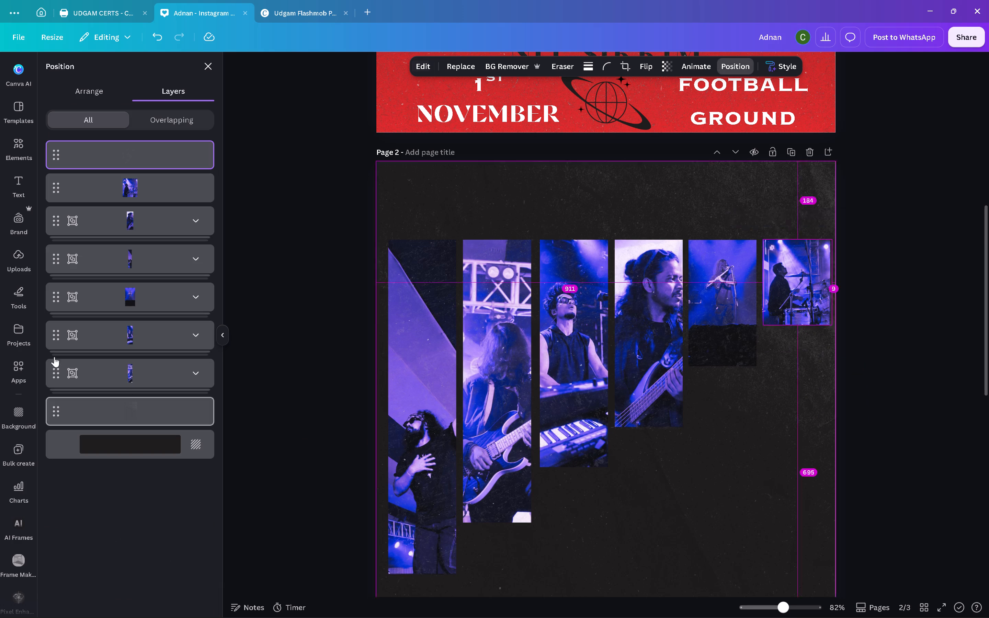
pyautogui.keyDown('shift'); pyautogui.click(172, 186); pyautogui.keyUp('shift')
pyautogui.hotkey('ctrl', 'g')
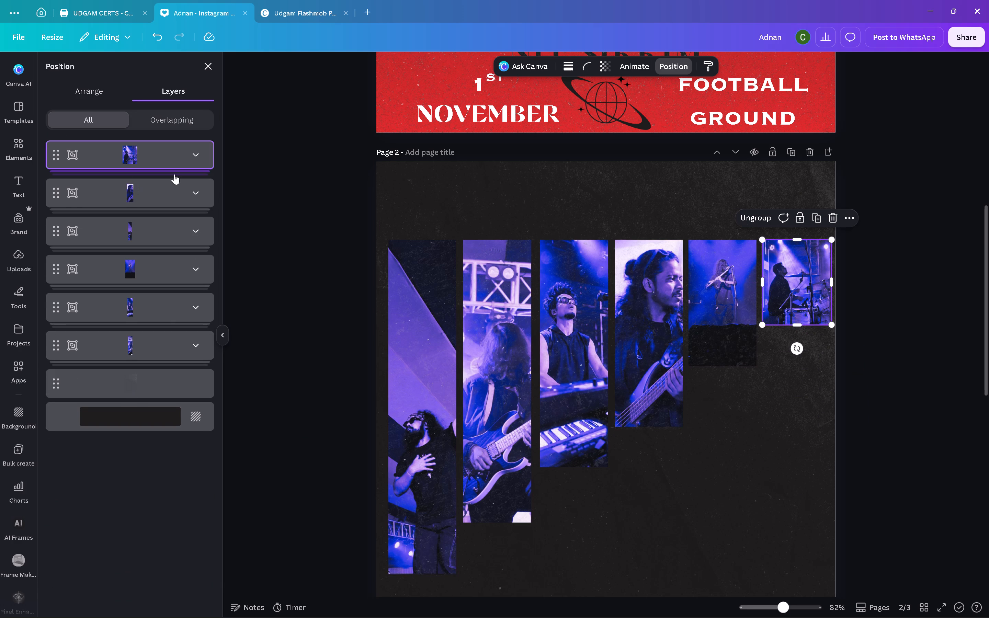
# Move the THE MIRRORZ title from page 3 to below the guitarist strip on page 2 and enlarge it to about size 53.
pyautogui.click(899, 316)
pyautogui.click(884, 316)
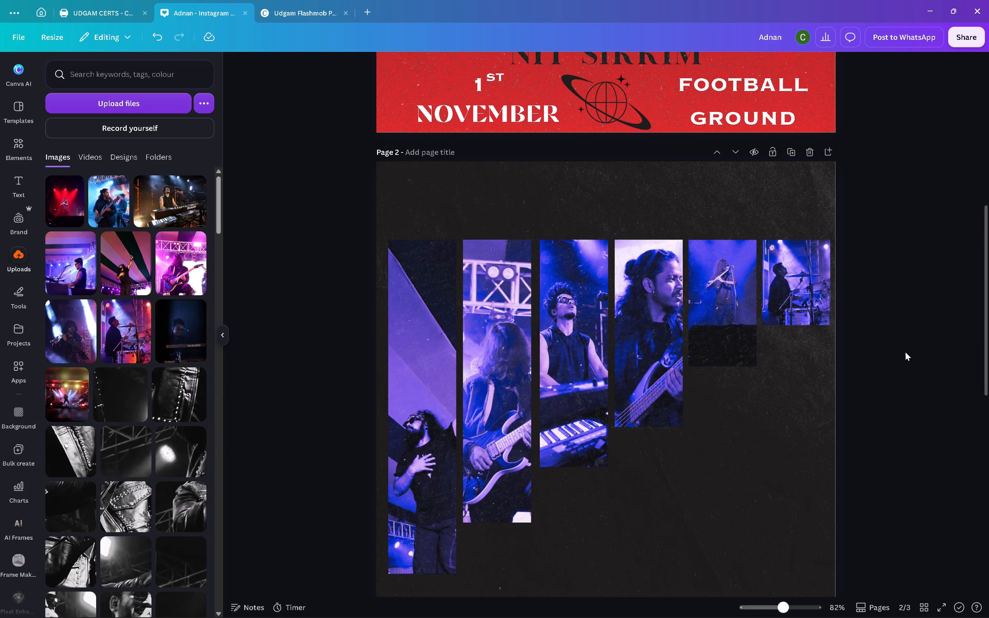
pyautogui.scroll(-4, 897, 531)
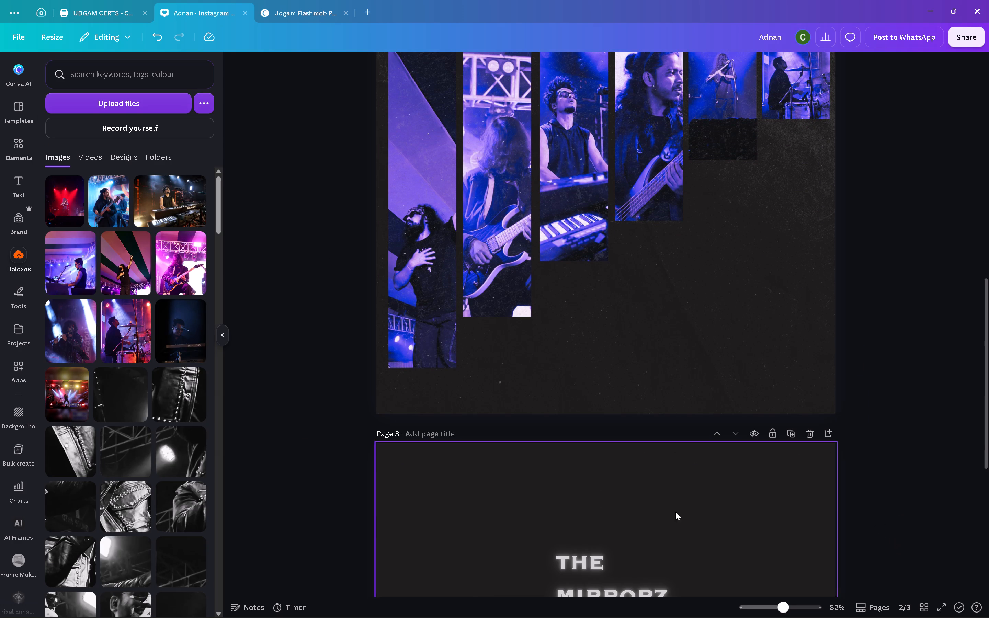
pyautogui.moveTo(605, 588); pyautogui.dragTo(515, 372)
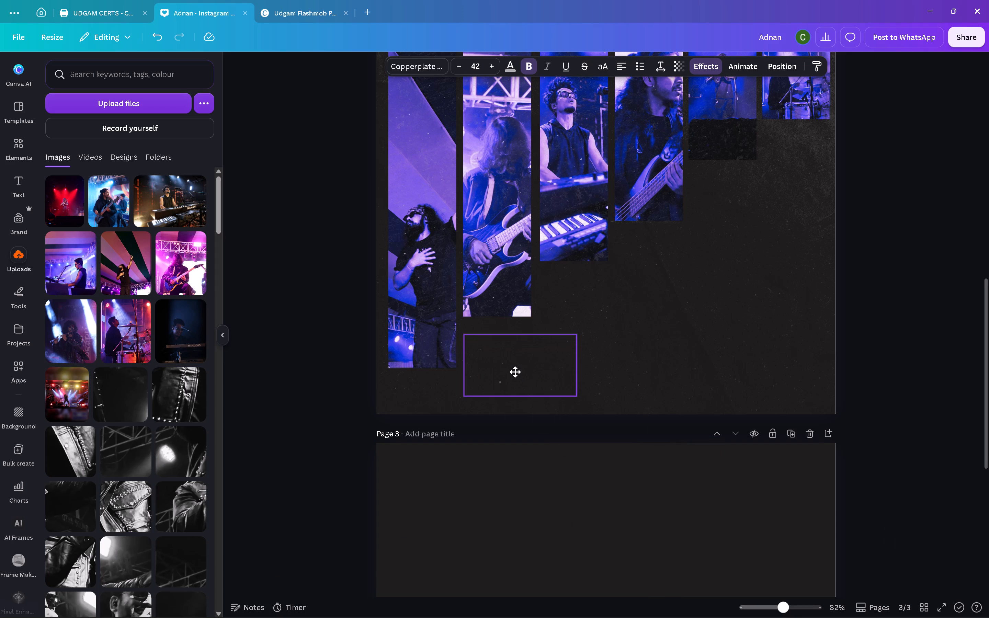
pyautogui.moveTo(581, 331); pyautogui.dragTo(614, 320)
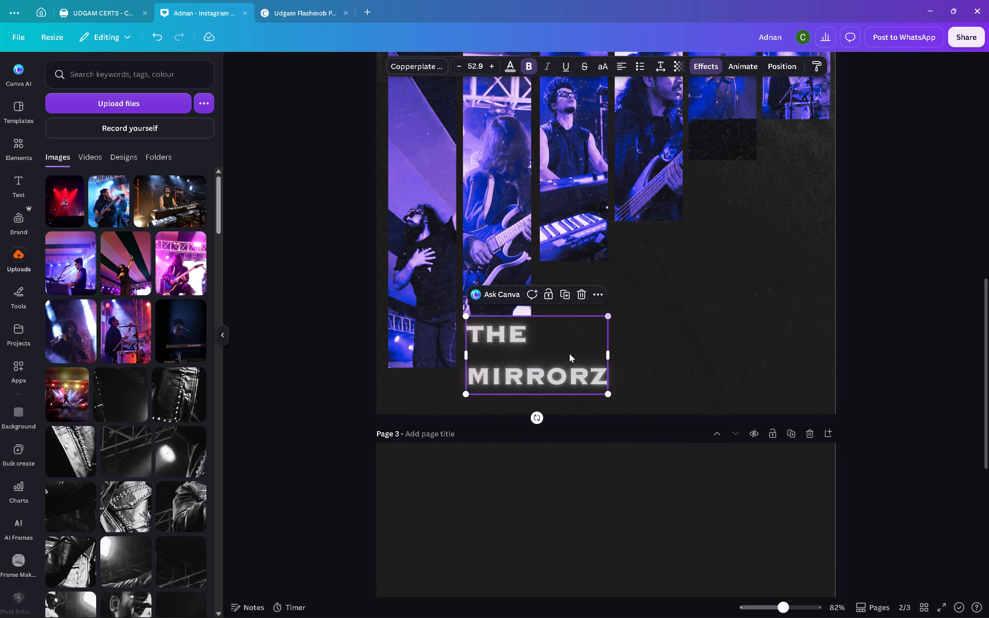
pyautogui.moveTo(569, 354); pyautogui.dragTo(567, 362)
pyautogui.click(900, 269)
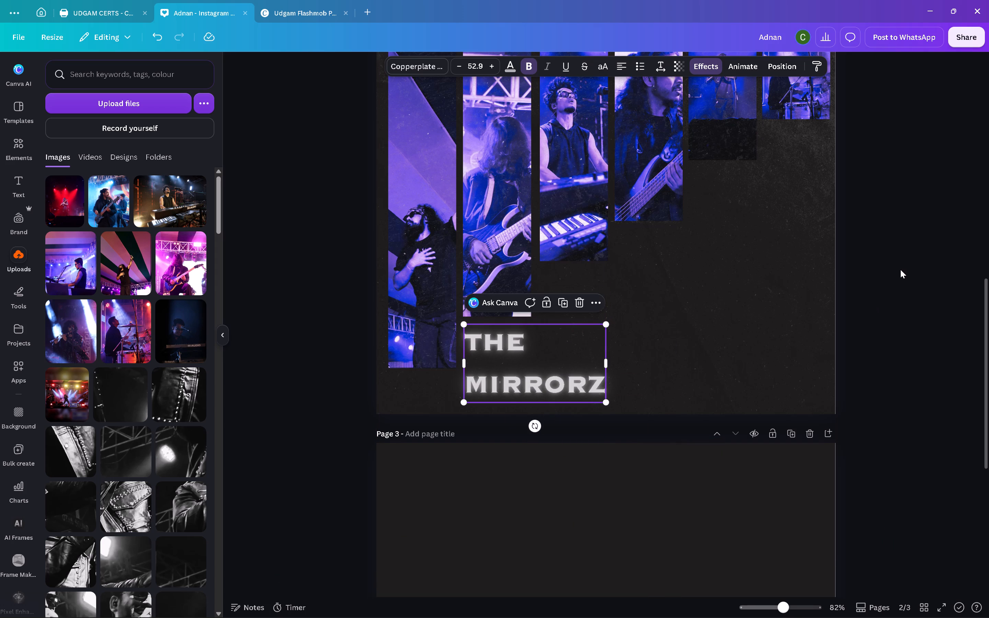
pyautogui.scroll(3, 877, 269)
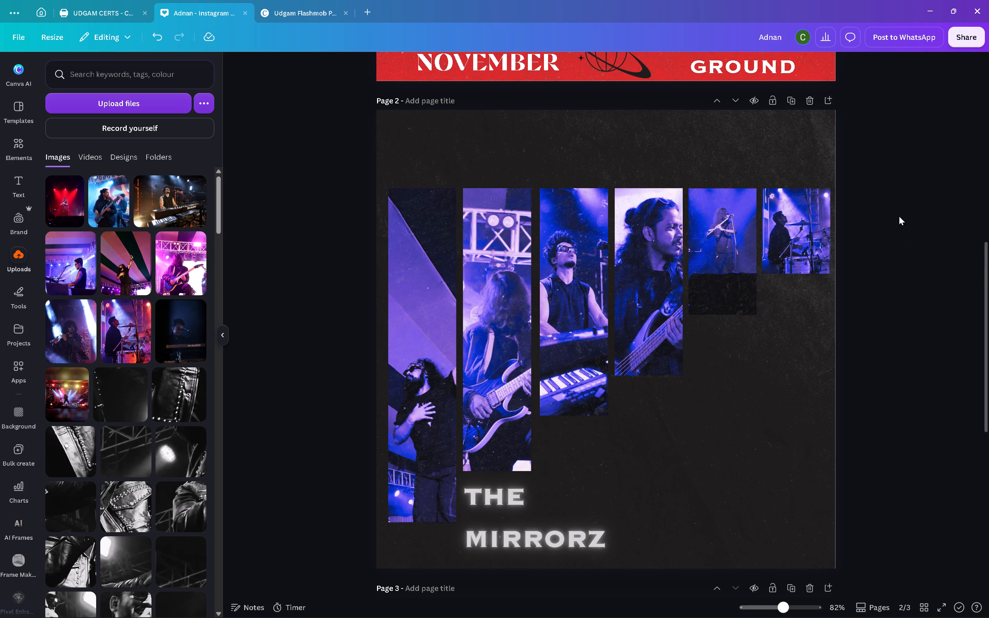
# Switch to Brave to examine the Silverstein poster reference on Pinterest, and return to the Canva design.
pyautogui.click(65, 603)
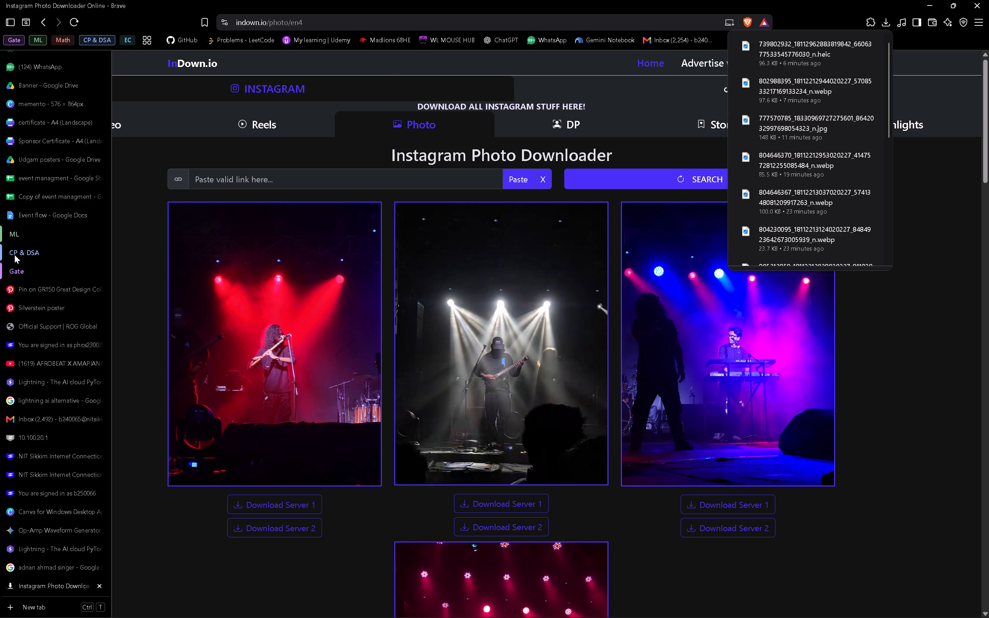
pyautogui.click(42, 311)
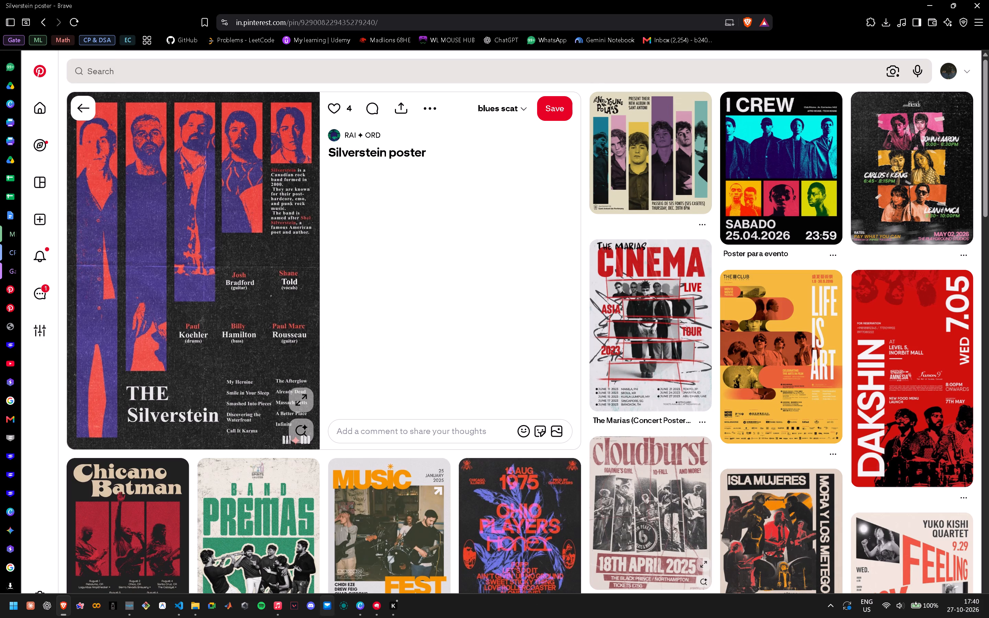
pyautogui.click(361, 611)
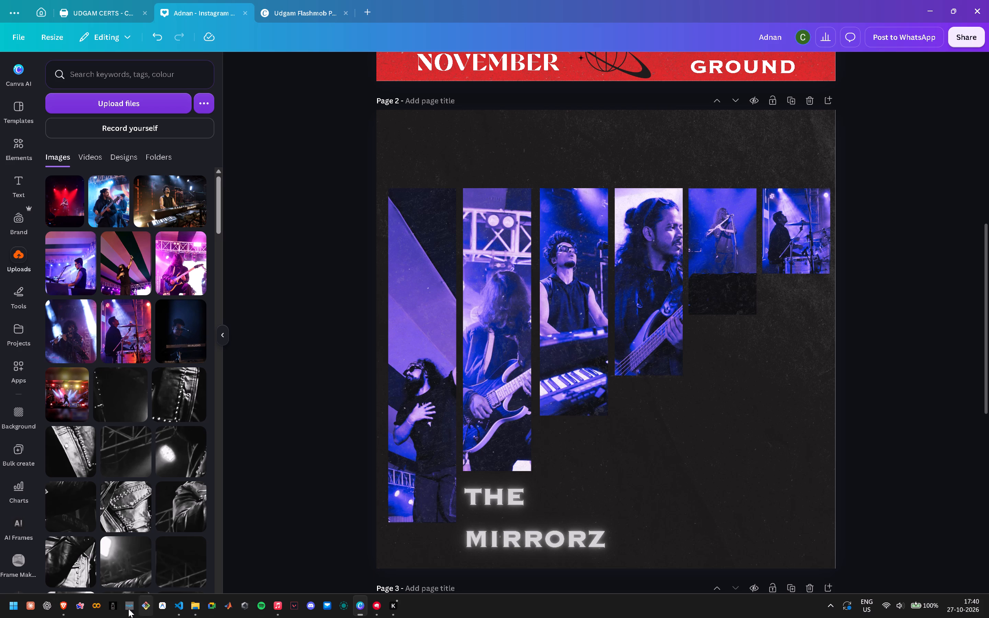
# Switch to Brave and examine the New Young Polaks strip poster and related band posters on Pinterest for layout reference.
pyautogui.click(69, 610)
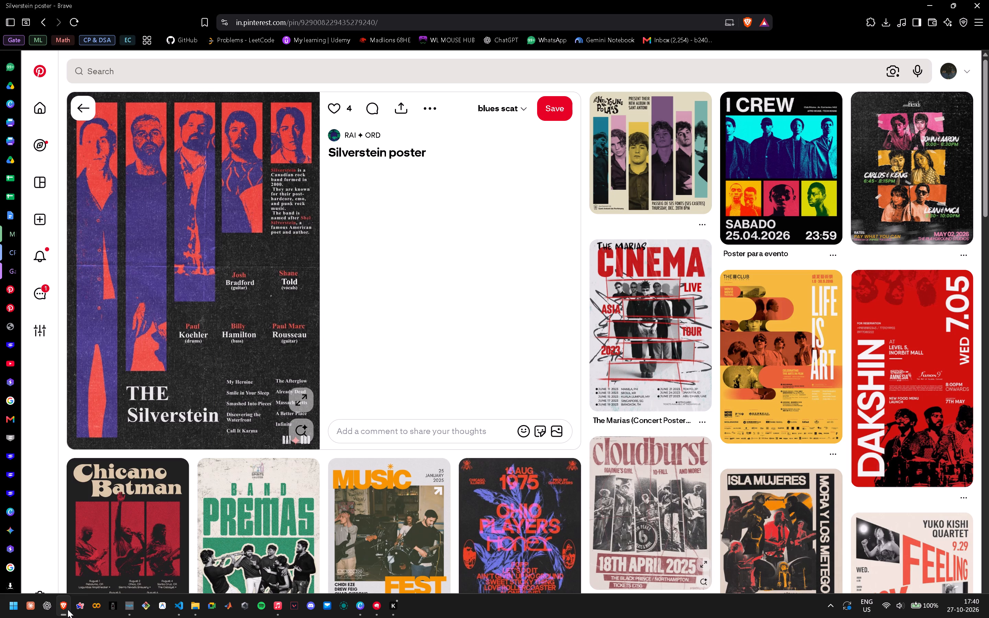
pyautogui.click(655, 141)
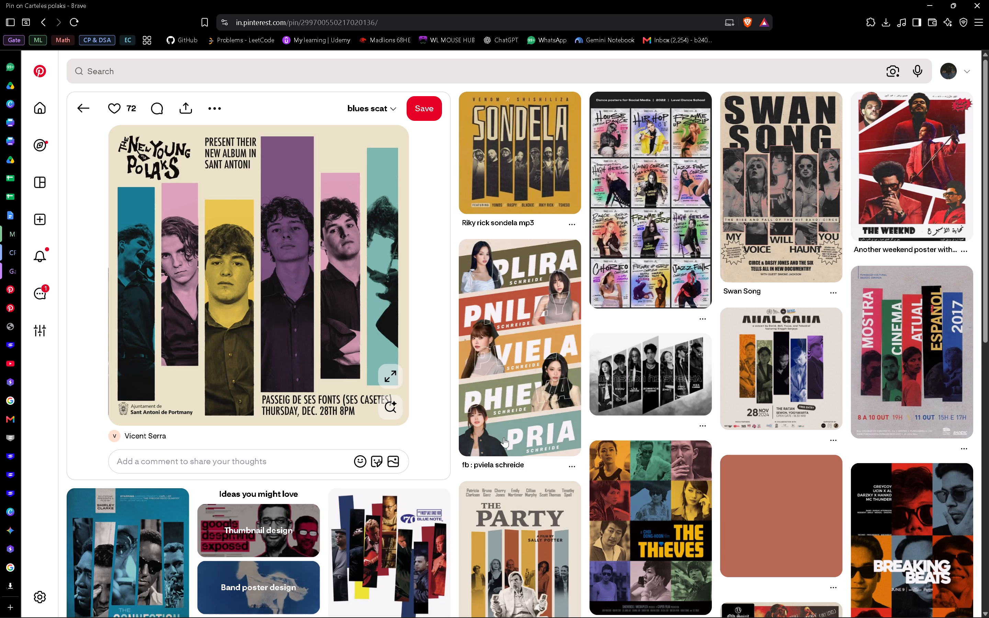
pyautogui.scroll(-2, 413, 453)
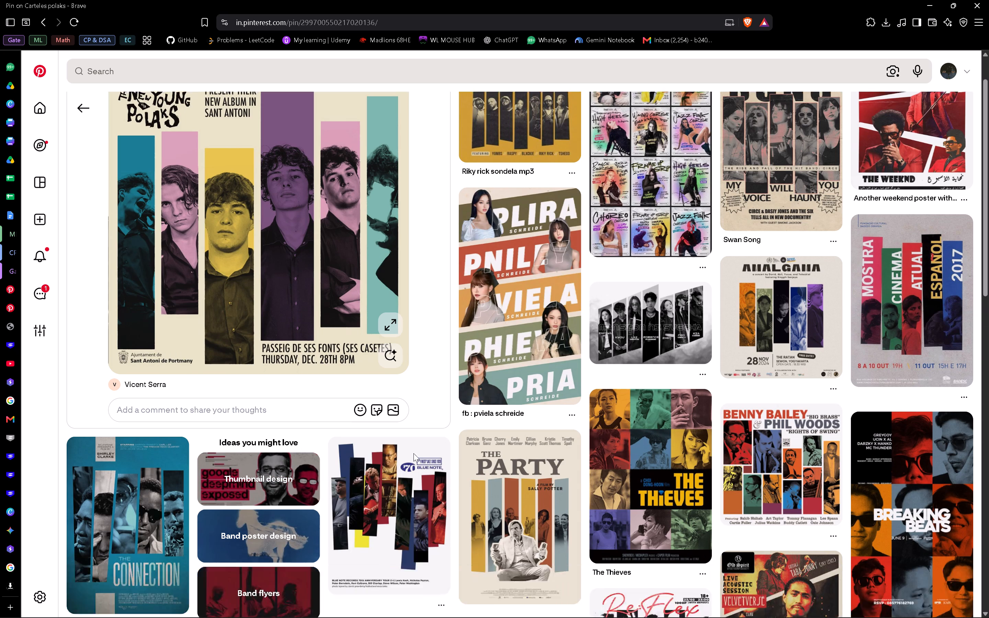
pyautogui.scroll(-4, 413, 453)
pyautogui.scroll(8, 441, 416)
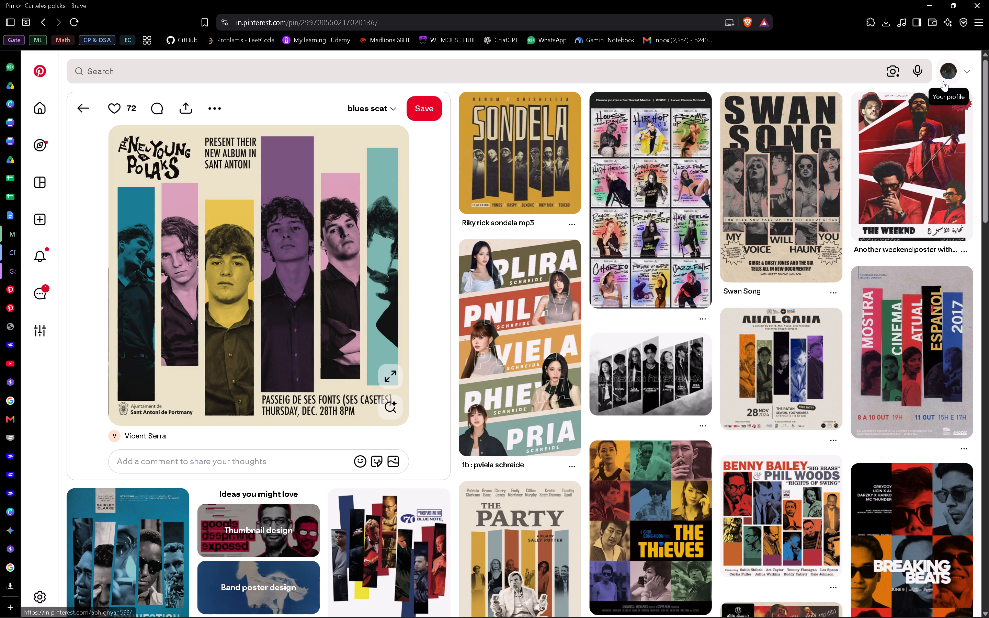
# Return to the Canva design and enlarge page 2's guitarist strip to the full height of the vocalist strip, about 788 px.
pyautogui.click(931, 1)
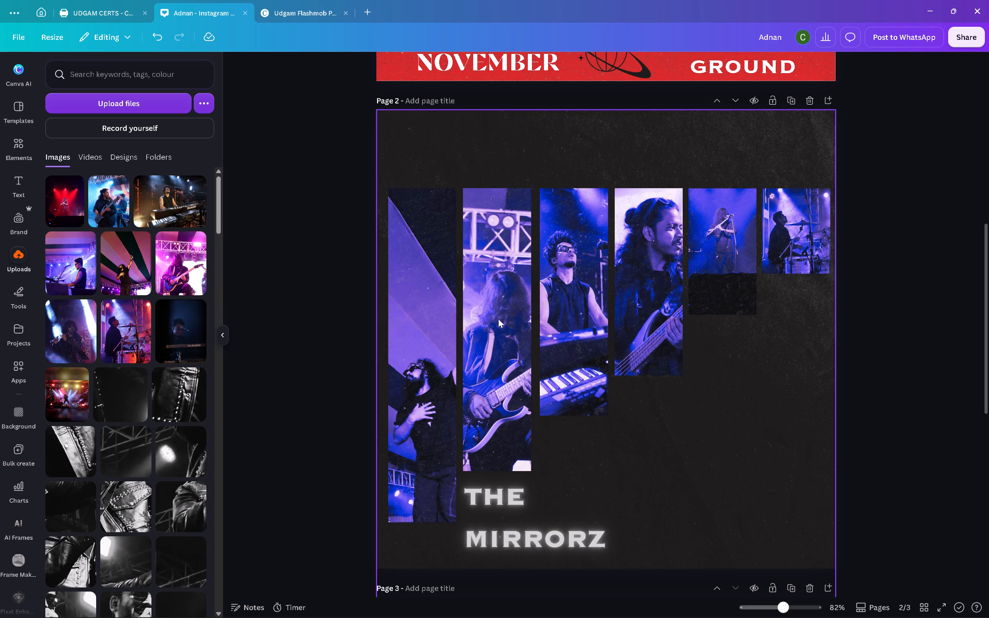
pyautogui.click(490, 325)
pyautogui.moveTo(531, 469); pyautogui.dragTo(550, 512)
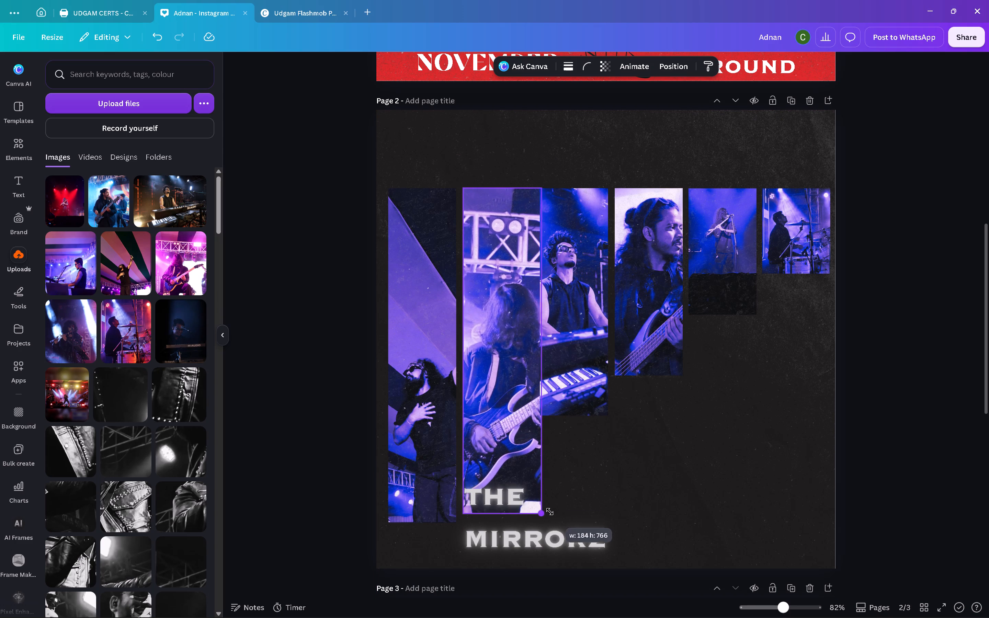
pyautogui.moveTo(550, 512); pyautogui.dragTo(554, 520)
# Enlarge the keyboardist strip proportionally to about 788 px high and place it clear of the guitarist strip.
pyautogui.click(589, 350)
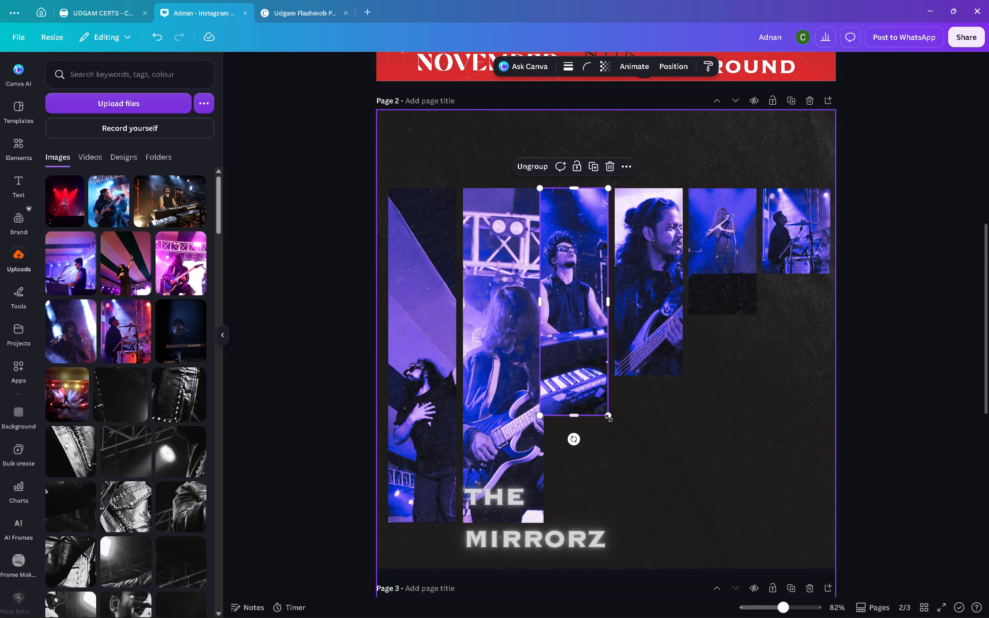
pyautogui.moveTo(609, 417); pyautogui.dragTo(672, 516)
pyautogui.moveTo(613, 478); pyautogui.dragTo(641, 481)
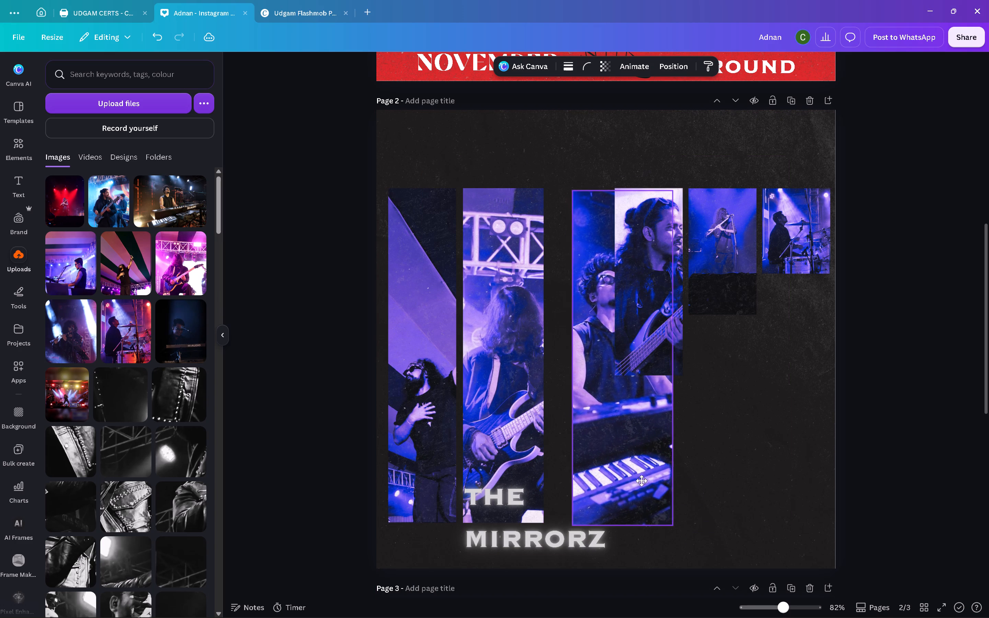
pyautogui.moveTo(641, 481); pyautogui.dragTo(627, 478)
# Lay the guitarist strip over the vocalist strip and crop both its sides to the same narrow width.
pyautogui.moveTo(526, 454); pyautogui.dragTo(445, 454)
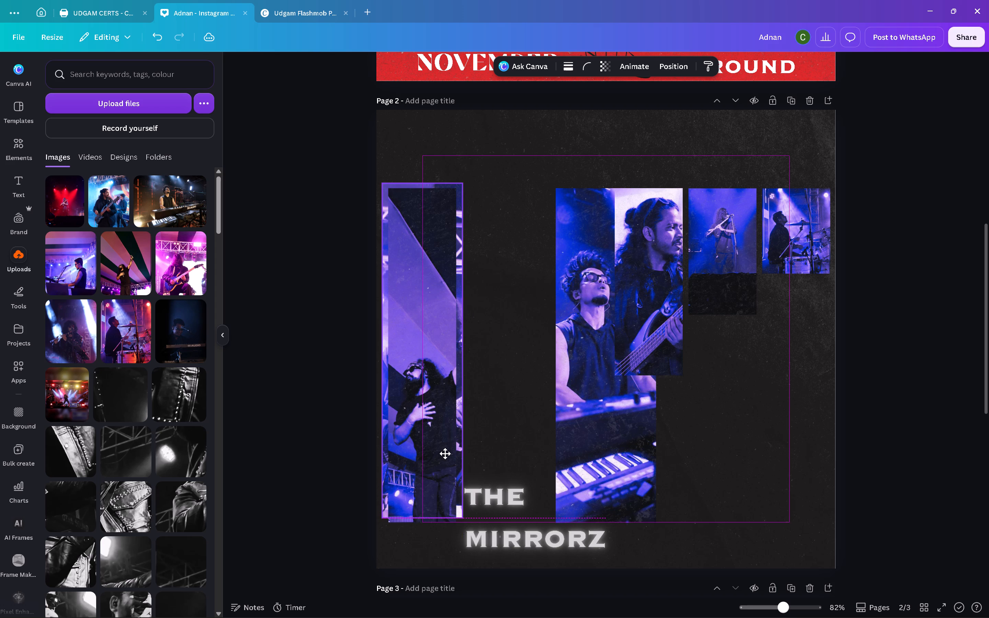
pyautogui.moveTo(445, 454); pyautogui.dragTo(448, 453)
pyautogui.moveTo(463, 356); pyautogui.dragTo(458, 357)
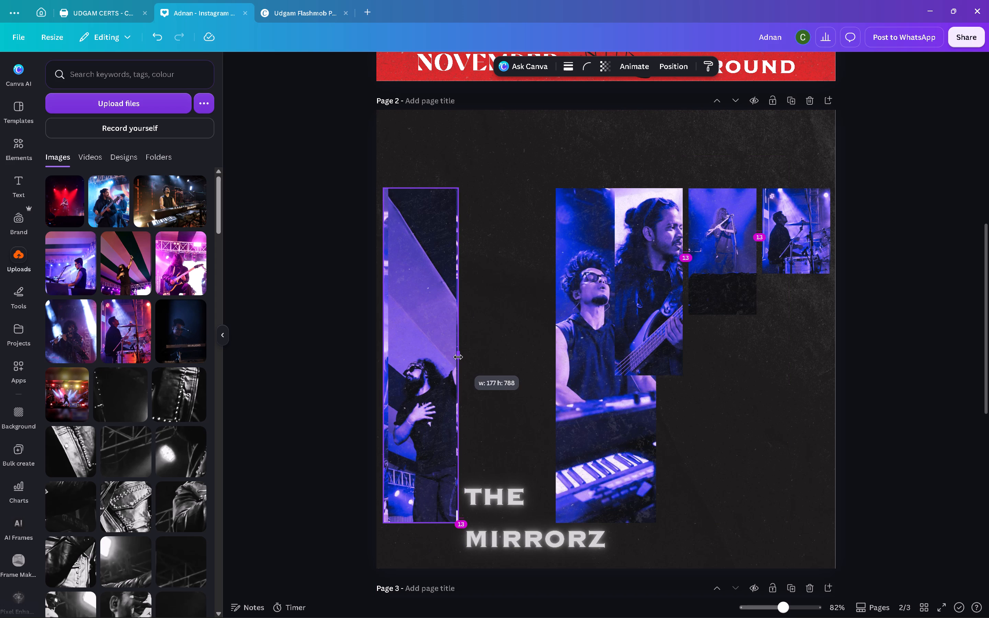
pyautogui.moveTo(458, 357); pyautogui.dragTo(456, 358)
pyautogui.moveTo(382, 354); pyautogui.dragTo(387, 354)
# Select the vocalist group hidden in the stack and move it just right of the guitarist strip, aligned with its edges.
pyautogui.hotkey('alt', '1')
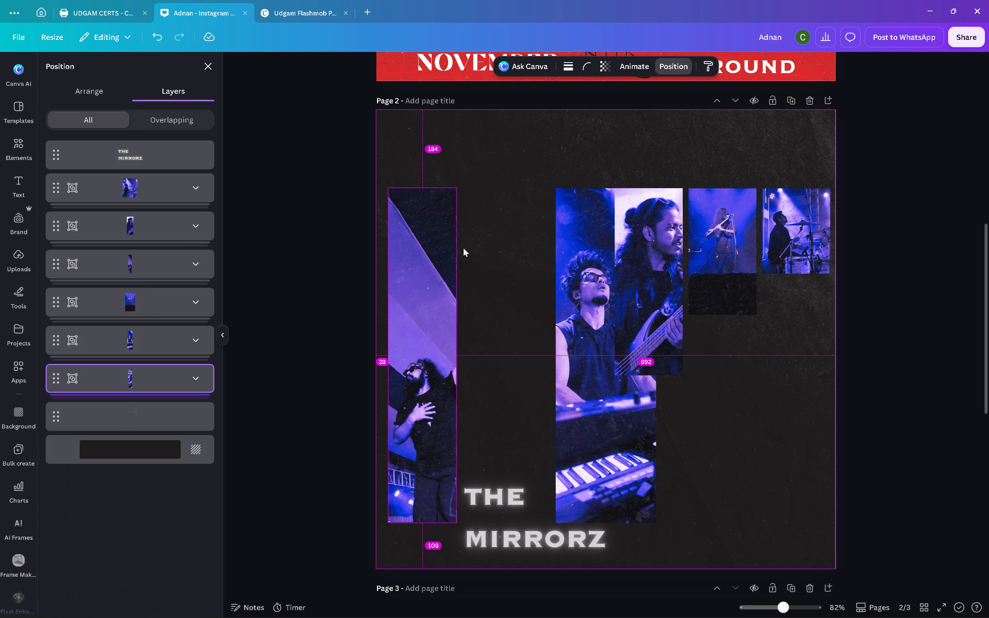
pyautogui.click(152, 332)
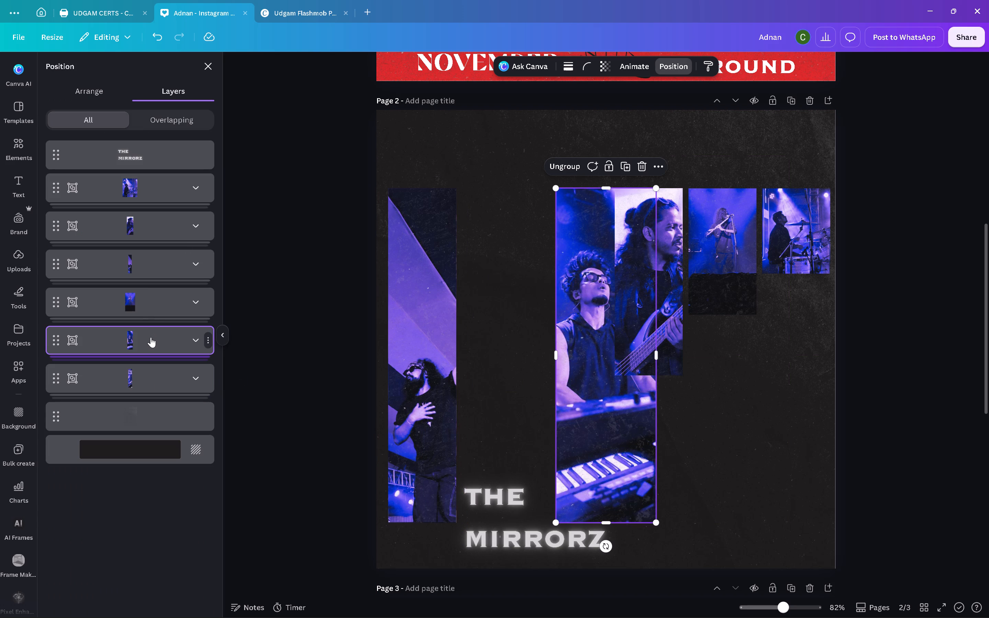
pyautogui.click(154, 312)
pyautogui.click(162, 263)
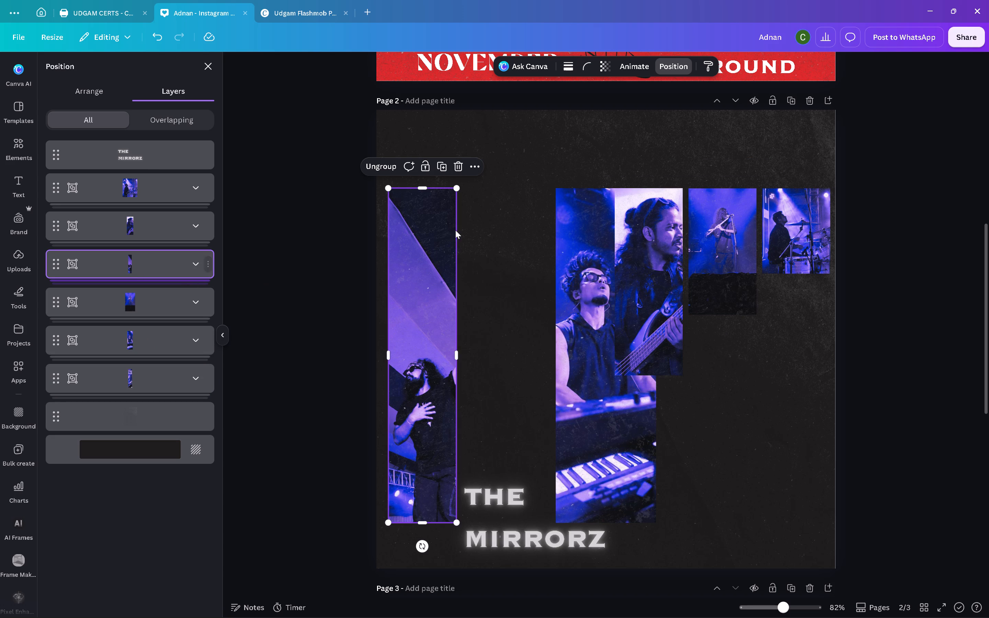
pyautogui.moveTo(432, 250); pyautogui.dragTo(519, 247)
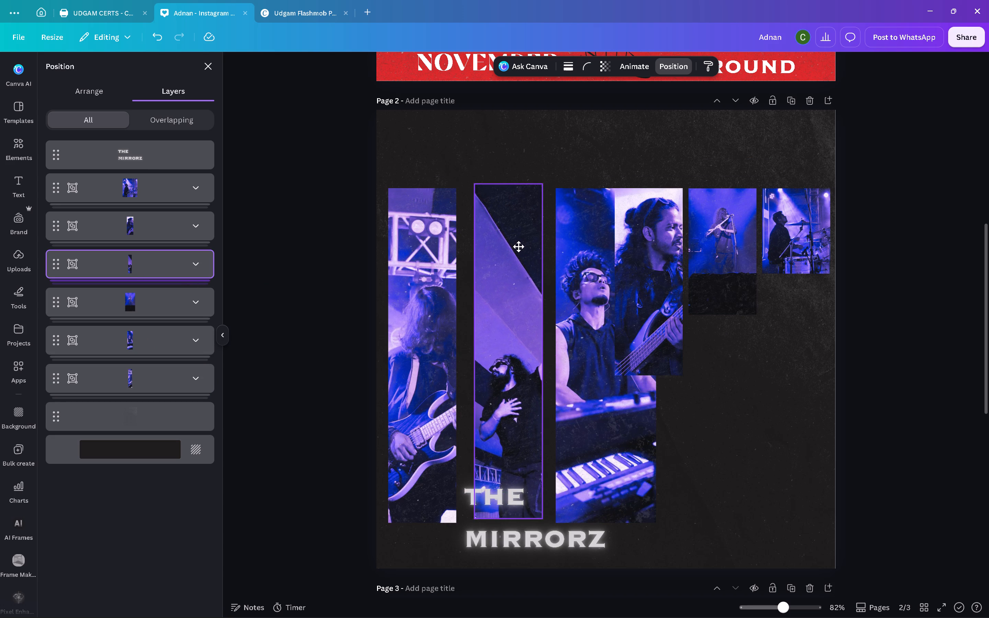
pyautogui.moveTo(519, 247); pyautogui.dragTo(515, 251)
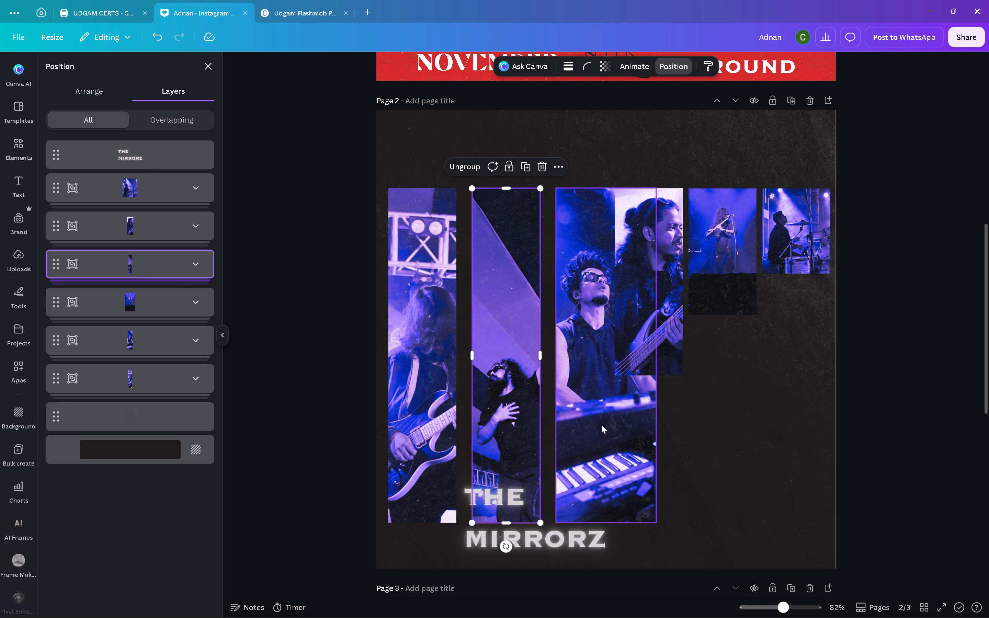
# Spread the keyboardist, bassist and vocalist strips apart on page 2, leaving the vocalist strip in open space near the middle.
pyautogui.moveTo(602, 427); pyautogui.dragTo(578, 378)
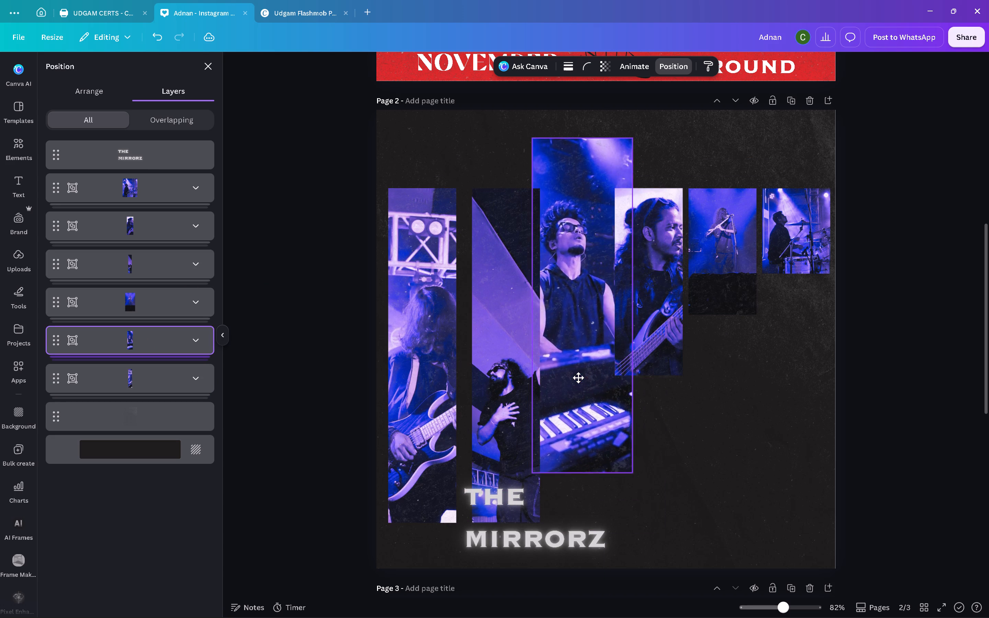
pyautogui.moveTo(578, 378); pyautogui.dragTo(504, 358)
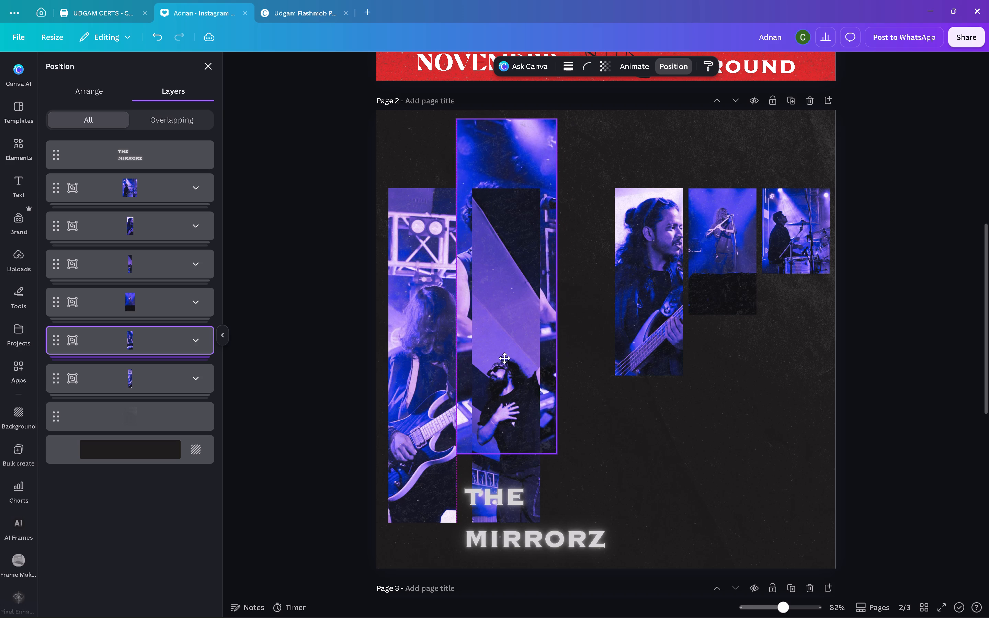
pyautogui.moveTo(504, 358); pyautogui.dragTo(506, 358)
pyautogui.moveTo(513, 480); pyautogui.dragTo(519, 475)
pyautogui.hotkey('ctrl', 'z')
pyautogui.moveTo(650, 338); pyautogui.dragTo(727, 467)
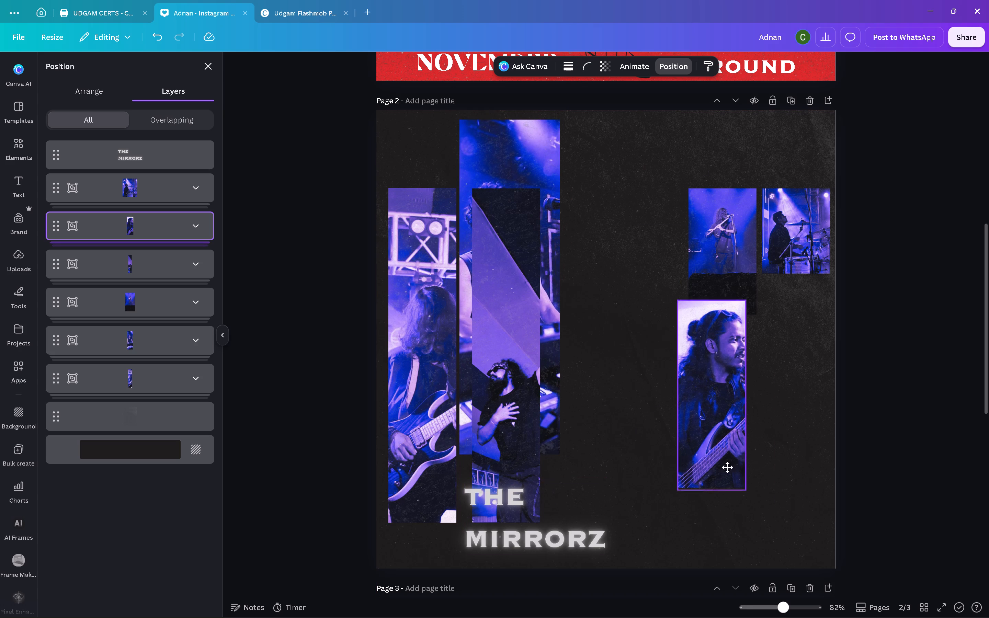
pyautogui.moveTo(727, 467); pyautogui.dragTo(740, 488)
pyautogui.moveTo(509, 381); pyautogui.dragTo(623, 362)
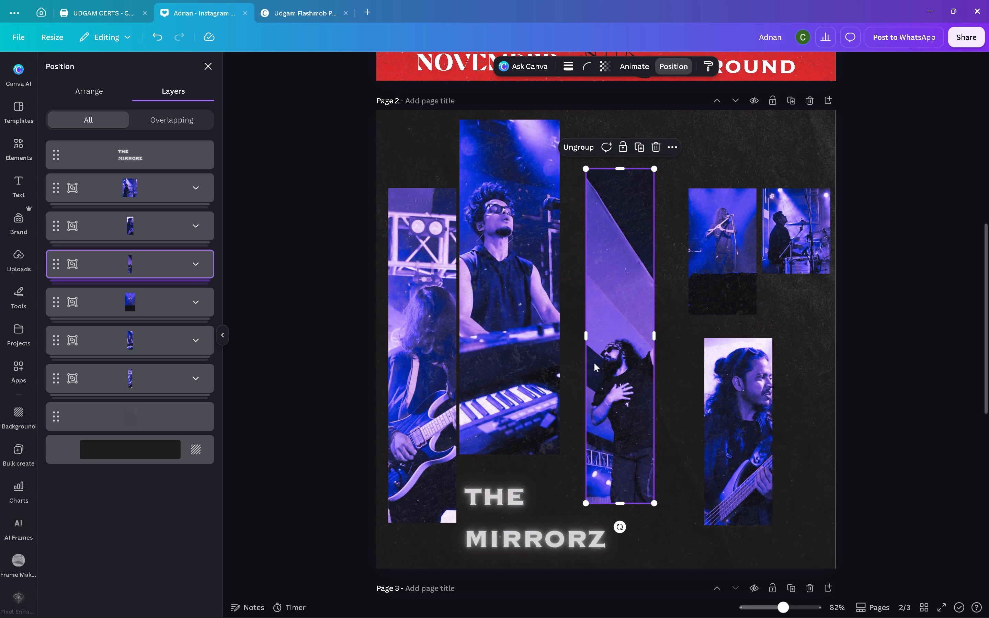
# Crop the keyboardist strip's sides to match the vocalist strip's width and place it beside the guitarist strip.
pyautogui.moveTo(511, 344); pyautogui.dragTo(623, 352)
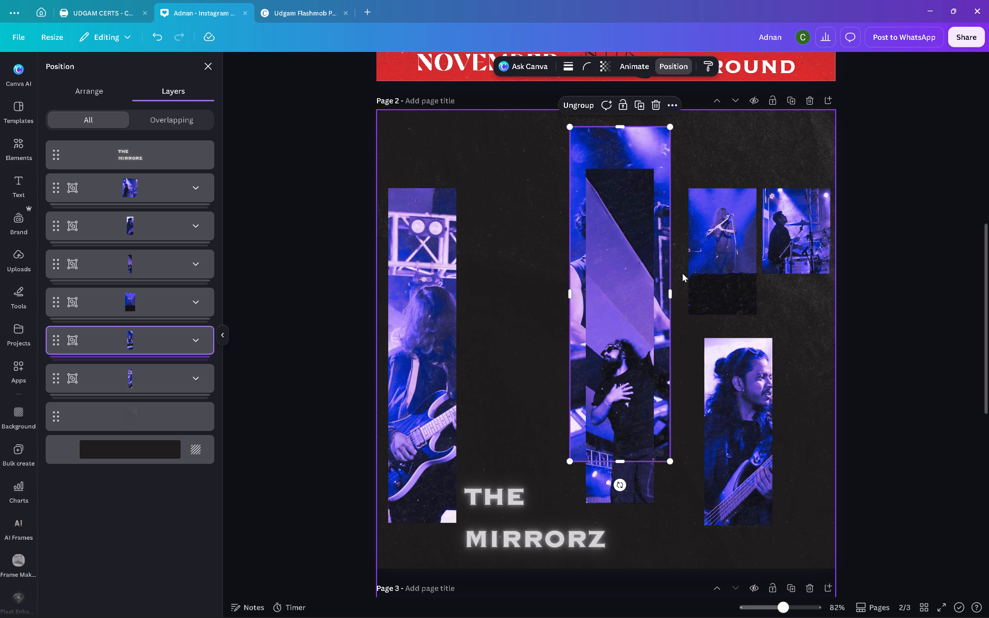
pyautogui.moveTo(672, 294); pyautogui.dragTo(658, 298)
pyautogui.moveTo(567, 293); pyautogui.dragTo(576, 295)
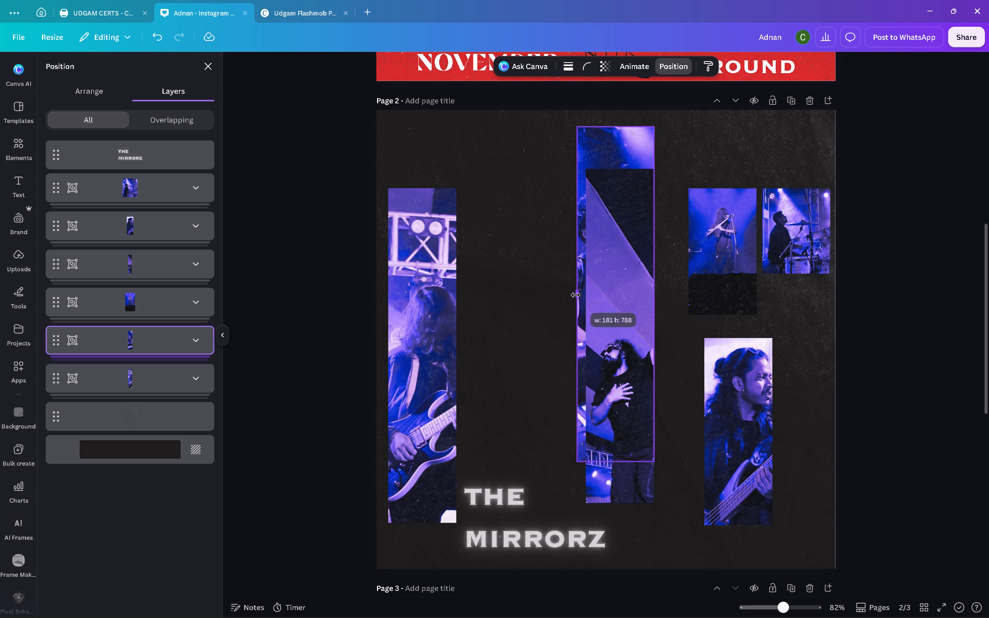
pyautogui.moveTo(576, 295); pyautogui.dragTo(581, 296)
pyautogui.moveTo(623, 305); pyautogui.dragTo(519, 319)
# Move the flautist strip over the vocalist strip and enlarge it proportionally to about 854 px high.
pyautogui.moveTo(625, 331); pyautogui.dragTo(637, 328)
pyautogui.moveTo(734, 267); pyautogui.dragTo(714, 266)
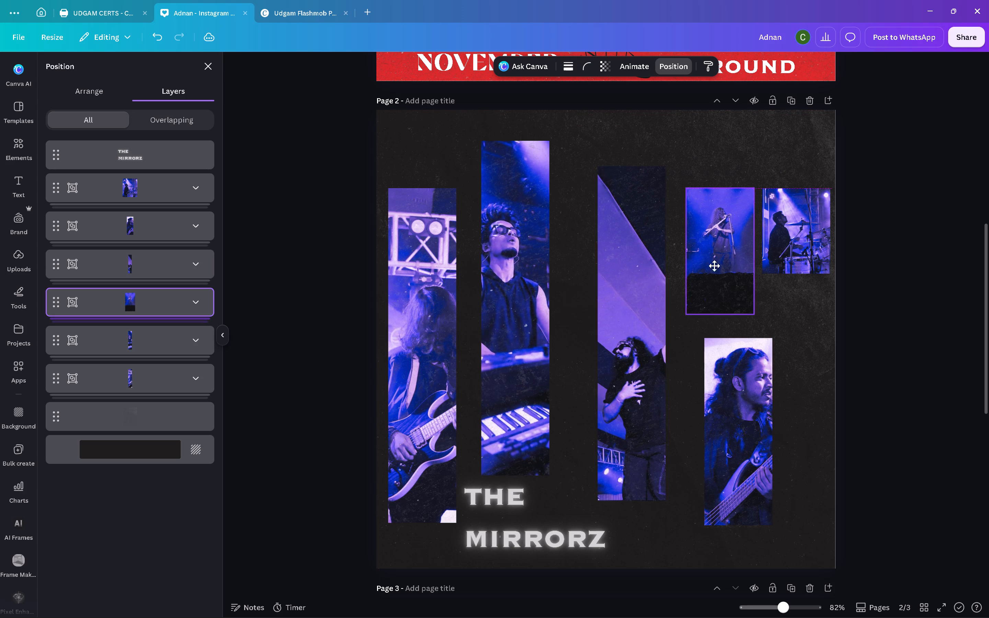
pyautogui.moveTo(714, 266); pyautogui.dragTo(644, 217)
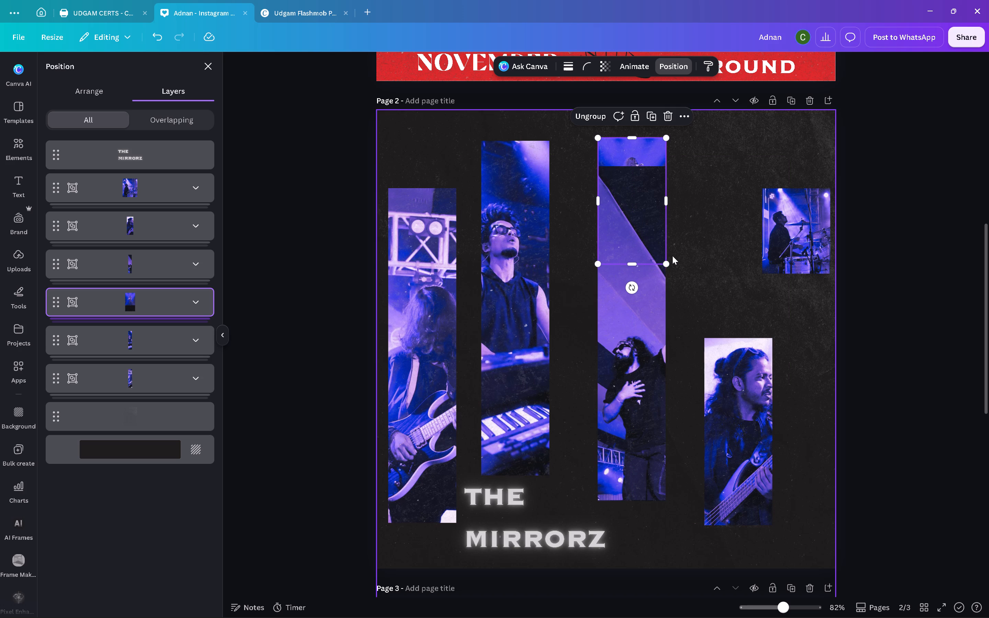
pyautogui.moveTo(668, 266); pyautogui.dragTo(783, 526)
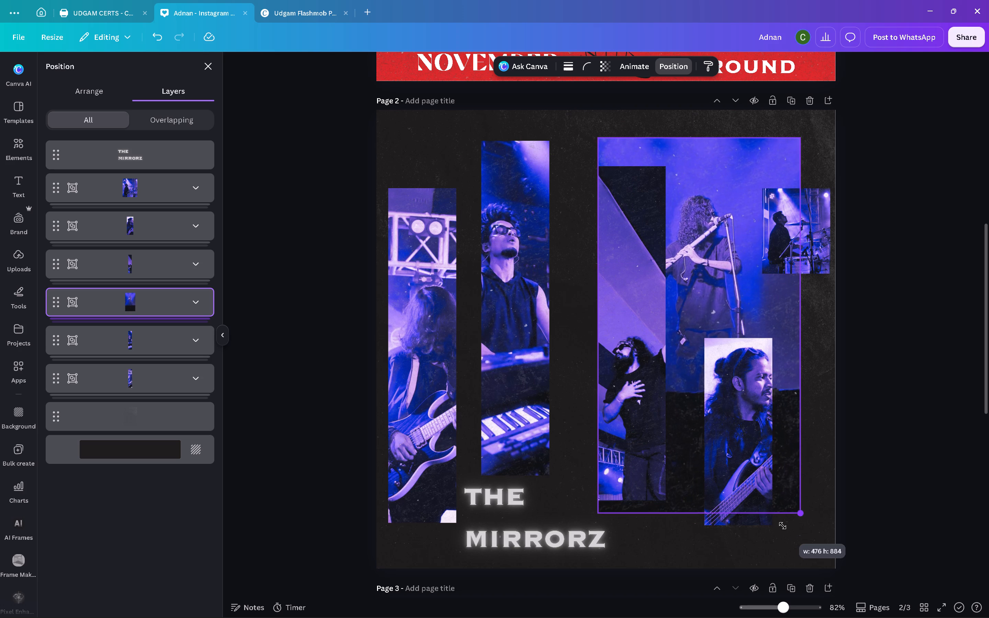
pyautogui.moveTo(783, 526); pyautogui.dragTo(780, 512)
# Crop the flautist strip's sides around the player to about 160 px wide and place it beside the keyboardist strip.
pyautogui.moveTo(739, 276); pyautogui.dragTo(682, 266)
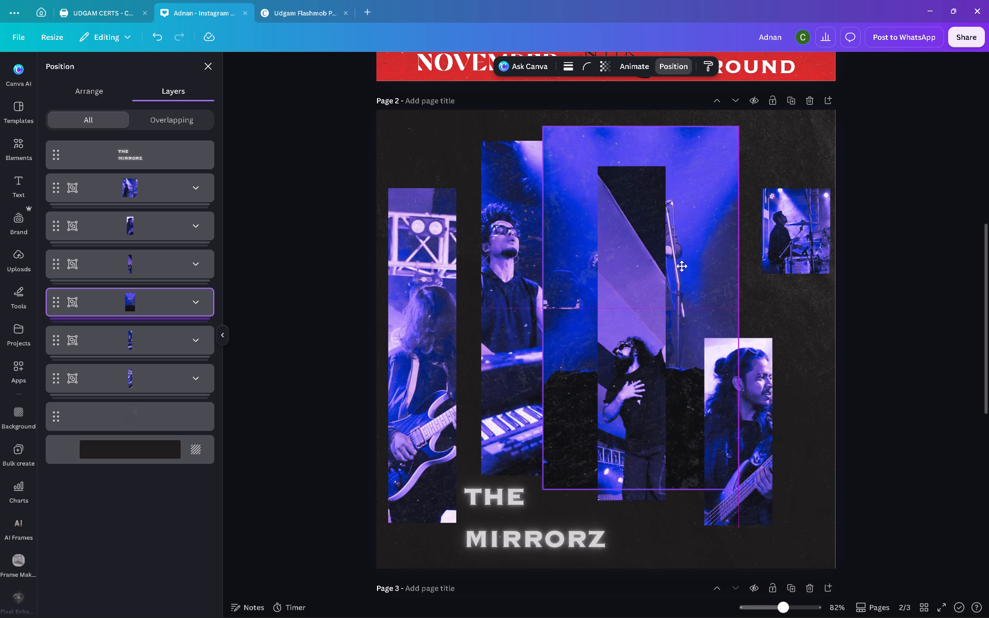
pyautogui.moveTo(682, 266); pyautogui.dragTo(674, 275)
pyautogui.moveTo(732, 319); pyautogui.dragTo(669, 324)
pyautogui.moveTo(530, 319); pyautogui.dragTo(592, 322)
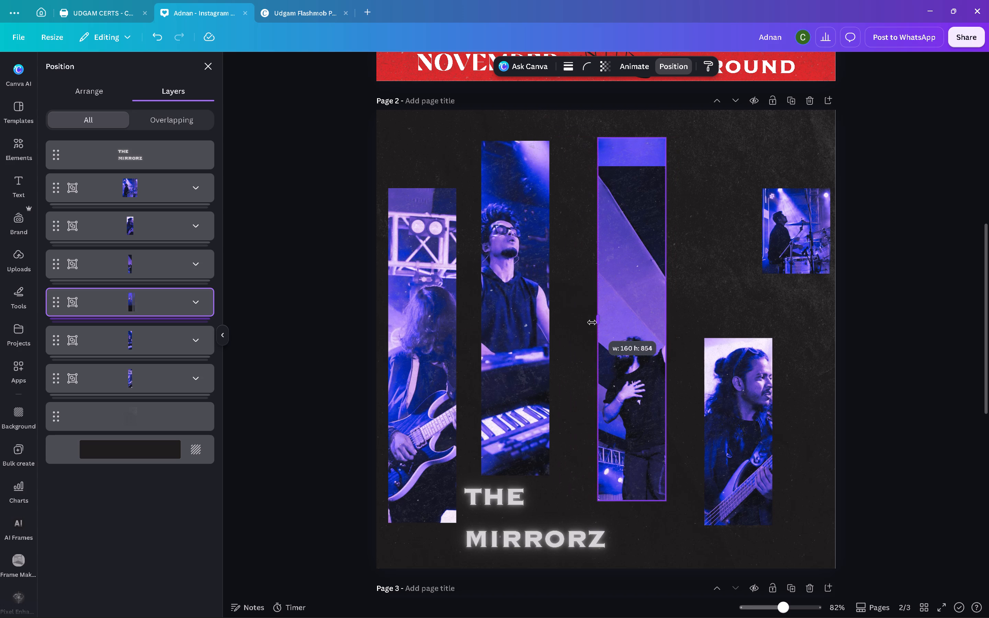
pyautogui.moveTo(592, 322); pyautogui.dragTo(593, 322)
pyautogui.moveTo(637, 151); pyautogui.dragTo(590, 158)
# Shift the vocalist strip right, then enlarge the bassist strip over it to roughly the same height.
pyautogui.moveTo(646, 221); pyautogui.dragTo(691, 194)
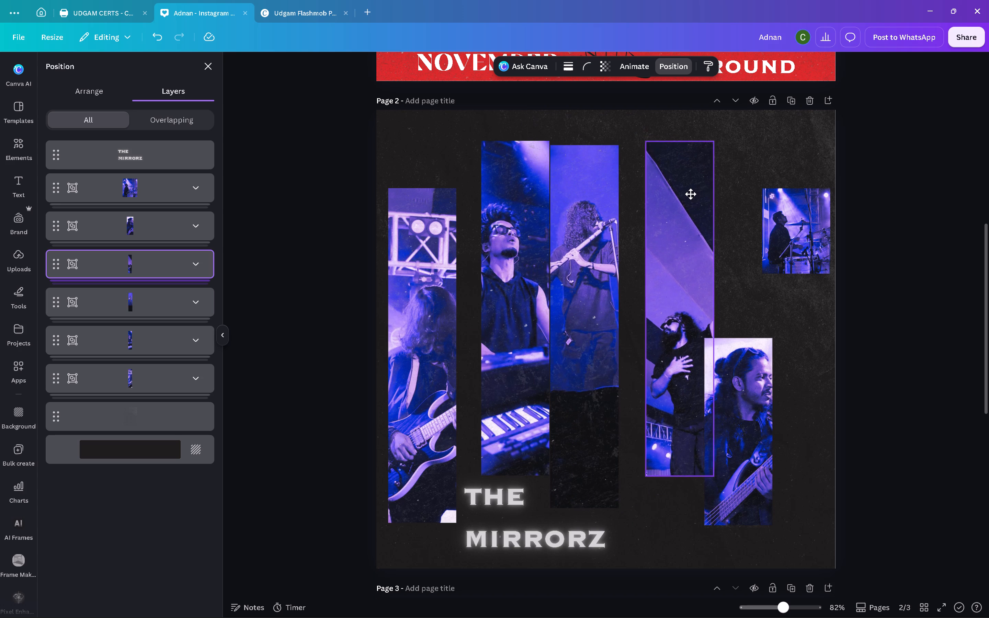
pyautogui.moveTo(691, 194); pyautogui.dragTo(686, 191)
pyautogui.moveTo(751, 399); pyautogui.dragTo(674, 215)
pyautogui.moveTo(698, 342); pyautogui.dragTo(787, 477)
pyautogui.moveTo(689, 431); pyautogui.dragTo(674, 411)
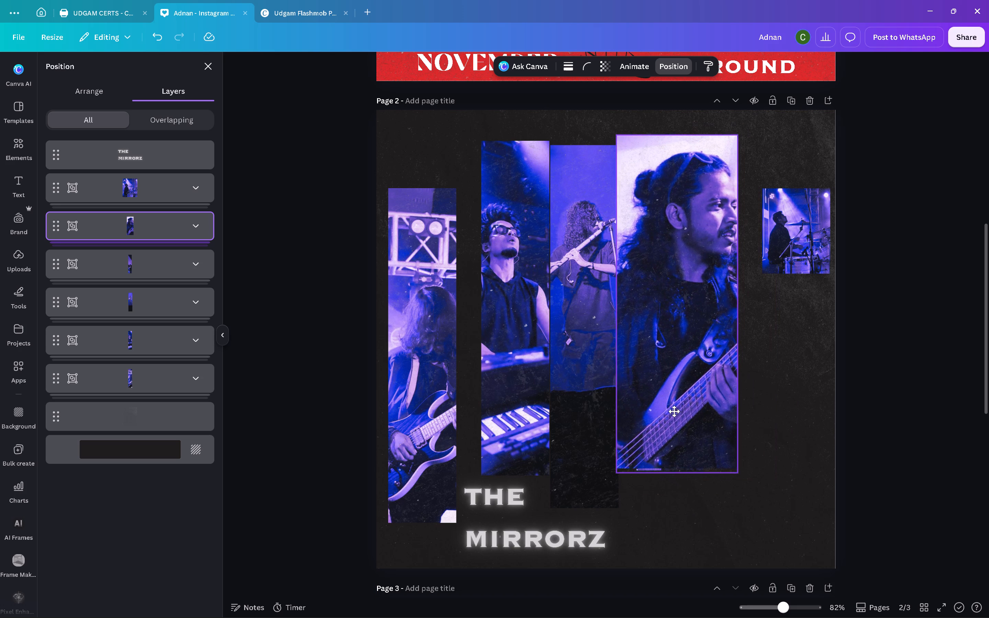
pyautogui.moveTo(674, 411); pyautogui.dragTo(673, 458)
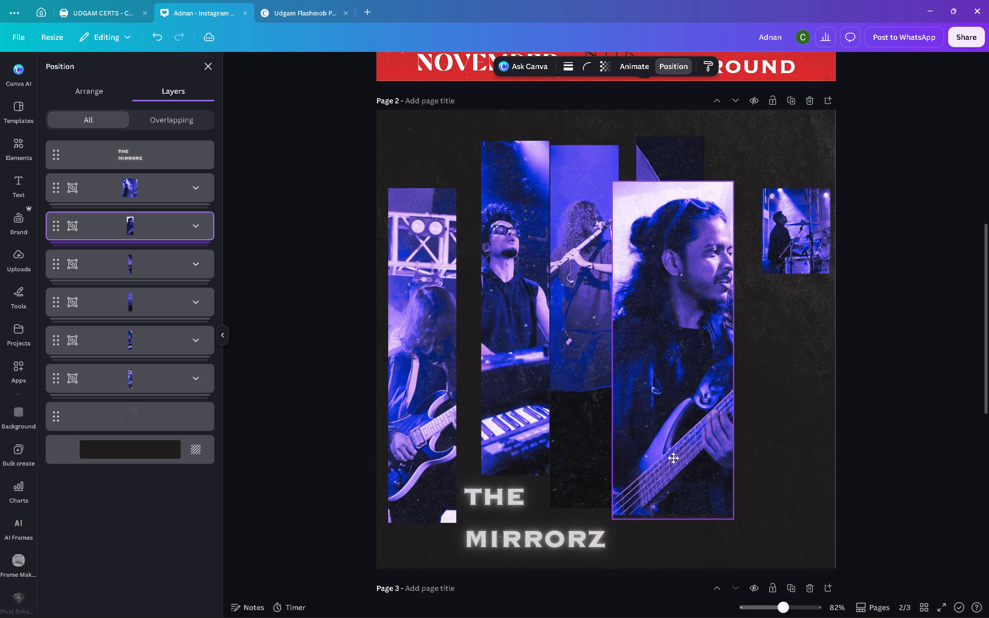
pyautogui.moveTo(673, 458); pyautogui.dragTo(674, 454)
# Crop the bassist strip's sides to the vocalist strip's width and place it in the gap left by moving the flautist strip aside.
pyautogui.moveTo(589, 329); pyautogui.dragTo(493, 316)
pyautogui.moveTo(660, 354); pyautogui.dragTo(658, 340)
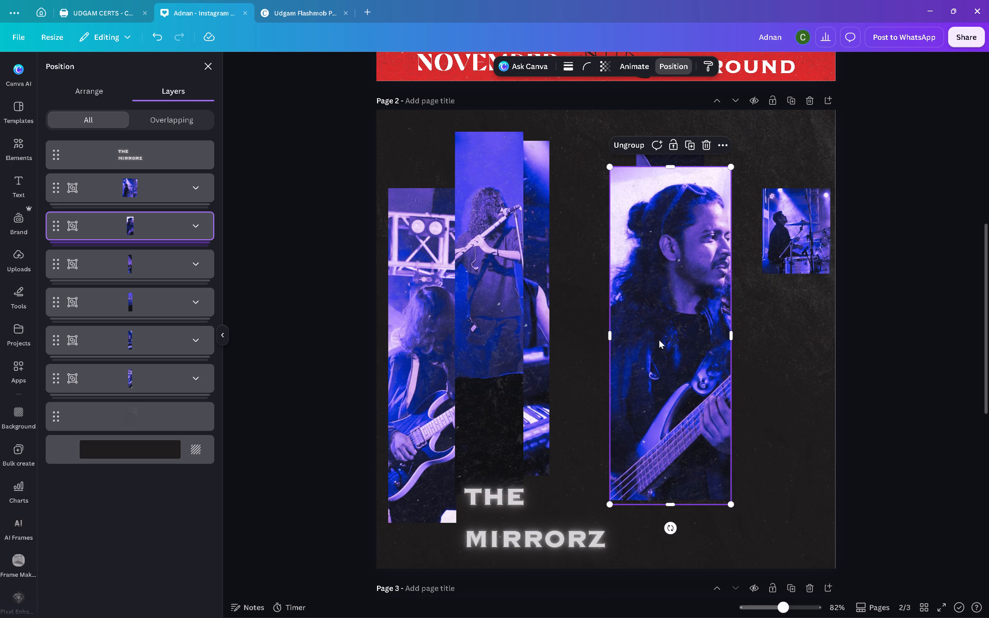
pyautogui.moveTo(610, 337); pyautogui.dragTo(635, 339)
pyautogui.moveTo(731, 332); pyautogui.dragTo(705, 342)
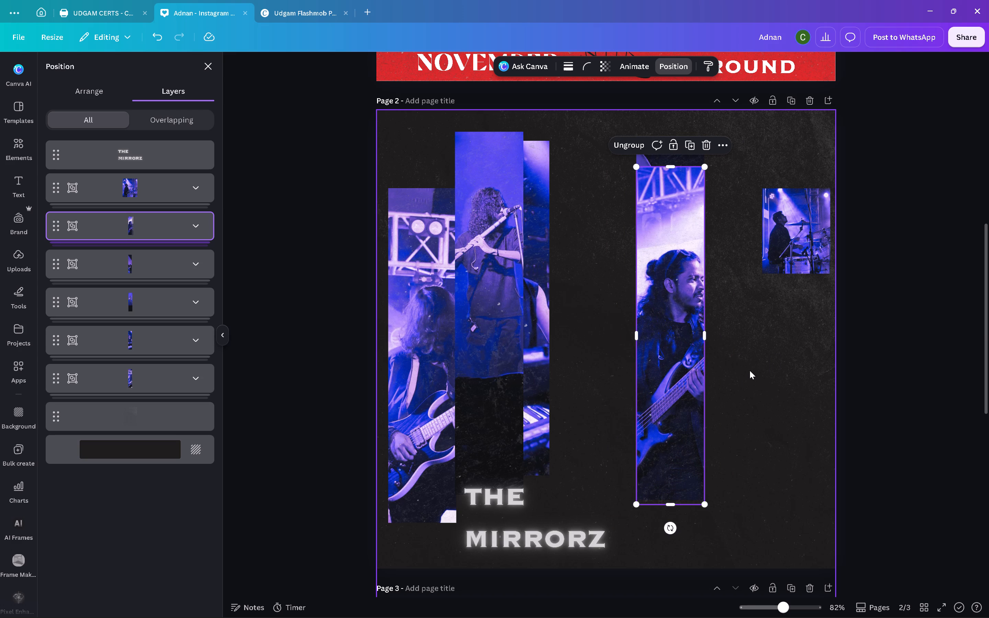
pyautogui.moveTo(684, 320); pyautogui.dragTo(613, 317)
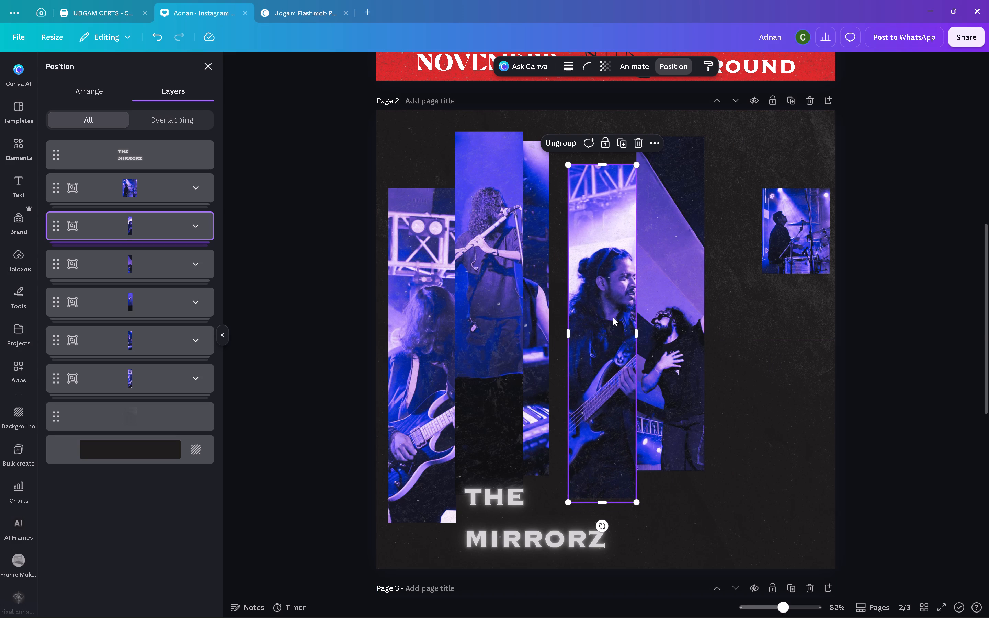
# Move the vocalist strip further right and enlarge the drummer photo over it to about 517 px high.
pyautogui.moveTo(665, 308); pyautogui.dragTo(709, 305)
pyautogui.moveTo(799, 241); pyautogui.dragTo(764, 260)
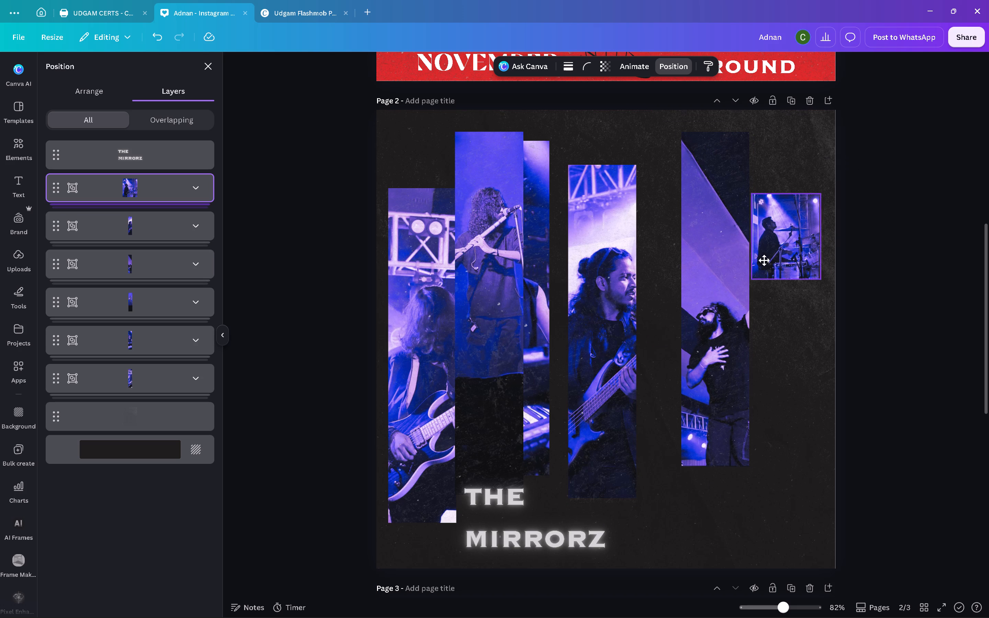
pyautogui.moveTo(764, 260); pyautogui.dragTo(715, 201)
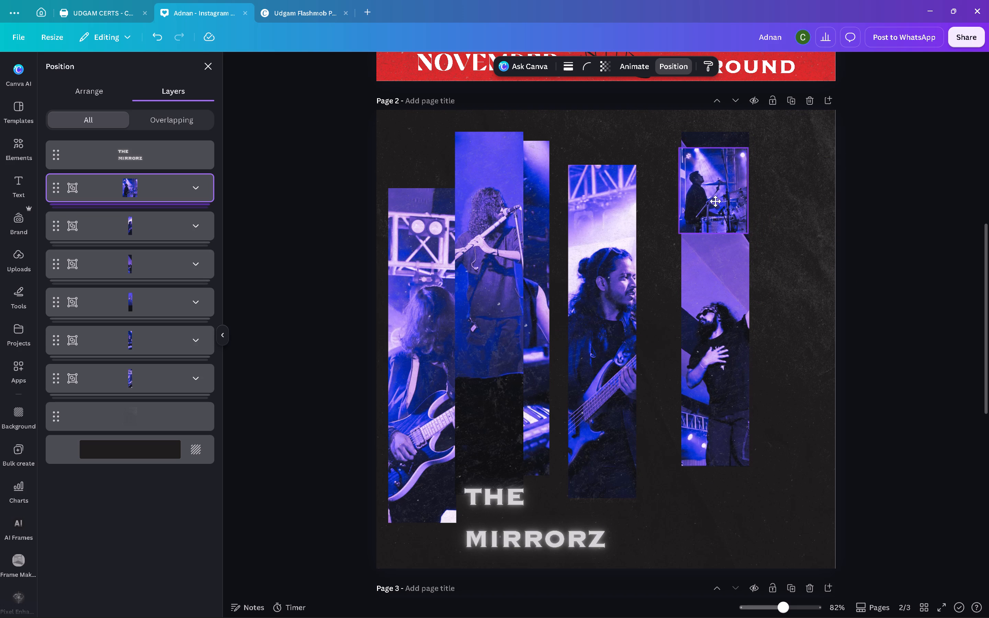
pyautogui.moveTo(715, 201); pyautogui.dragTo(717, 202)
pyautogui.moveTo(747, 235); pyautogui.dragTo(753, 254)
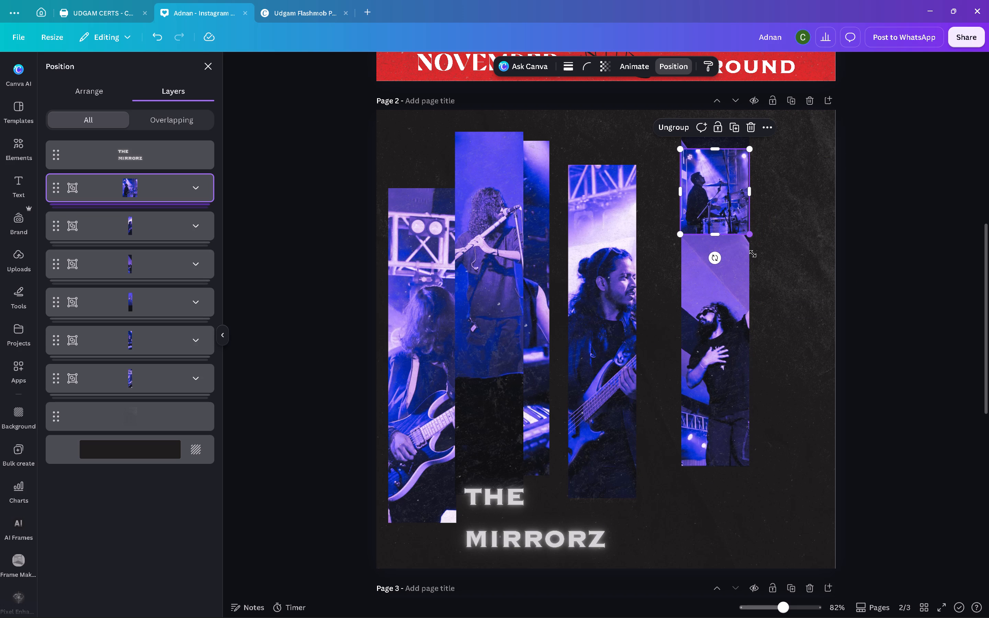
pyautogui.moveTo(753, 254); pyautogui.dragTo(807, 409)
# Move the enlarged drummer photo over the vocalist strip and crop both its sides to roughly that strip's width.
pyautogui.moveTo(800, 297); pyautogui.dragTo(752, 332)
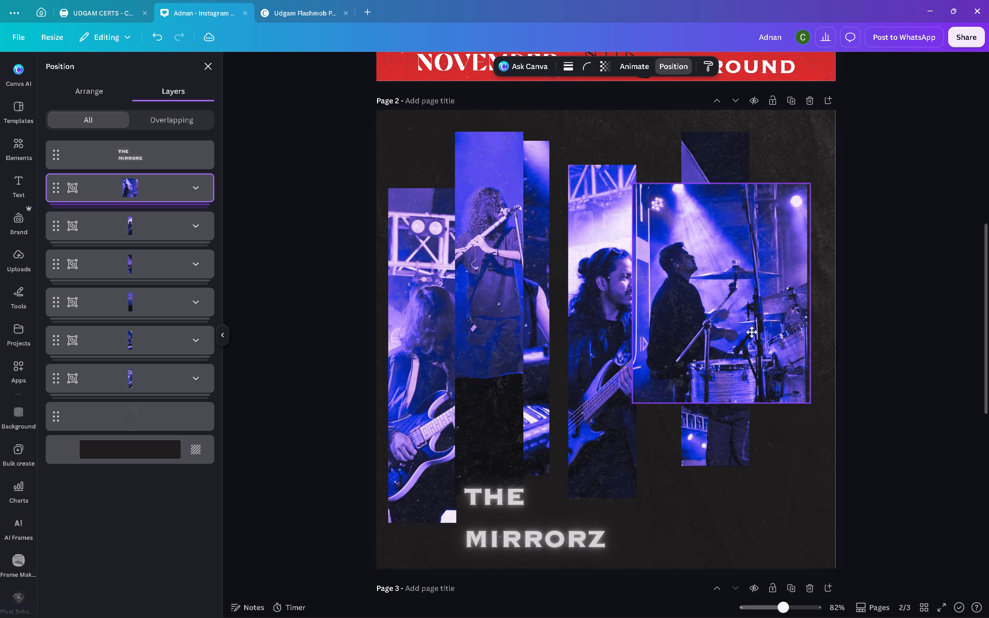
pyautogui.moveTo(752, 332); pyautogui.dragTo(748, 334)
pyautogui.moveTo(627, 297); pyautogui.dragTo(638, 295)
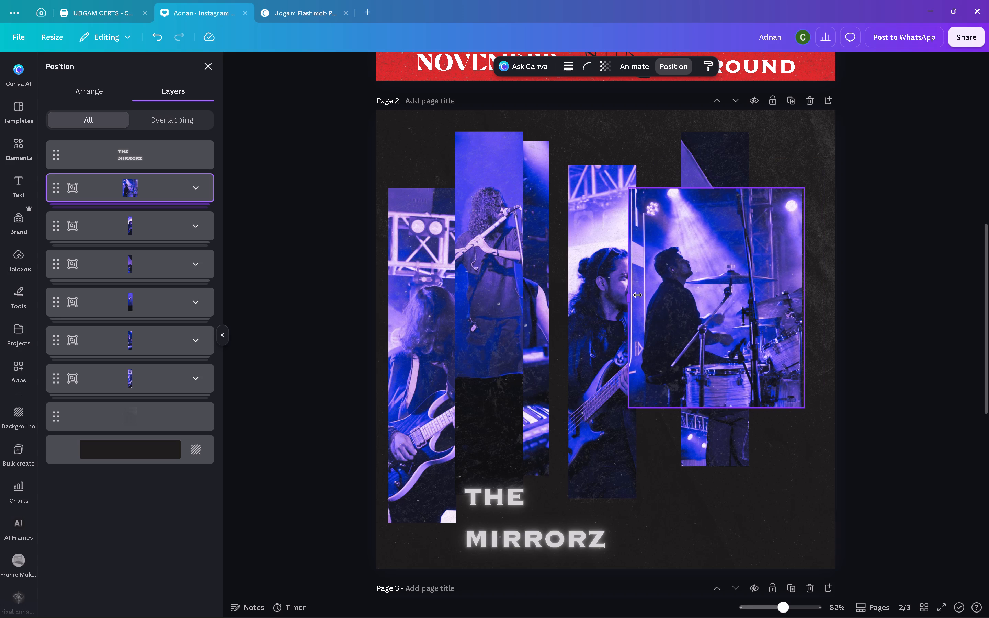
pyautogui.moveTo(638, 295); pyautogui.dragTo(676, 300)
pyautogui.moveTo(675, 295); pyautogui.dragTo(677, 295)
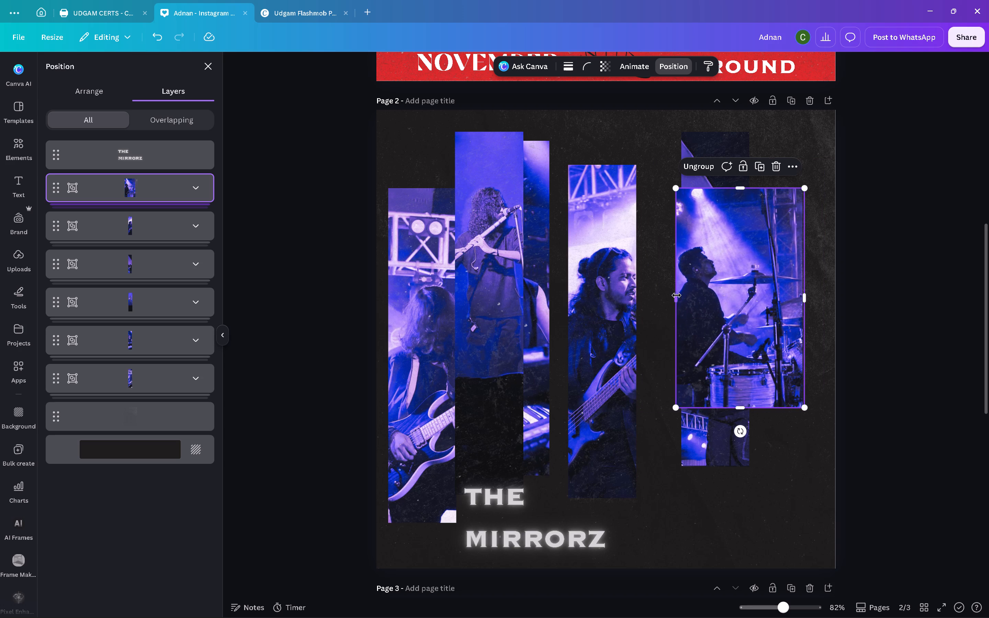
pyautogui.moveTo(677, 295); pyautogui.dragTo(681, 294)
pyautogui.moveTo(802, 301); pyautogui.dragTo(764, 309)
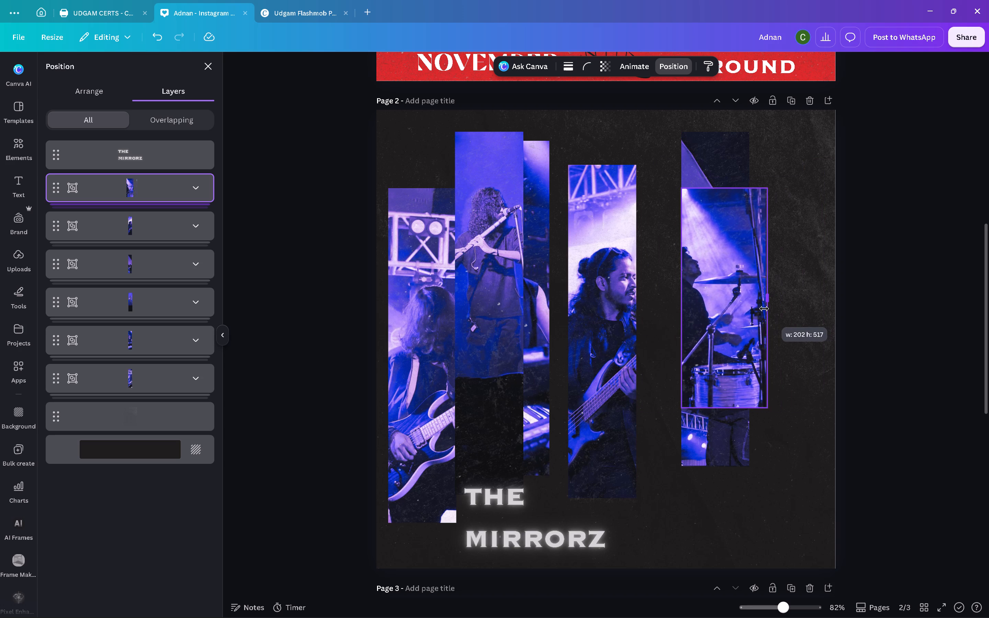
pyautogui.moveTo(764, 309); pyautogui.dragTo(750, 310)
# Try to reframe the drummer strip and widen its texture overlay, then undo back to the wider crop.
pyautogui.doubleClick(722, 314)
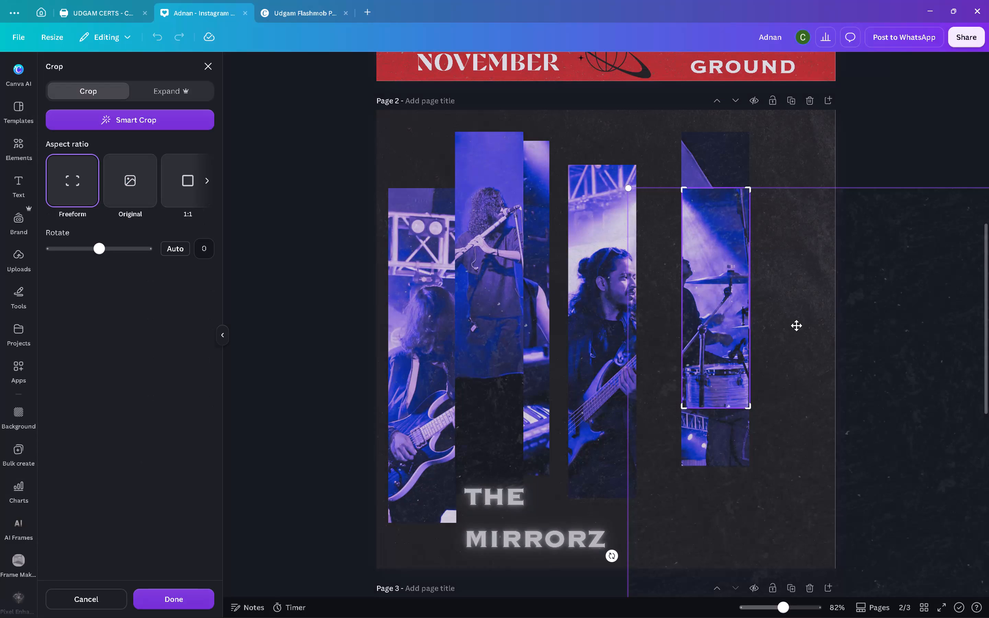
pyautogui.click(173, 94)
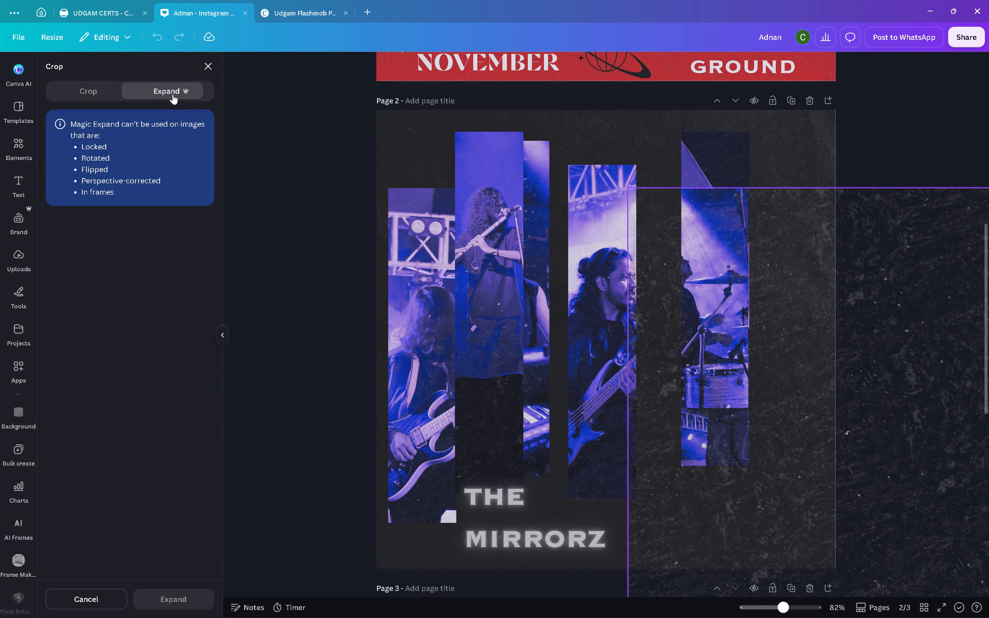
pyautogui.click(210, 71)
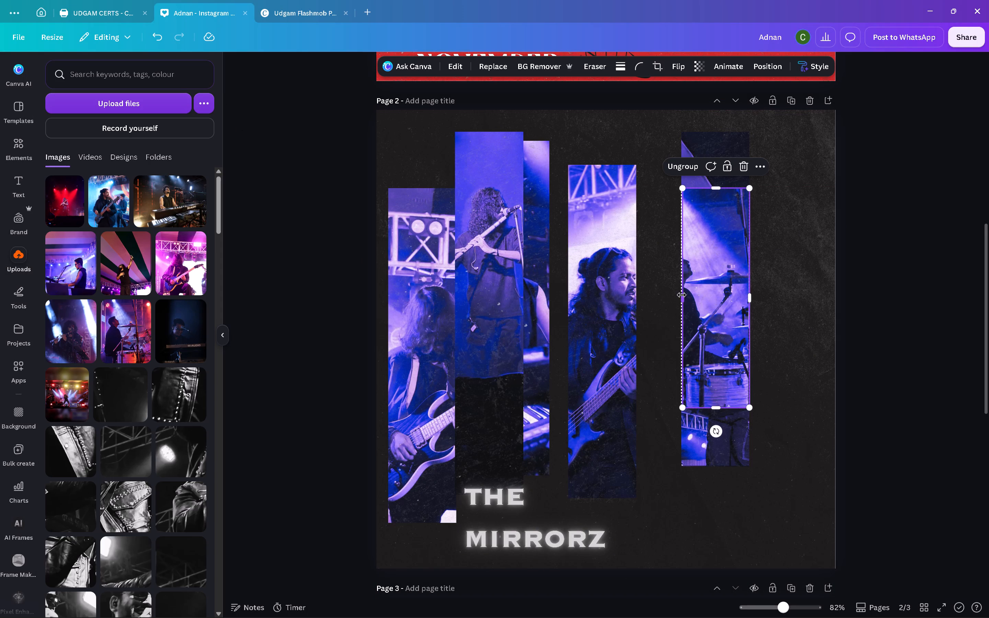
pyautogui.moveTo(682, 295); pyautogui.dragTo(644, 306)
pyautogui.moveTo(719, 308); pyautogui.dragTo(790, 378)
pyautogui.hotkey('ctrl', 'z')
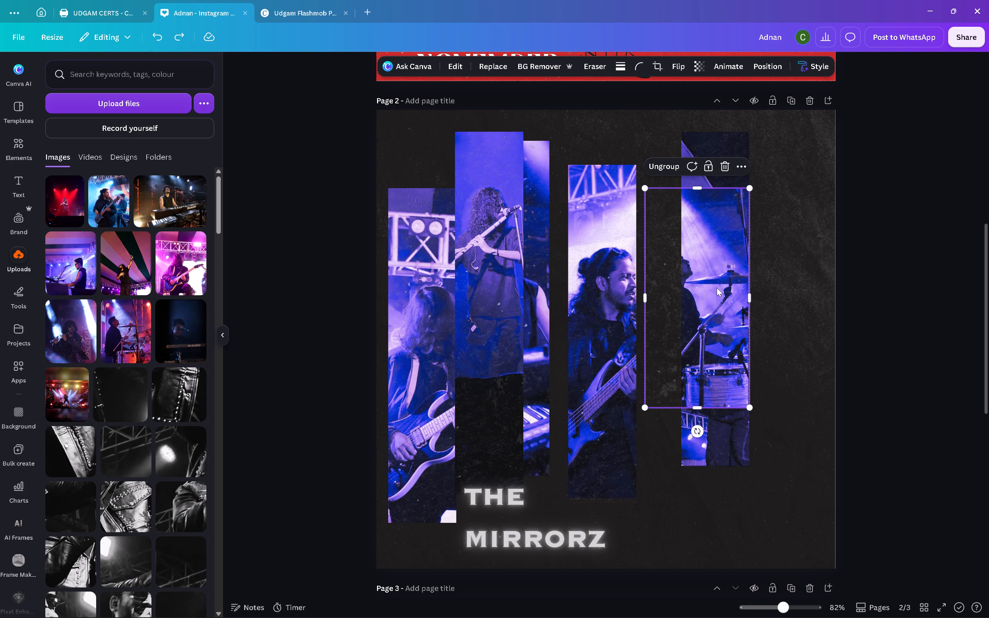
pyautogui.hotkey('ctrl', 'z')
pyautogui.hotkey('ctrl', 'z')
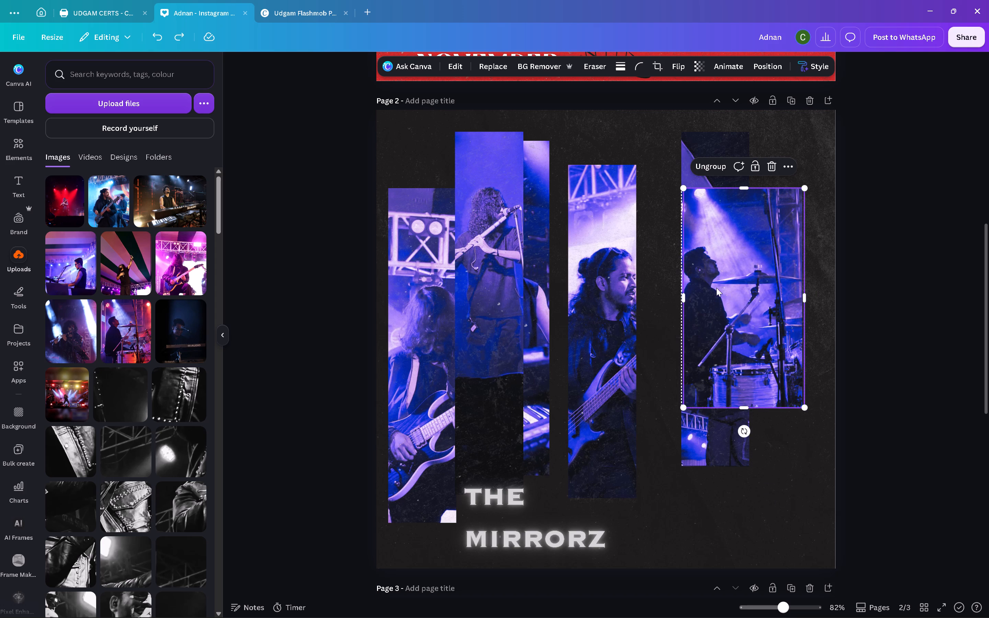
# Ungroup the drummer photo from its texture overlay.
pyautogui.hotkey('alt', '1')
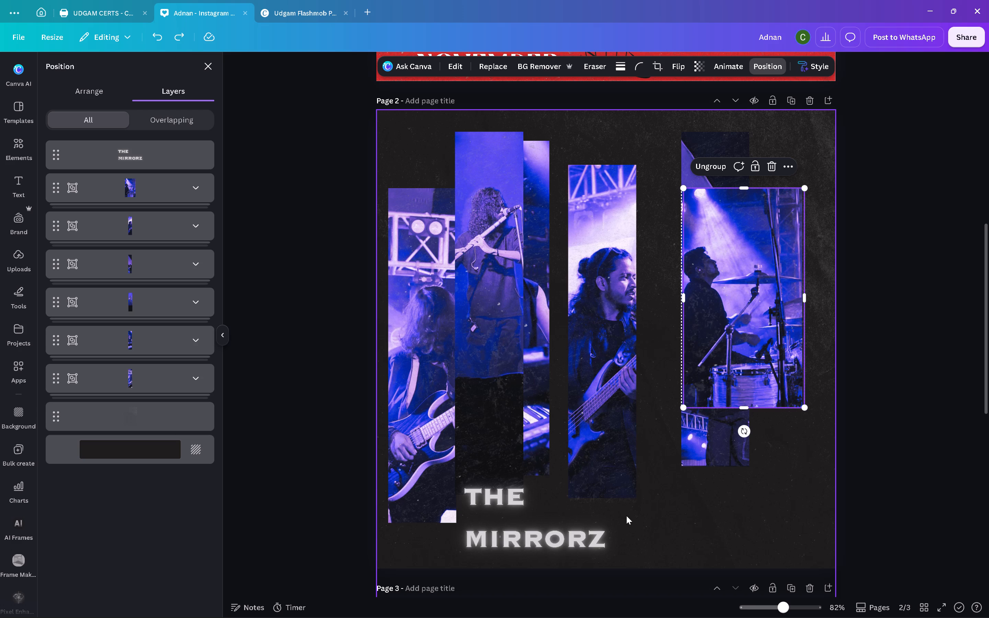
pyautogui.click(197, 189)
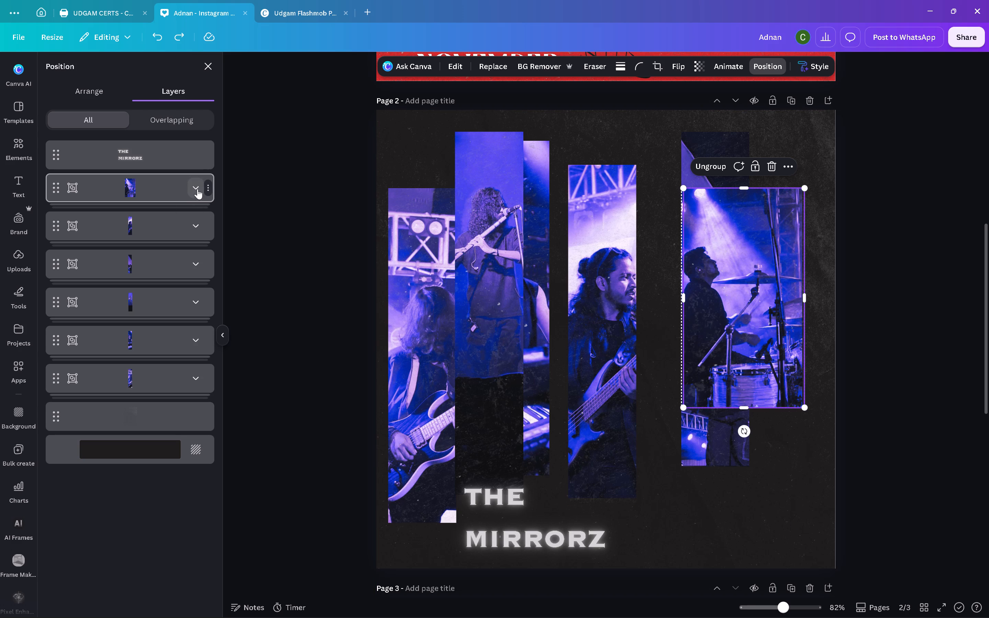
pyautogui.click(162, 256)
pyautogui.click(162, 256)
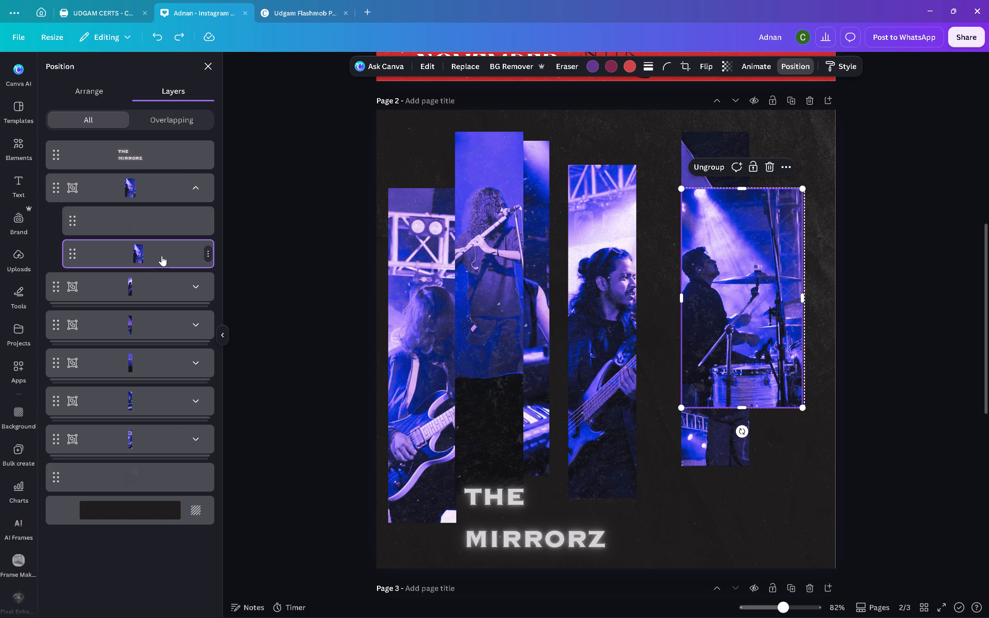
pyautogui.doubleClick(162, 256)
pyautogui.doubleClick(729, 285)
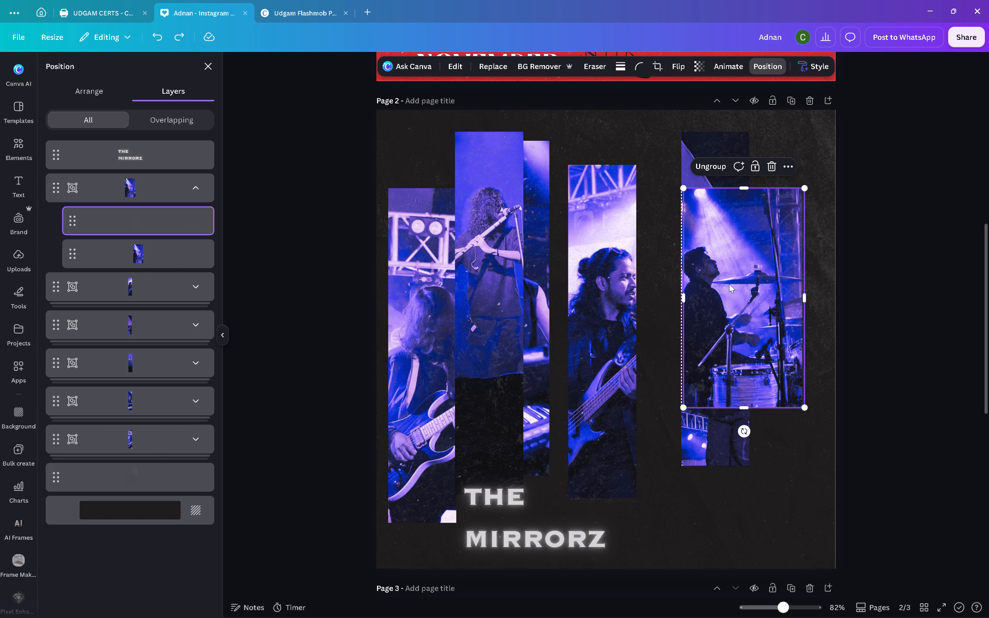
pyautogui.tripleClick(138, 250)
pyautogui.click(138, 250)
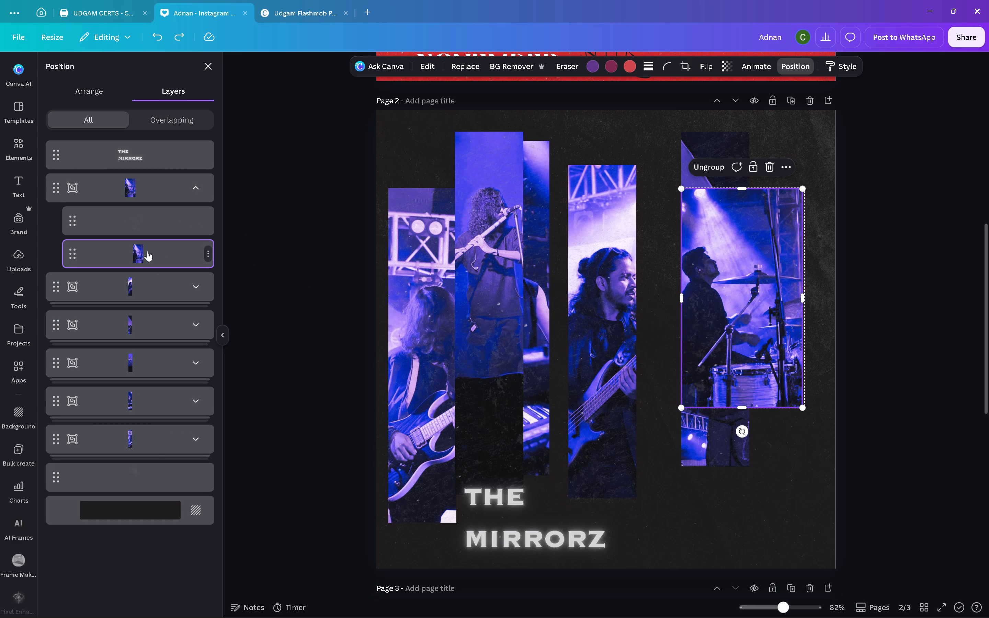
pyautogui.click(435, 66)
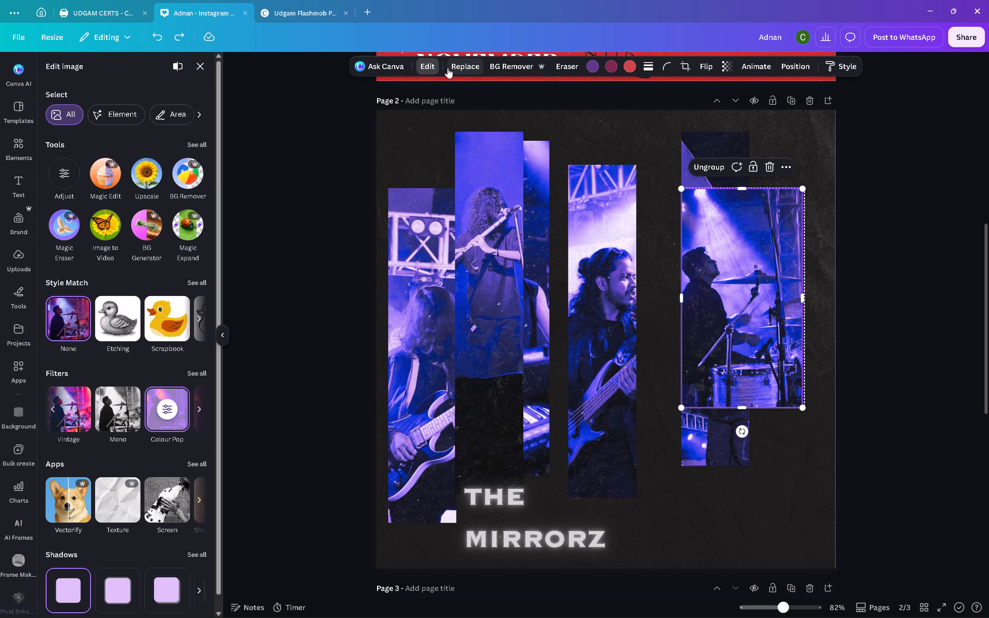
pyautogui.click(800, 70)
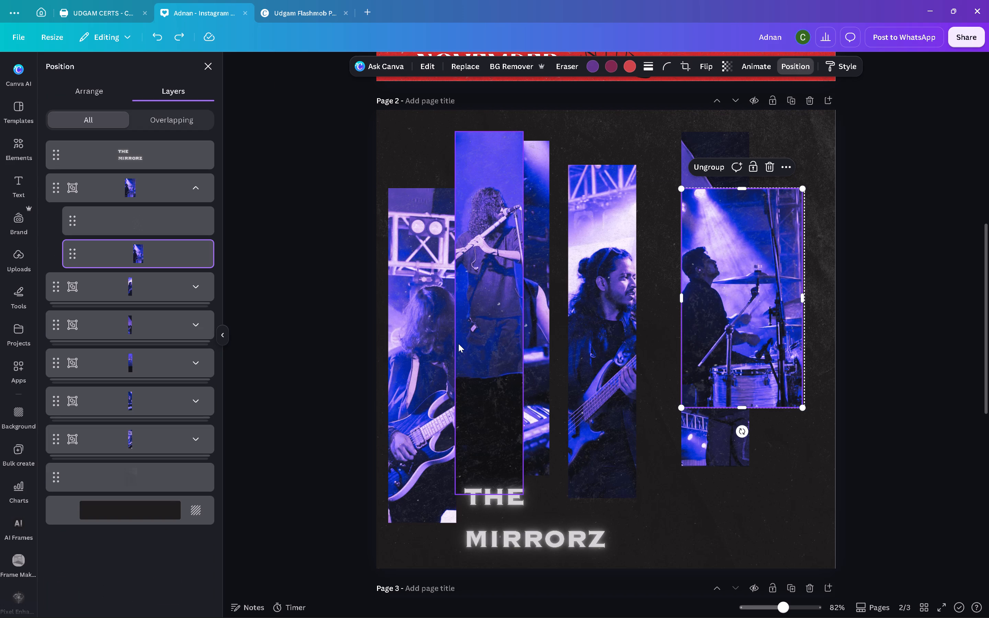
pyautogui.hotkey('ctrl', 'shift', 'g')
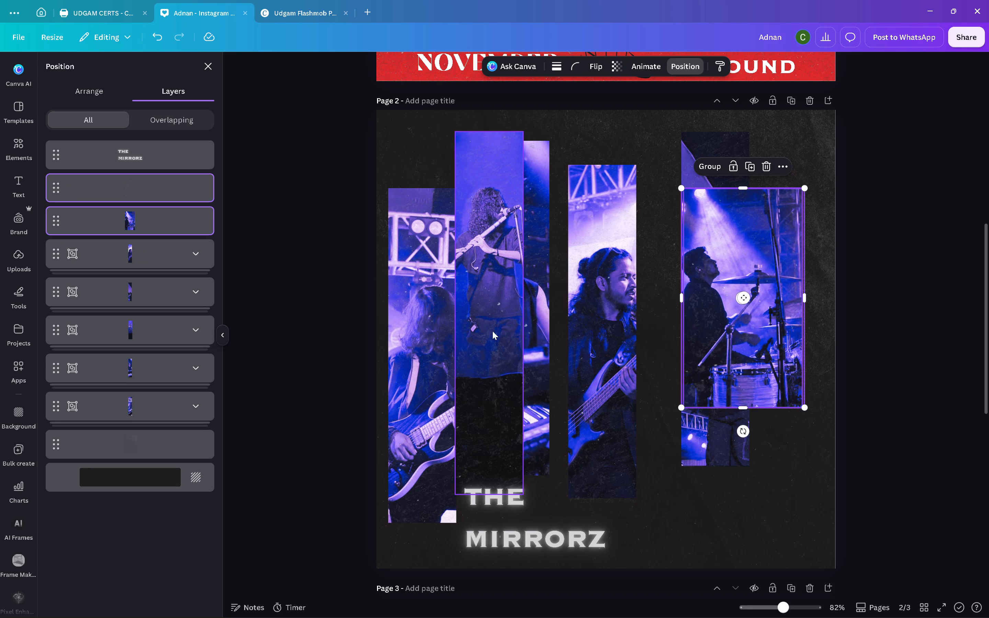
# Move the texture overlay aside and shift the drummer photo inside its crop so the drummer sits nearer the middle.
pyautogui.moveTo(756, 334); pyautogui.dragTo(756, 381)
pyautogui.click(803, 531)
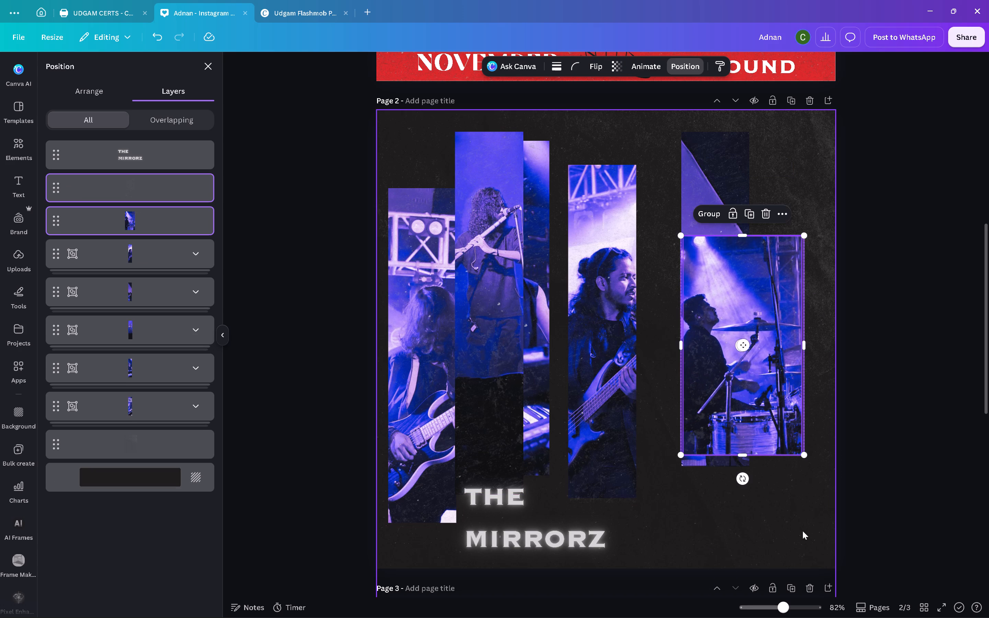
pyautogui.click(753, 390)
pyautogui.moveTo(753, 391); pyautogui.dragTo(713, 521)
pyautogui.doubleClick(771, 291)
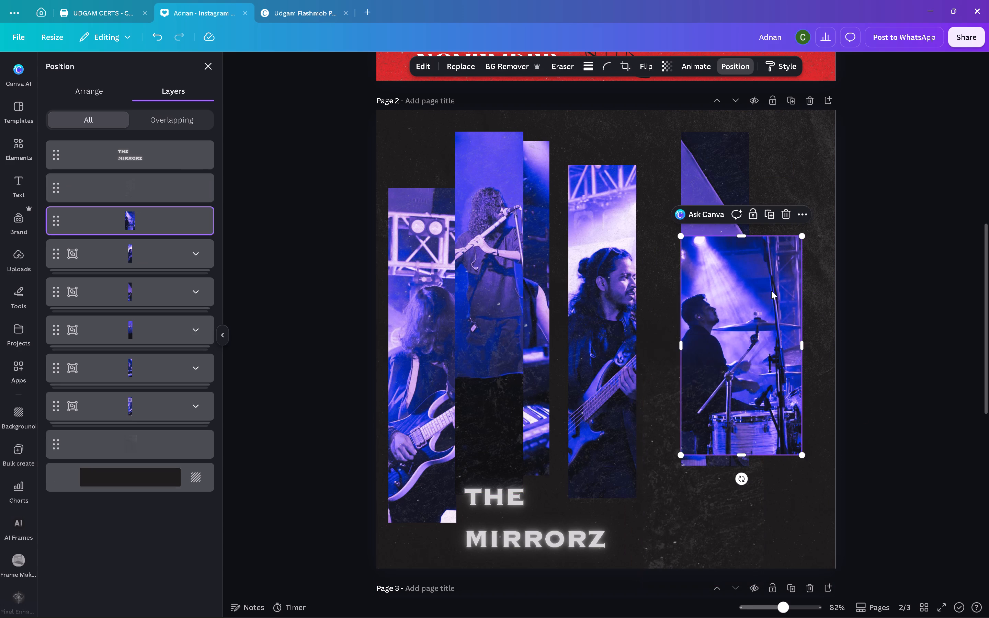
pyautogui.moveTo(754, 340); pyautogui.dragTo(748, 342)
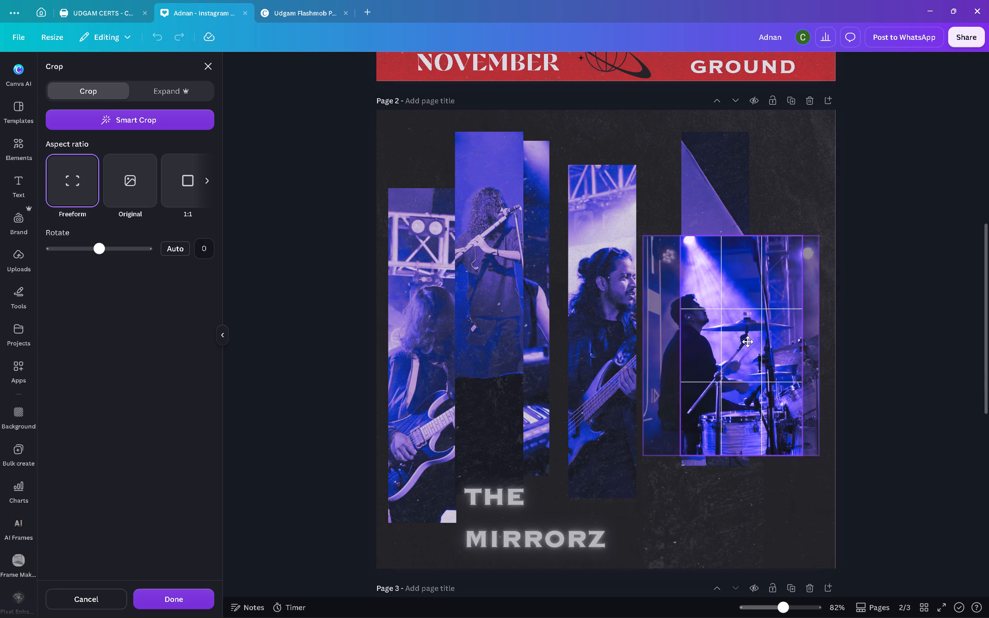
pyautogui.moveTo(748, 342); pyautogui.dragTo(781, 344)
pyautogui.click(930, 304)
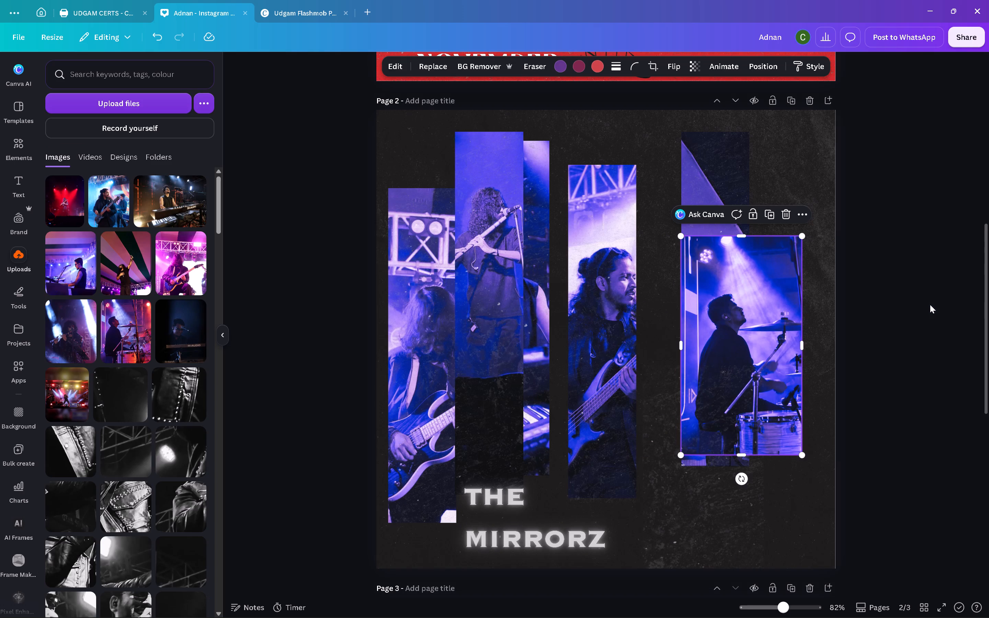
# Place the texture overlay back over the drummer photo and group the two together.
pyautogui.moveTo(758, 332); pyautogui.dragTo(769, 303)
pyautogui.moveTo(702, 510); pyautogui.dragTo(752, 354)
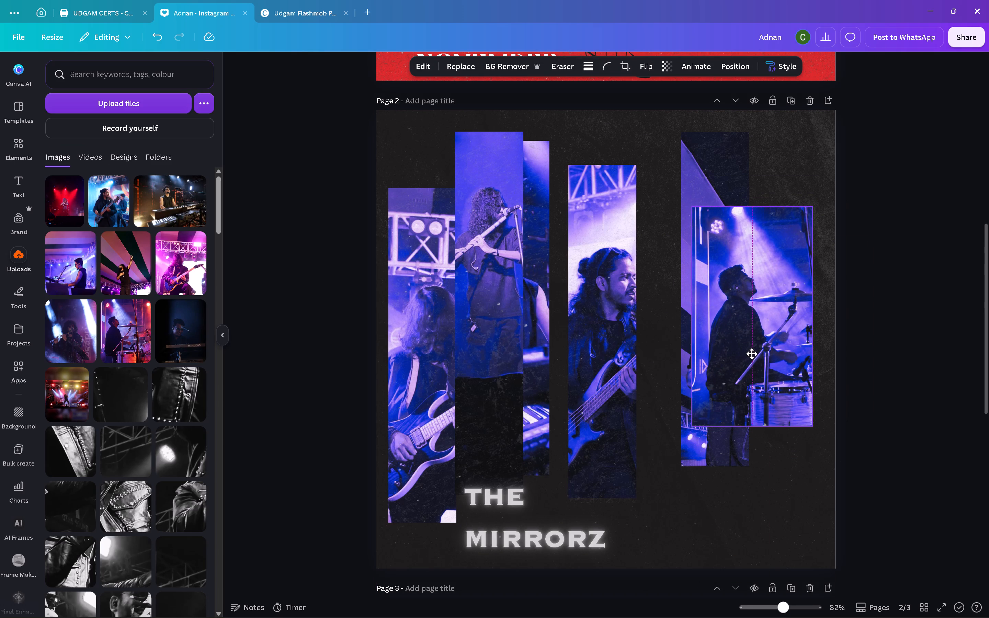
pyautogui.moveTo(752, 354); pyautogui.dragTo(752, 354)
pyautogui.hotkey('alt', '1')
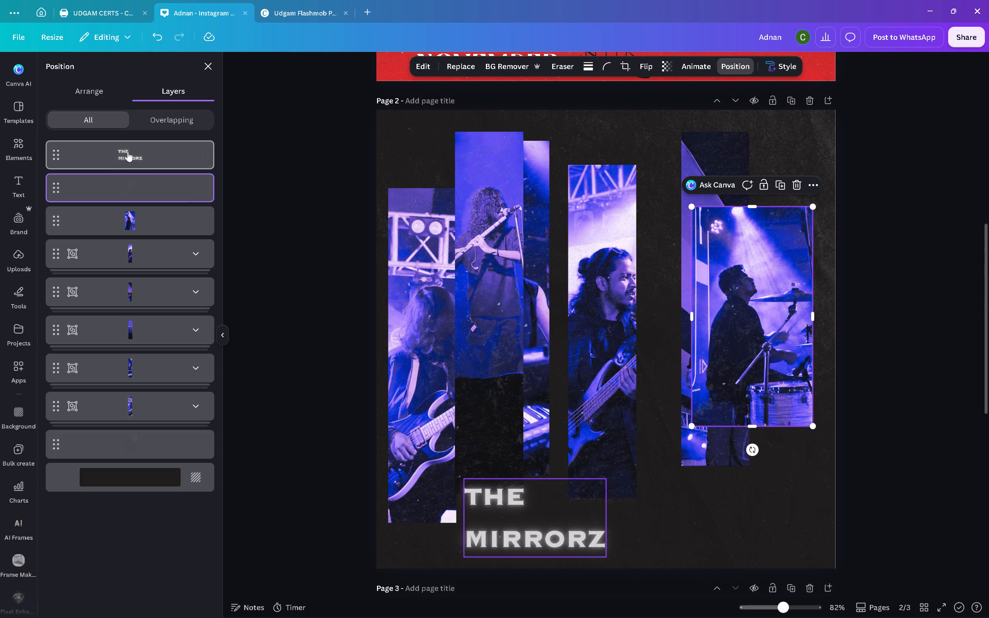
pyautogui.keyDown('shift'); pyautogui.click(158, 211); pyautogui.keyUp('shift')
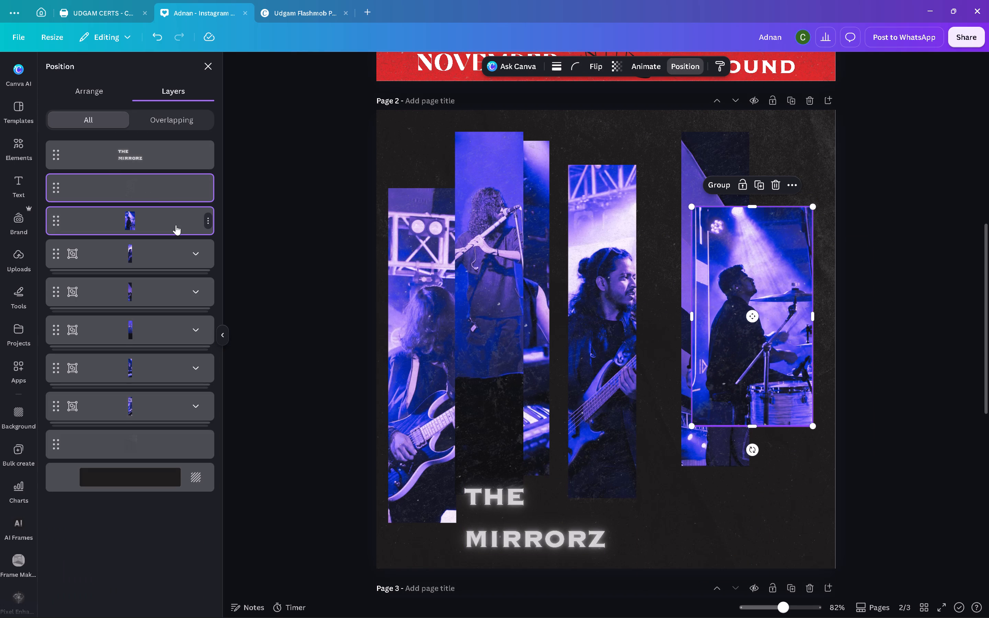
pyautogui.hotkey('ctrl', 'g')
# Enlarge the grouped drummer photo to about 844 px high and position it over the vocalist strip.
pyautogui.moveTo(761, 295); pyautogui.dragTo(752, 236)
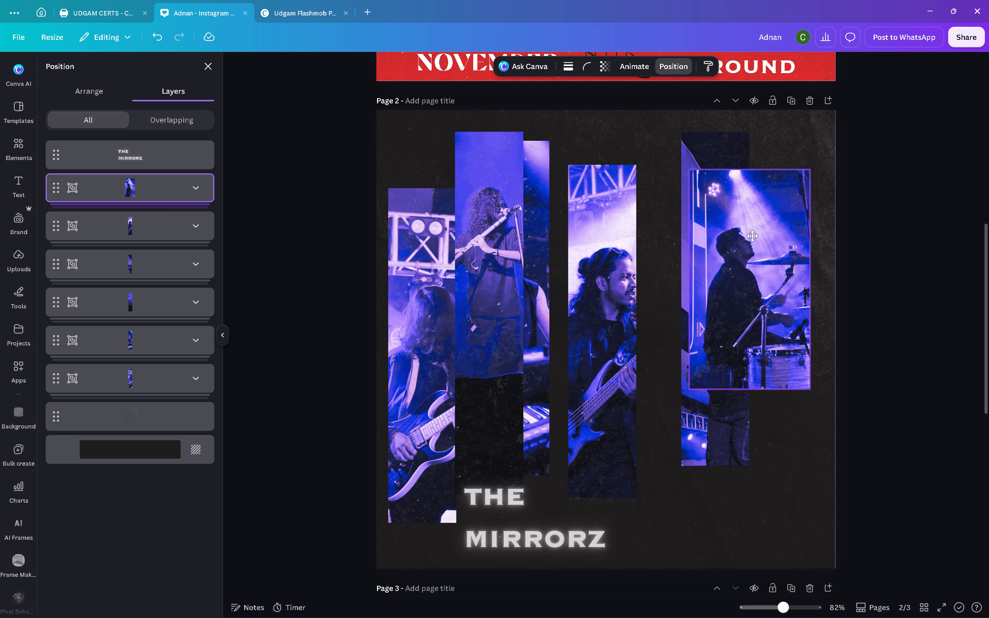
pyautogui.moveTo(752, 236); pyautogui.dragTo(724, 222)
pyautogui.moveTo(778, 354); pyautogui.dragTo(849, 494)
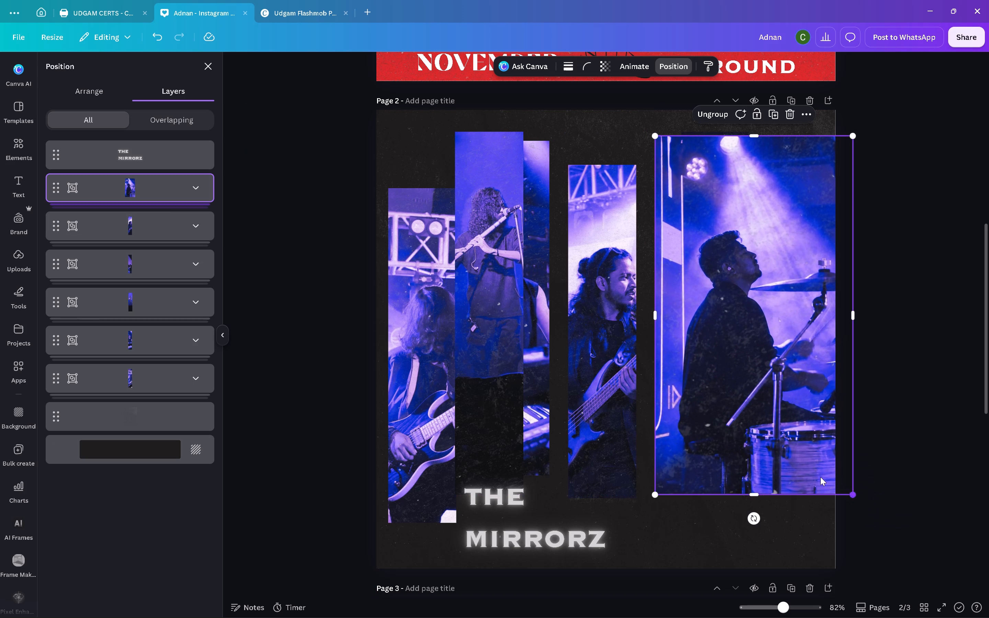
pyautogui.moveTo(771, 383); pyautogui.dragTo(732, 378)
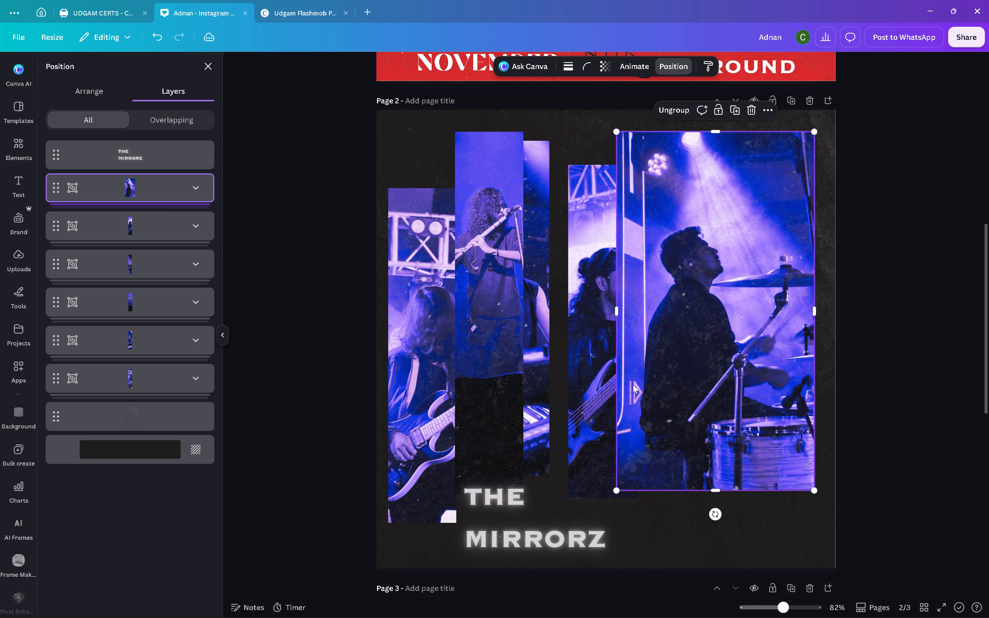
# Crop the drummer group's sides around the player to a strip slightly wider than the vocalist strip beneath.
pyautogui.moveTo(616, 310); pyautogui.dragTo(683, 312)
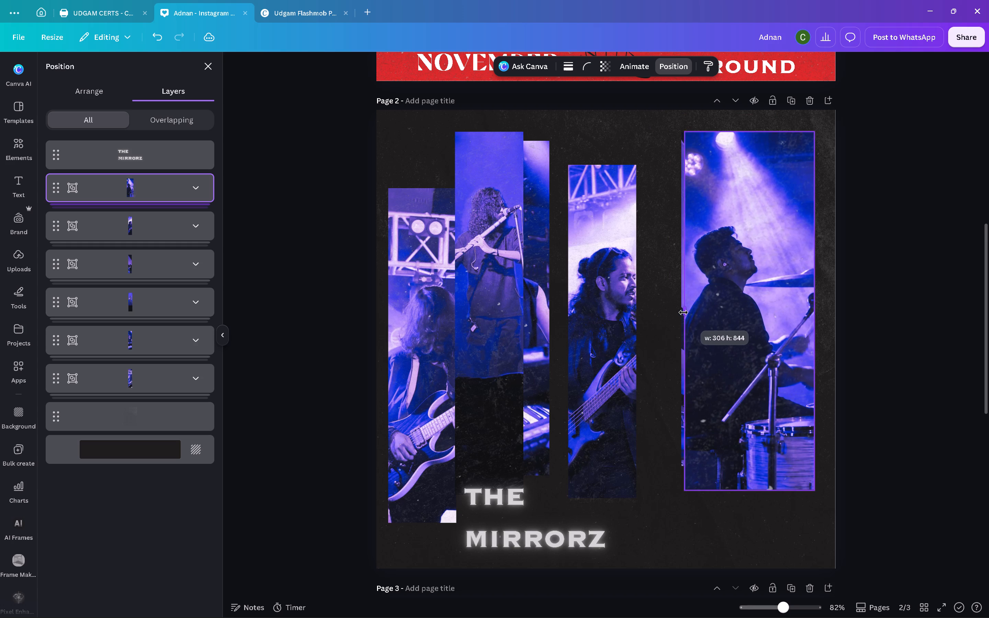
pyautogui.moveTo(683, 312); pyautogui.dragTo(683, 312)
pyautogui.moveTo(815, 312); pyautogui.dragTo(759, 316)
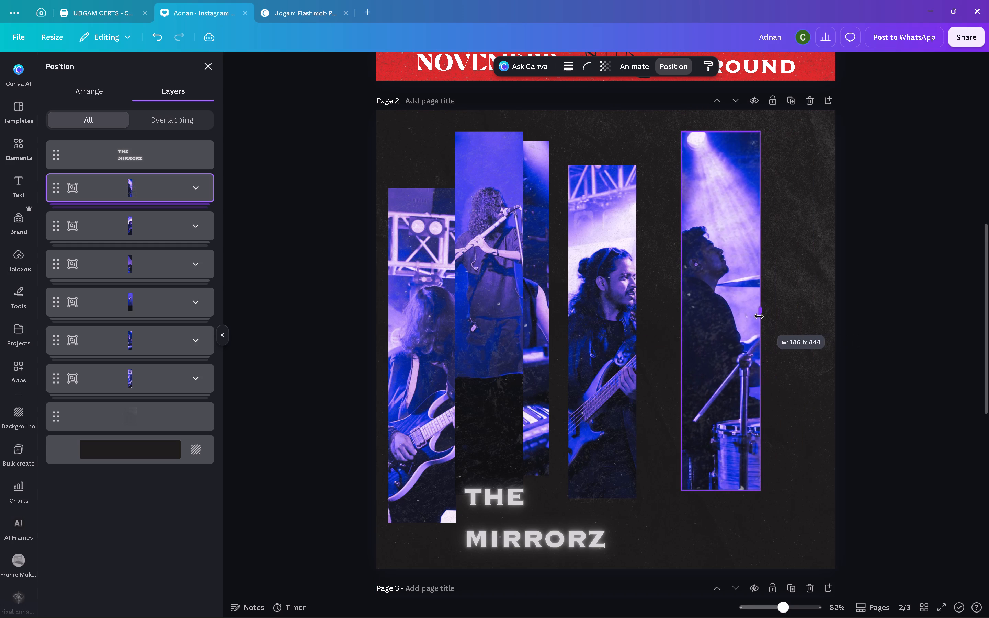
pyautogui.moveTo(759, 316); pyautogui.dragTo(752, 319)
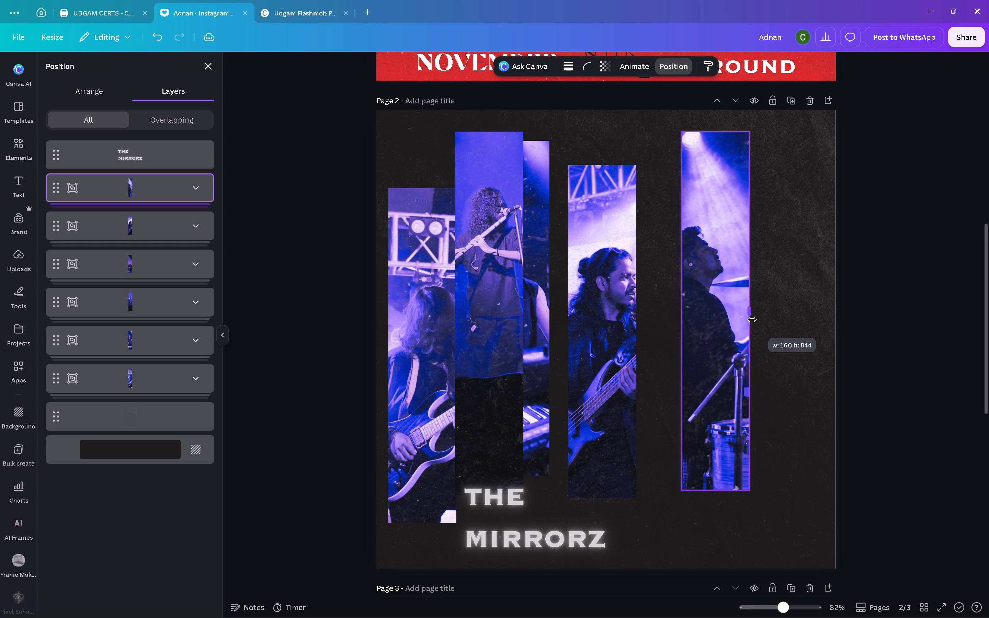
pyautogui.moveTo(752, 319); pyautogui.dragTo(758, 318)
pyautogui.click(903, 286)
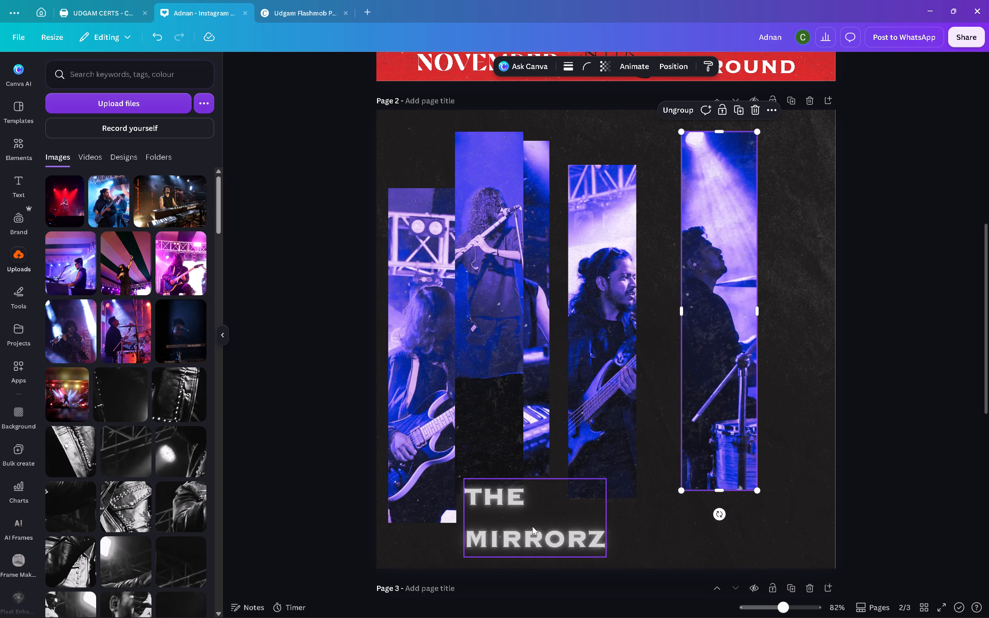
# Move the THE MIRRORZ title from page 2 down onto page 3.
pyautogui.scroll(-7, 653, 485)
pyautogui.moveTo(532, 172); pyautogui.dragTo(600, 413)
pyautogui.scroll(7, 751, 389)
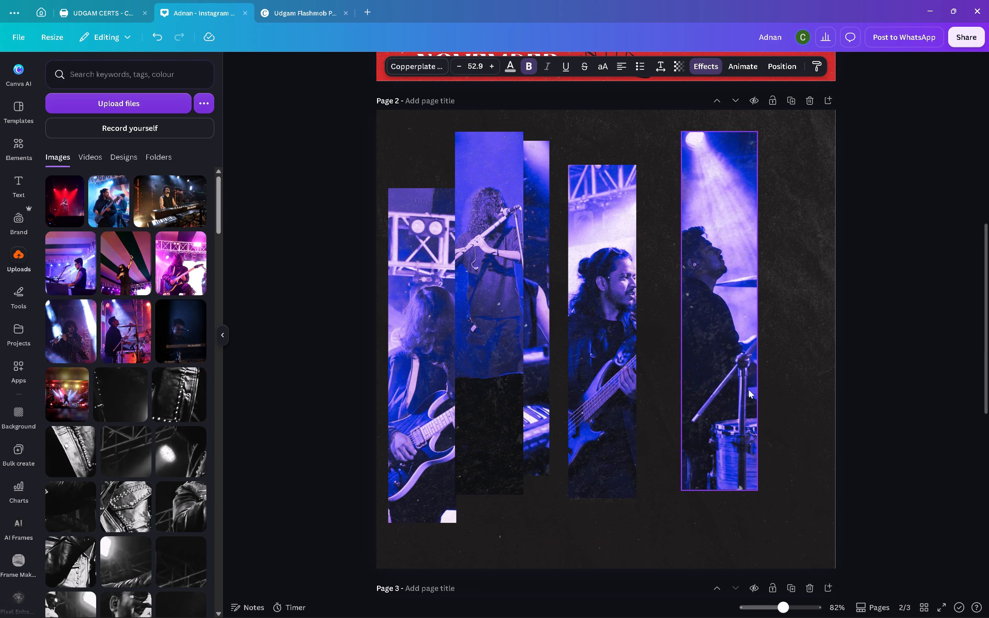
# Move the flautist strip off the keyboardist strip to the far right edge of page 2, slightly lower.
pyautogui.moveTo(497, 282); pyautogui.dragTo(794, 339)
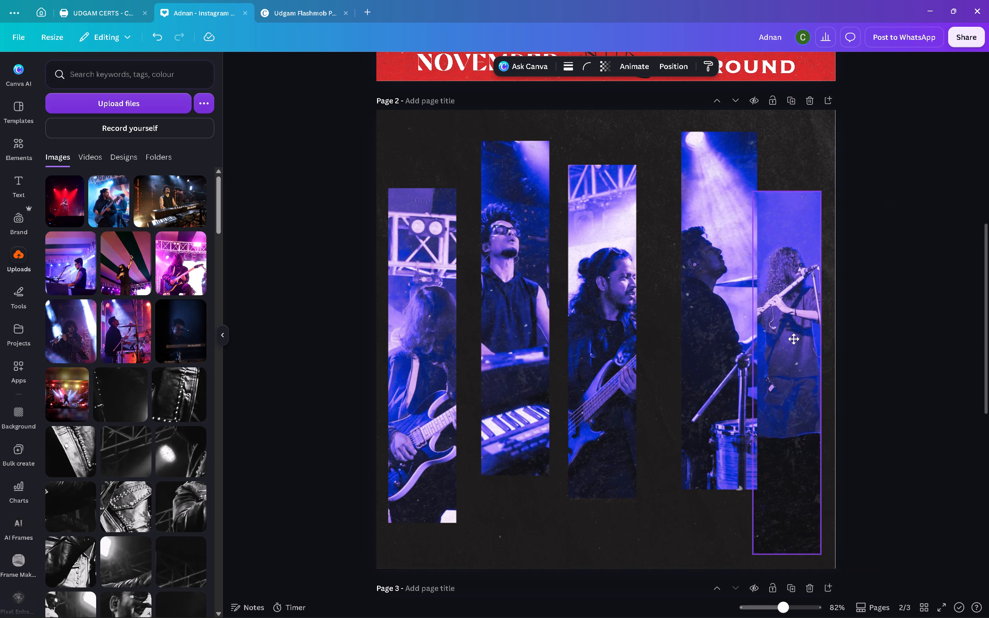
pyautogui.moveTo(794, 339); pyautogui.dragTo(812, 330)
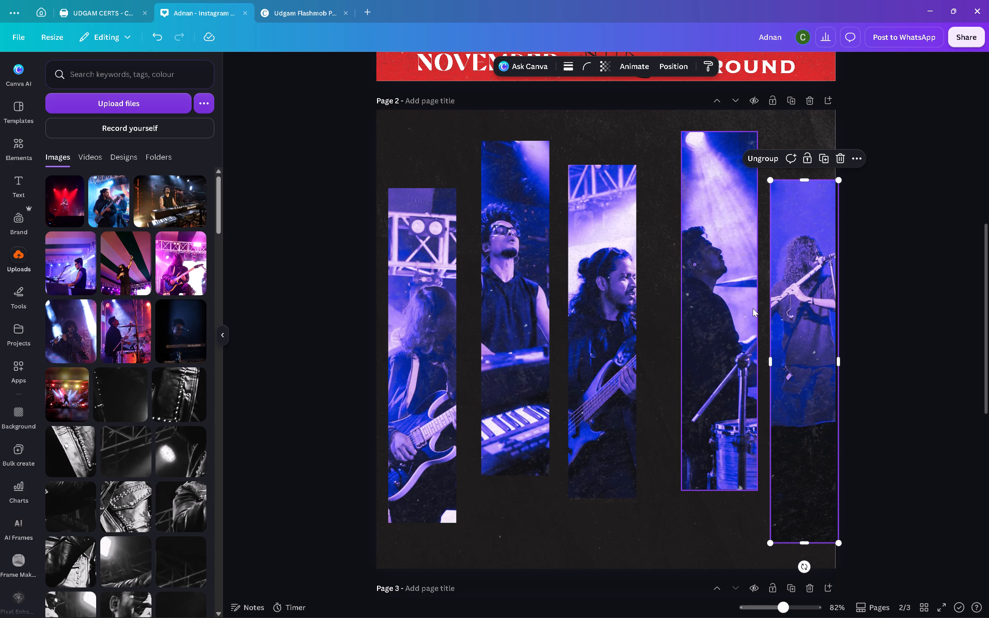
# Move the drummer, bassist and long-haired guitarist strips from page 2 down onto page 3, spaced around the THE MIRRORZ title.
pyautogui.moveTo(742, 311); pyautogui.dragTo(791, 381)
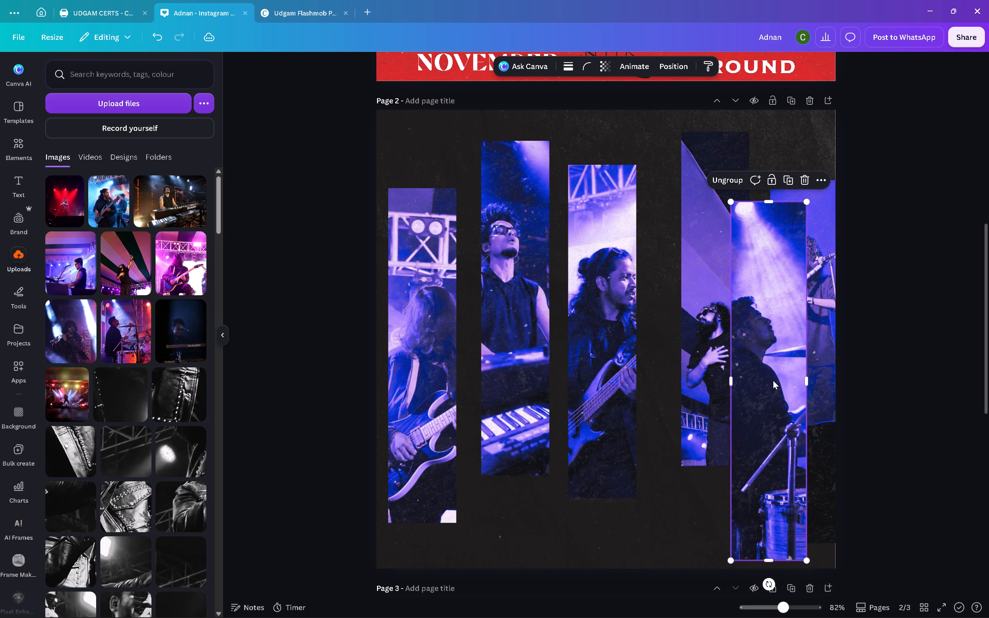
pyautogui.keyDown('ctrl'); pyautogui.scroll(-1, 654, 373); pyautogui.keyUp('ctrl')
pyautogui.scroll(-4, 831, 360)
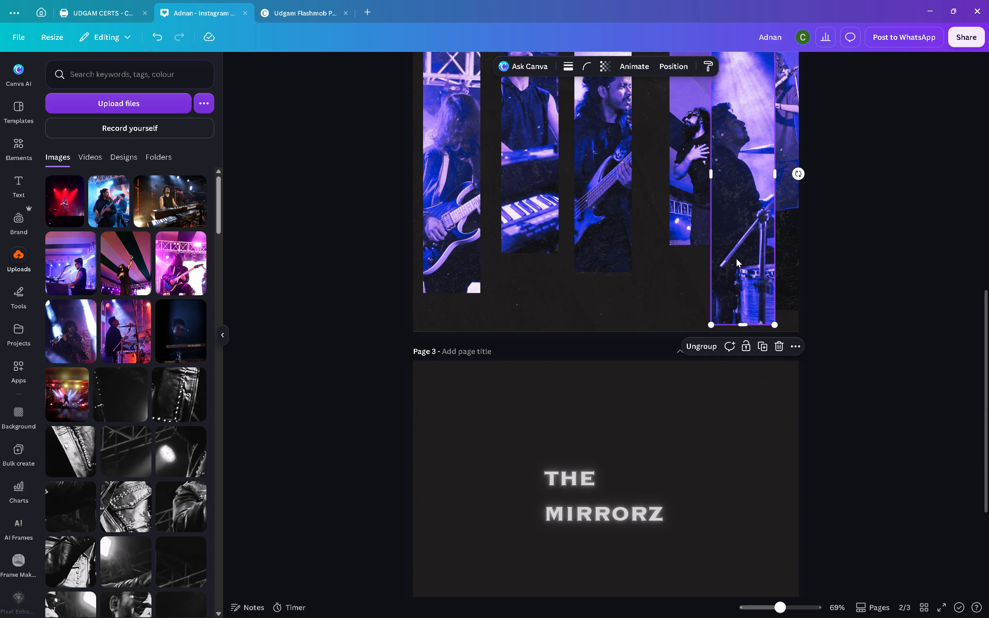
pyautogui.moveTo(730, 253); pyautogui.dragTo(731, 571)
pyautogui.moveTo(611, 210); pyautogui.dragTo(508, 558)
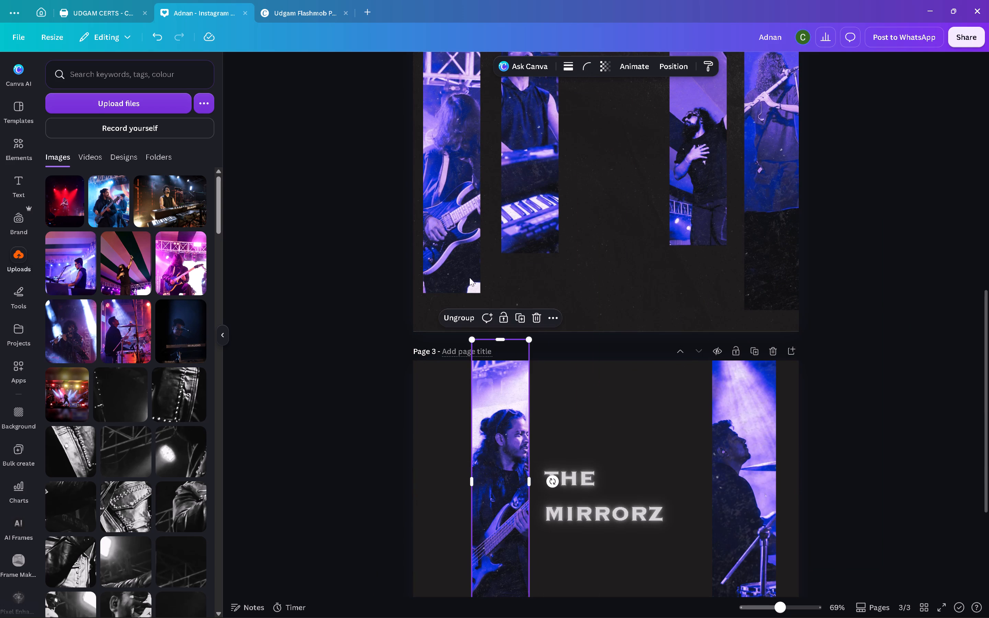
pyautogui.moveTo(440, 210); pyautogui.dragTo(639, 557)
# Switch to Brave to examine the New Young Polaks poster on Pinterest as a strip layout reference, and return to Canva.
pyautogui.scroll(6, 687, 321)
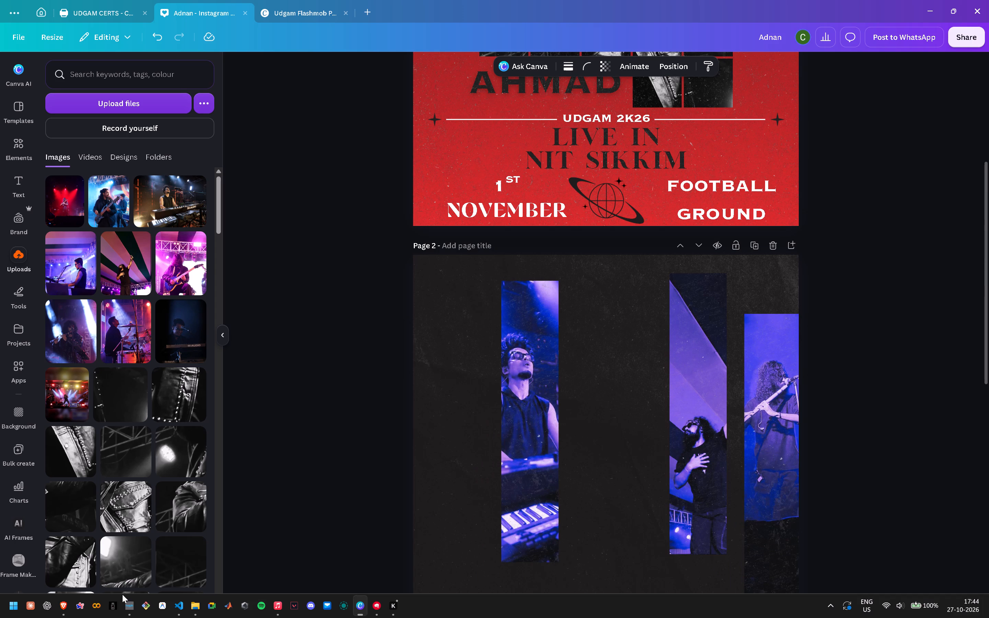
pyautogui.click(68, 603)
pyautogui.click(66, 607)
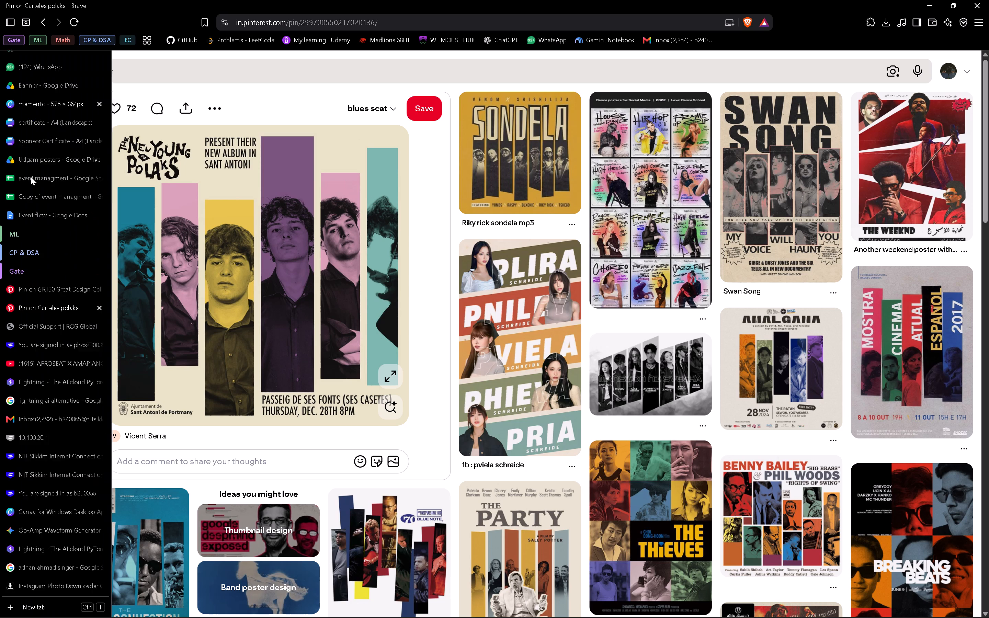
pyautogui.click(928, 0)
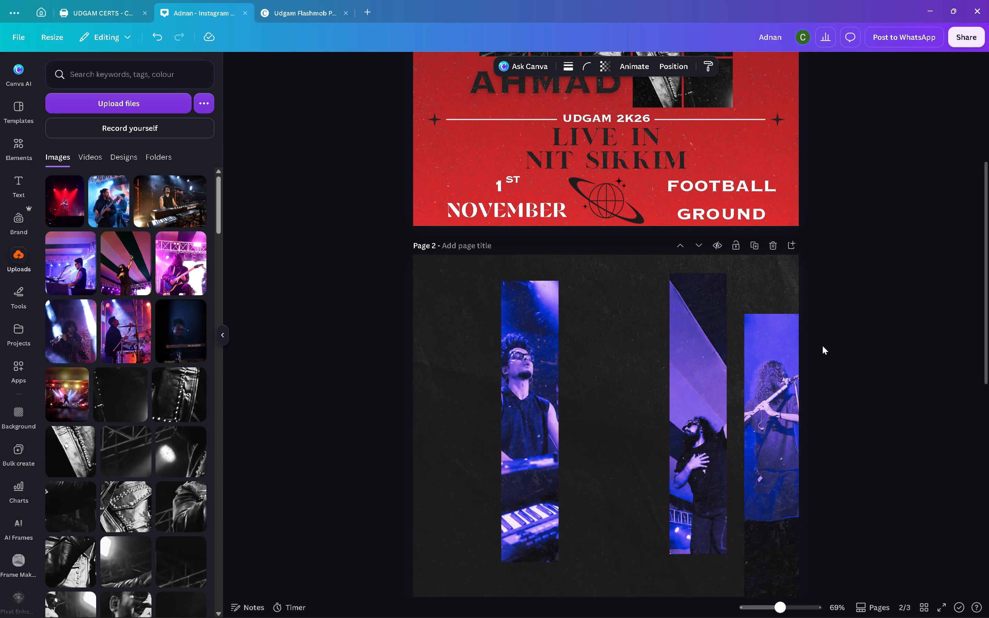
# Move the vocalist strip to the horizontal centre of page 2, slightly lower than before.
pyautogui.scroll(-6, 725, 374)
pyautogui.scroll(4, 724, 375)
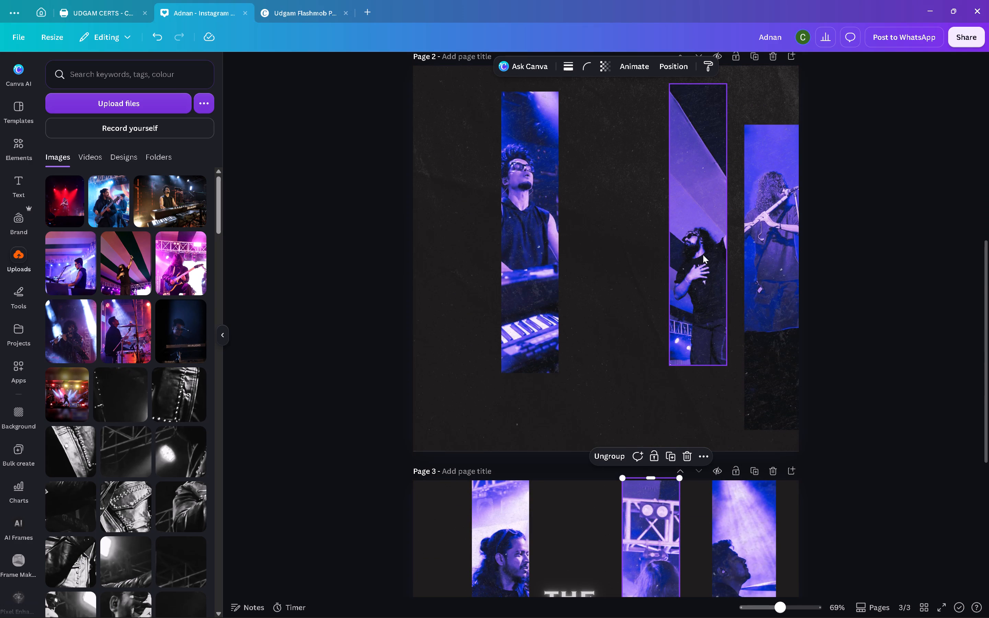
pyautogui.moveTo(691, 274); pyautogui.dragTo(450, 315)
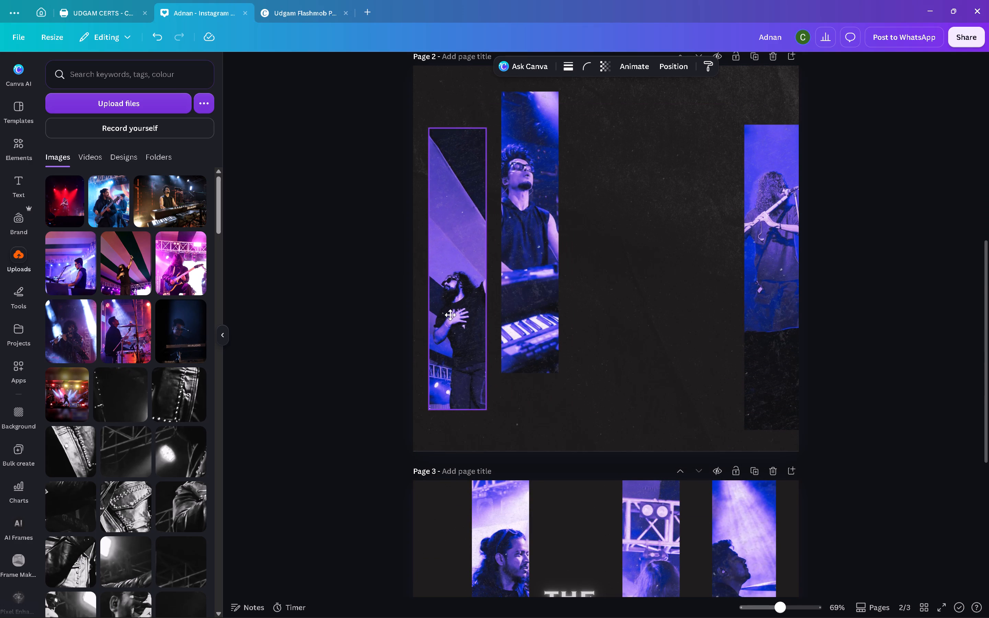
pyautogui.moveTo(450, 315); pyautogui.dragTo(601, 324)
# Move the keyboardist strip to the left edge of page 3 and the flautist strip between the bassist and guitarist there.
pyautogui.scroll(-6, 578, 325)
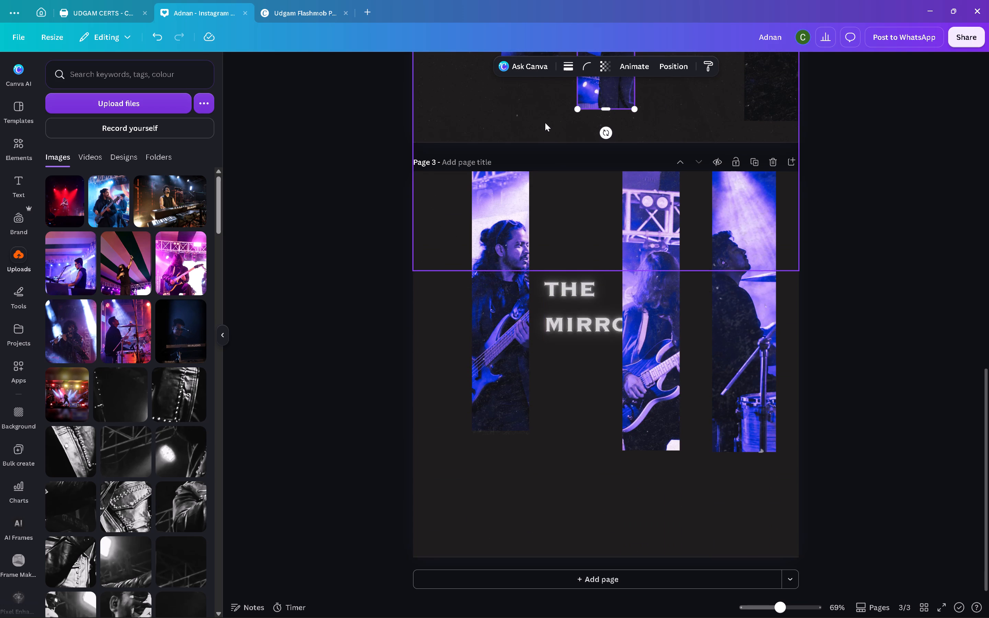
pyautogui.scroll(1, 545, 123)
pyautogui.moveTo(520, 95); pyautogui.dragTo(433, 519)
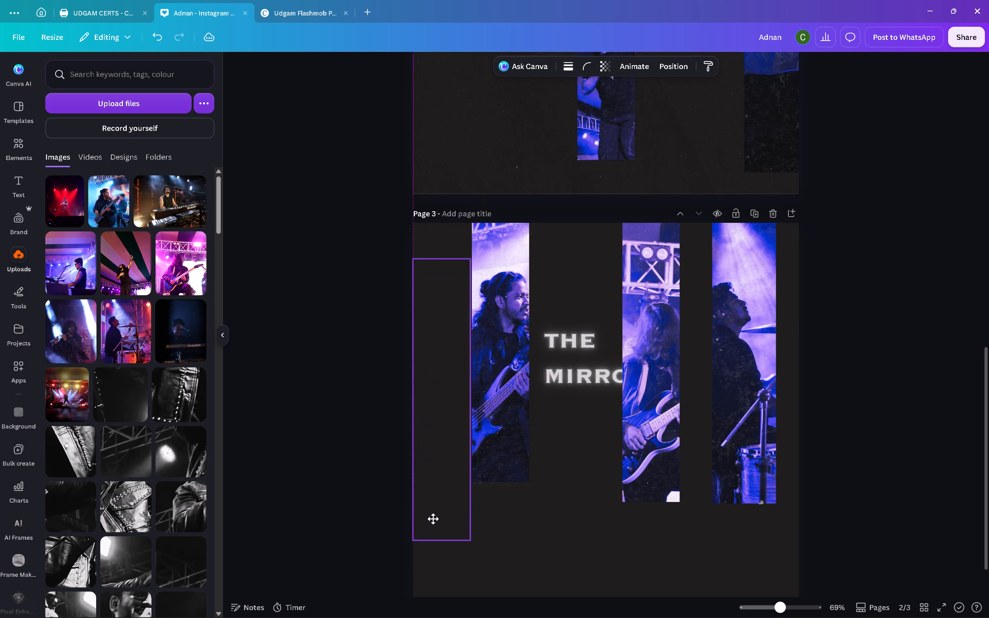
pyautogui.moveTo(777, 130); pyautogui.dragTo(580, 503)
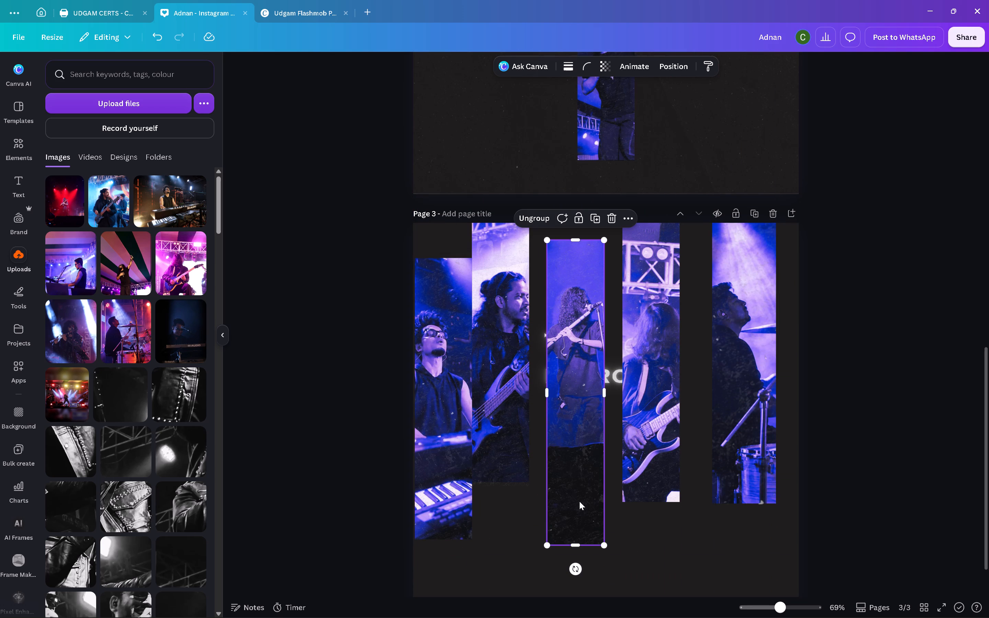
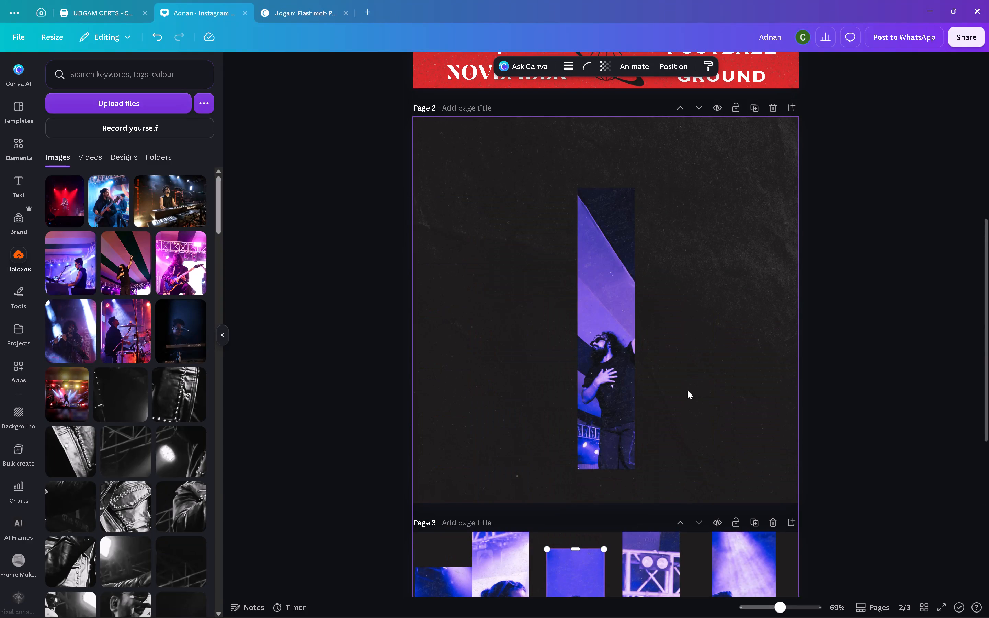
# Nudge the vocalist strip slightly up on page 2 and extend its top edge so it is about 850 tall.
pyautogui.moveTo(601, 362); pyautogui.dragTo(601, 353)
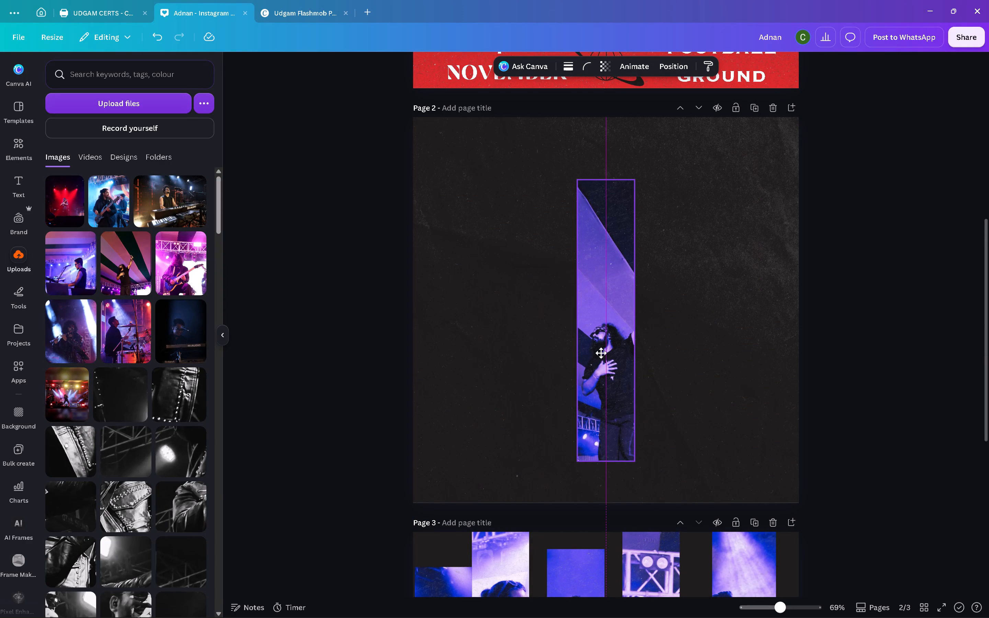
pyautogui.moveTo(601, 353); pyautogui.dragTo(601, 355)
pyautogui.moveTo(606, 183); pyautogui.dragTo(606, 179)
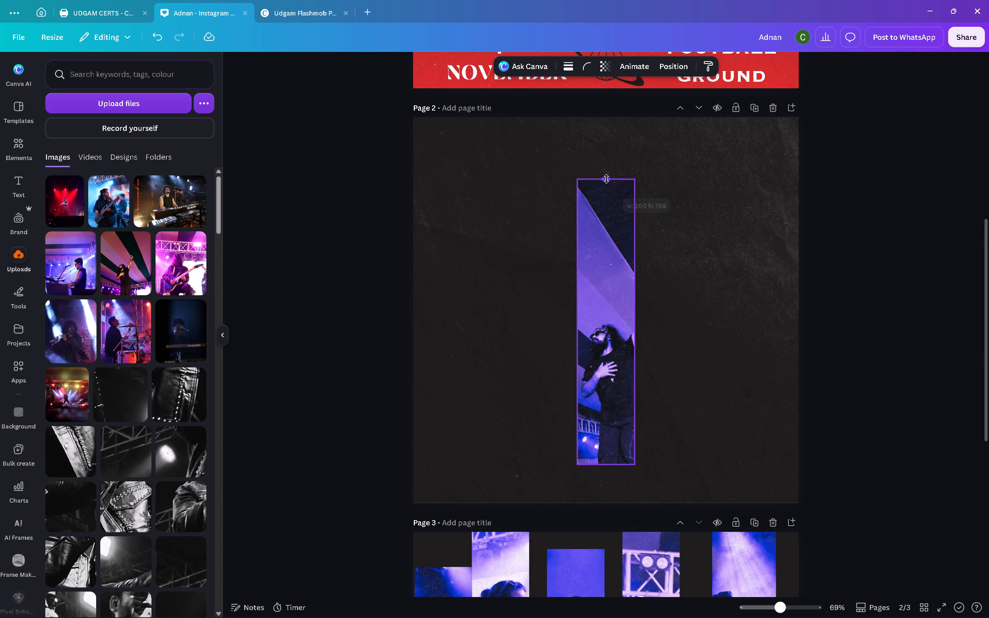
pyautogui.moveTo(606, 179); pyautogui.dragTo(609, 160)
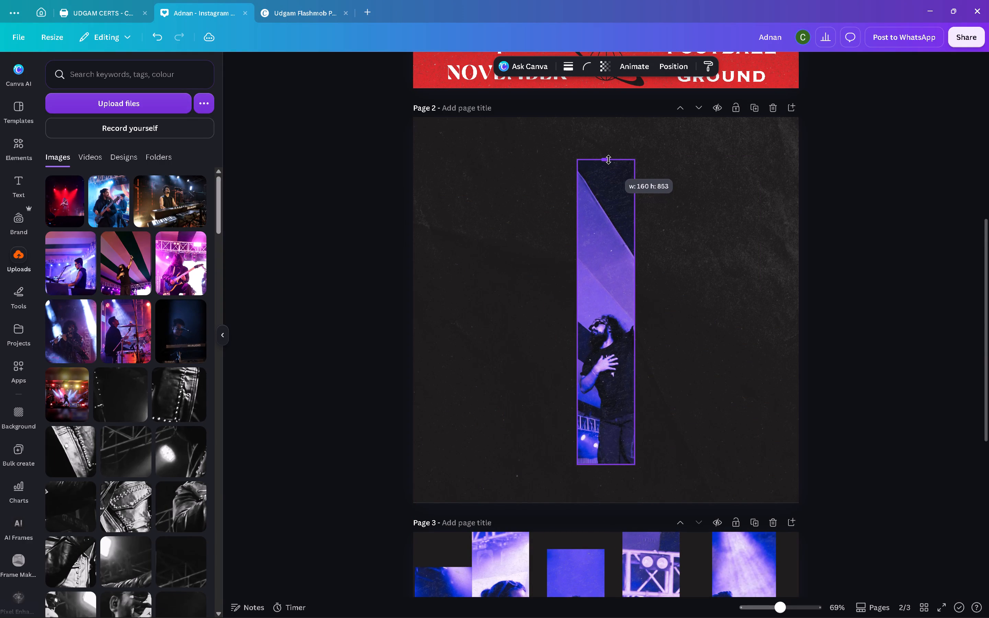
pyautogui.moveTo(609, 160); pyautogui.dragTo(609, 158)
pyautogui.click(915, 337)
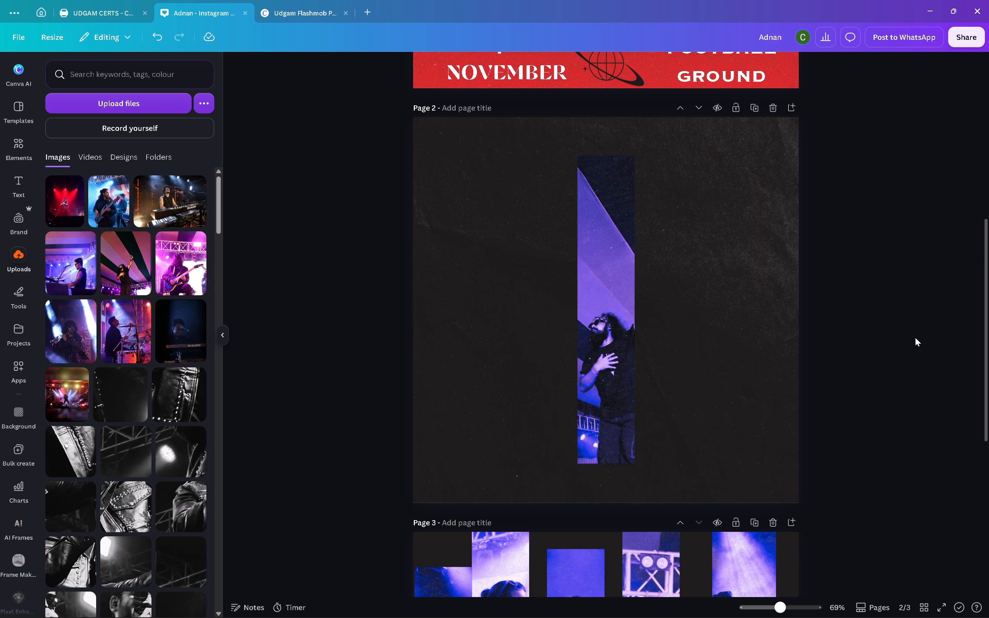
# Switch to Brave to check the New Young Polaks poster's strip arrangement, and return to Canva.
pyautogui.click(62, 613)
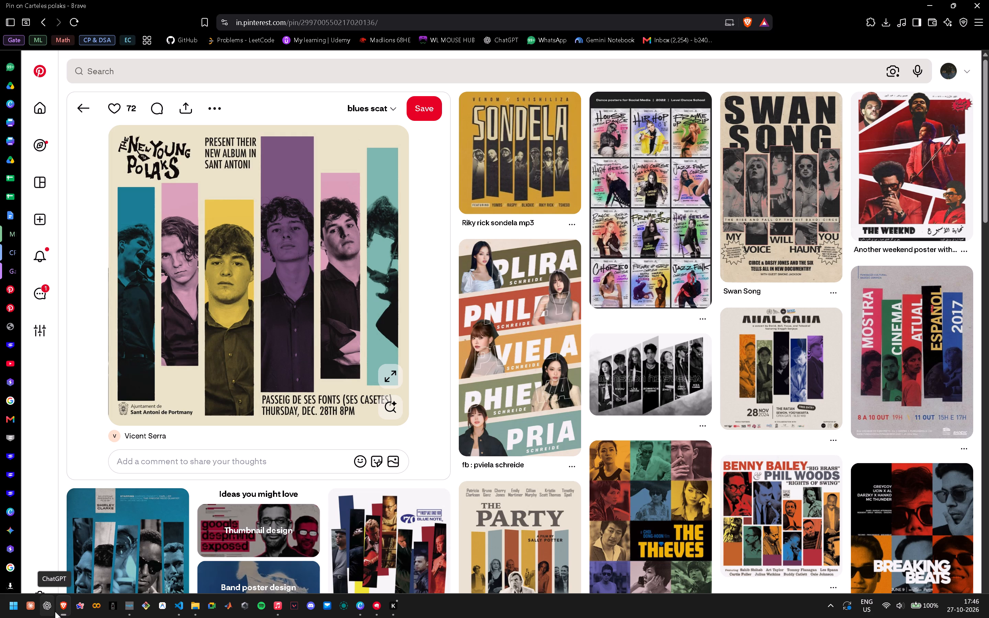
pyautogui.click(55, 611)
pyautogui.click(362, 609)
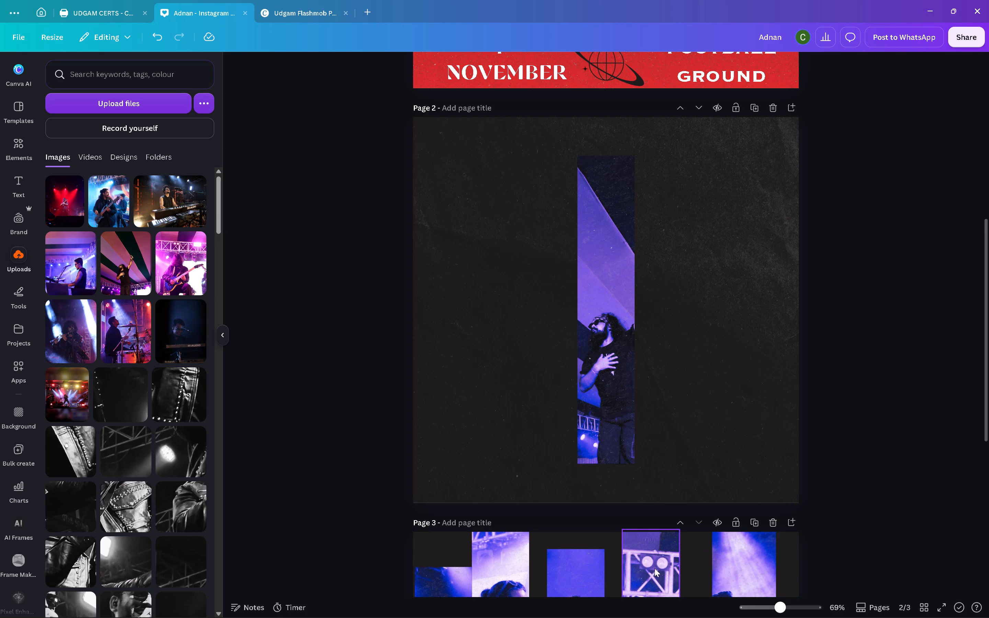
# Move the long-haired guitarist strip from page 3 to just right of the vocalist on page 2, and extend its top edge slightly.
pyautogui.scroll(-3, 897, 384)
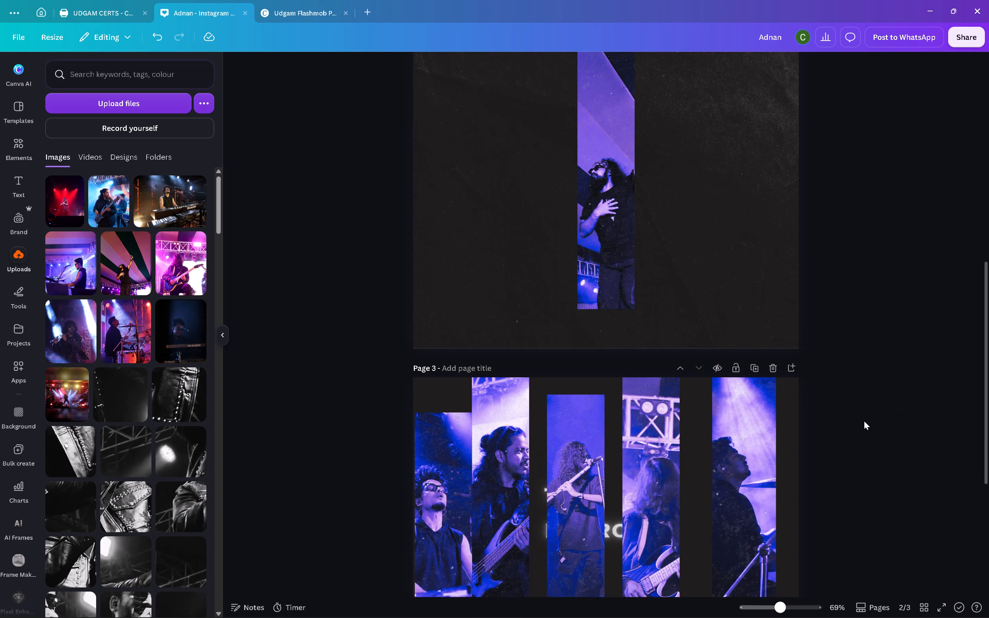
pyautogui.scroll(-5, 893, 408)
pyautogui.scroll(1, 917, 401)
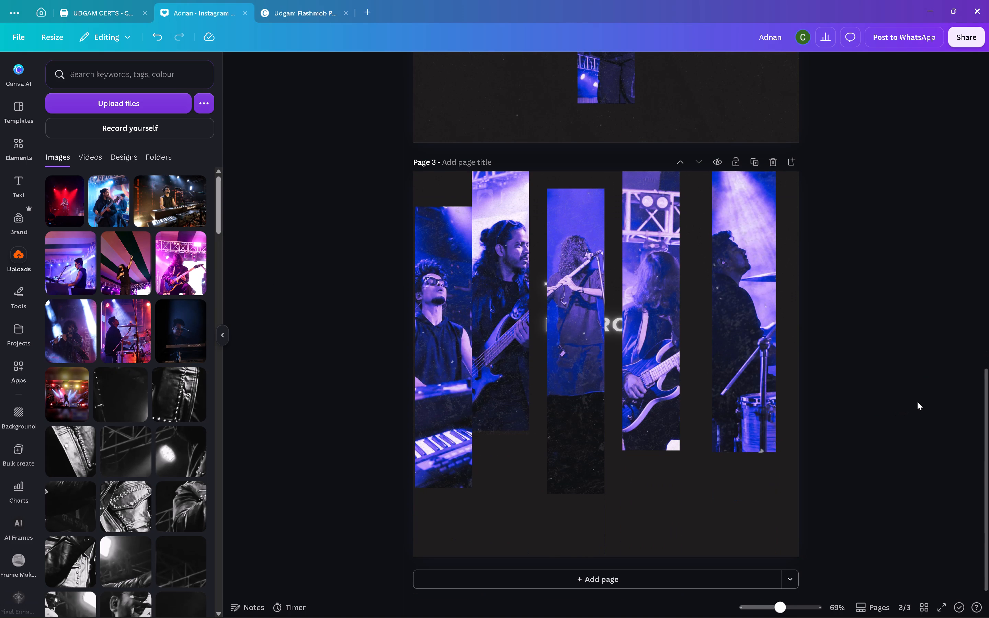
pyautogui.scroll(4, 917, 401)
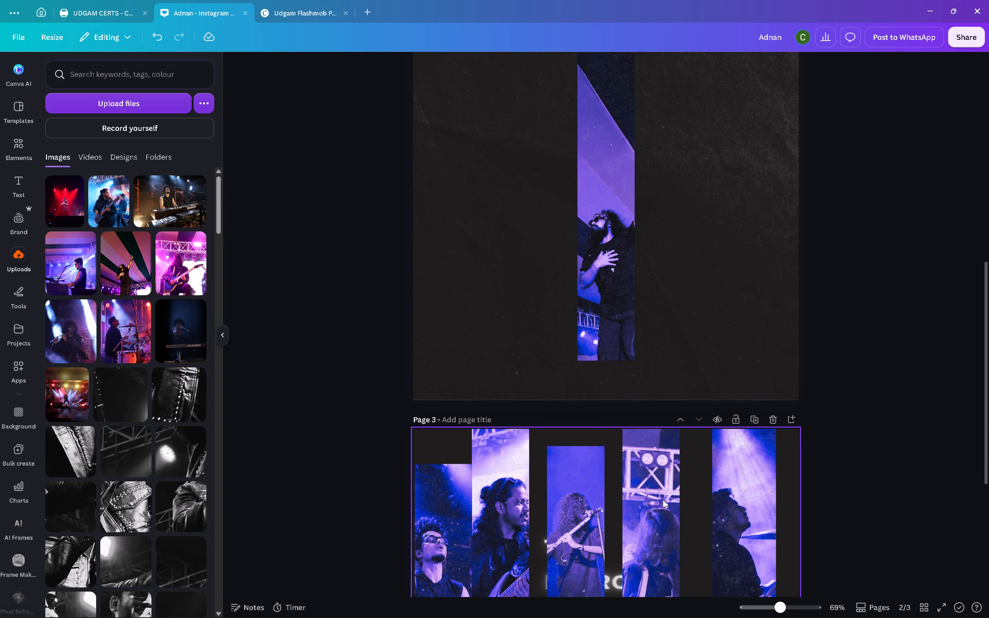
pyautogui.moveTo(652, 504); pyautogui.dragTo(673, 165)
pyautogui.scroll(2, 713, 159)
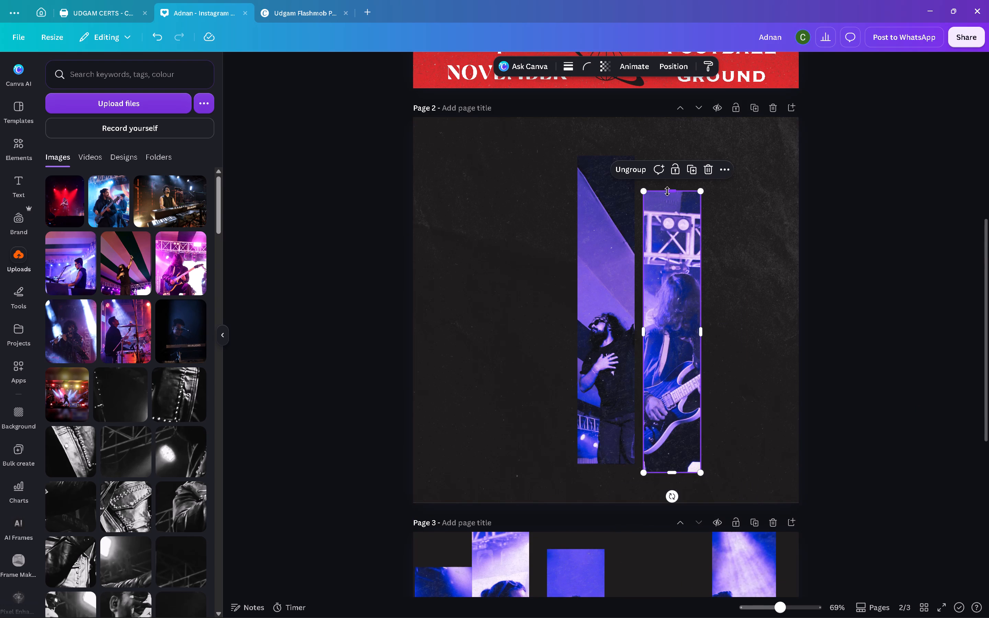
pyautogui.moveTo(675, 298); pyautogui.dragTo(675, 291)
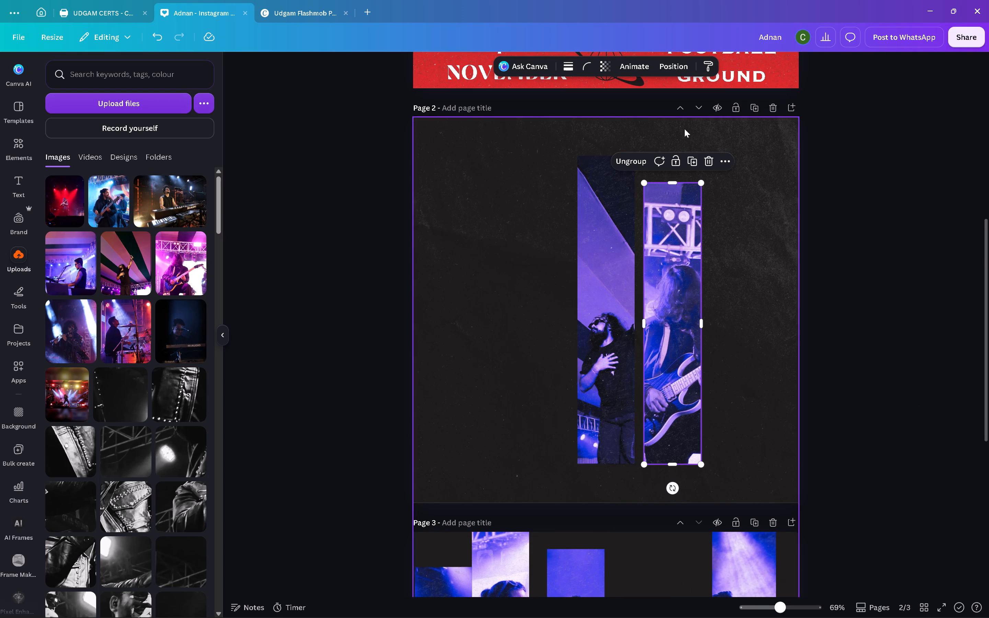
pyautogui.moveTo(671, 184); pyautogui.dragTo(671, 172)
pyautogui.moveTo(661, 226); pyautogui.dragTo(664, 237)
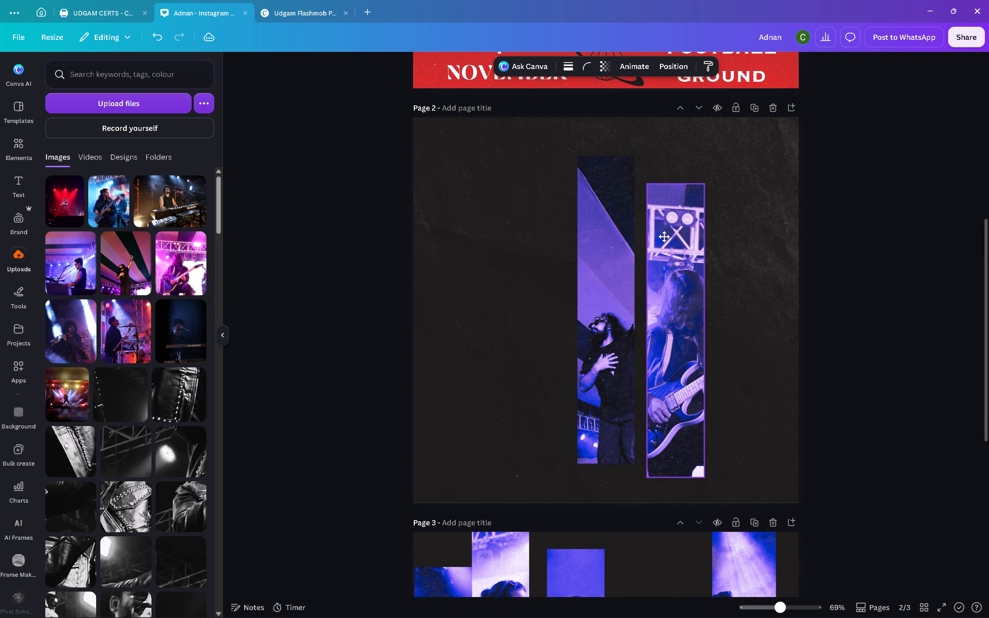
pyautogui.moveTo(664, 237); pyautogui.dragTo(663, 236)
# Move the flautist strip from page 3 to the right of the guitarist on page 2, with a matching gap of 30.
pyautogui.scroll(-3, 843, 335)
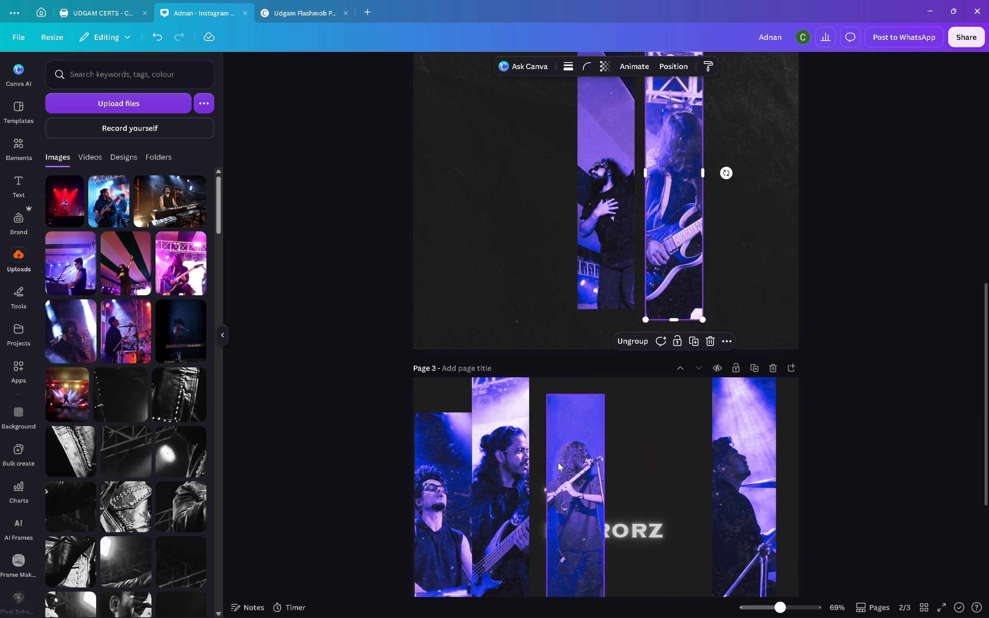
pyautogui.moveTo(558, 462); pyautogui.dragTo(733, 99)
pyautogui.scroll(3, 841, 167)
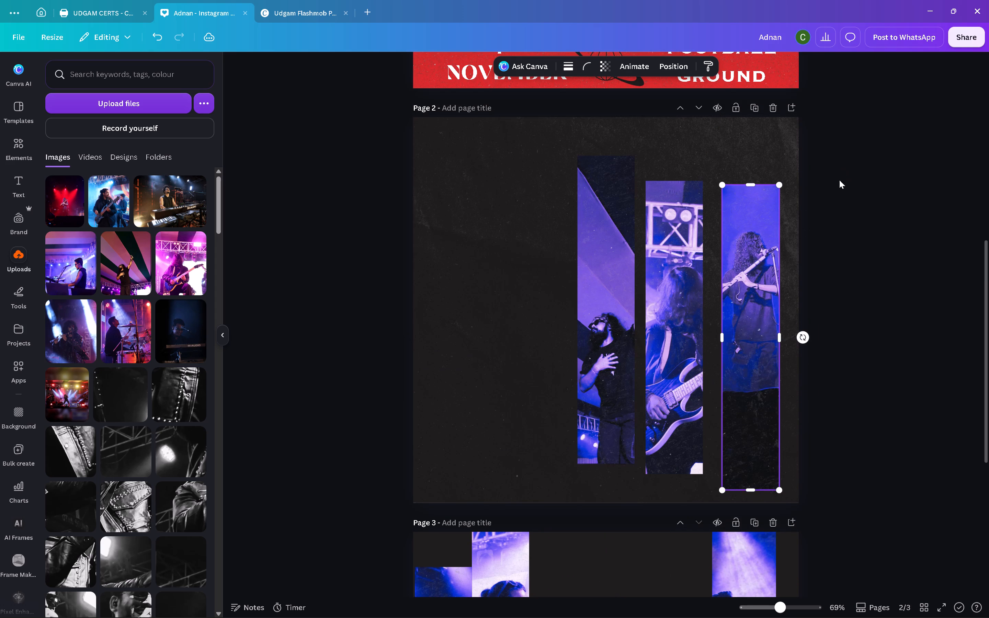
pyautogui.moveTo(753, 267); pyautogui.dragTo(744, 235)
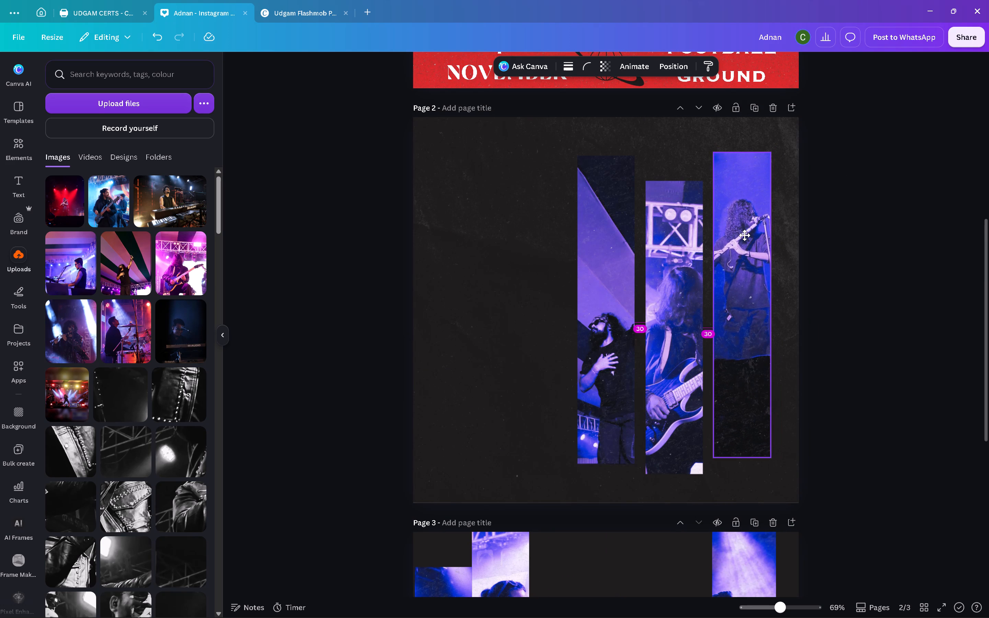
pyautogui.moveTo(744, 235); pyautogui.dragTo(744, 234)
pyautogui.click(853, 227)
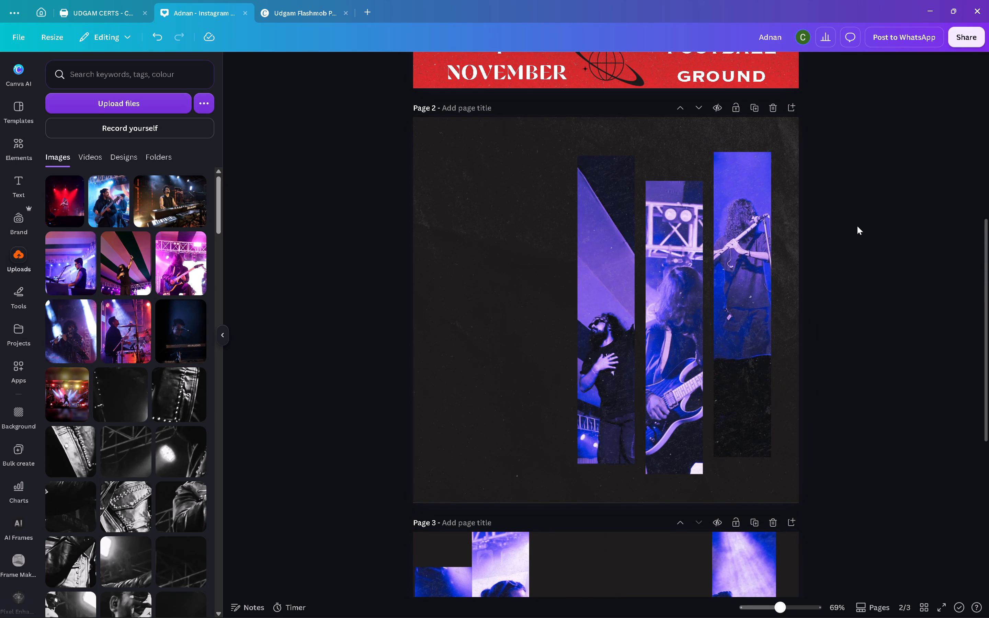
# Move the bassist strip from page 3 to just left of the vocalist on page 2, and the keyboardist strip to the bassist's left.
pyautogui.scroll(-4, 874, 221)
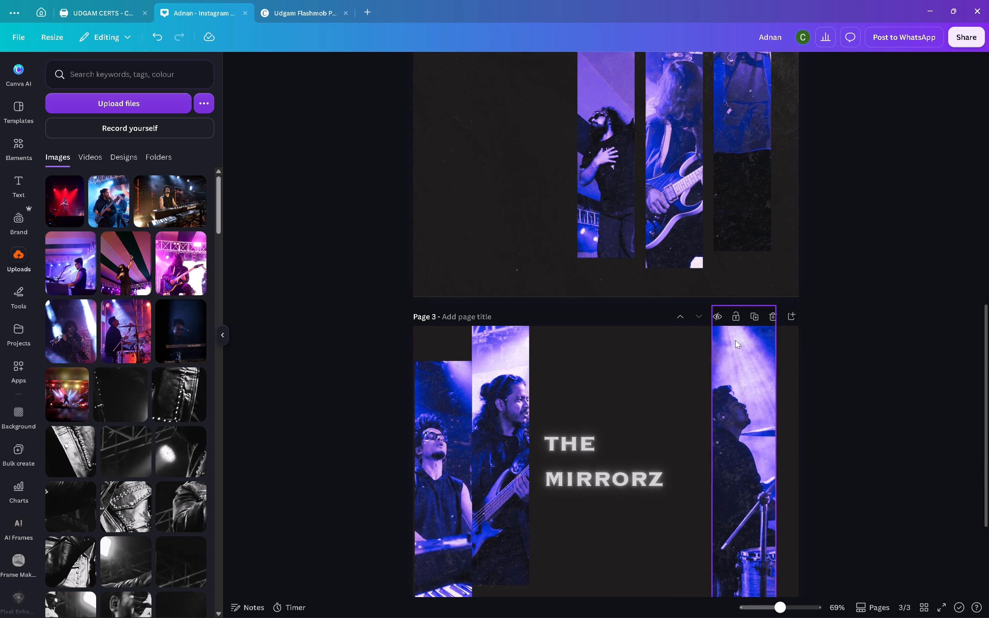
pyautogui.moveTo(521, 400); pyautogui.dragTo(546, 142)
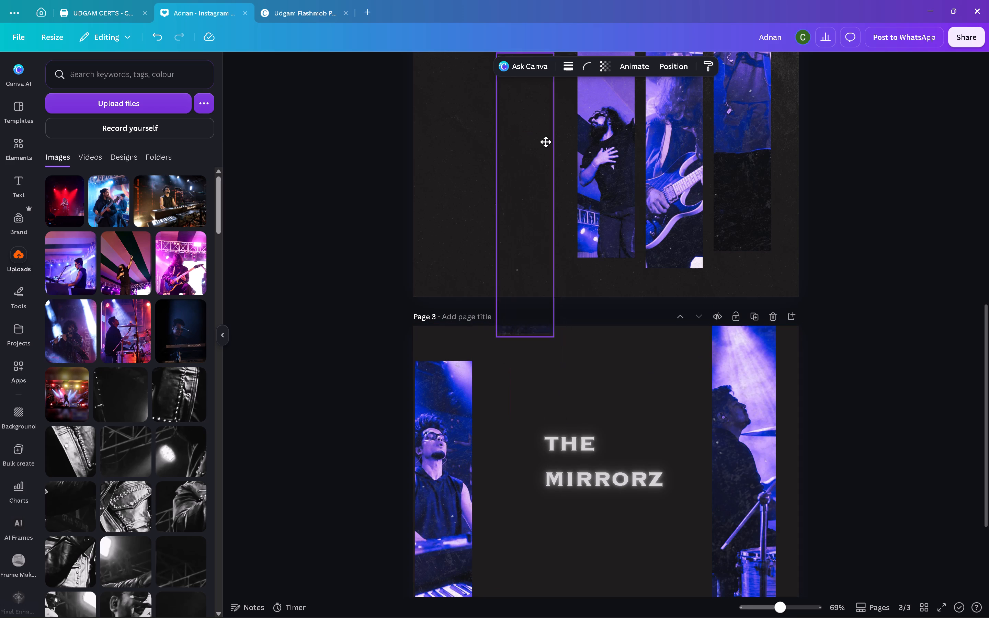
pyautogui.moveTo(546, 142); pyautogui.dragTo(559, 104)
pyautogui.scroll(4, 636, 169)
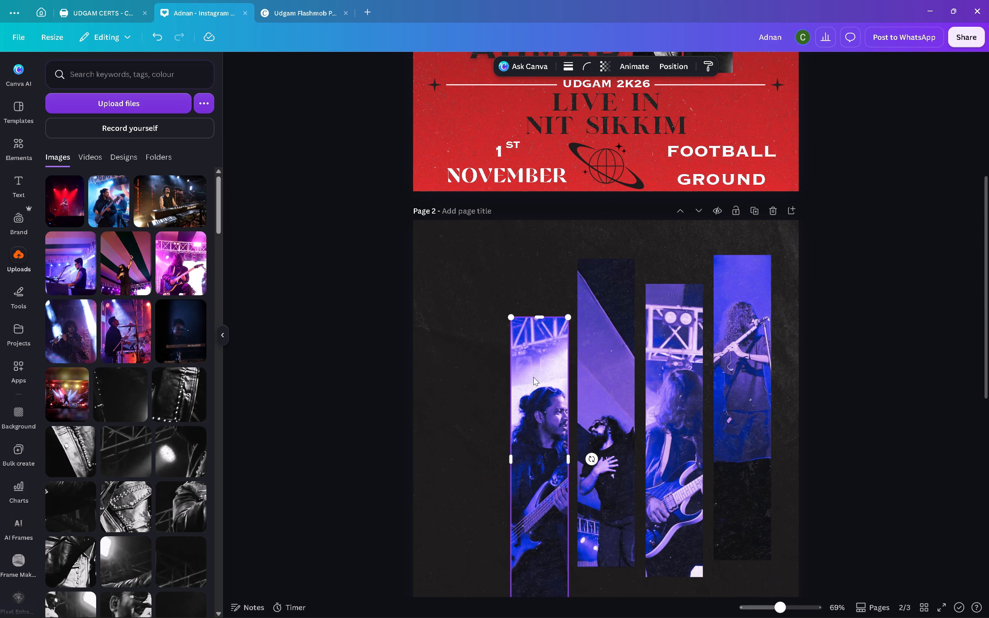
pyautogui.moveTo(541, 385); pyautogui.dragTo(541, 368)
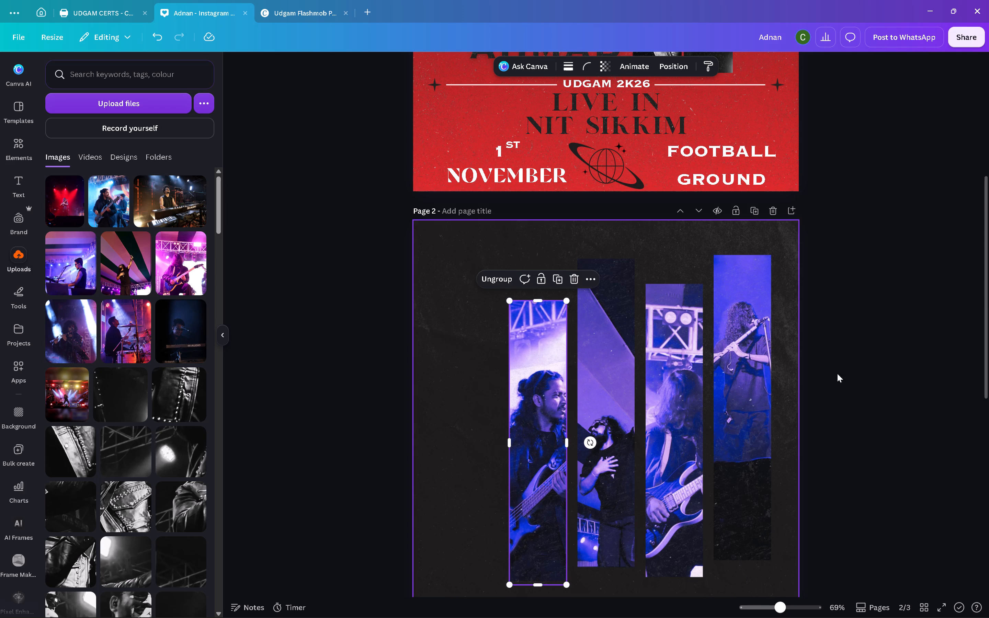
pyautogui.scroll(-4, 887, 346)
pyautogui.moveTo(465, 503); pyautogui.dragTo(490, 52)
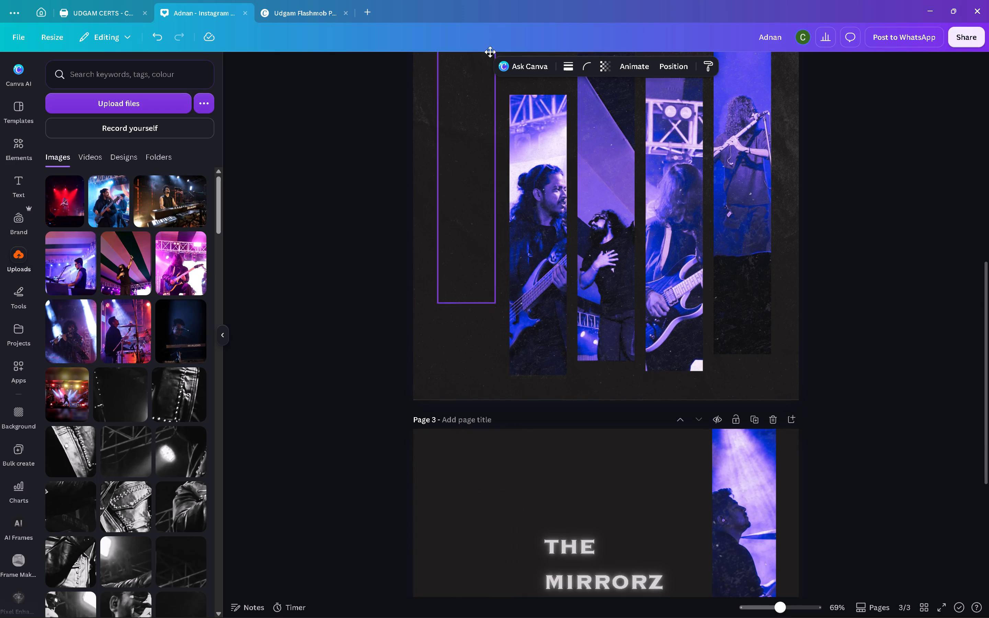
pyautogui.moveTo(490, 52); pyautogui.dragTo(492, 76)
pyautogui.scroll(2, 678, 153)
# Extend the bassist strip's top edge upward to align with the top of the guitarist strip.
pyautogui.click(545, 330)
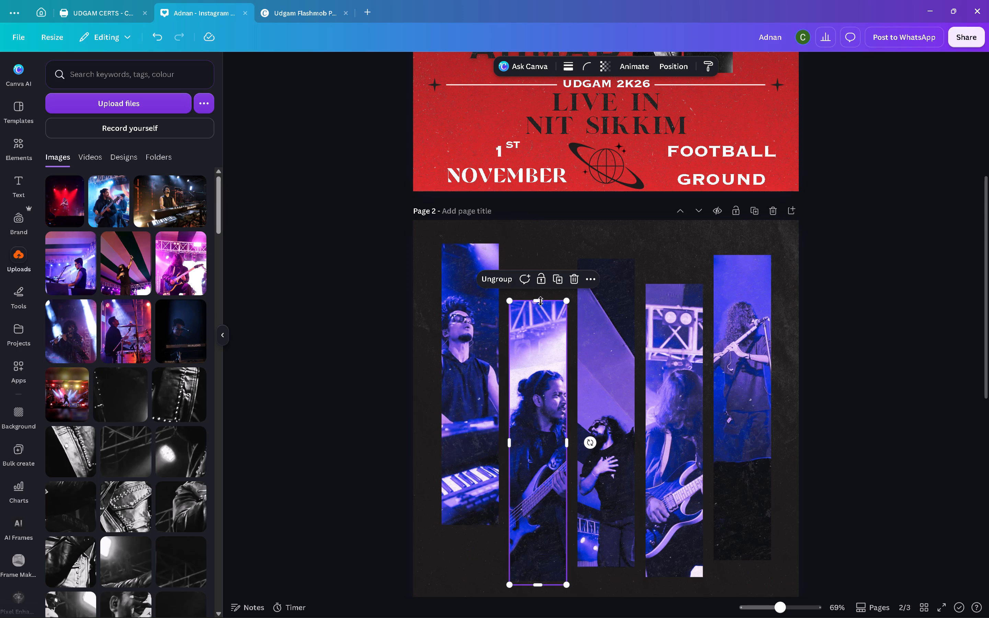
pyautogui.moveTo(541, 300); pyautogui.dragTo(541, 286)
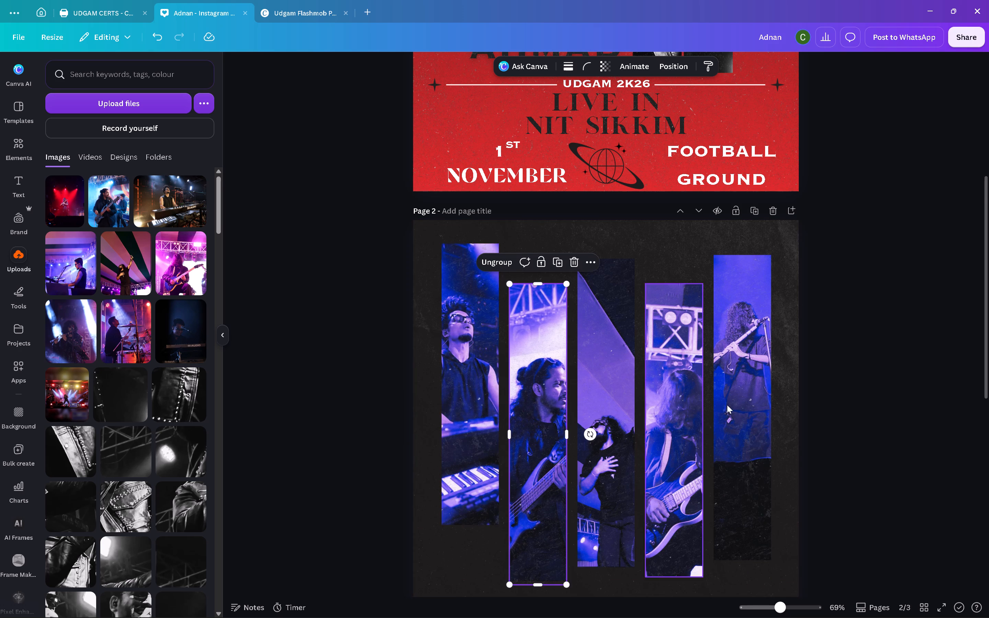
# Shift all five strips on page 2 leftward, starting with the keyboardist near the page's left edge, with even gaps of about 28.
pyautogui.scroll(-2, 857, 343)
pyautogui.moveTo(470, 329); pyautogui.dragTo(464, 331)
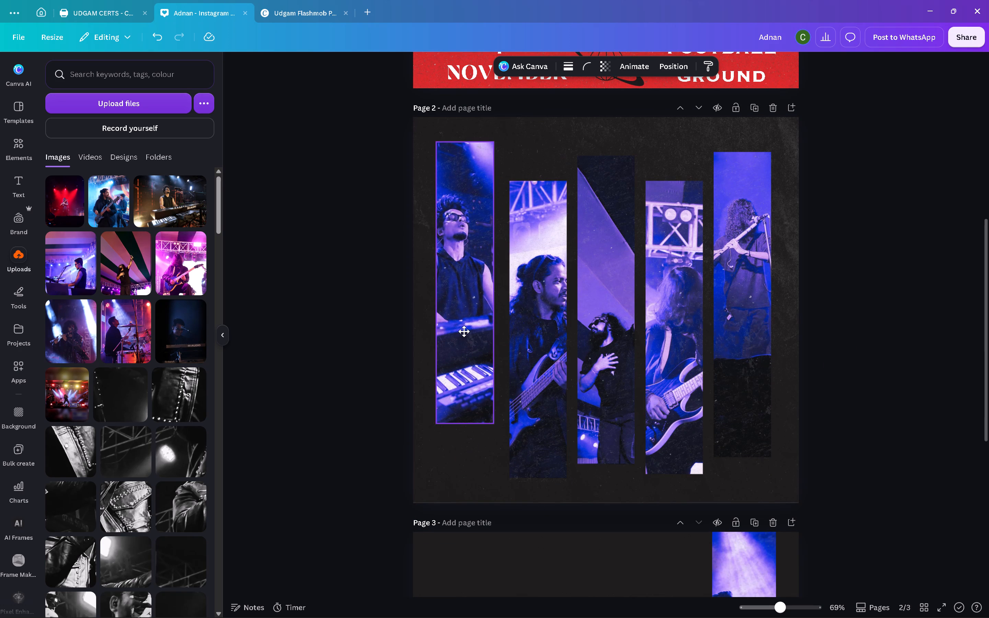
pyautogui.moveTo(464, 331); pyautogui.dragTo(451, 344)
pyautogui.moveTo(528, 354); pyautogui.dragTo(509, 355)
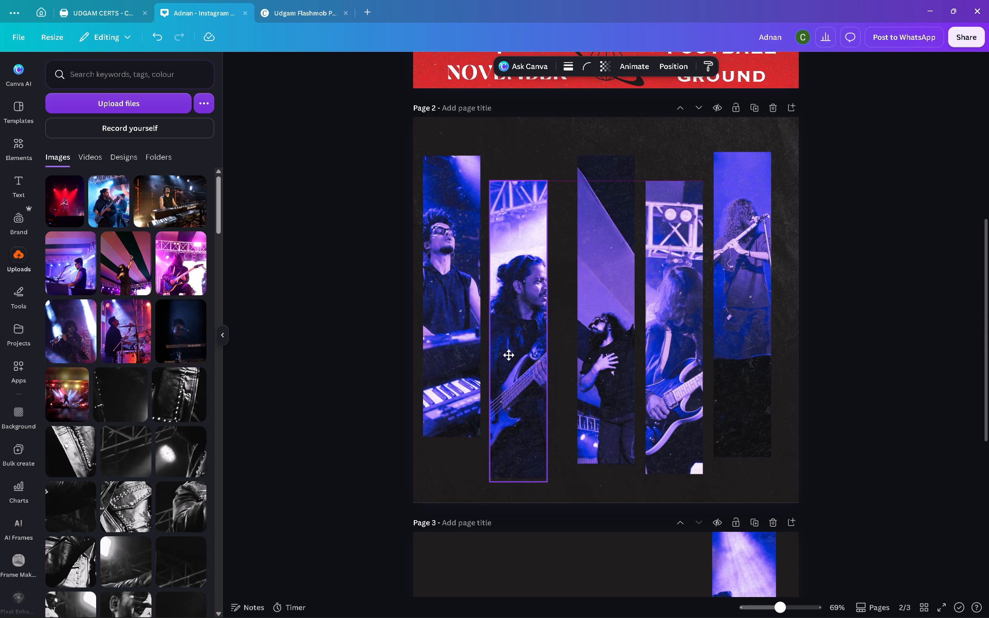
pyautogui.moveTo(509, 355); pyautogui.dragTo(511, 356)
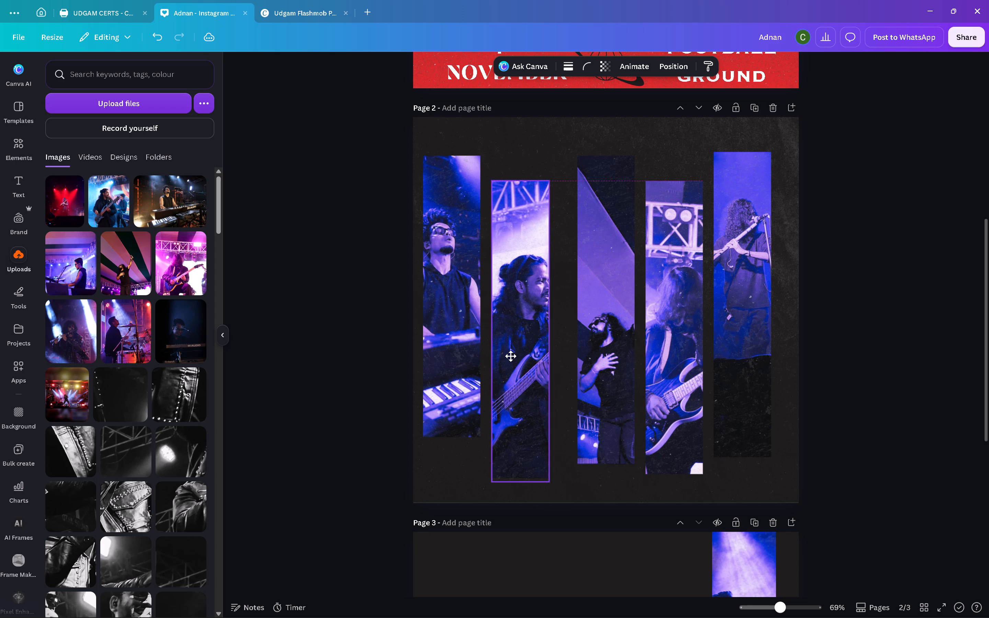
pyautogui.moveTo(511, 356); pyautogui.dragTo(509, 355)
pyautogui.moveTo(602, 341); pyautogui.dragTo(584, 342)
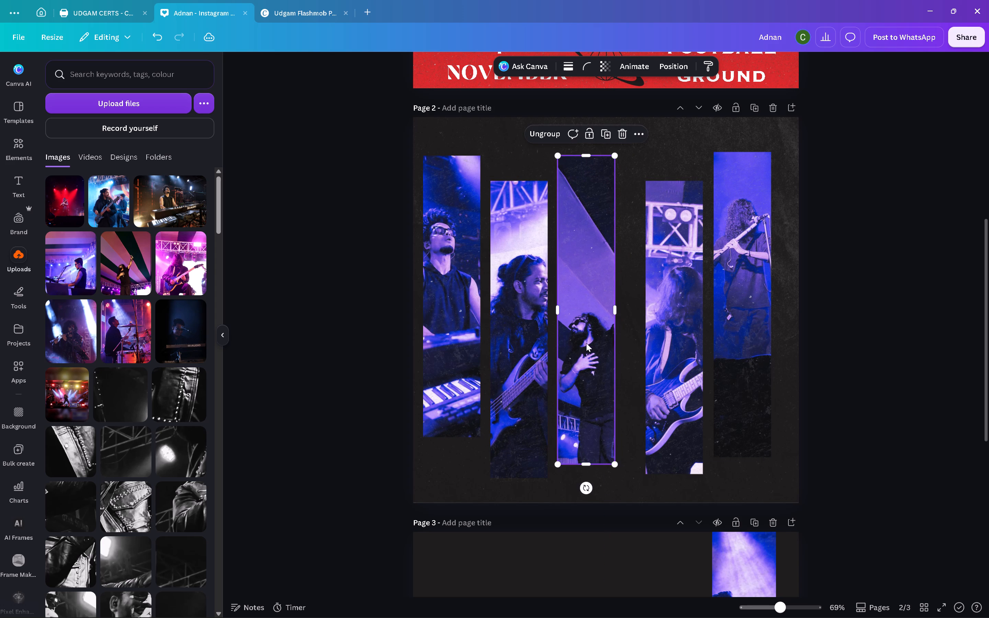
pyautogui.moveTo(661, 339); pyautogui.dragTo(641, 341)
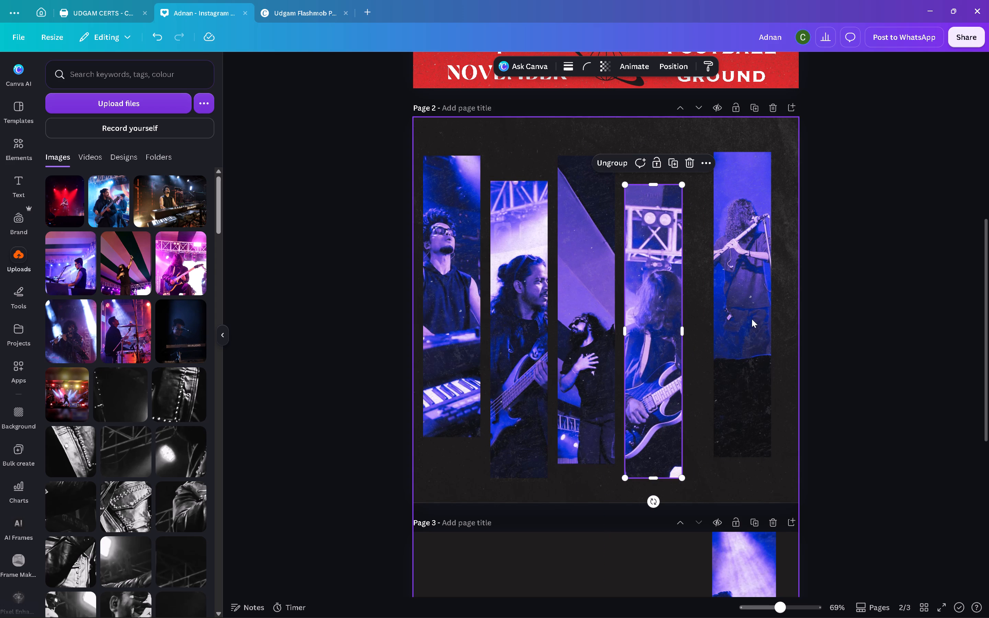
pyautogui.moveTo(742, 321); pyautogui.dragTo(721, 321)
# Move the drummer strip from page 3 to page 2, narrow it to the flautist strip's width, and place it right of the flautist with a 28 gap.
pyautogui.scroll(-1, 822, 347)
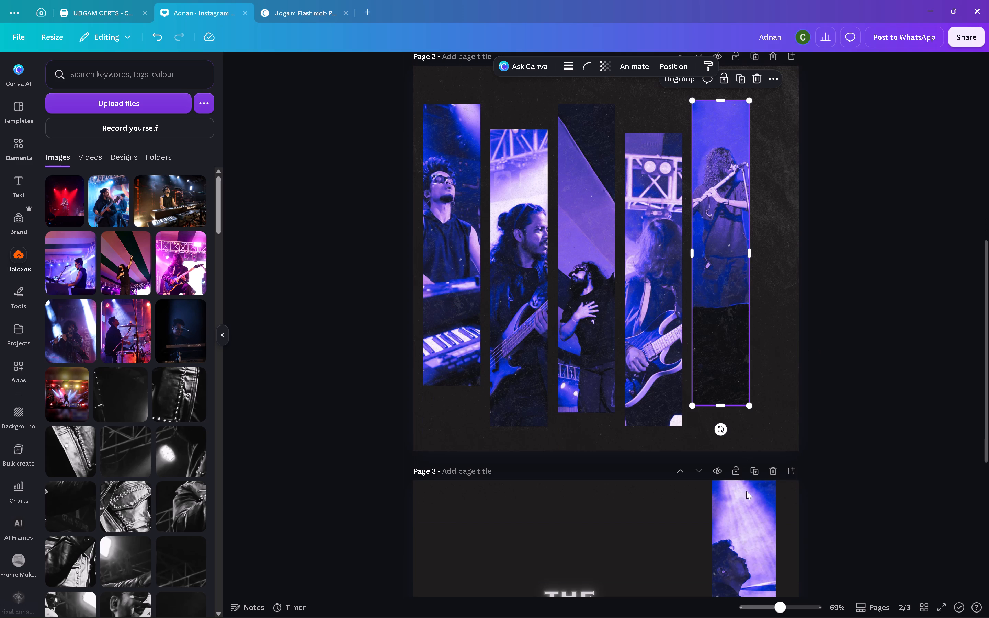
pyautogui.moveTo(744, 531); pyautogui.dragTo(788, 177)
pyautogui.moveTo(791, 233); pyautogui.dragTo(747, 234)
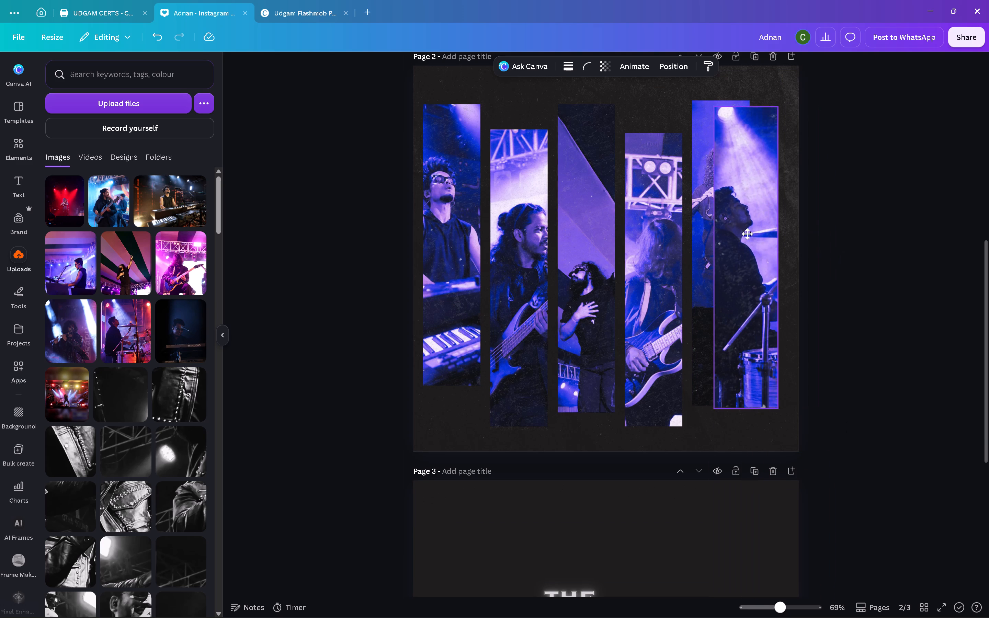
pyautogui.moveTo(747, 234); pyautogui.dragTo(728, 237)
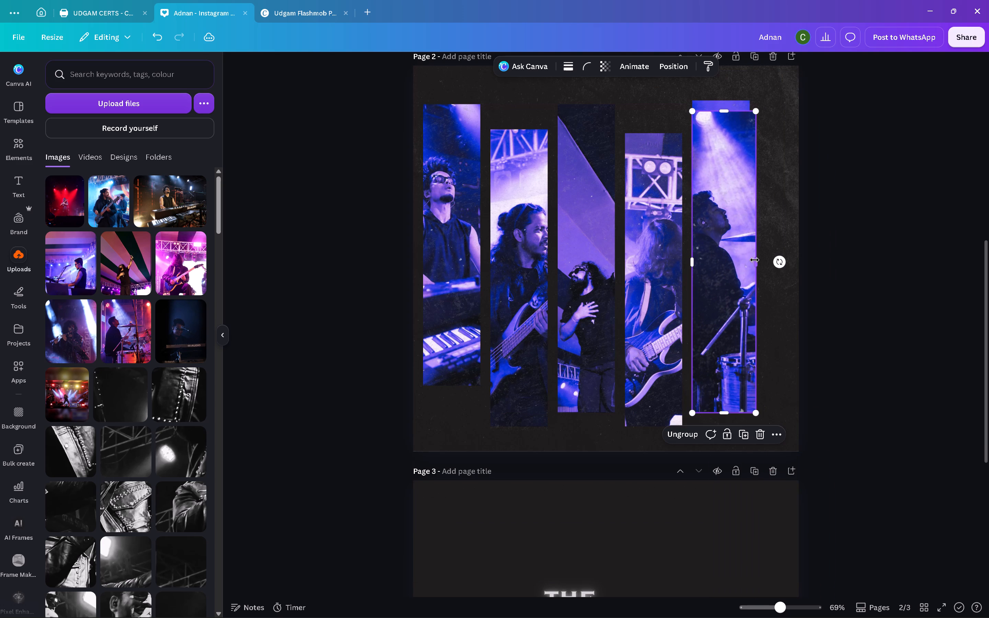
pyautogui.moveTo(754, 260); pyautogui.dragTo(749, 260)
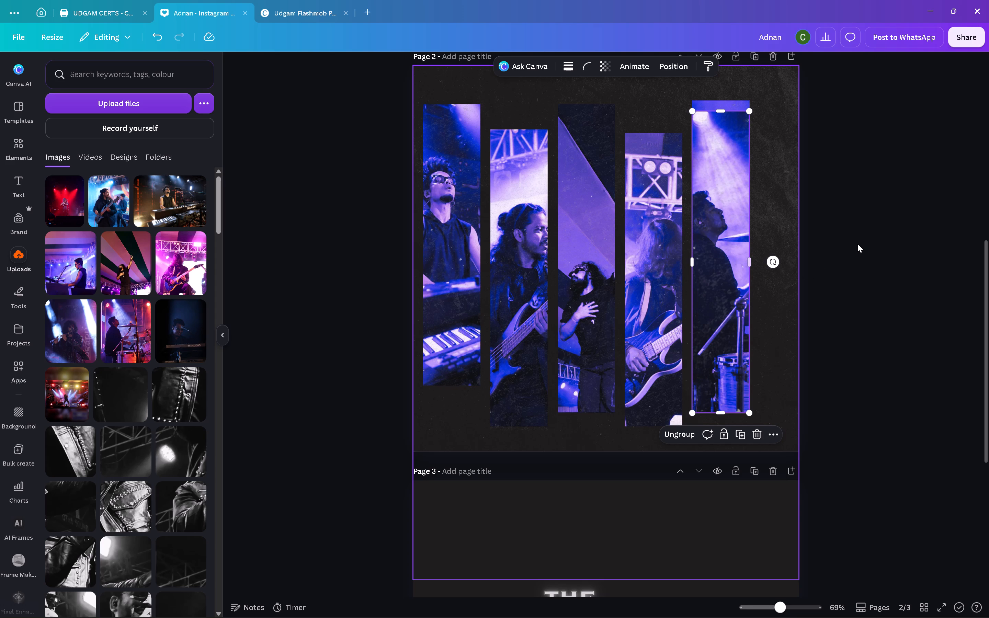
pyautogui.moveTo(714, 317); pyautogui.dragTo(780, 313)
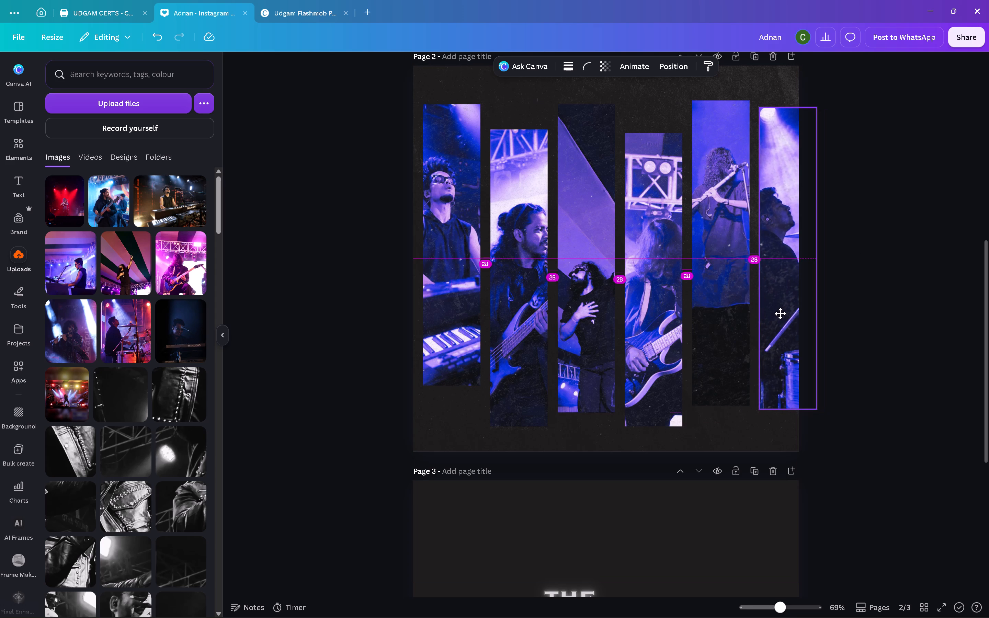
pyautogui.moveTo(780, 313); pyautogui.dragTo(778, 312)
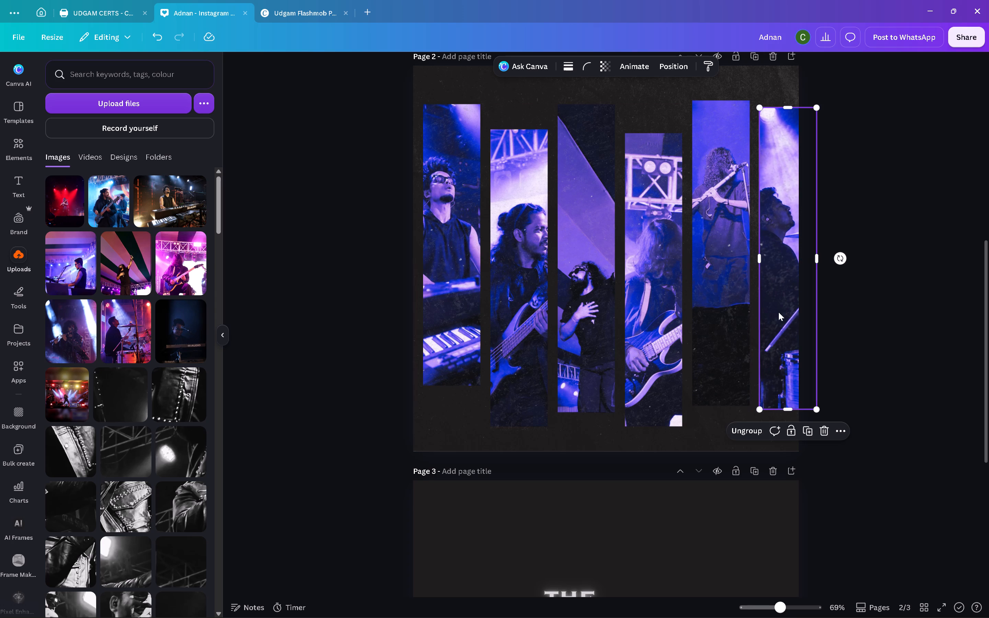
# Reposition all six band-member strips on page 2 leftward so they fit inside the page with even gaps of 17.
pyautogui.moveTo(444, 264); pyautogui.dragTo(441, 263)
pyautogui.moveTo(515, 268); pyautogui.dragTo(508, 268)
pyautogui.moveTo(564, 268); pyautogui.dragTo(554, 270)
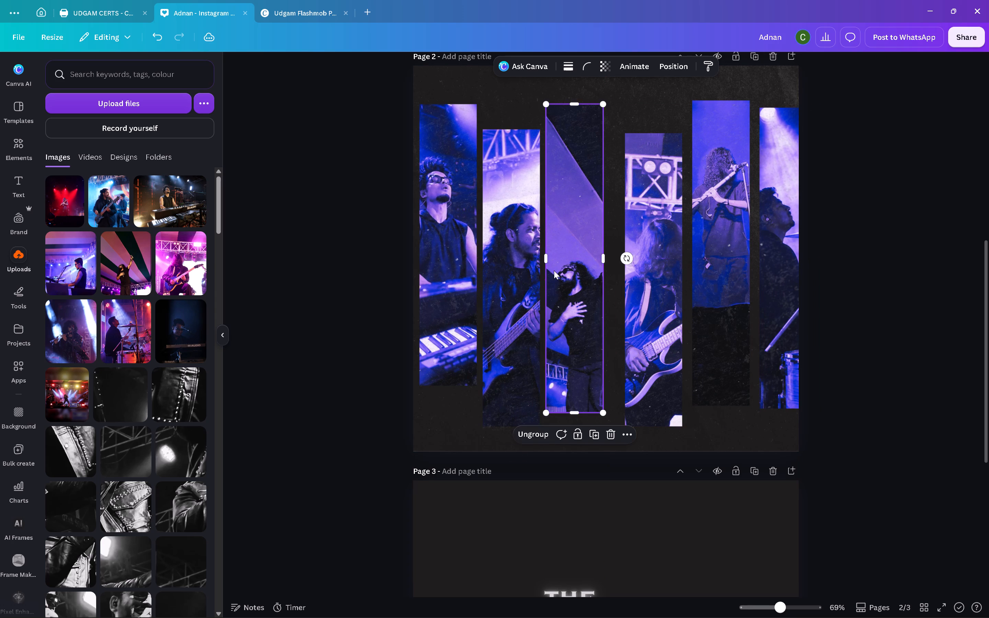
pyautogui.moveTo(640, 272); pyautogui.dragTo(627, 274)
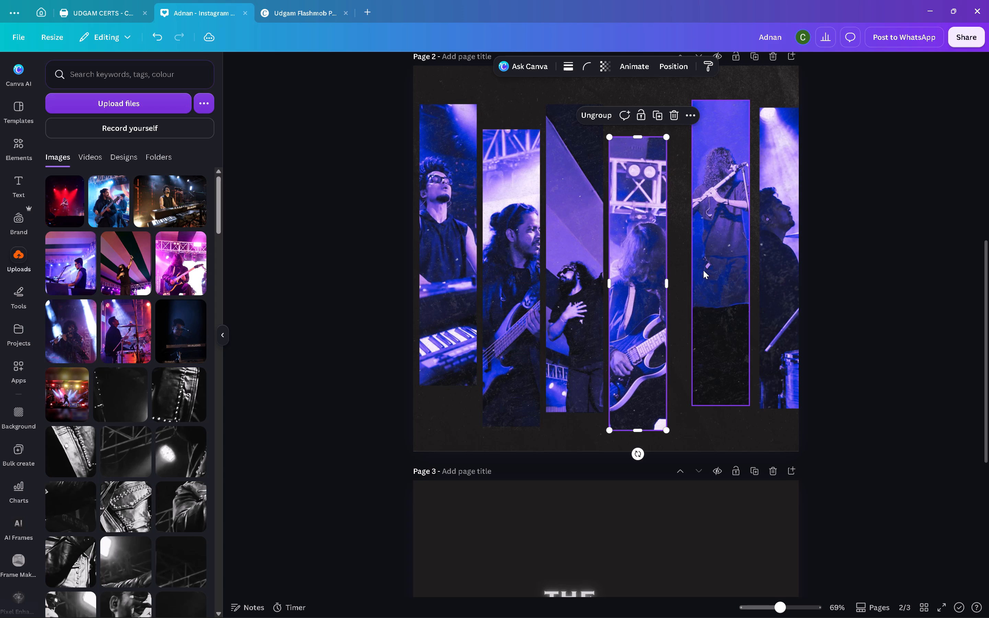
pyautogui.moveTo(703, 270); pyautogui.dragTo(685, 269)
pyautogui.moveTo(765, 265); pyautogui.dragTo(742, 266)
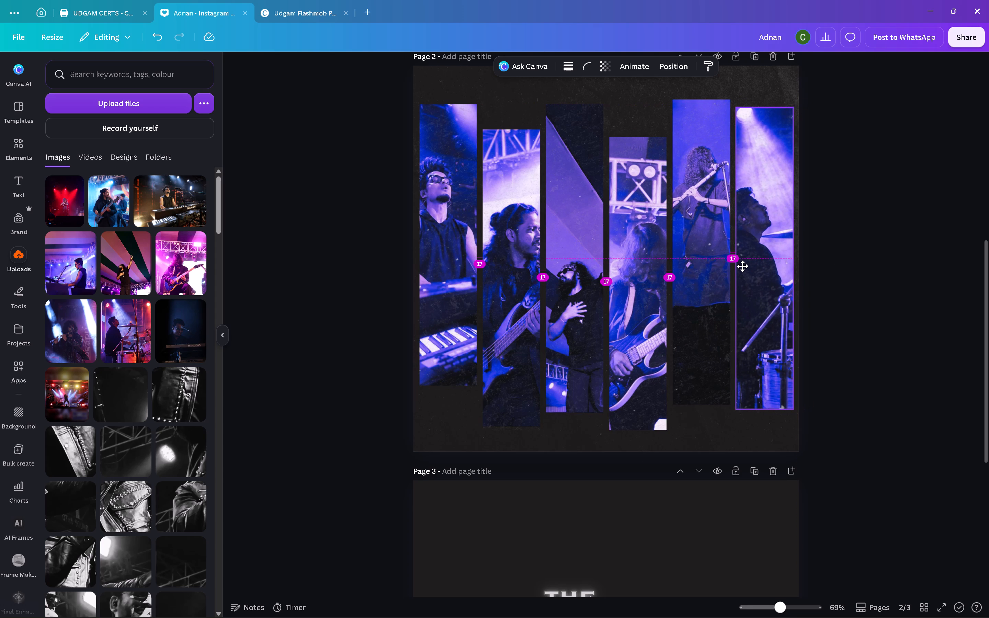
pyautogui.moveTo(742, 266); pyautogui.dragTo(742, 266)
pyautogui.click(859, 268)
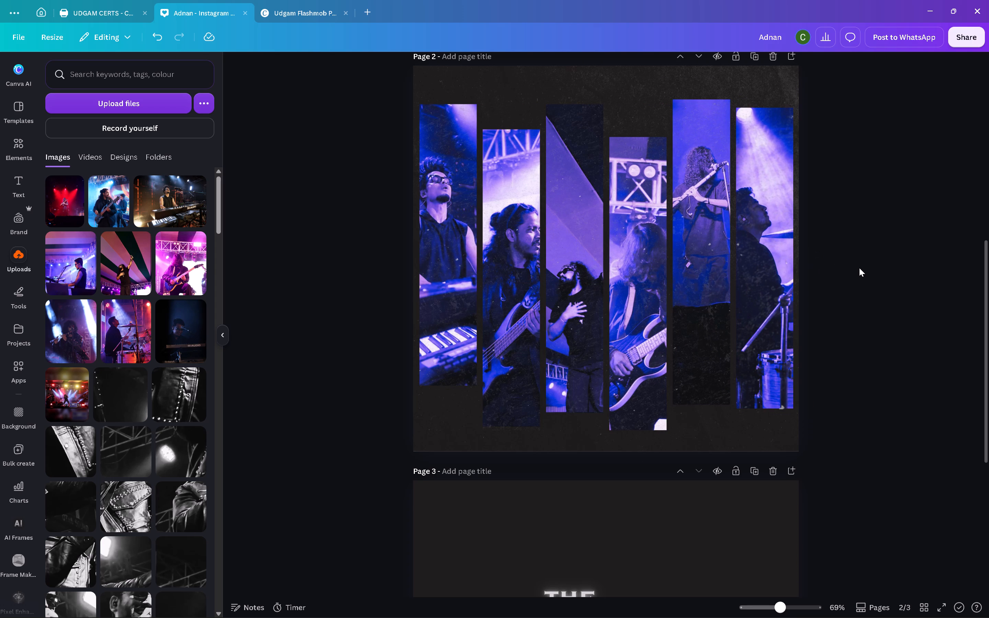
# Add the colourful Udgam logo with transparent background from the uploads to page 2's top-right corner.
pyautogui.scroll(3, 921, 293)
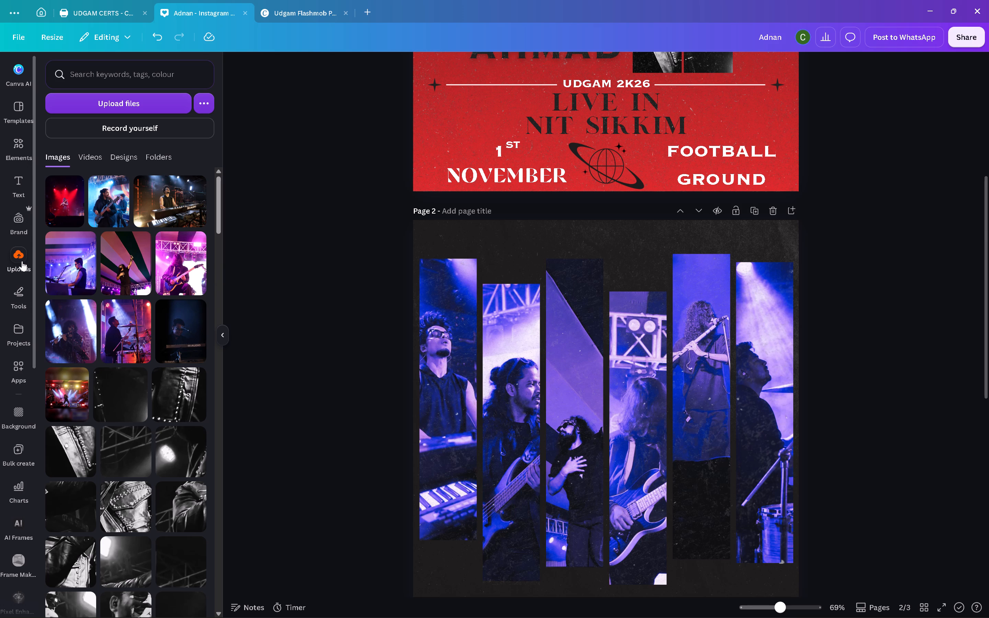
pyautogui.scroll(-17, 129, 319)
pyautogui.scroll(-12, 111, 355)
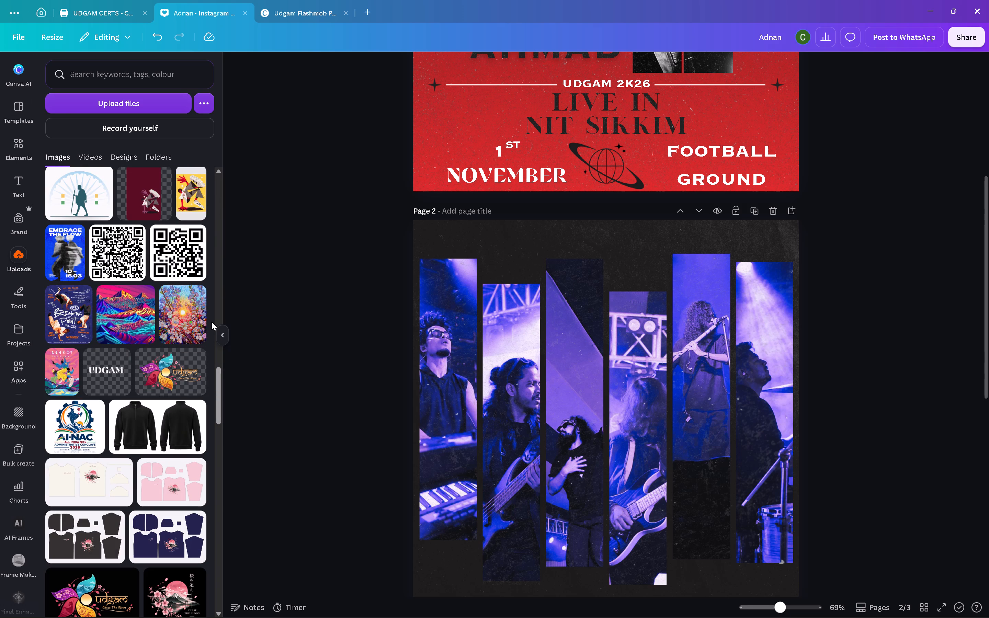
pyautogui.click(157, 372)
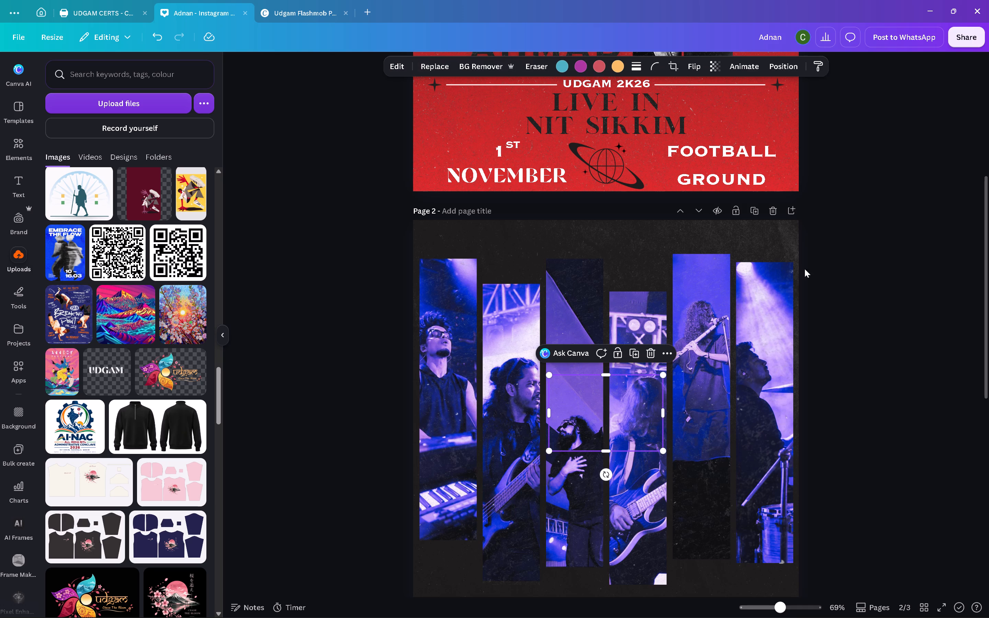
pyautogui.moveTo(588, 422); pyautogui.dragTo(724, 267)
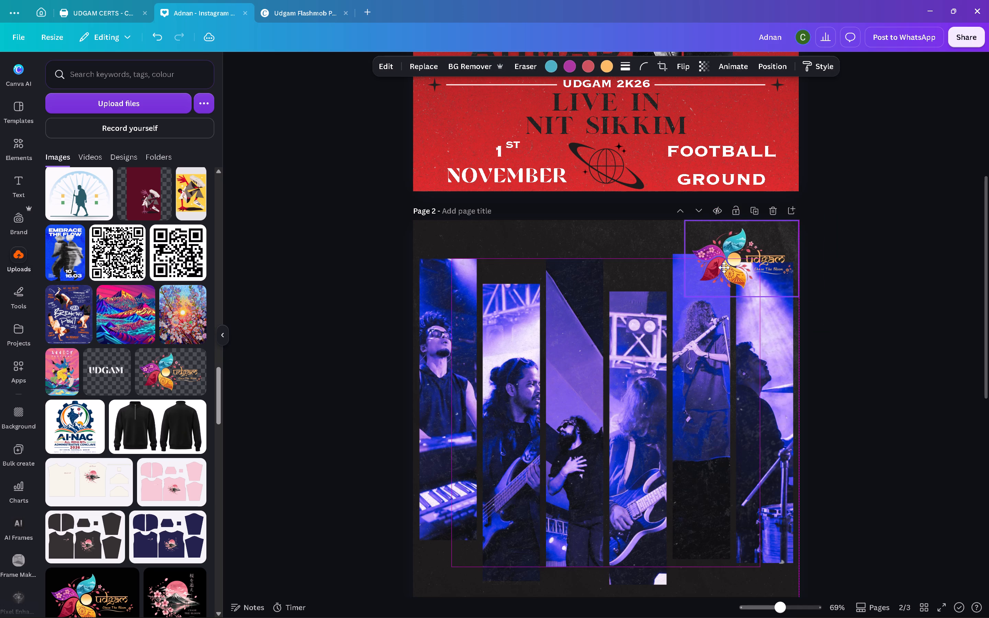
pyautogui.moveTo(724, 267); pyautogui.dragTo(721, 268)
pyautogui.click(897, 237)
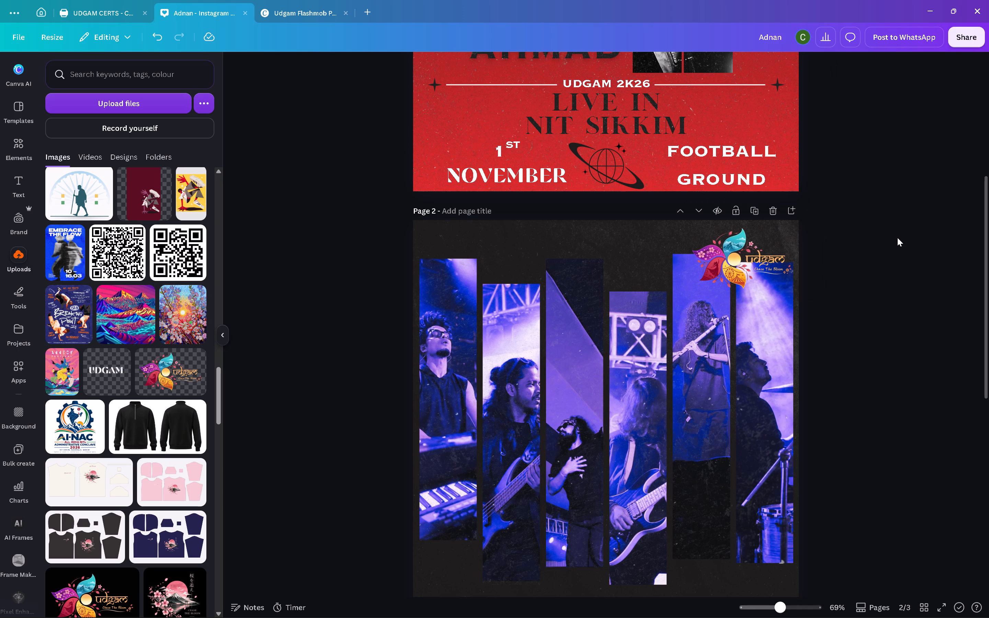
# Apply a Glow shadow to the Udgam logo on page 2.
pyautogui.click(751, 270)
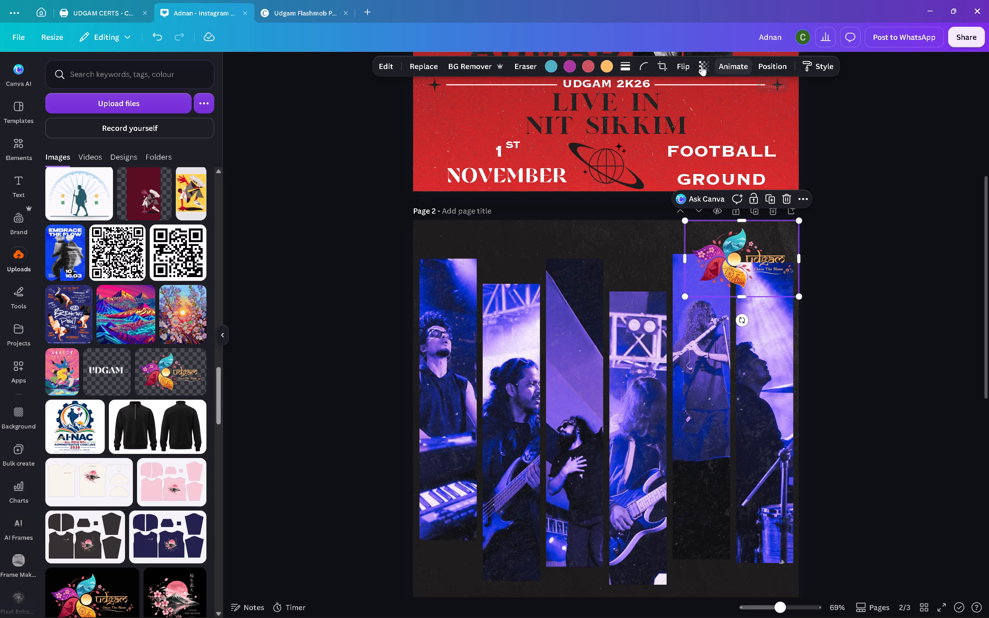
pyautogui.click(390, 62)
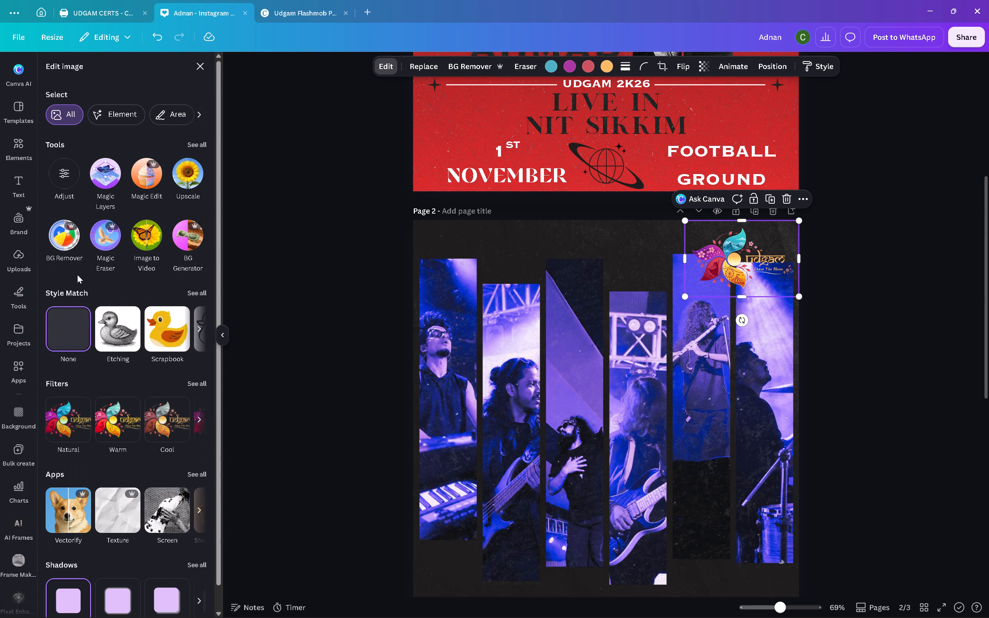
pyautogui.scroll(-7, 118, 327)
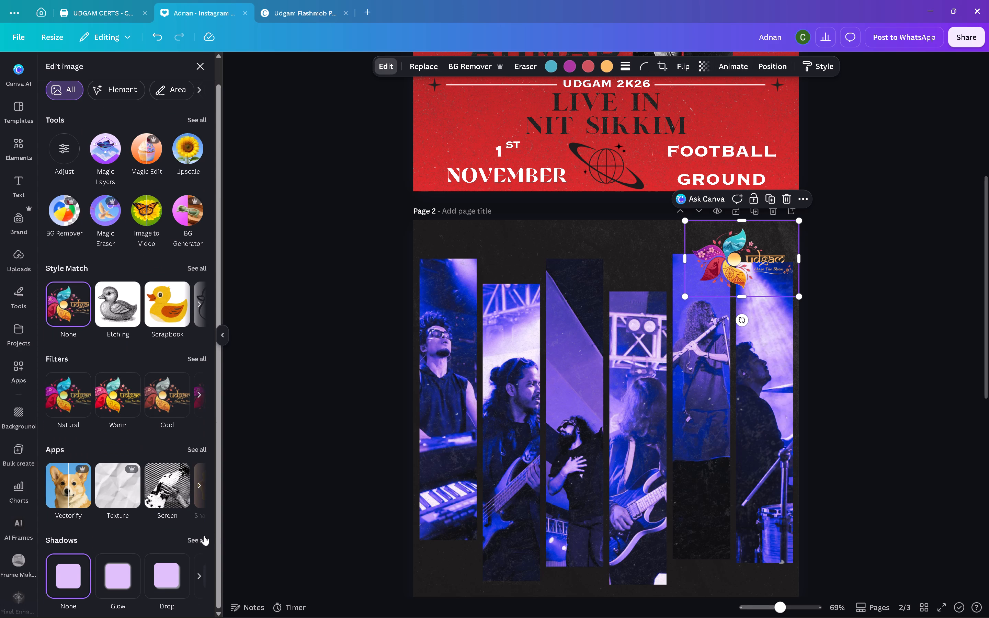
pyautogui.scroll(3, 139, 470)
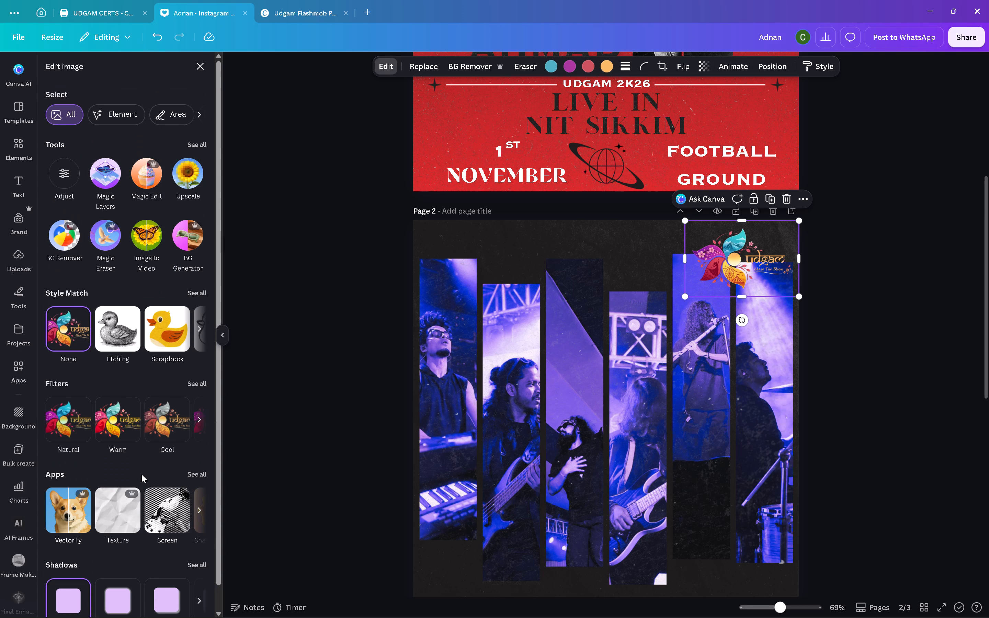
pyautogui.scroll(-5, 172, 487)
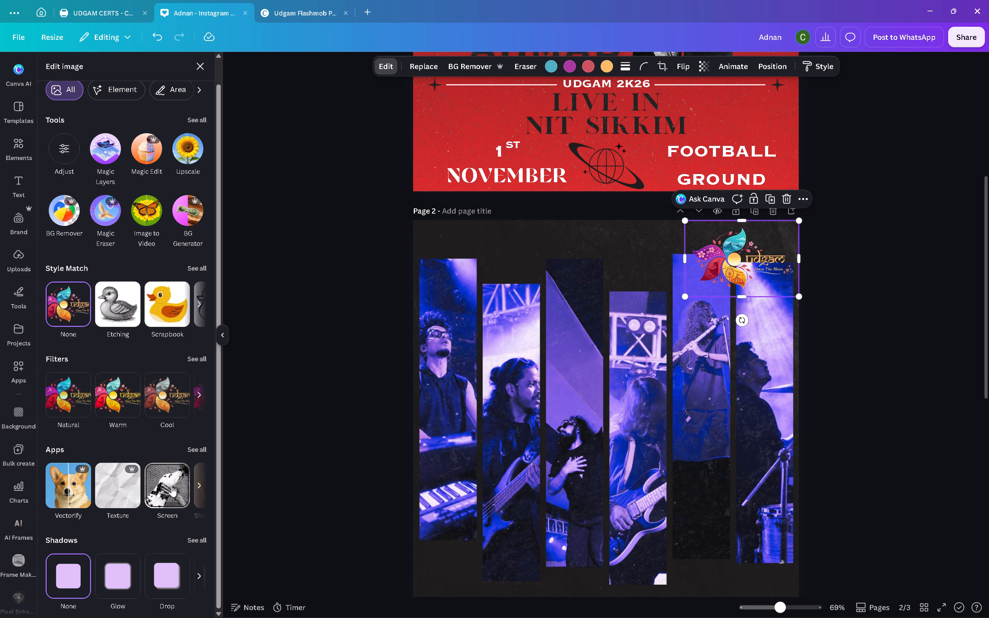
pyautogui.scroll(-1, 172, 487)
pyautogui.click(198, 540)
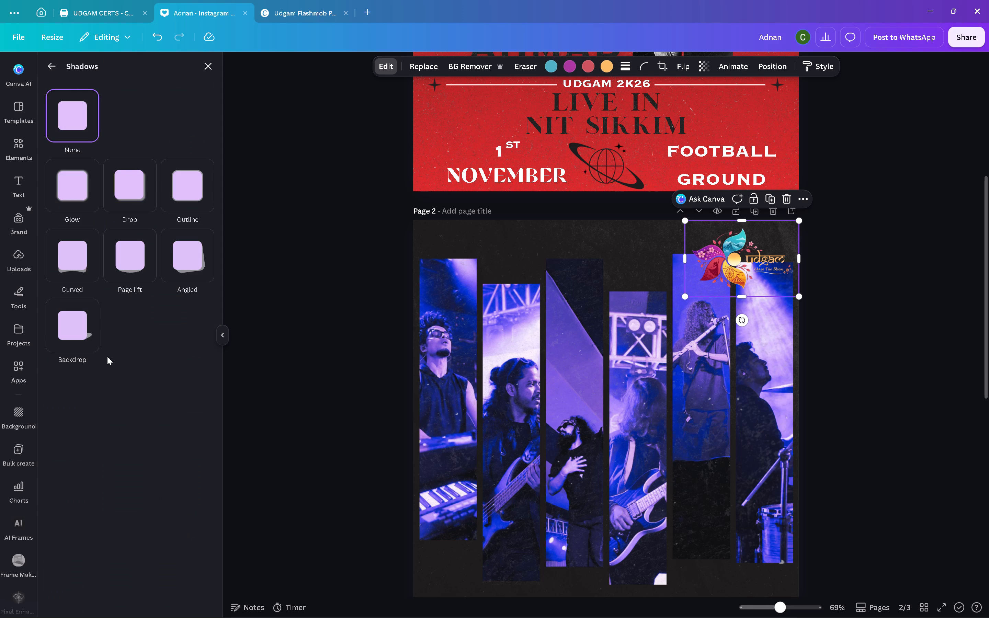
pyautogui.click(71, 184)
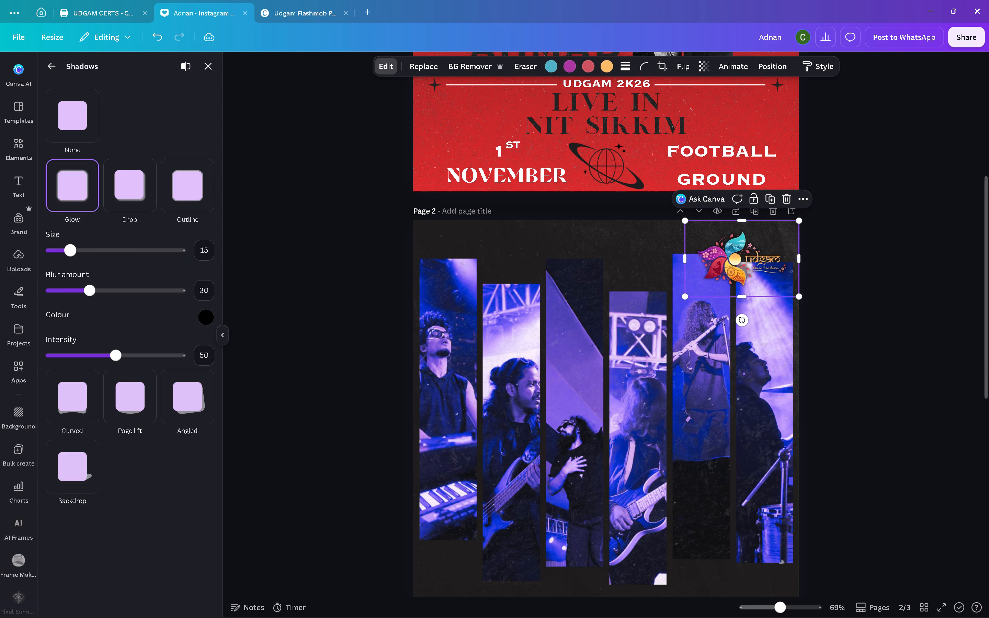
# Set the Udgam logo's glow to size 2, blur amount 0 and intensity 100.
pyautogui.moveTo(73, 252); pyautogui.dragTo(54, 260)
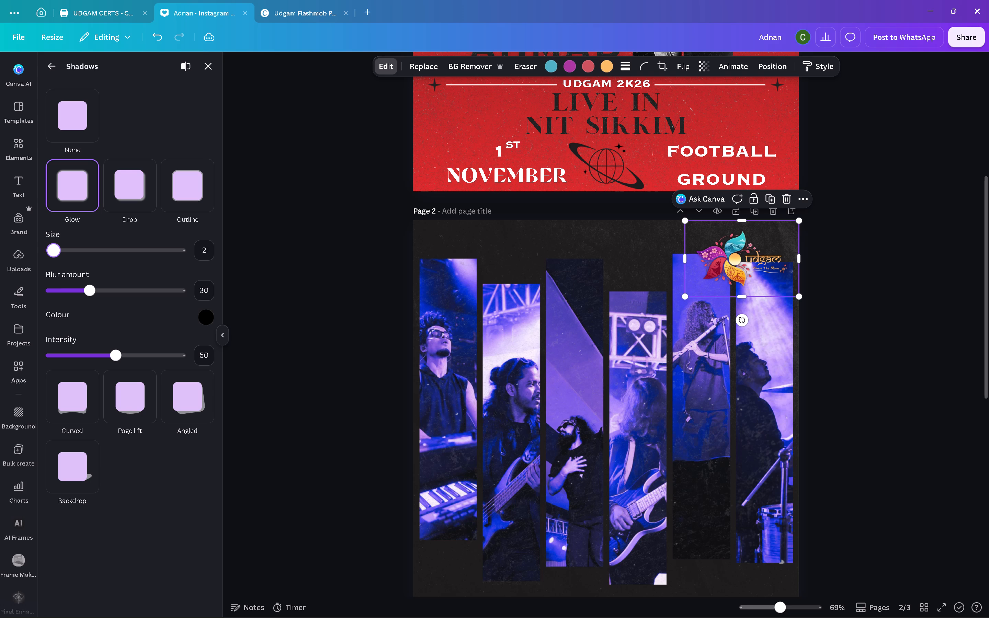
pyautogui.moveTo(54, 260); pyautogui.dragTo(59, 261)
pyautogui.moveTo(91, 289); pyautogui.dragTo(162, 293)
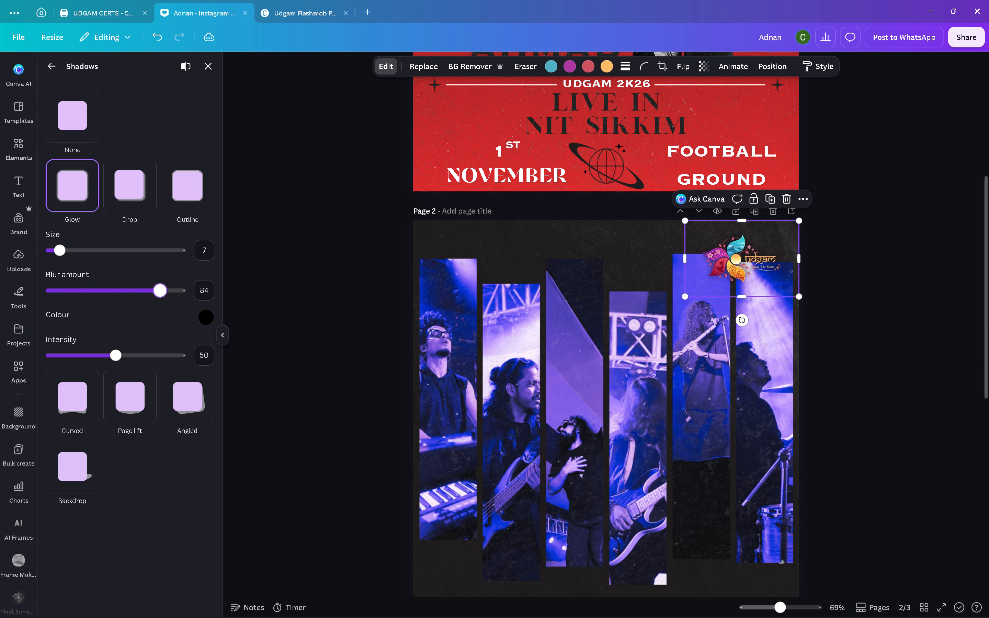
pyautogui.moveTo(162, 293); pyautogui.dragTo(0, 300)
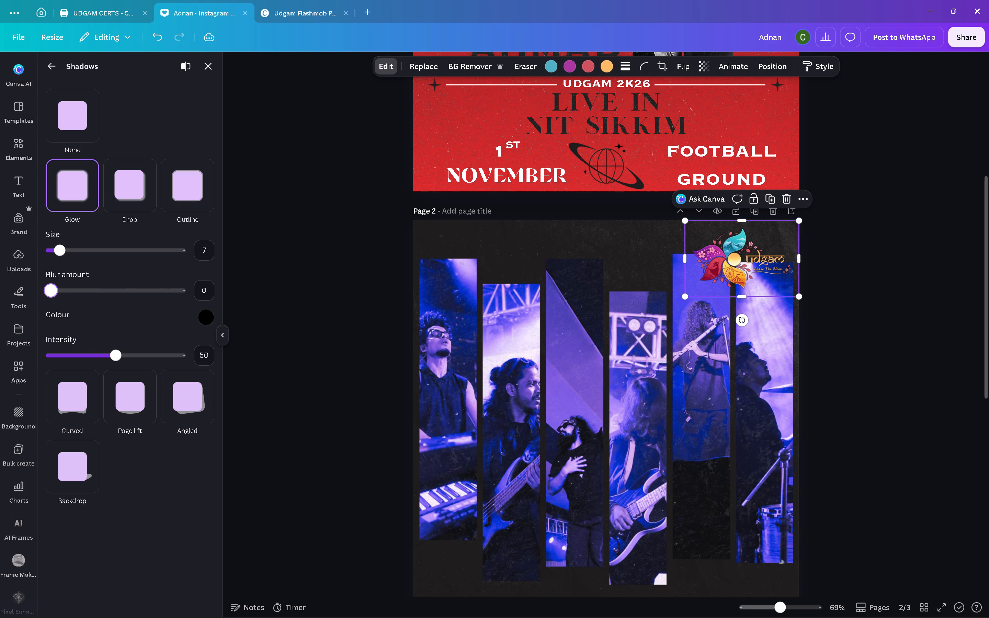
pyautogui.moveTo(123, 356); pyautogui.dragTo(232, 363)
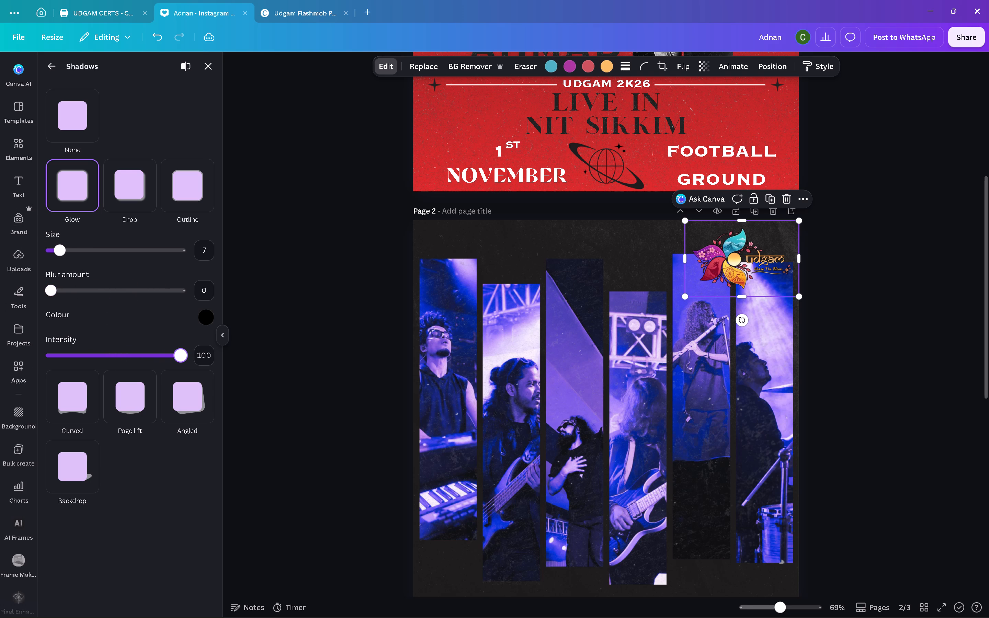
pyautogui.moveTo(60, 251); pyautogui.dragTo(53, 255)
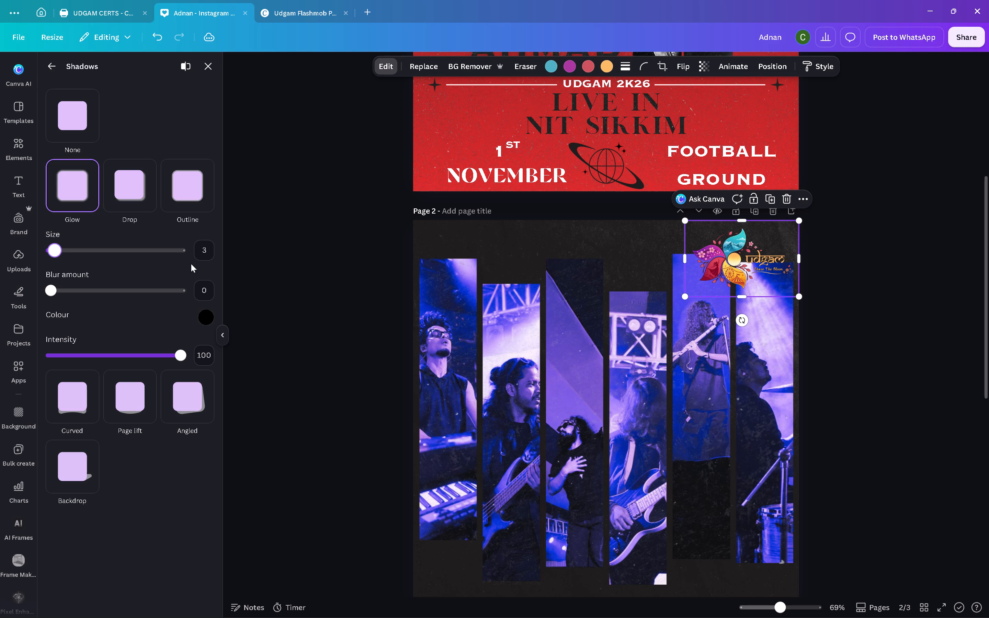
pyautogui.click(201, 254)
pyautogui.press('2')
pyautogui.press('Return')
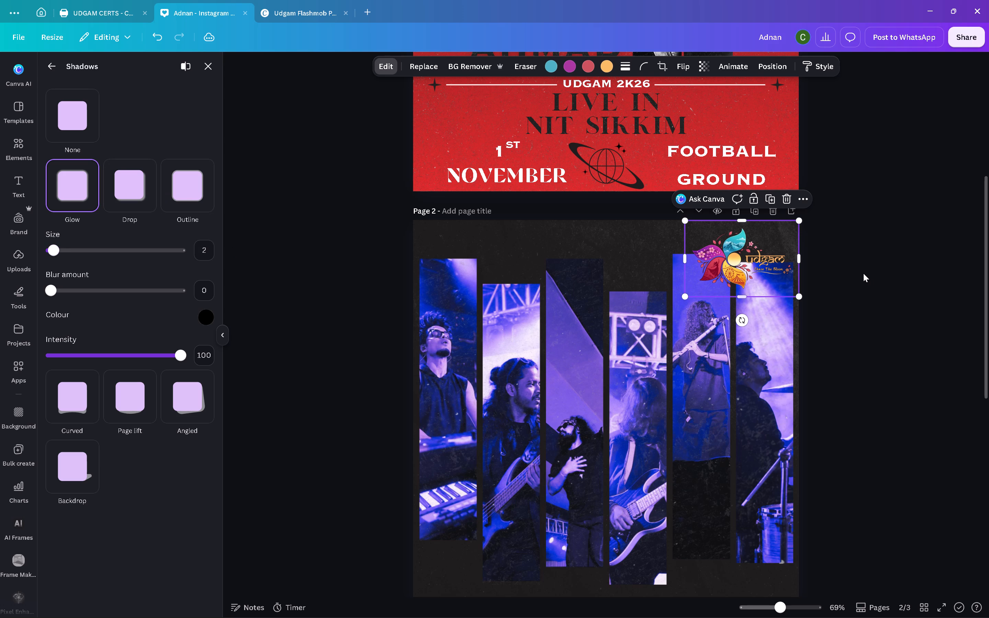
pyautogui.click(863, 273)
pyautogui.click(879, 264)
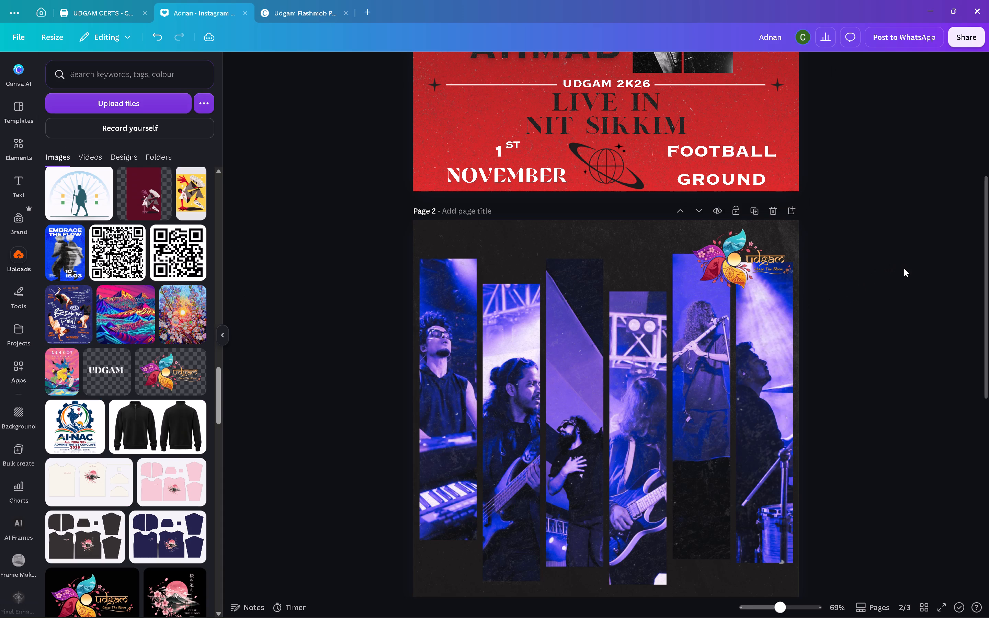
# Copy the circular logo from page 1 onto page 2 and centre it over the top of the keyboardist strip.
pyautogui.scroll(-7, 150, 384)
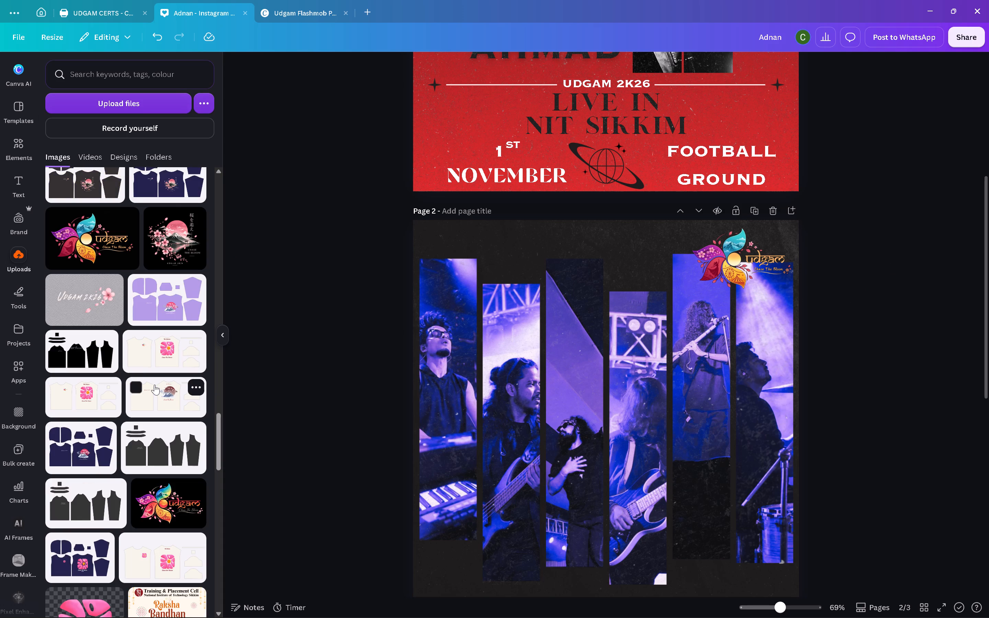
pyautogui.scroll(-9, 154, 385)
pyautogui.scroll(16, 149, 382)
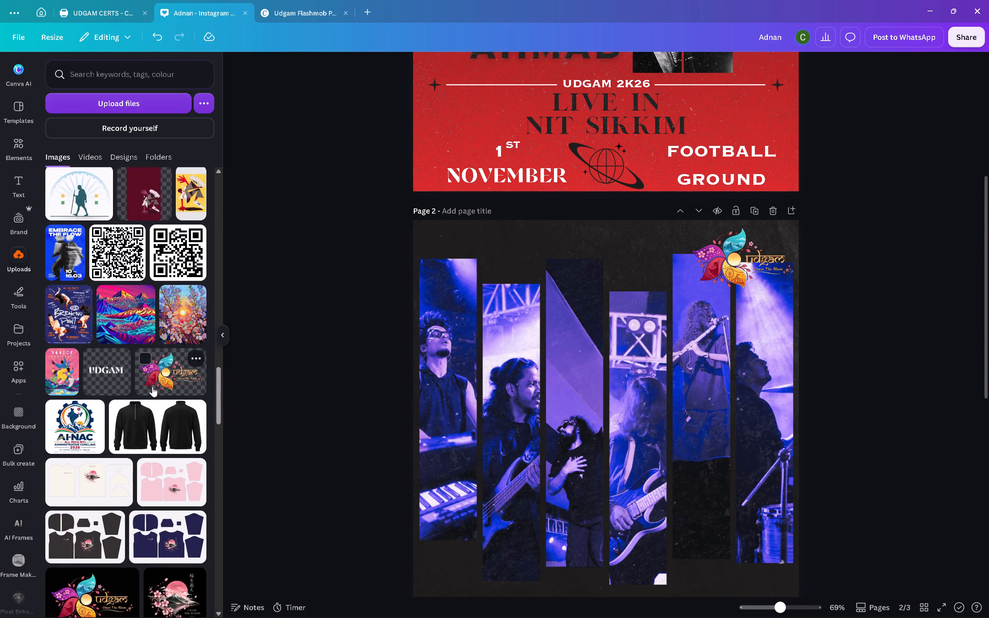
pyautogui.scroll(20, 153, 384)
pyautogui.scroll(3, 153, 384)
pyautogui.scroll(-8, 683, 346)
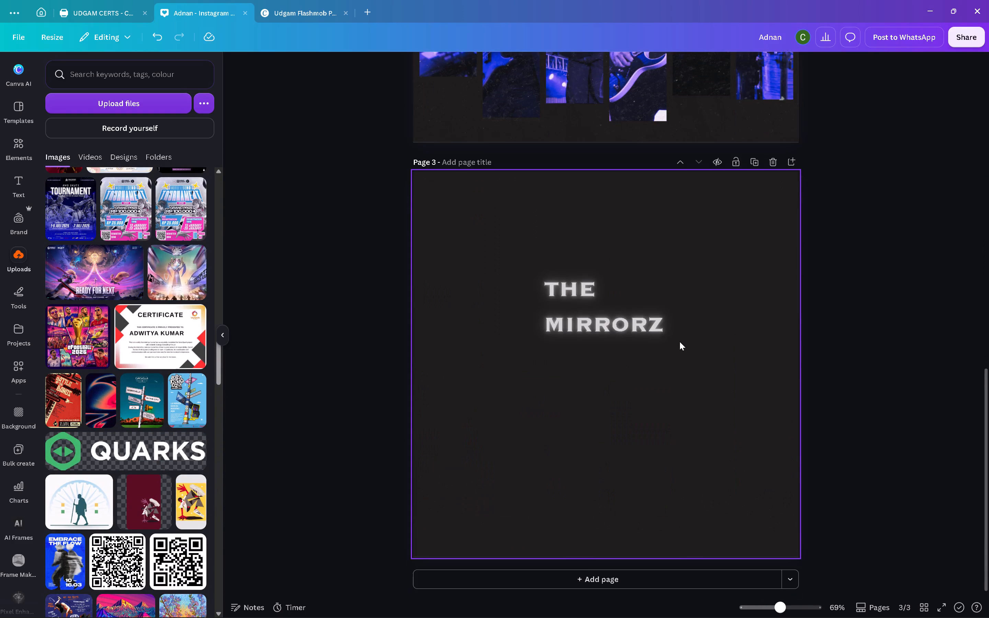
pyautogui.scroll(-13, 680, 342)
pyautogui.scroll(17, 678, 342)
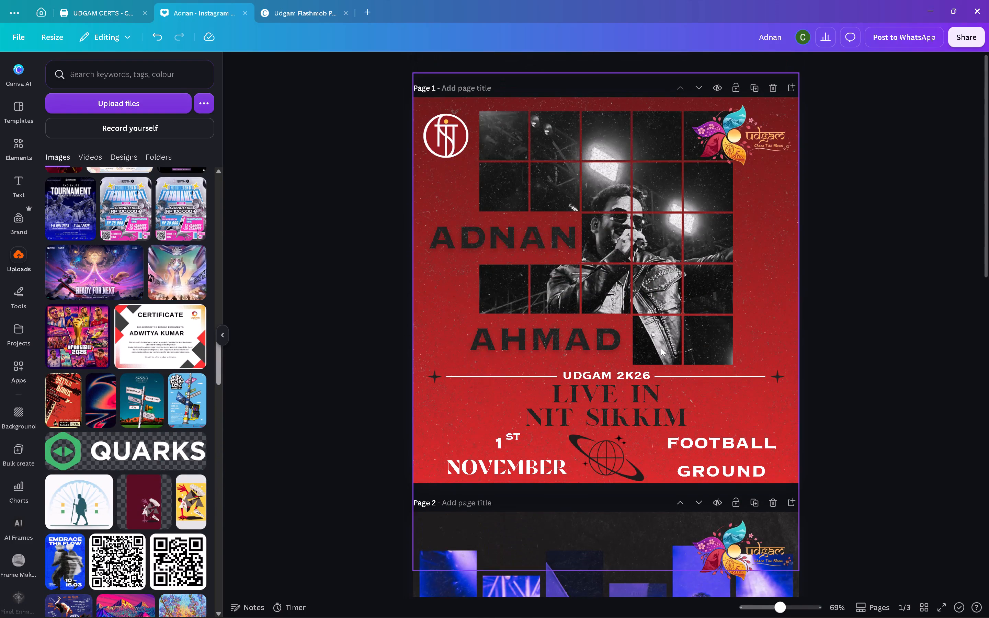
pyautogui.click(441, 125)
pyautogui.hotkey('ctrl', 'c')
pyautogui.scroll(-3, 916, 296)
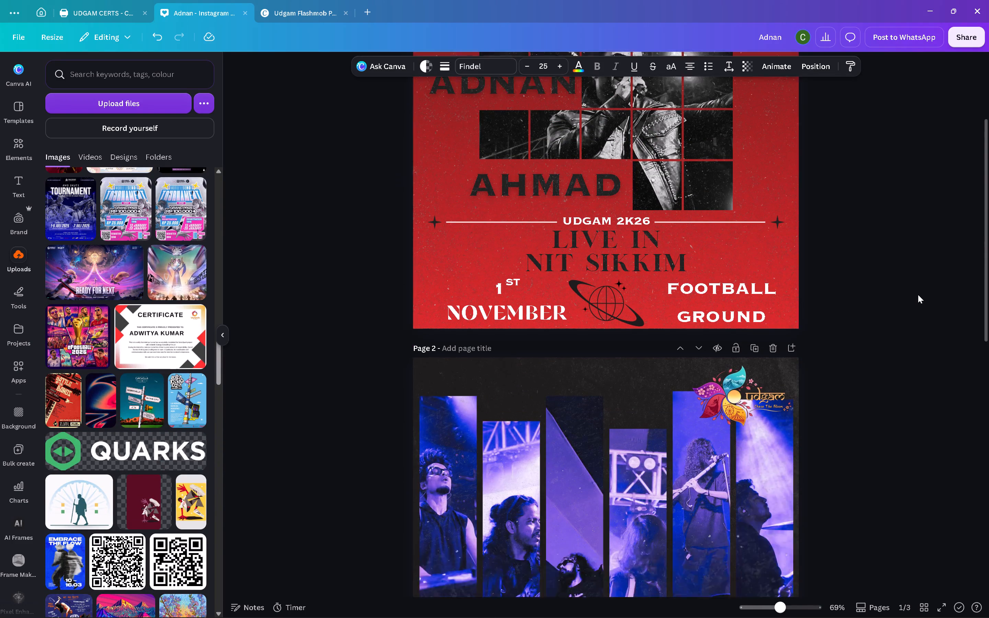
pyautogui.scroll(-3, 918, 295)
pyautogui.click(611, 230)
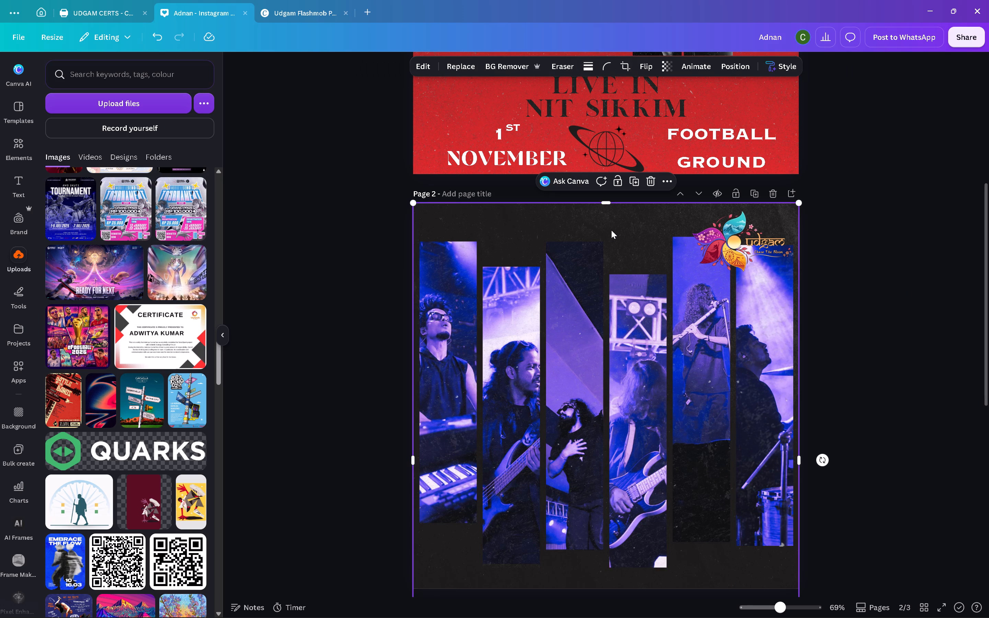
pyautogui.hotkey('ctrl', 'v')
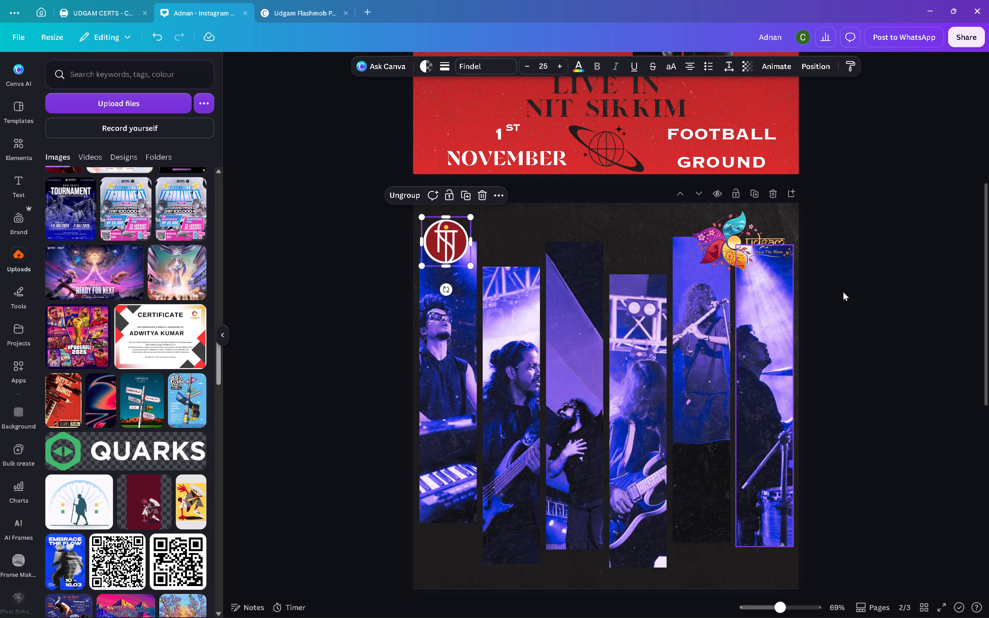
pyautogui.moveTo(446, 240); pyautogui.dragTo(454, 239)
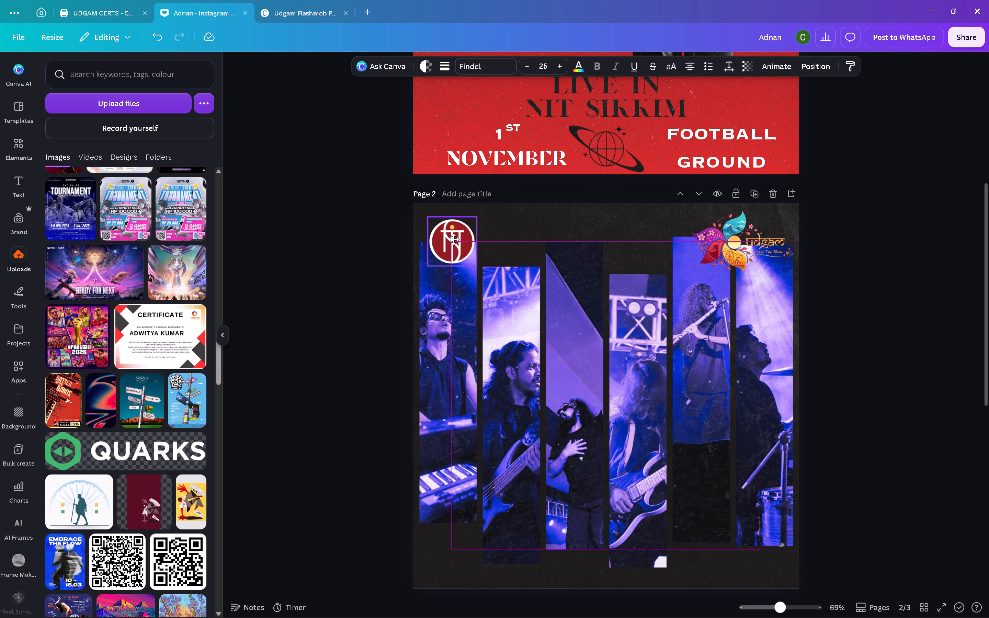
pyautogui.moveTo(454, 239); pyautogui.dragTo(452, 239)
pyautogui.click(748, 241)
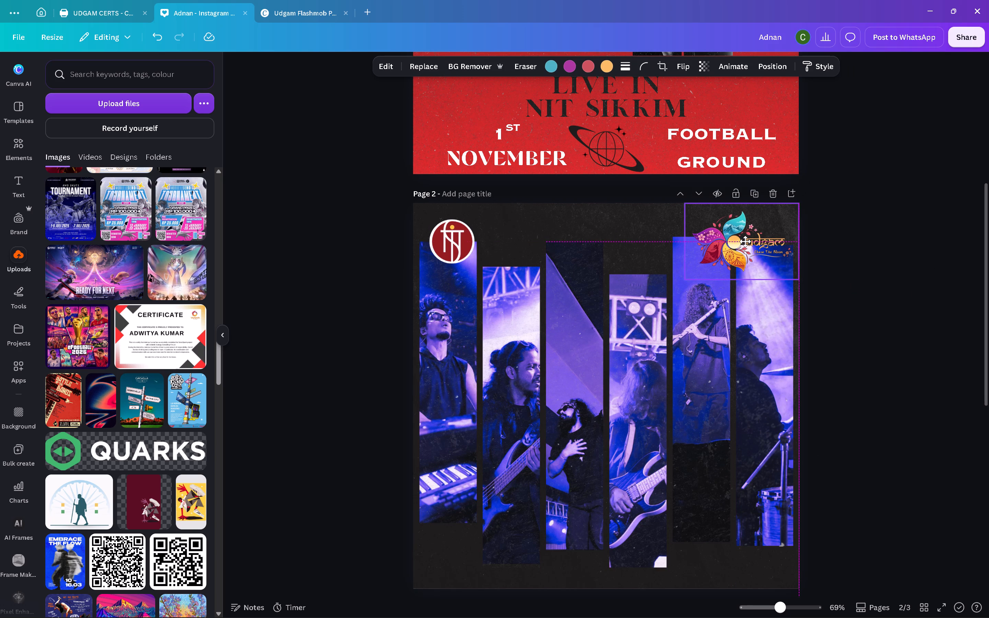
pyautogui.click(890, 275)
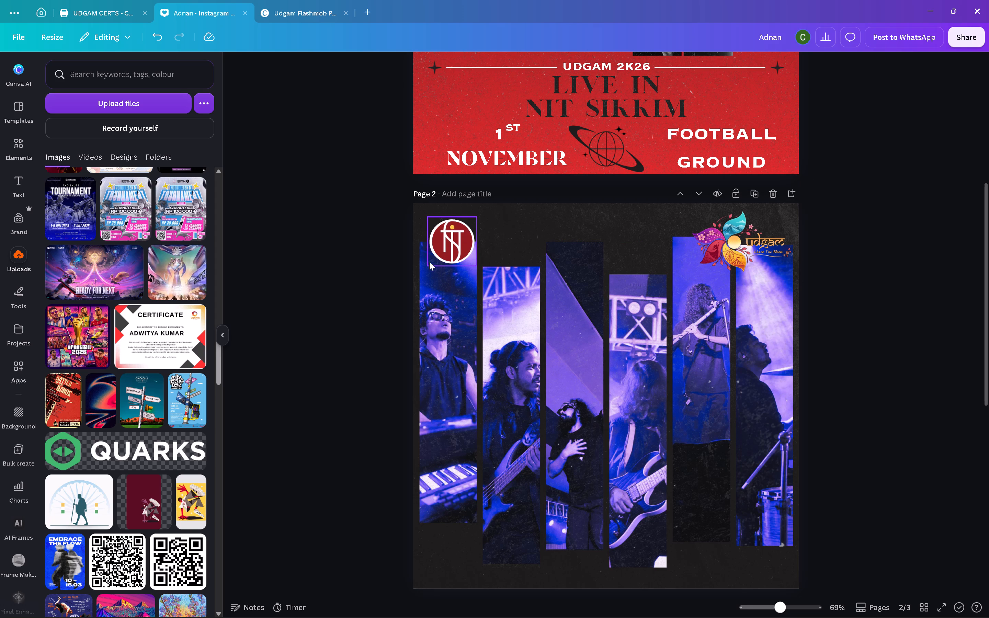
# Enlarge the circular logo on page 2 slightly and recentre it over the top of the keyboardist strip.
pyautogui.click(452, 249)
pyautogui.moveTo(476, 218); pyautogui.dragTo(492, 212)
pyautogui.moveTo(461, 247); pyautogui.dragTo(456, 250)
pyautogui.click(864, 237)
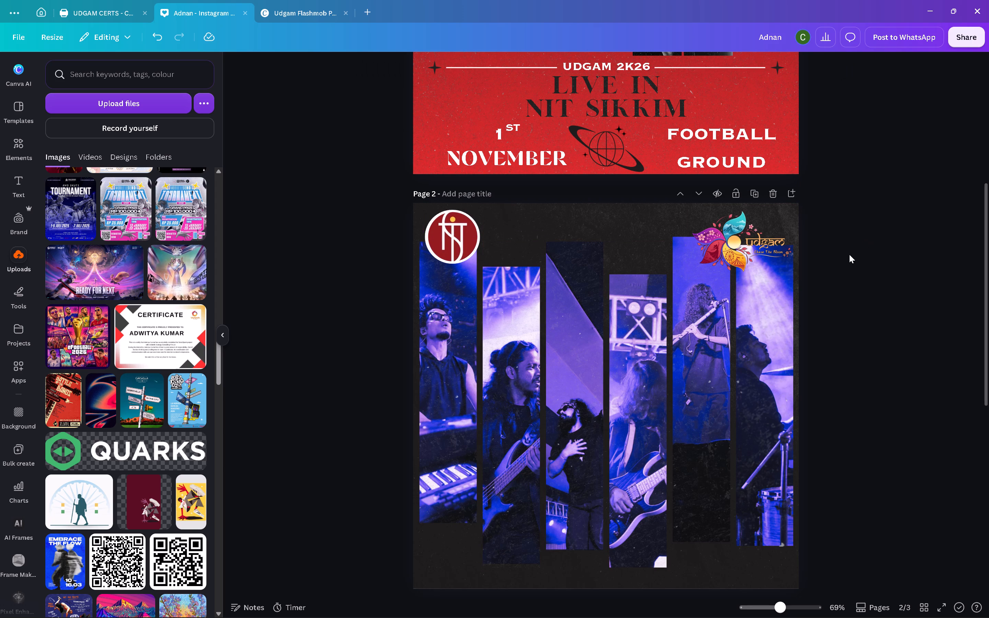
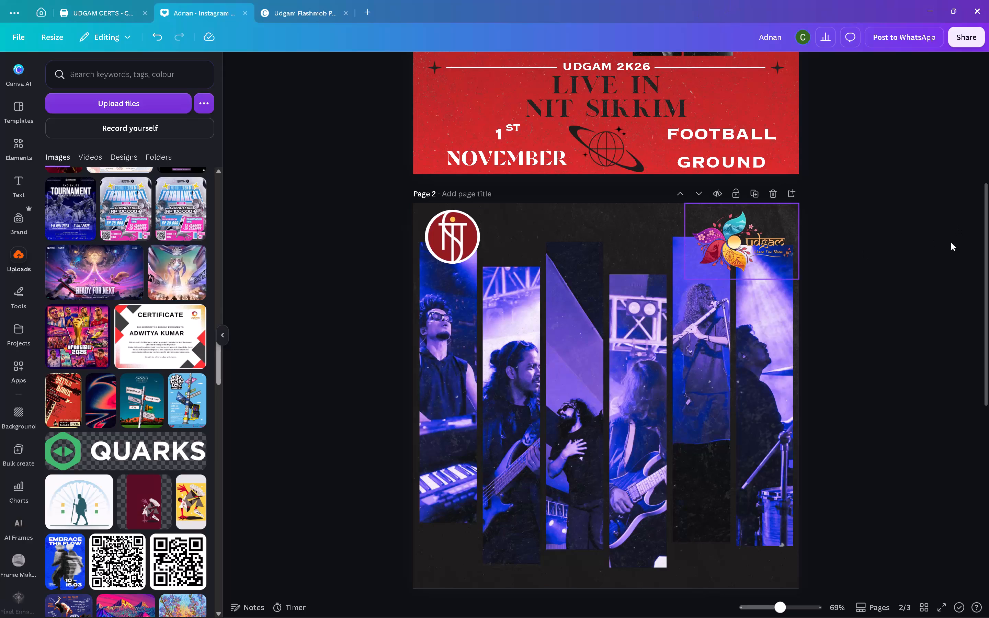
# Shift the six band-member strips on page 2 slightly upward, keeping their staggered heights and even horizontal spacing.
pyautogui.scroll(-6, 945, 248)
pyautogui.scroll(5, 934, 270)
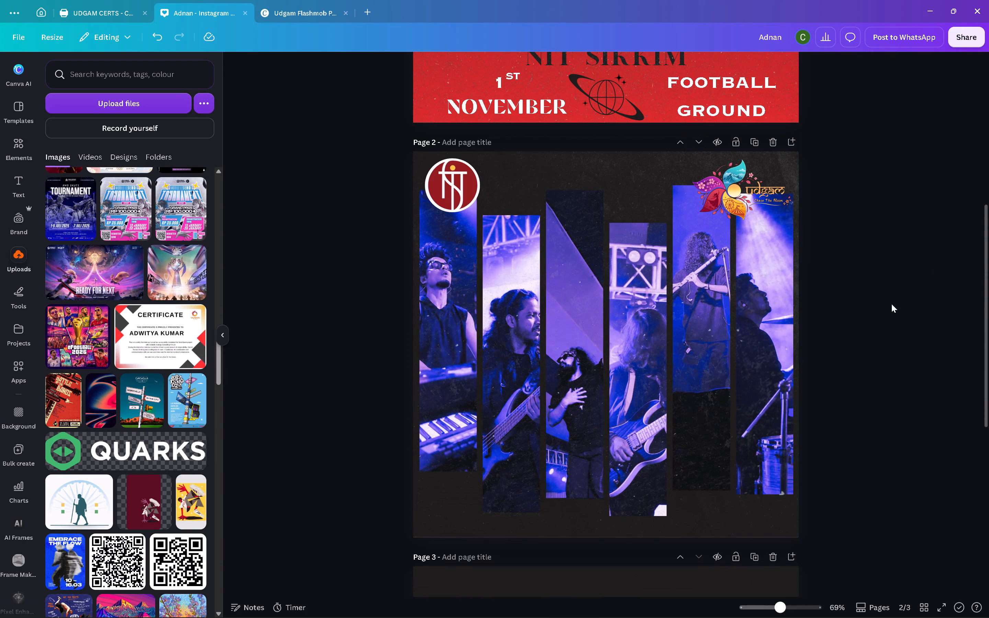
pyautogui.moveTo(453, 337); pyautogui.dragTo(454, 322)
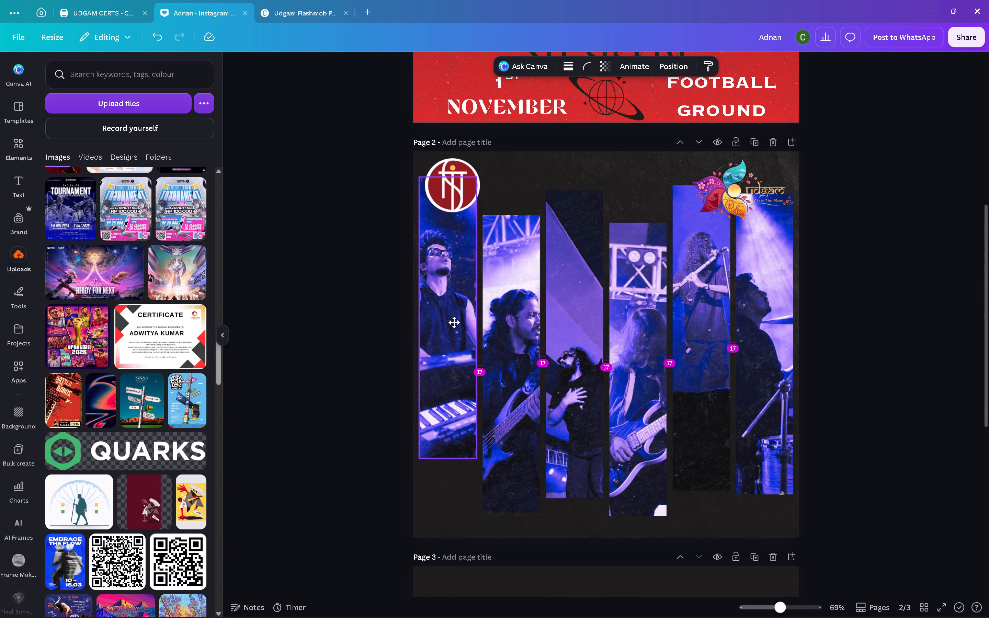
pyautogui.moveTo(454, 322); pyautogui.dragTo(452, 330)
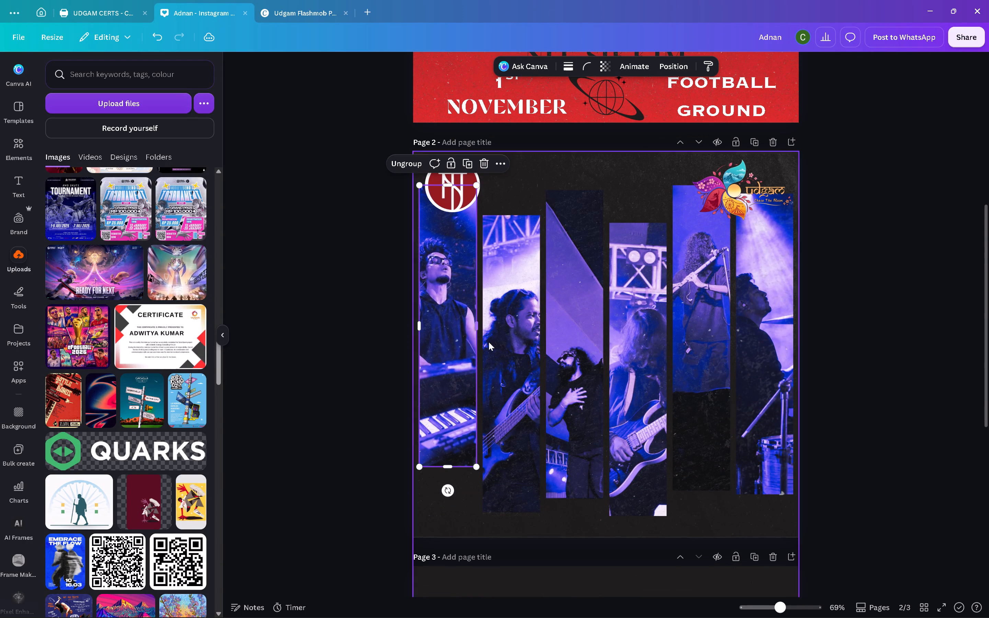
pyautogui.moveTo(501, 344); pyautogui.dragTo(500, 330)
pyautogui.moveTo(558, 335); pyautogui.dragTo(558, 328)
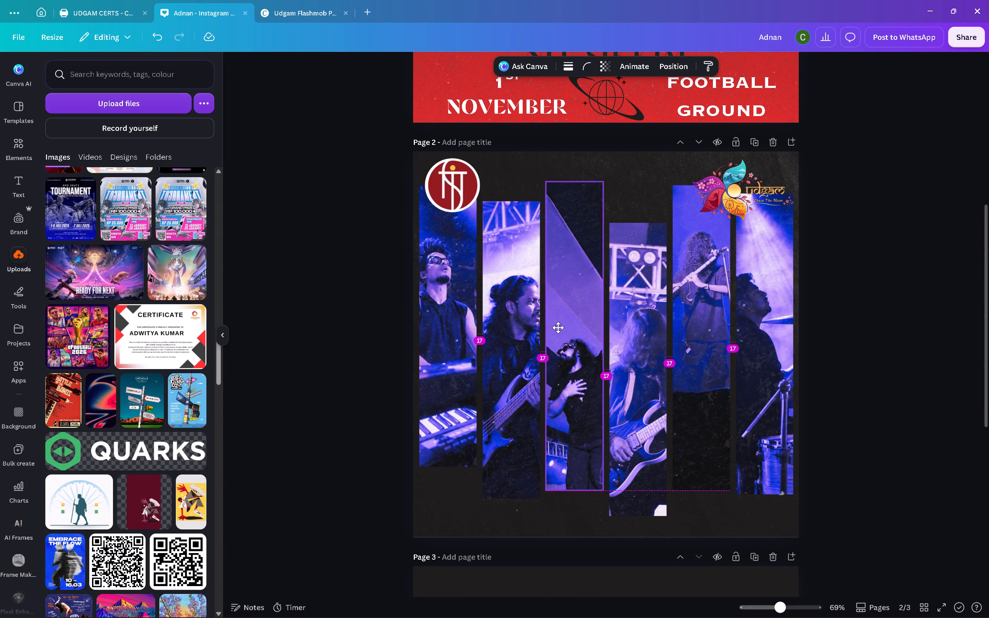
pyautogui.moveTo(558, 328); pyautogui.dragTo(558, 325)
pyautogui.moveTo(633, 350); pyautogui.dragTo(634, 333)
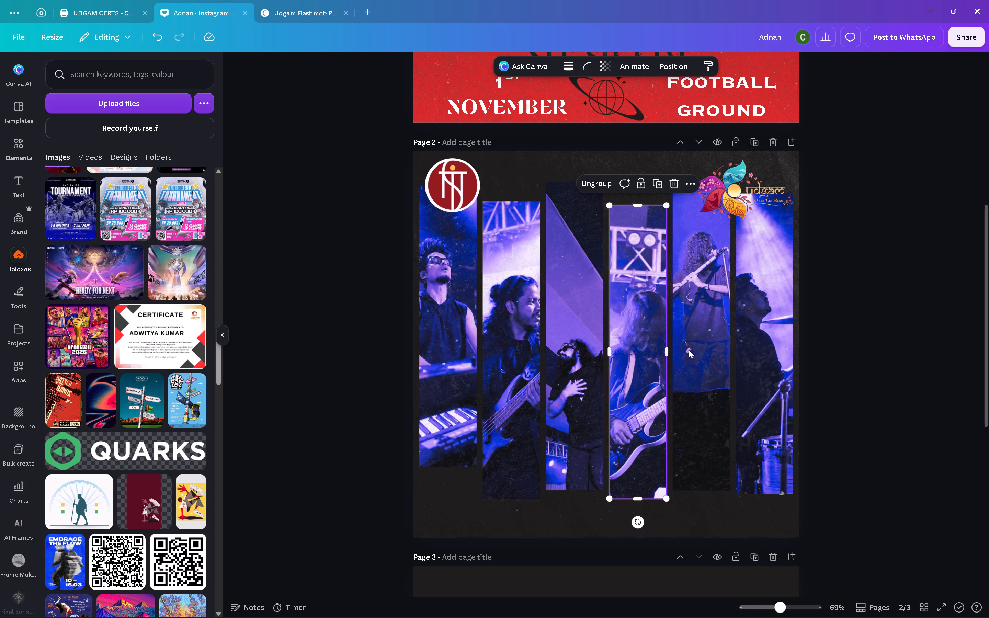
pyautogui.moveTo(694, 351); pyautogui.dragTo(693, 341)
pyautogui.moveTo(762, 405); pyautogui.dragTo(761, 394)
pyautogui.click(922, 379)
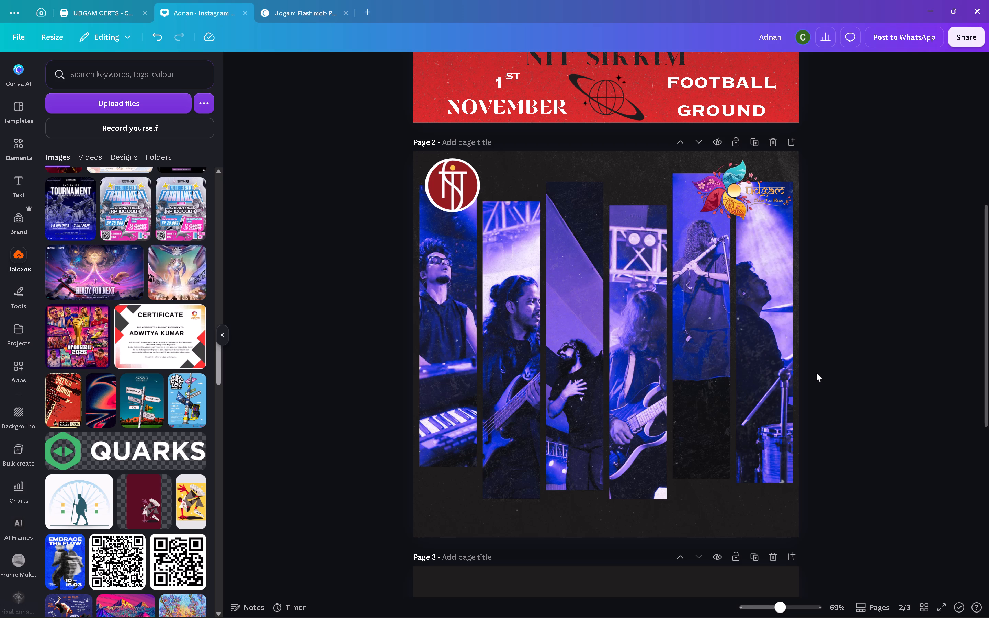
pyautogui.scroll(6, 851, 341)
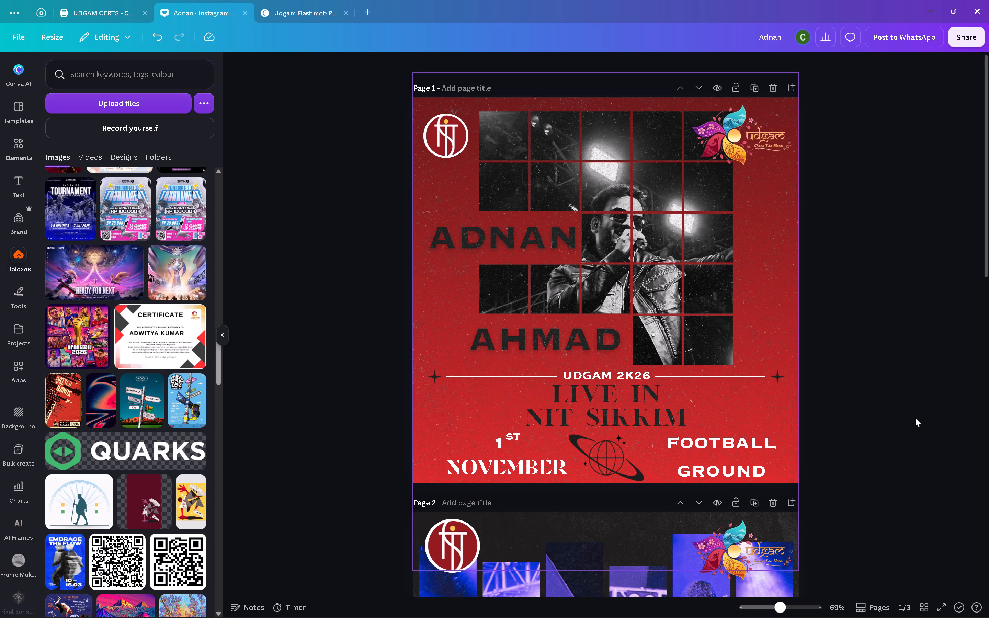
pyautogui.scroll(-6, 915, 344)
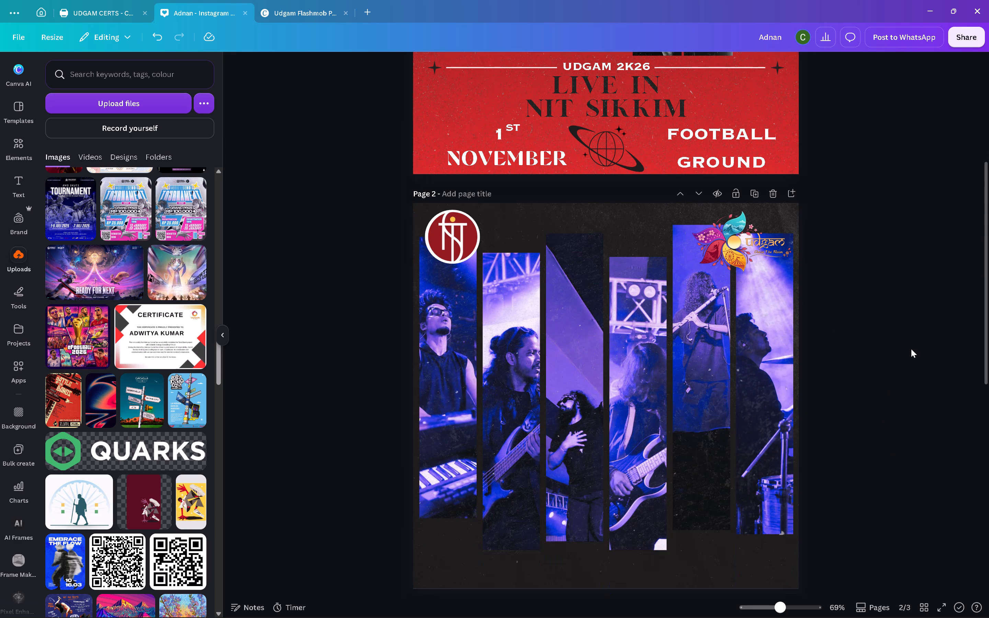
pyautogui.scroll(-3, 911, 349)
pyautogui.scroll(1, 907, 363)
pyautogui.scroll(-3, 907, 363)
pyautogui.click(615, 516)
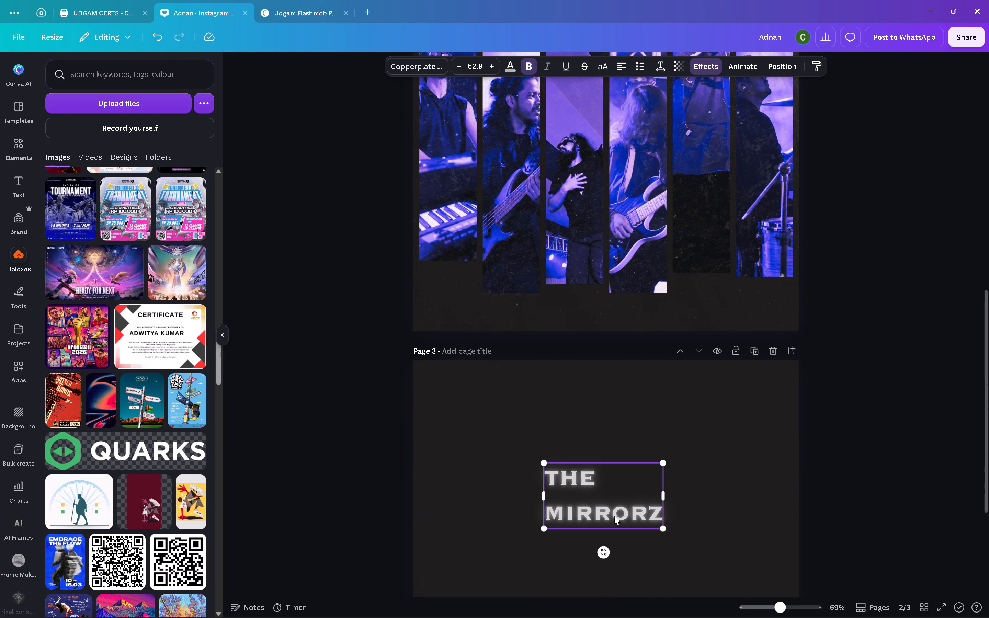
pyautogui.click(622, 68)
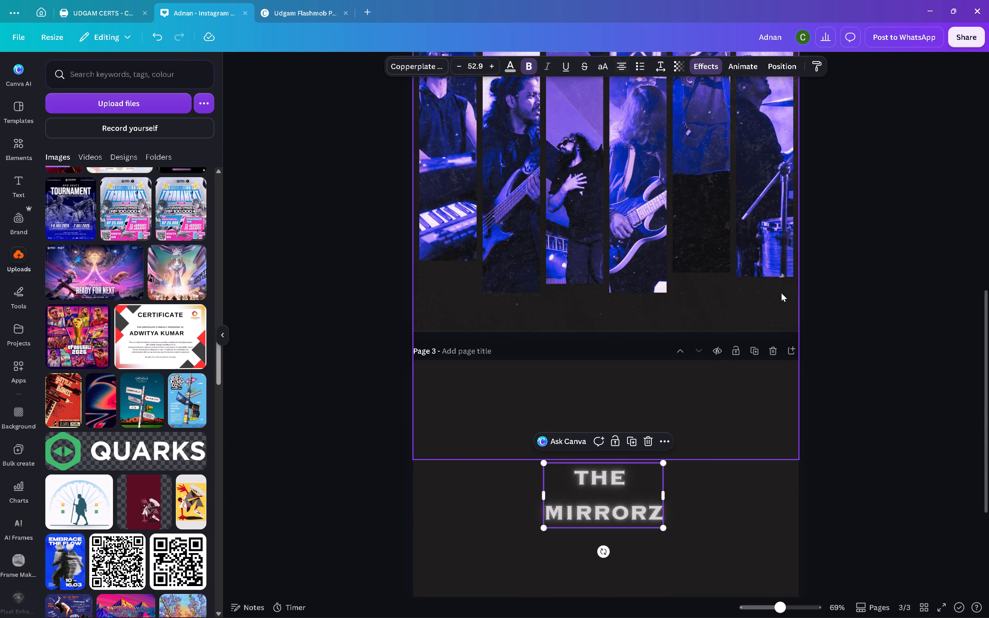
# Compare pages 1 and 2, and check the Silverstein and Malcolm Todd poster references on Pinterest in Brave.
pyautogui.scroll(3, 952, 309)
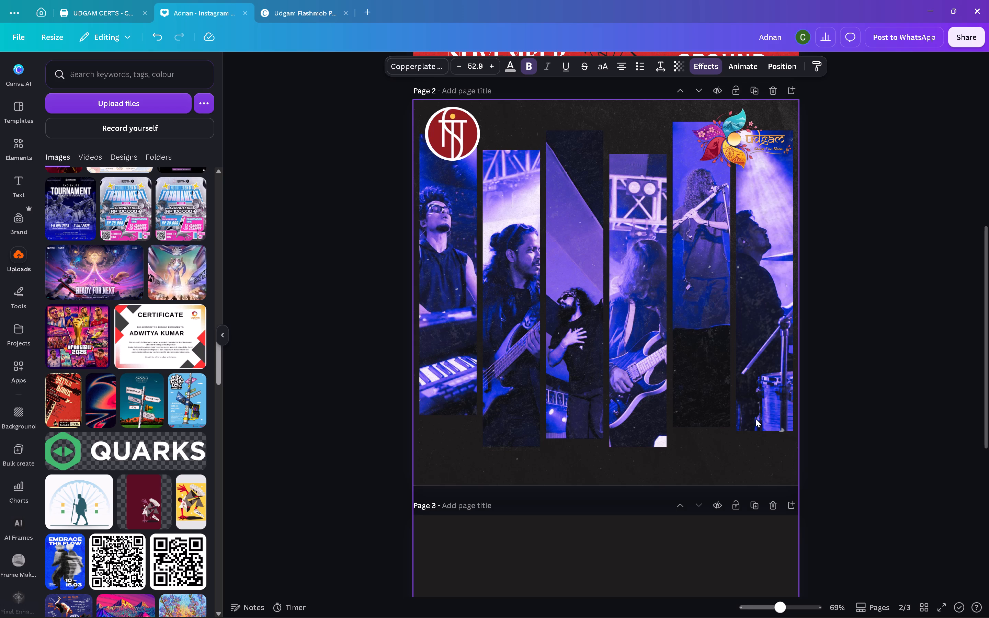
pyautogui.scroll(13, 905, 367)
pyautogui.scroll(-11, 912, 374)
pyautogui.scroll(10, 919, 369)
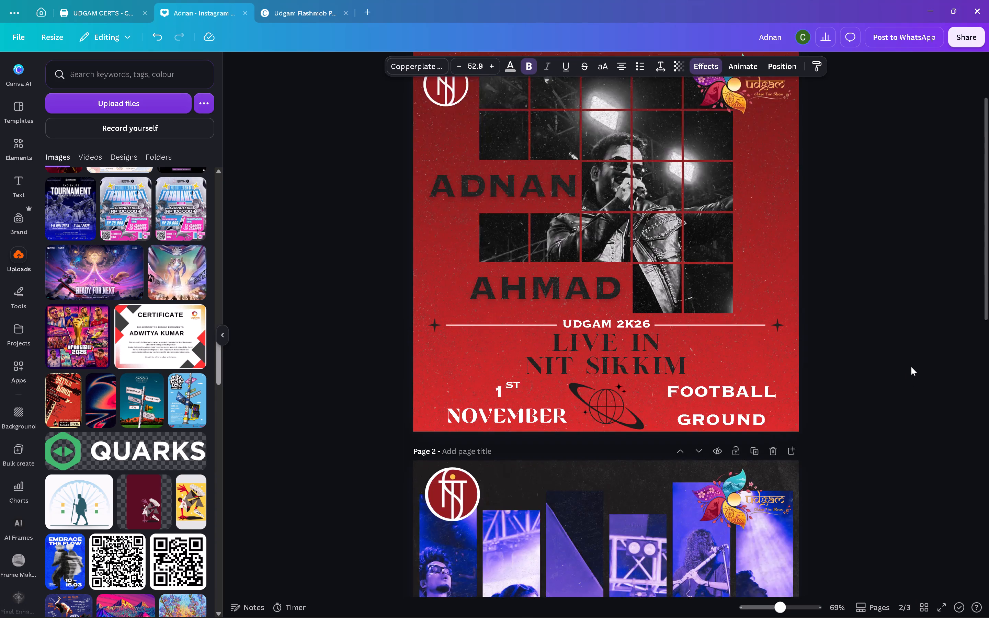
pyautogui.scroll(-10, 911, 367)
pyautogui.scroll(8, 909, 364)
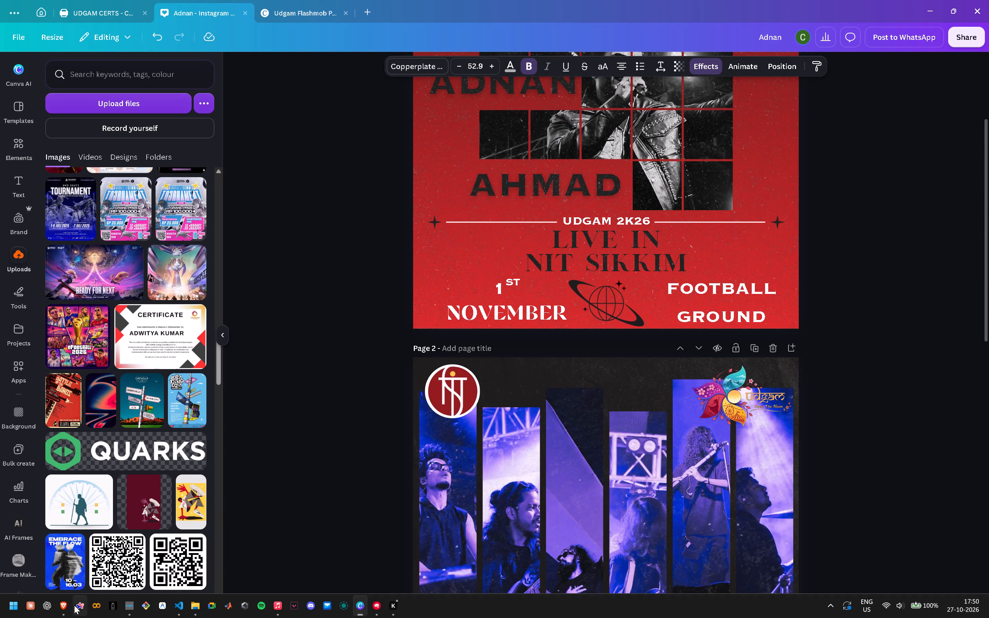
pyautogui.click(68, 605)
pyautogui.click(625, 373)
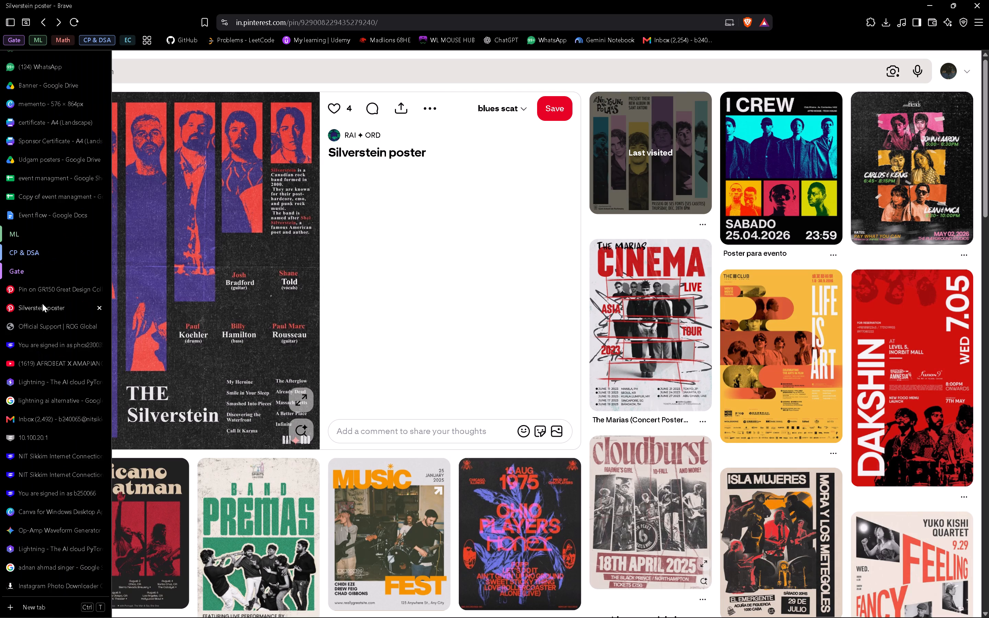
pyautogui.click(54, 286)
pyautogui.scroll(-5, 679, 403)
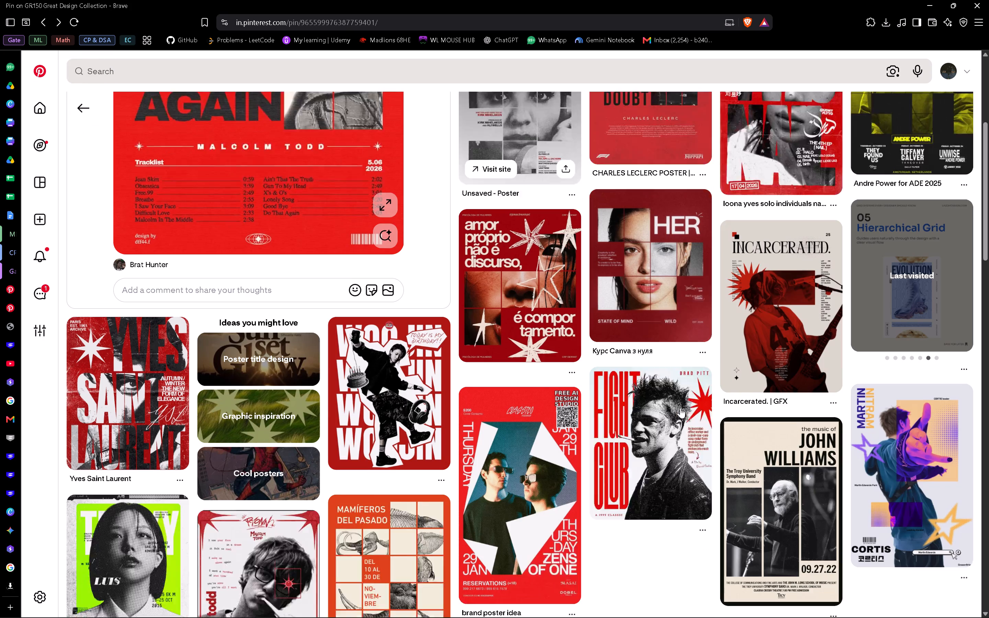
pyautogui.scroll(-2, 680, 408)
pyautogui.scroll(14, 785, 364)
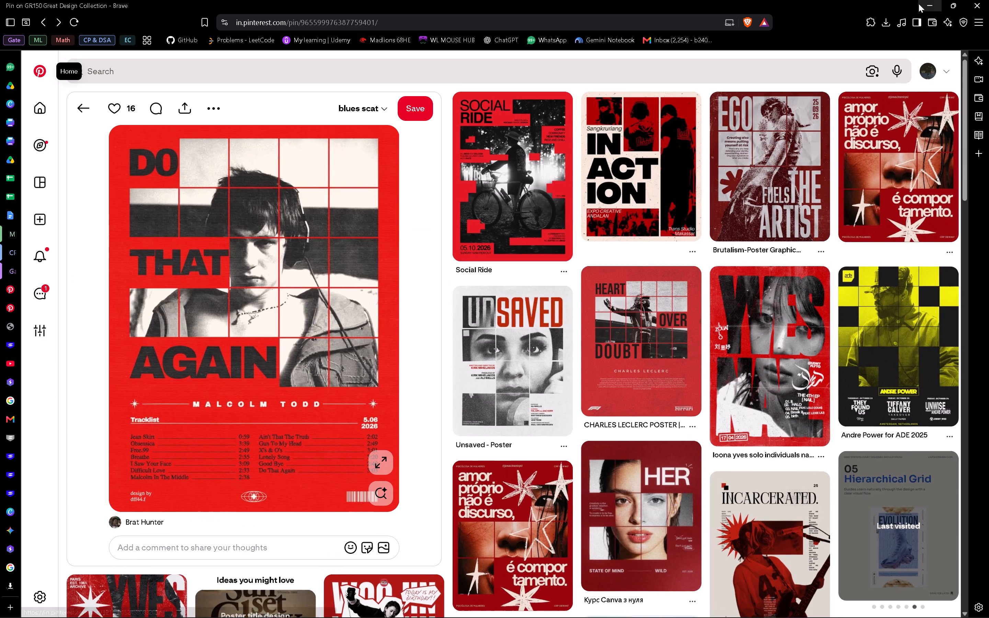
pyautogui.click(933, 1)
# Move the THE MIRRORZ text from page 3 onto page 2, over the lower part of the middle strips.
pyautogui.scroll(-7, 737, 320)
pyautogui.moveTo(621, 312); pyautogui.dragTo(664, 251)
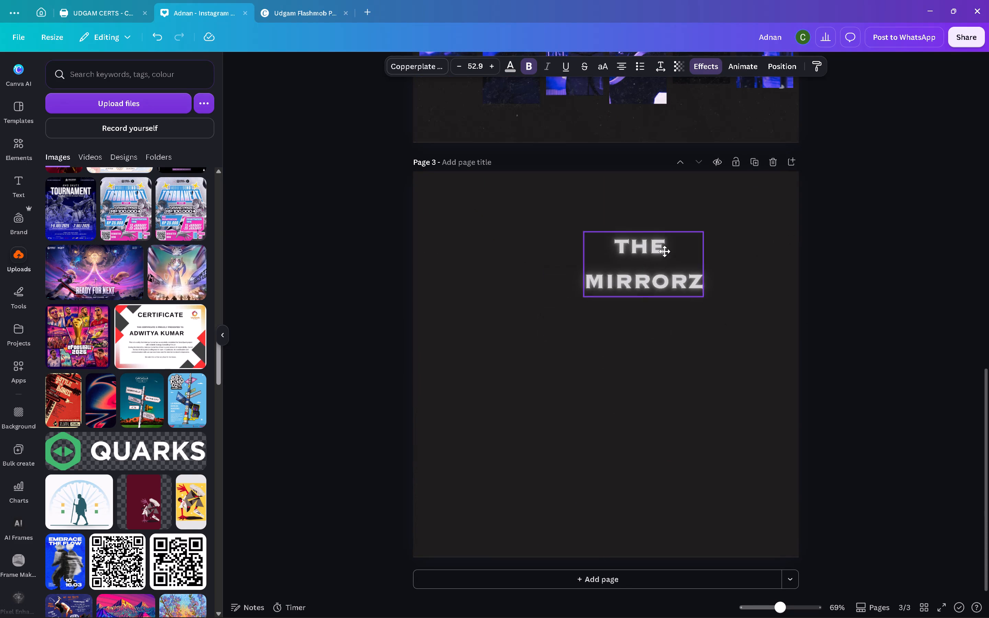
pyautogui.moveTo(664, 251); pyautogui.dragTo(625, 112)
pyautogui.scroll(5, 664, 213)
pyautogui.moveTo(600, 377); pyautogui.dragTo(601, 370)
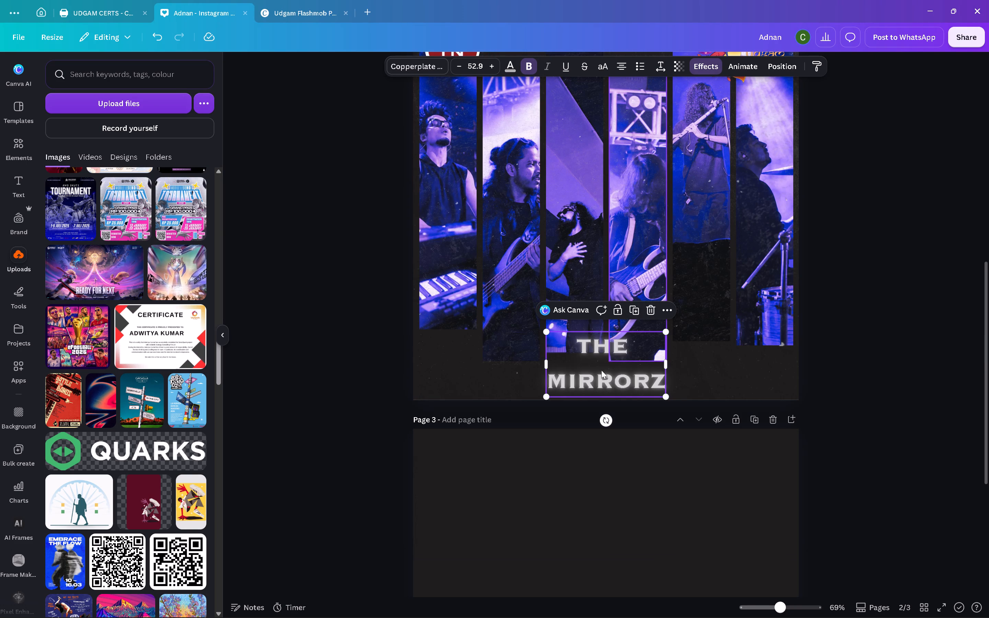
pyautogui.moveTo(601, 370); pyautogui.dragTo(598, 320)
pyautogui.click(926, 248)
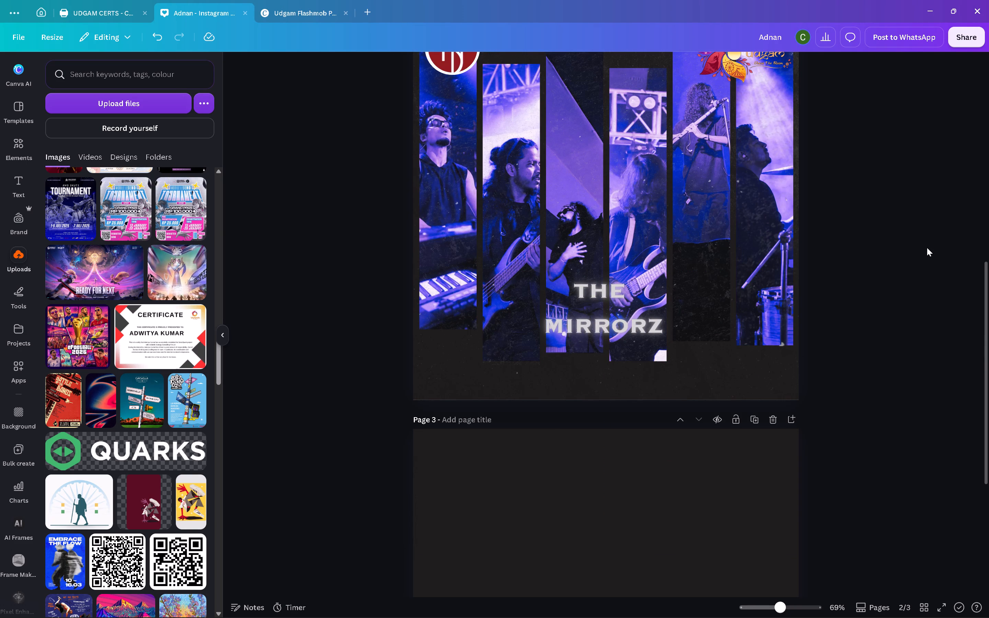
# Set the THE MIRRORZ text colour to white.
pyautogui.click(619, 313)
pyautogui.click(512, 66)
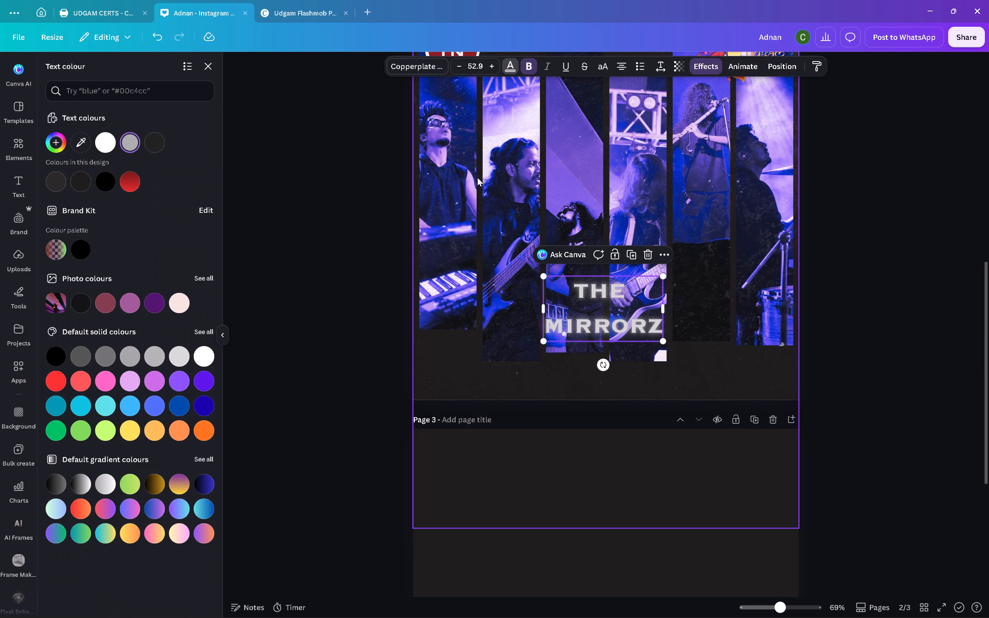
pyautogui.click(106, 146)
pyautogui.click(958, 349)
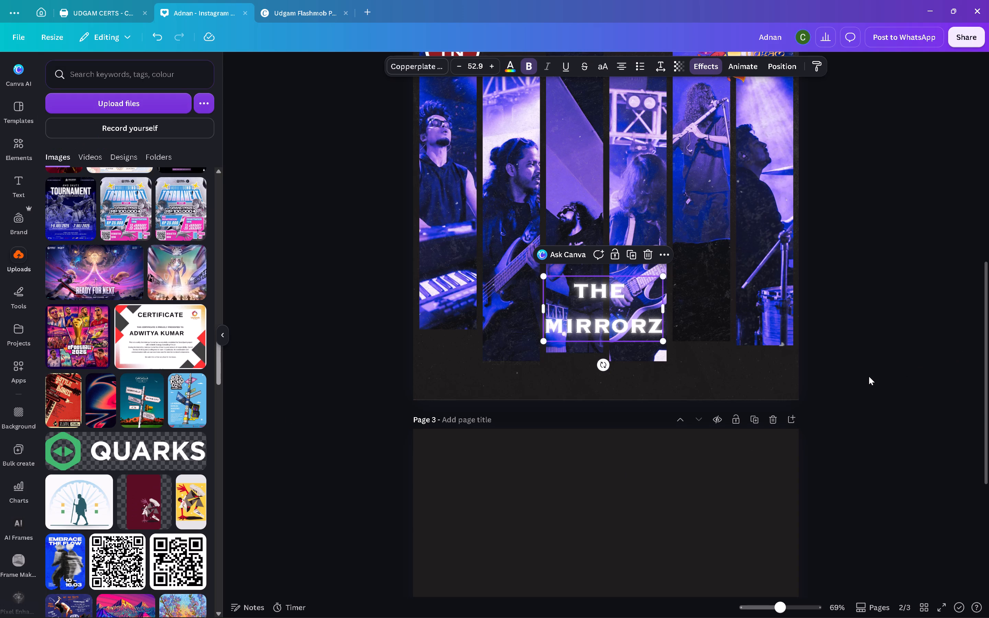
# Try the THE MIRRORZ text at font size 48, settling on 56.
pyautogui.click(482, 68)
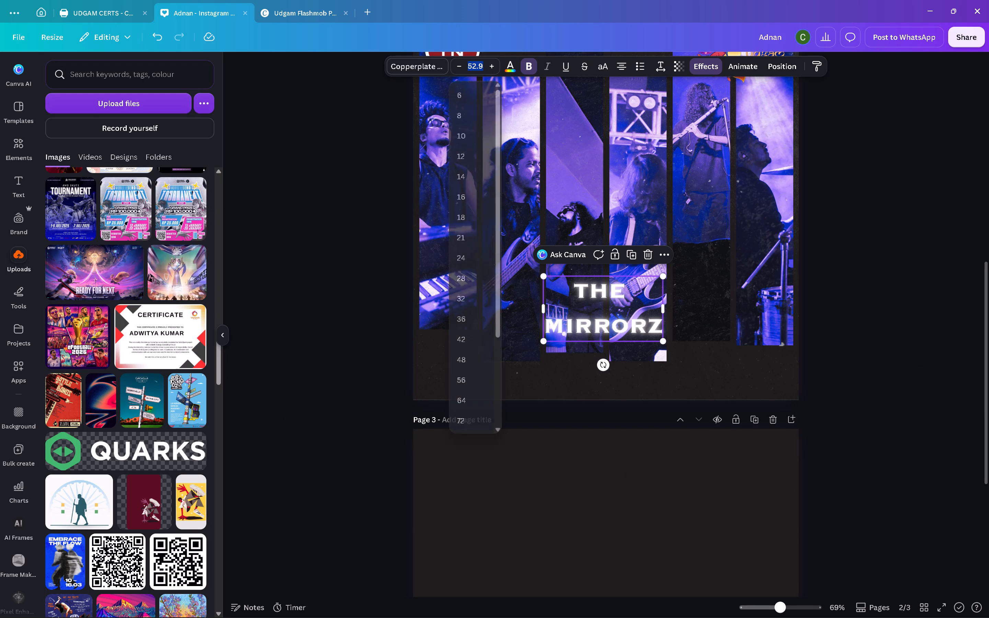
pyautogui.click(481, 371)
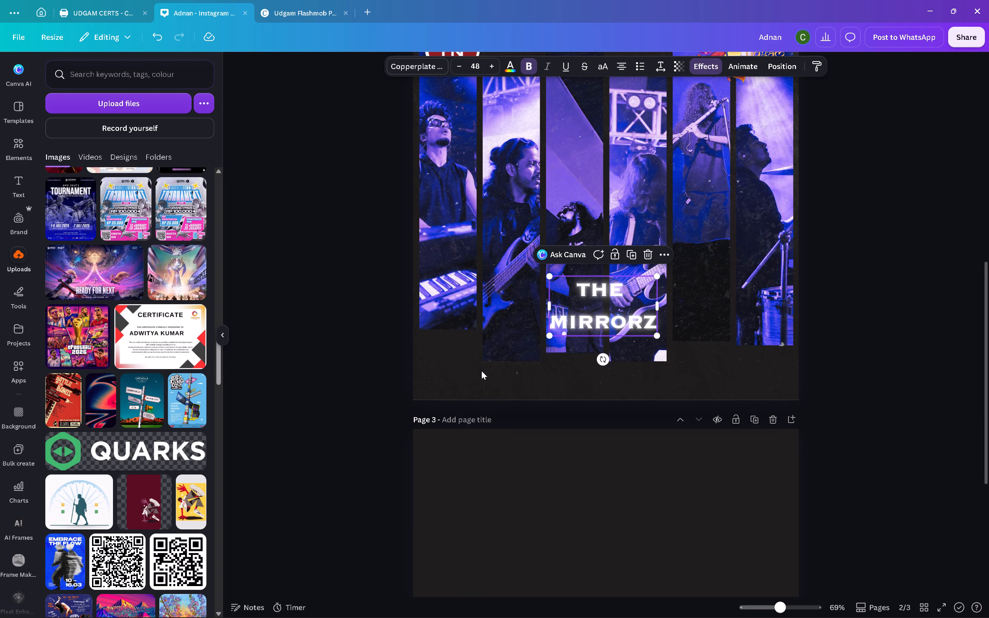
pyautogui.click(481, 63)
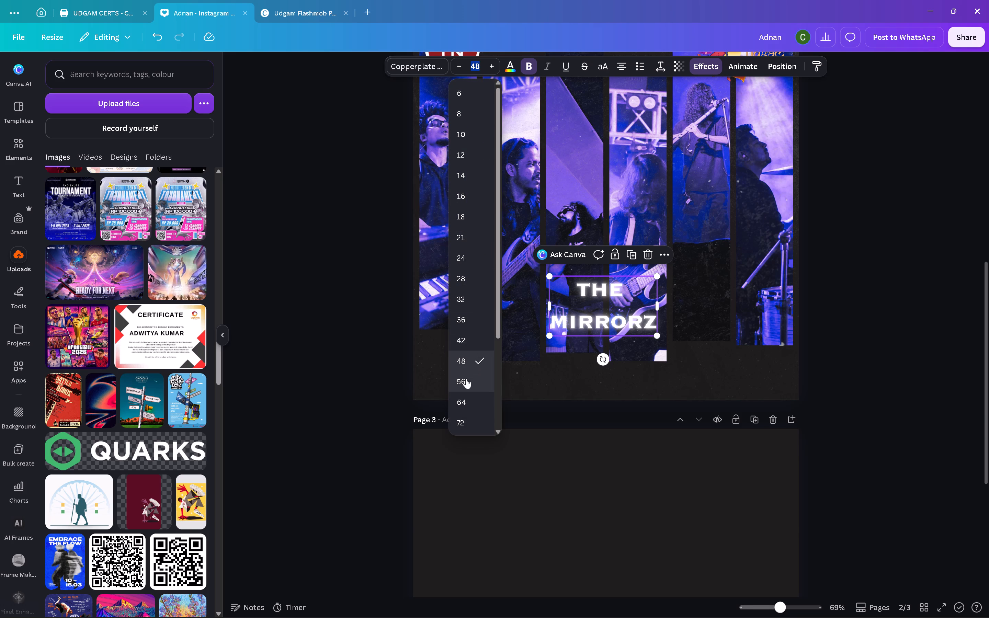
pyautogui.click(466, 378)
pyautogui.click(988, 223)
pyautogui.scroll(-5, 896, 271)
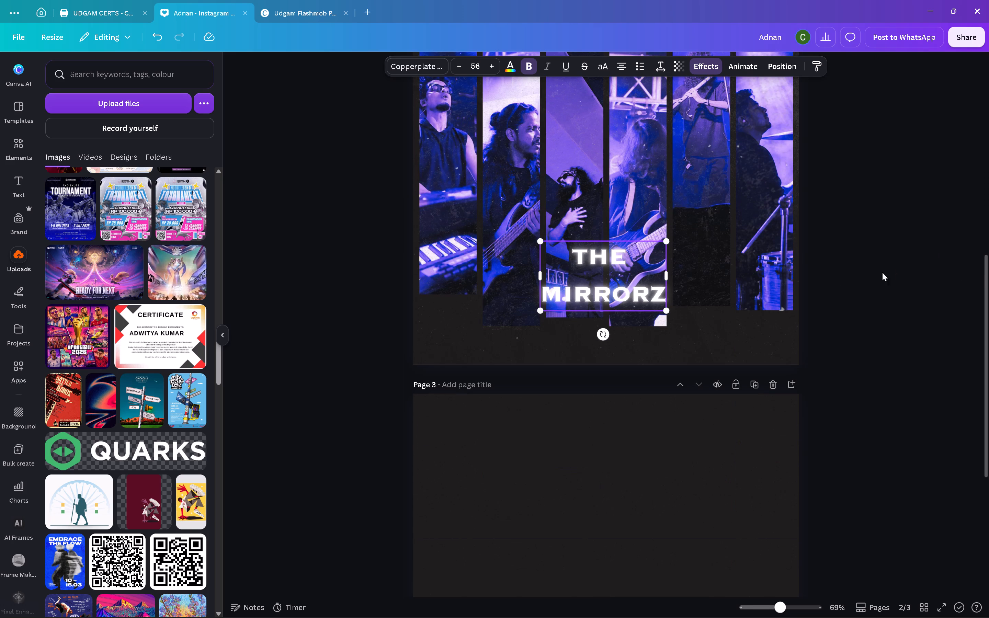
# Widen the THE MIRRORZ text box so that it extends beyond the lettering.
pyautogui.click(618, 278)
pyautogui.moveTo(667, 281); pyautogui.dragTo(736, 280)
pyautogui.click(937, 258)
# Position the THE MIRRORZ text at the top centre of page 2, between the circular logo and the Udgam logo.
pyautogui.moveTo(699, 288); pyautogui.dragTo(668, 338)
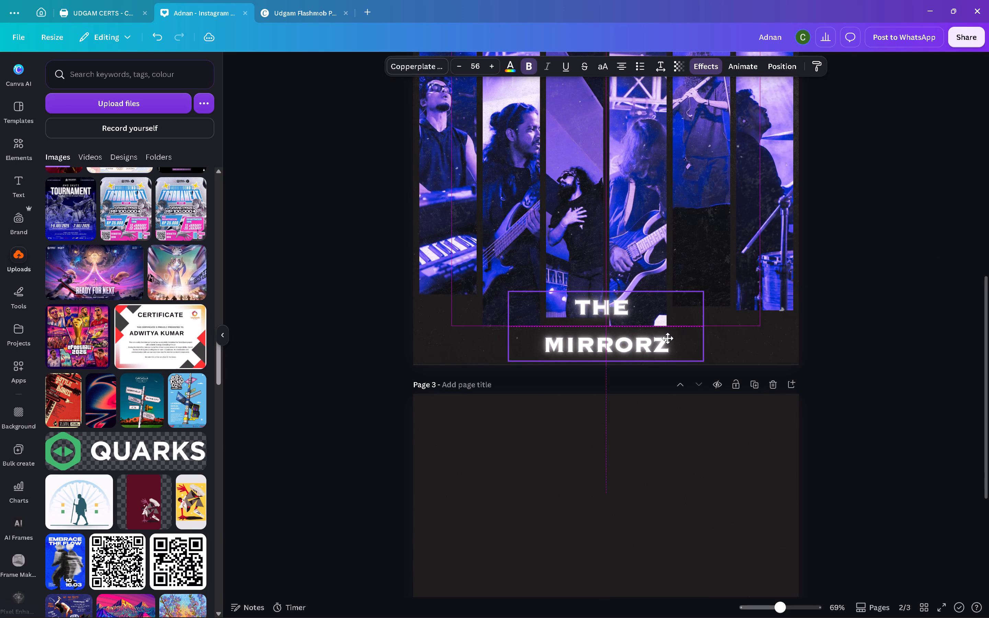
pyautogui.moveTo(668, 338); pyautogui.dragTo(663, 221)
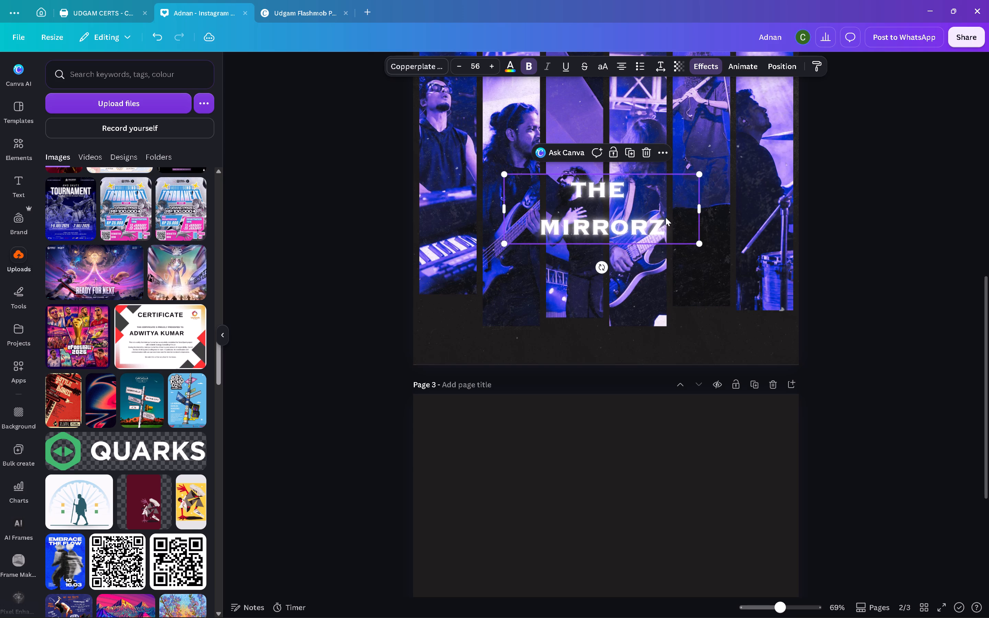
pyautogui.scroll(5, 696, 213)
pyautogui.scroll(-4, 671, 350)
pyautogui.moveTo(604, 473); pyautogui.dragTo(619, 283)
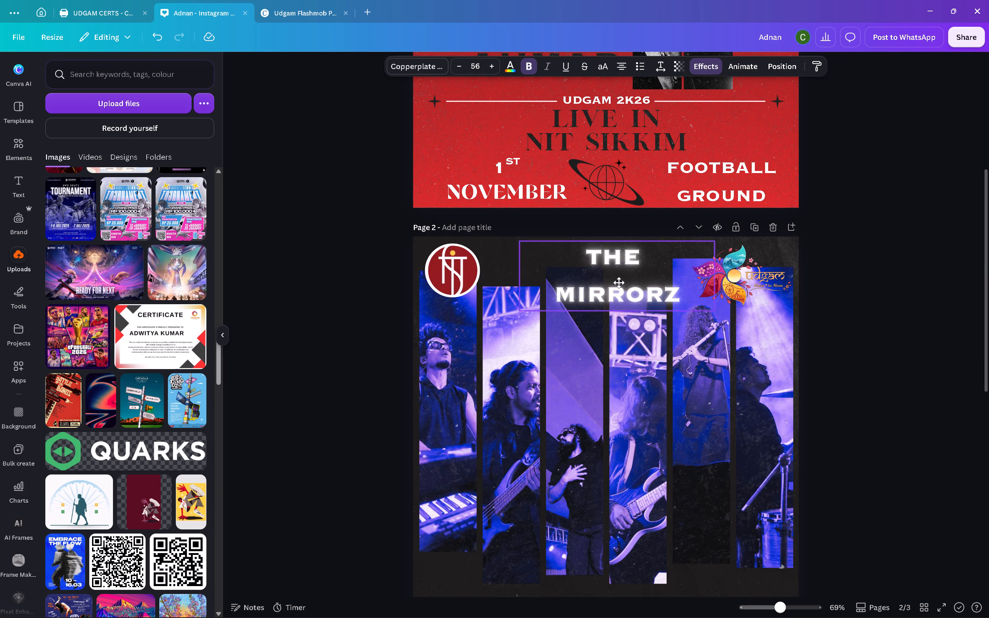
pyautogui.moveTo(619, 283); pyautogui.dragTo(608, 283)
pyautogui.click(883, 358)
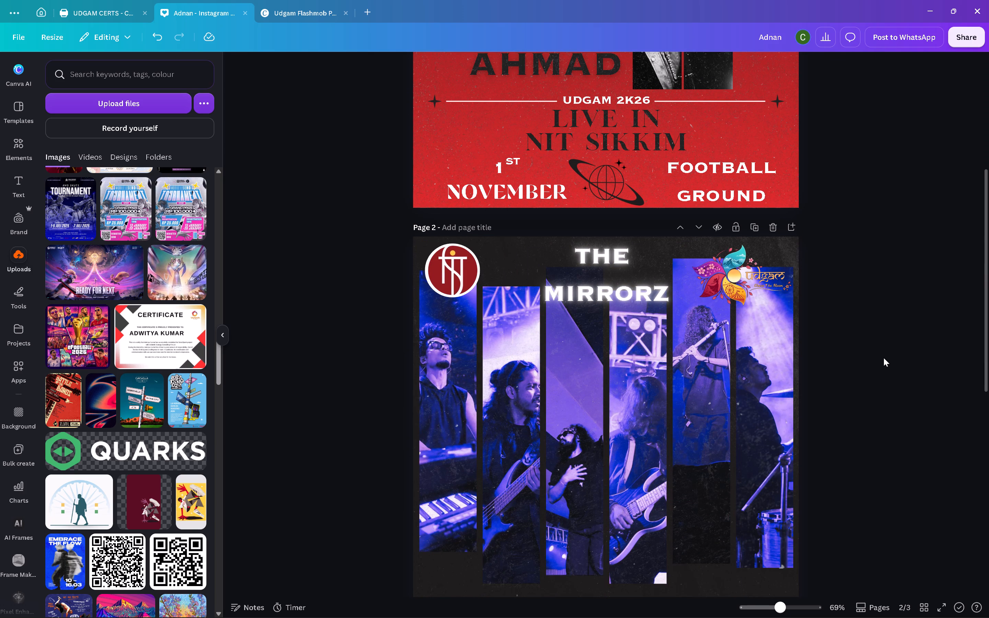
# Group the six band-member strips on page 2 into one object.
pyautogui.hotkey('alt', '1')
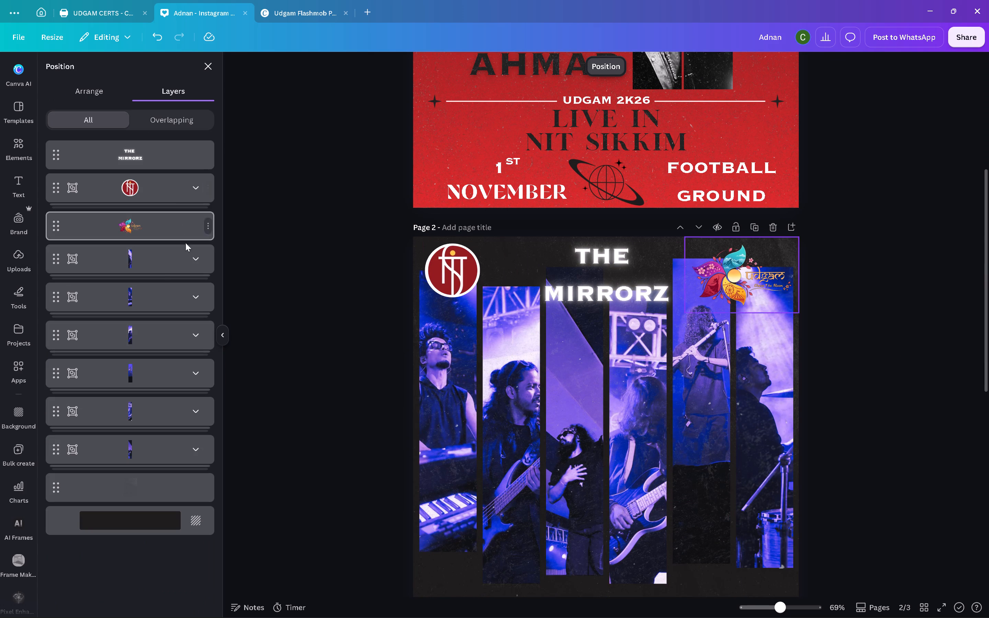
pyautogui.click(162, 264)
pyautogui.keyDown('shift'); pyautogui.click(171, 297); pyautogui.keyUp('shift')
pyautogui.keyDown('shift'); pyautogui.click(168, 317); pyautogui.keyUp('shift')
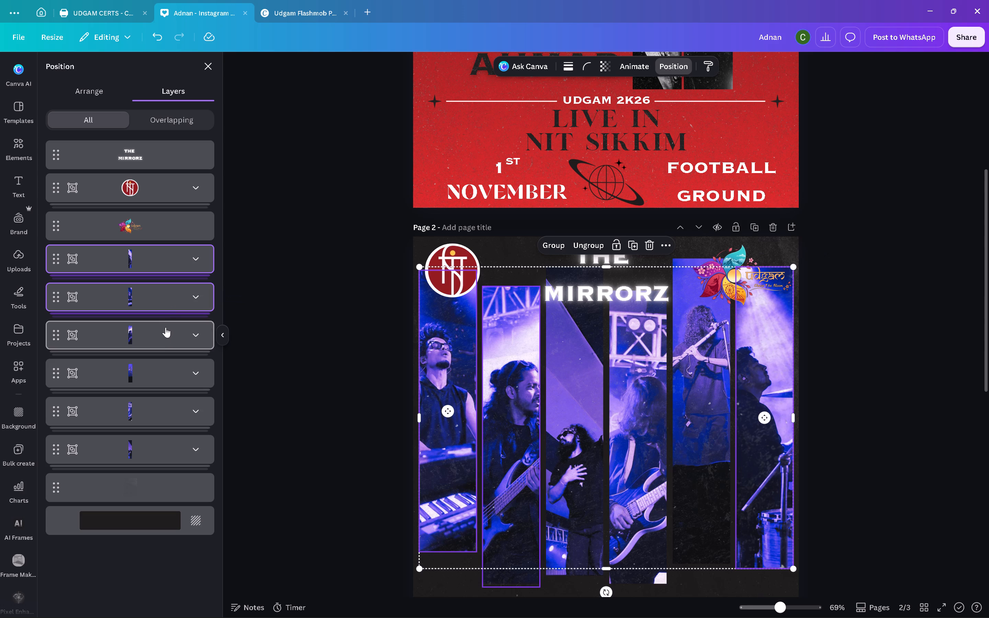
pyautogui.keyDown('shift'); pyautogui.click(165, 332); pyautogui.keyUp('shift')
pyautogui.keyDown('shift'); pyautogui.click(161, 368); pyautogui.keyUp('shift')
pyautogui.keyDown('shift'); pyautogui.click(161, 405); pyautogui.keyUp('shift')
pyautogui.keyDown('shift'); pyautogui.click(159, 445); pyautogui.keyUp('shift')
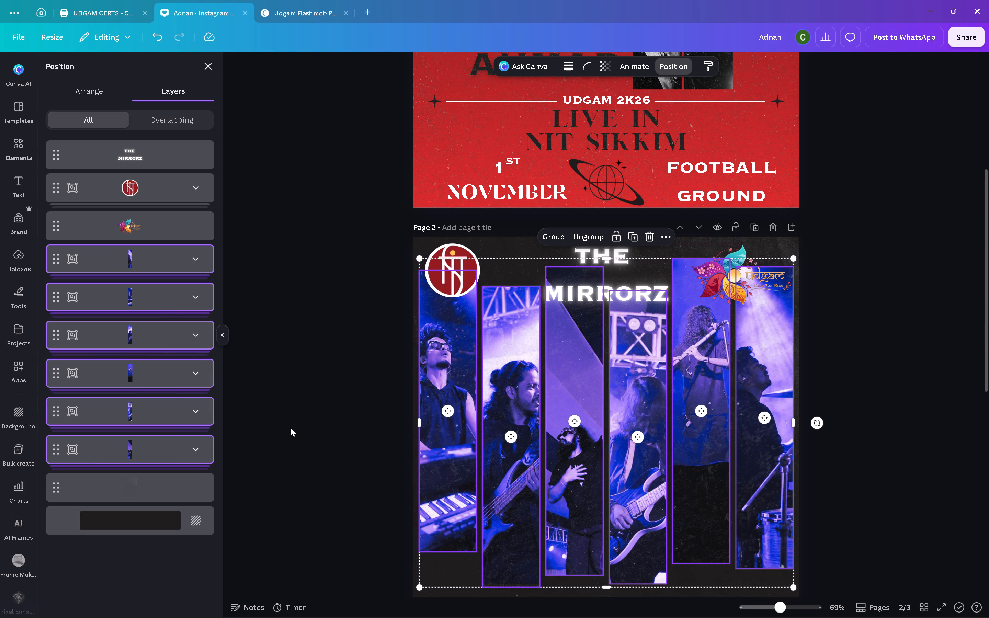
pyautogui.hotkey('ctrl', 'g')
# Scale down the grouped band-member strips and centre them horizontally on page 2, leaving a margin on both sides.
pyautogui.scroll(-3, 642, 272)
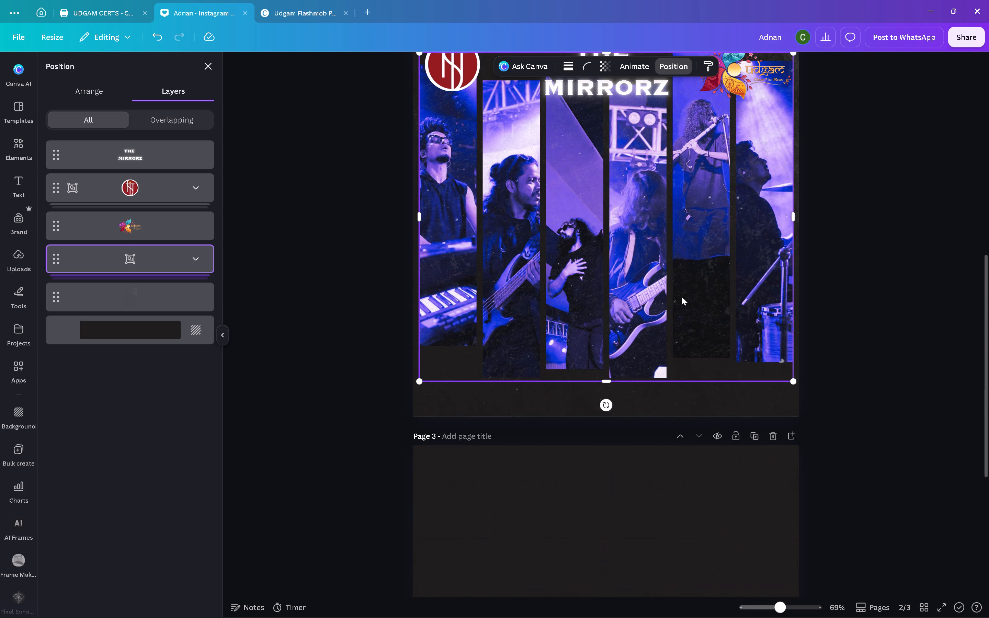
pyautogui.scroll(2, 806, 313)
pyautogui.moveTo(794, 105); pyautogui.dragTo(787, 110)
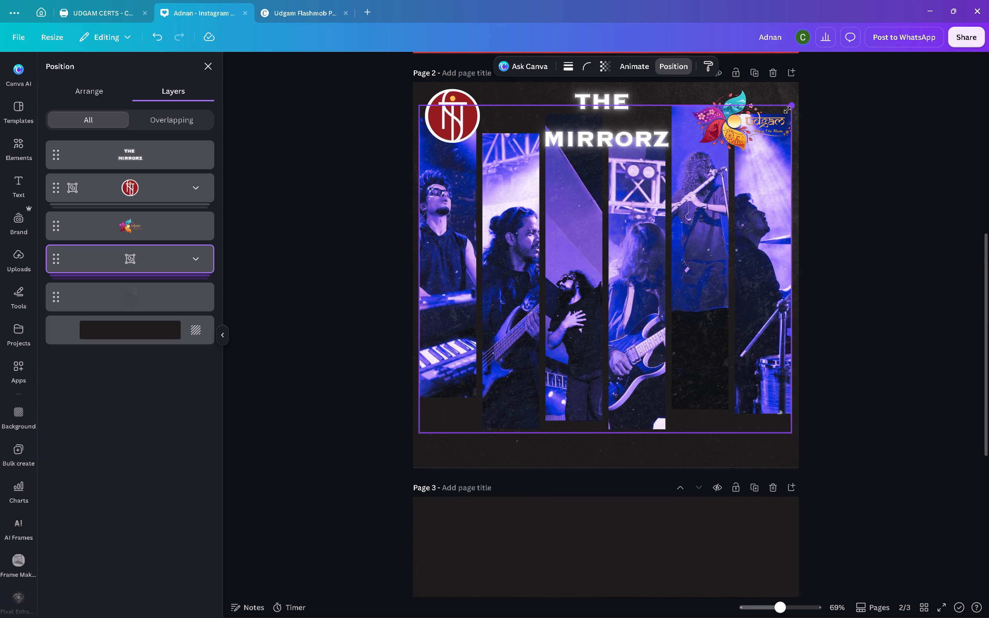
pyautogui.moveTo(787, 110); pyautogui.dragTo(753, 146)
pyautogui.moveTo(640, 287); pyautogui.dragTo(668, 285)
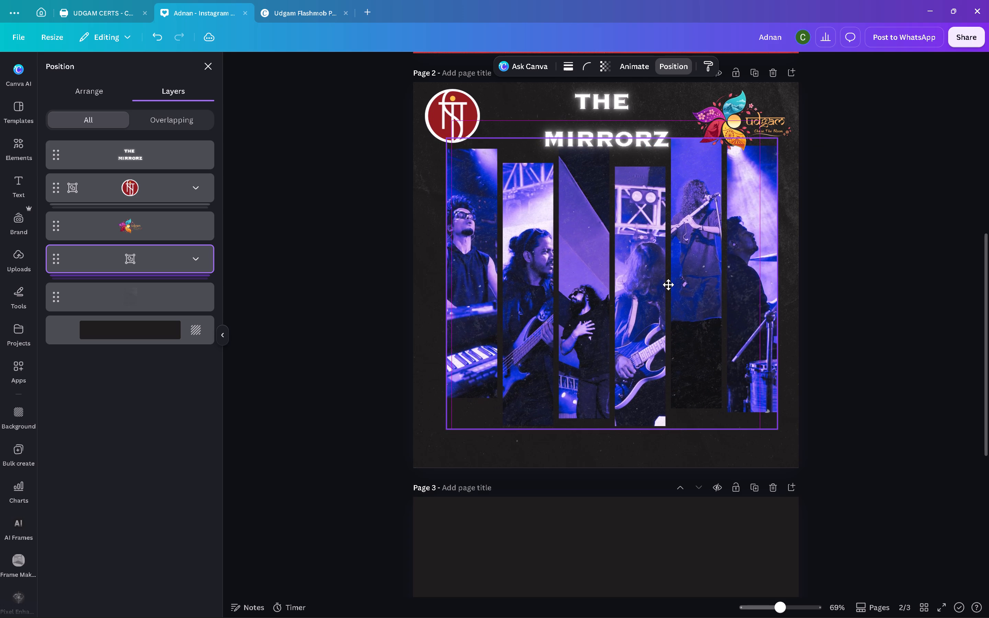
pyautogui.moveTo(668, 285); pyautogui.dragTo(663, 286)
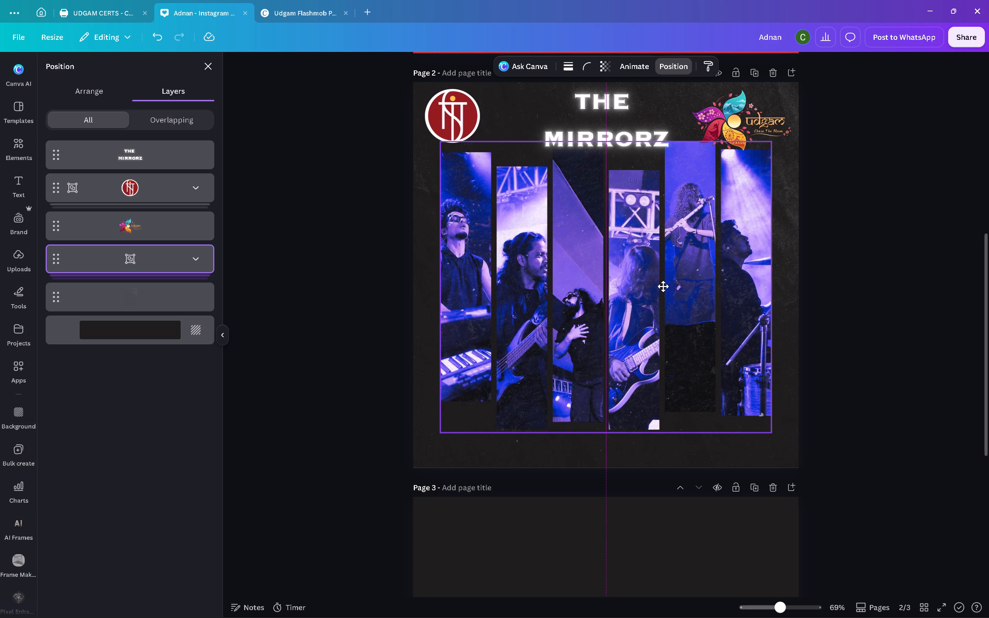
pyautogui.moveTo(663, 286); pyautogui.dragTo(663, 290)
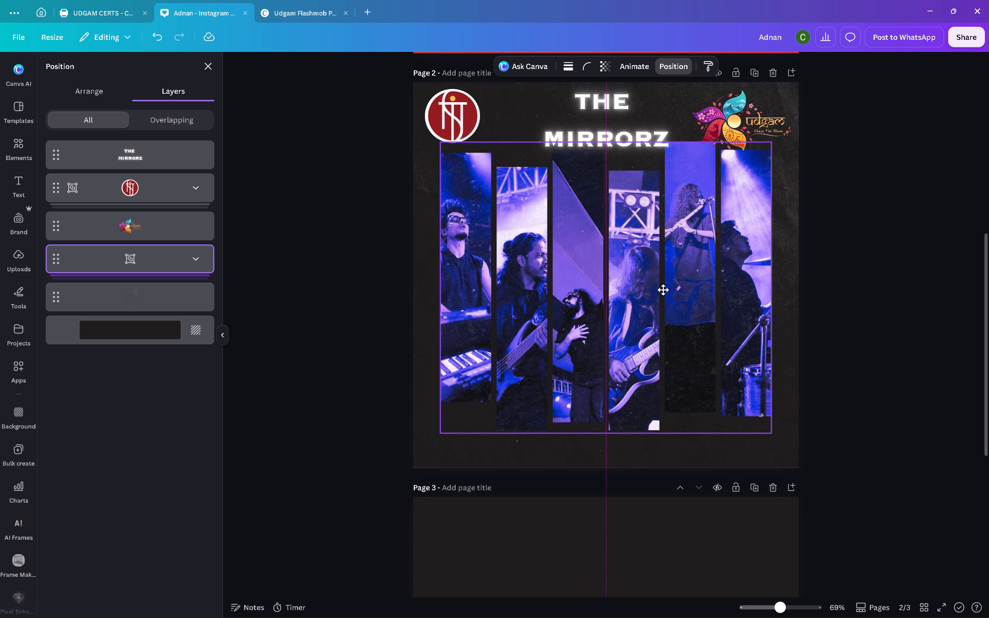
pyautogui.moveTo(663, 290); pyautogui.dragTo(663, 286)
pyautogui.click(867, 276)
# Tighten the line spacing of the THE MIRRORZ title to slightly below 0.98.
pyautogui.scroll(3, 876, 282)
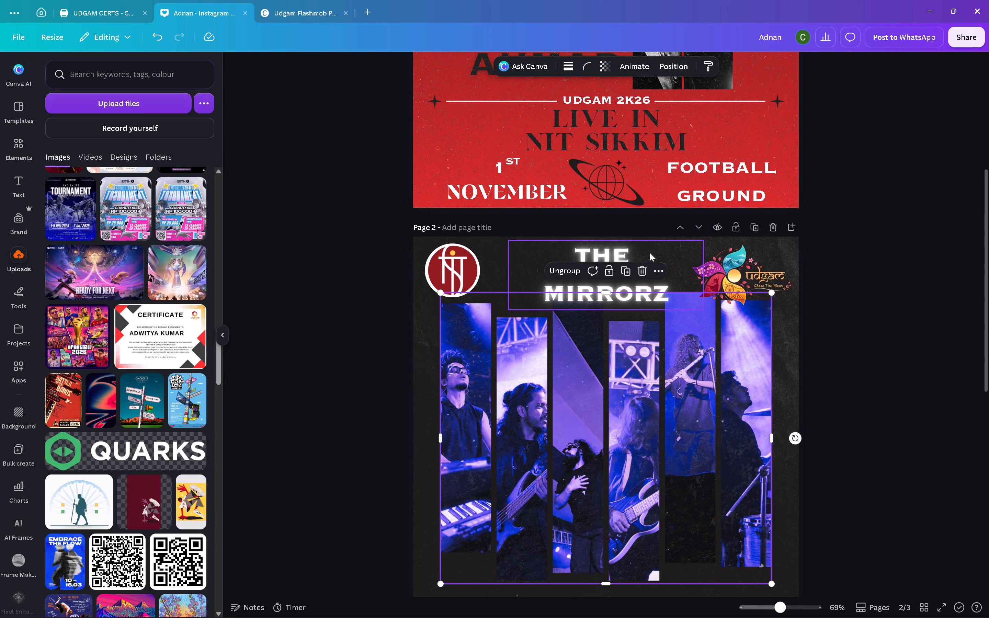
pyautogui.click(650, 253)
pyautogui.click(669, 66)
pyautogui.click(664, 67)
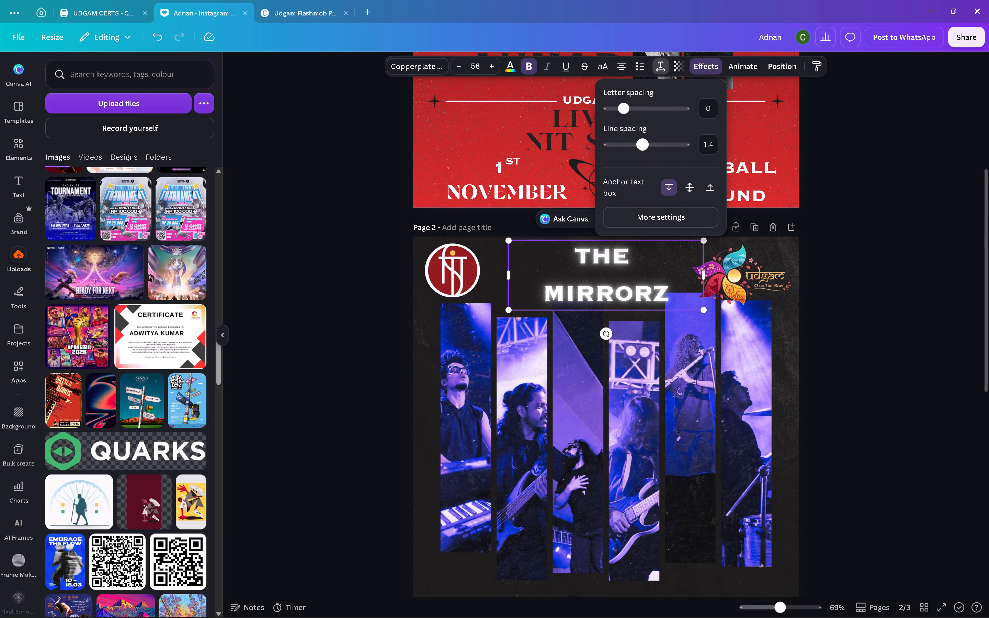
pyautogui.click(689, 190)
pyautogui.click(675, 190)
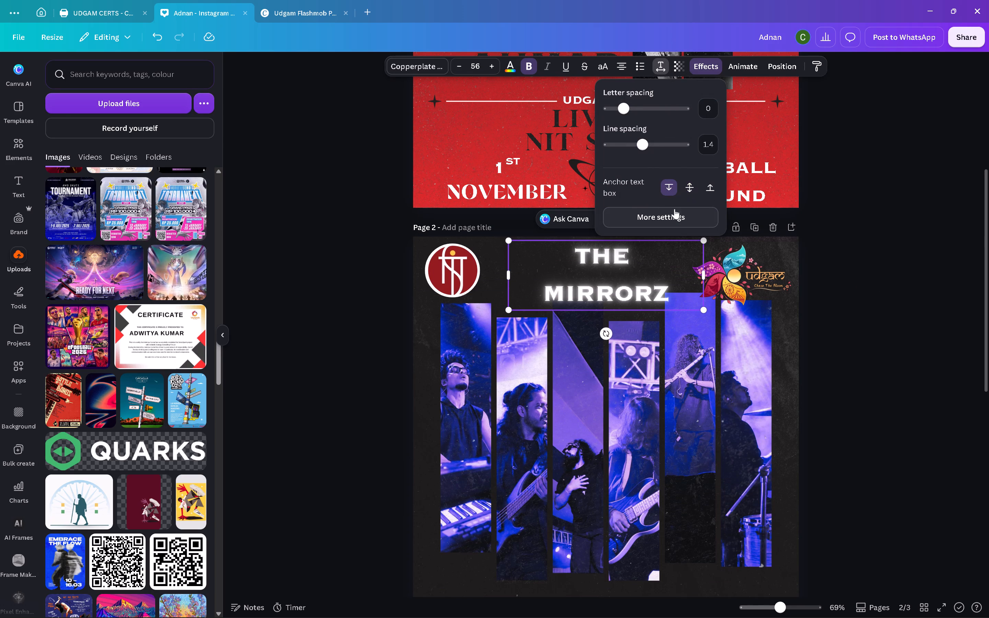
pyautogui.click(674, 208)
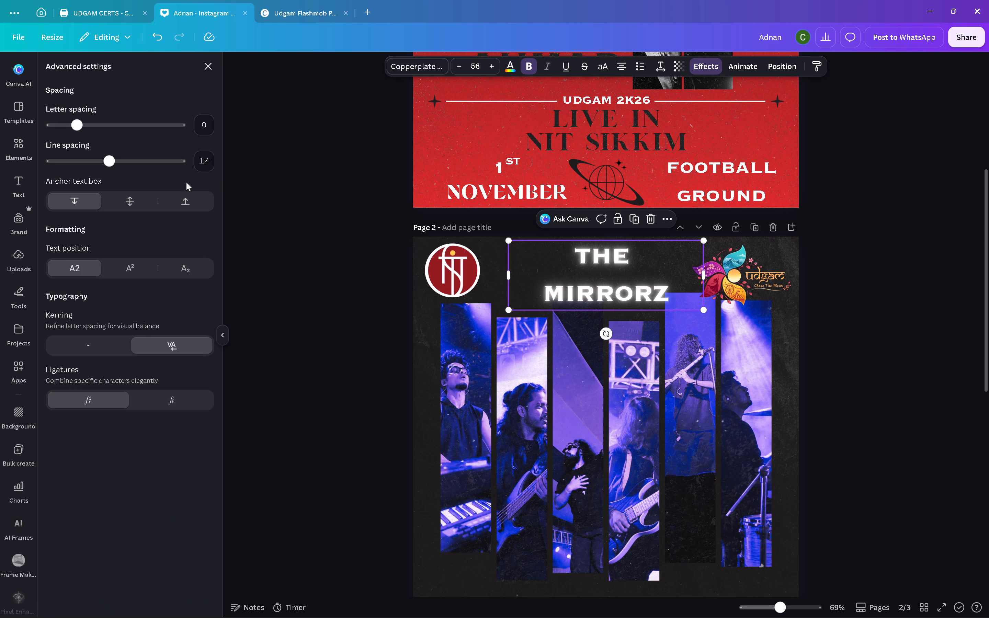
pyautogui.moveTo(106, 166); pyautogui.dragTo(81, 163)
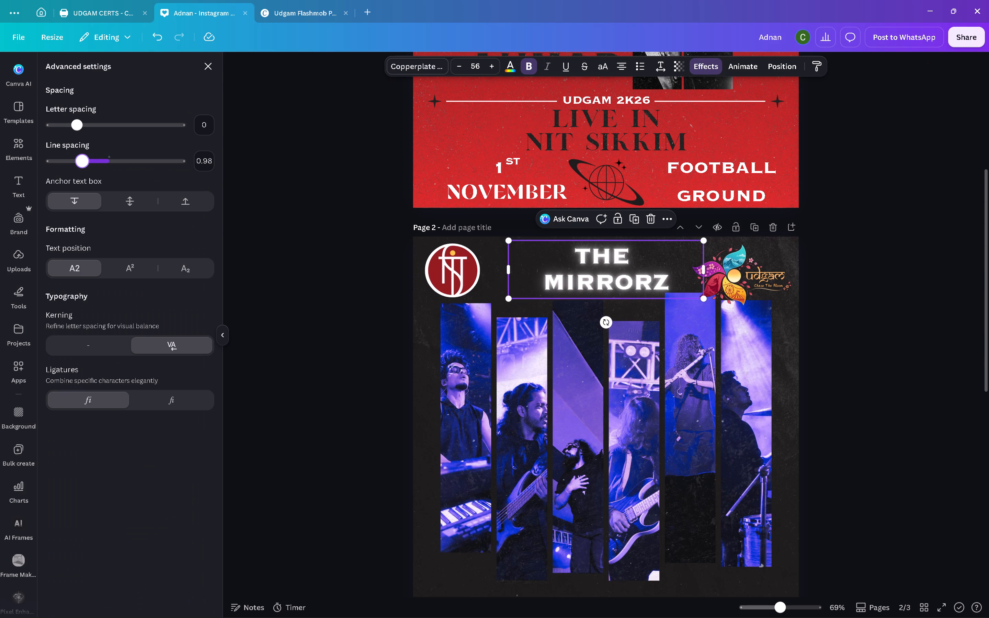
pyautogui.moveTo(81, 163); pyautogui.dragTo(78, 164)
pyautogui.click(905, 247)
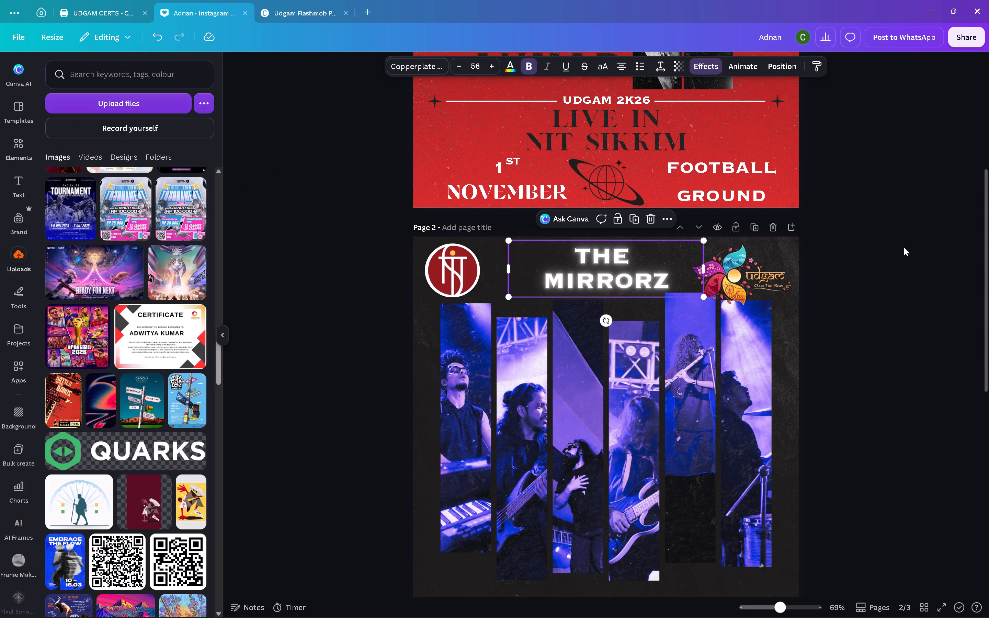
pyautogui.click(904, 247)
# Move the two-line THE MIRRORZ title down so it overlaps the tops of the strips, keeping it horizontally centred.
pyautogui.scroll(-3, 914, 282)
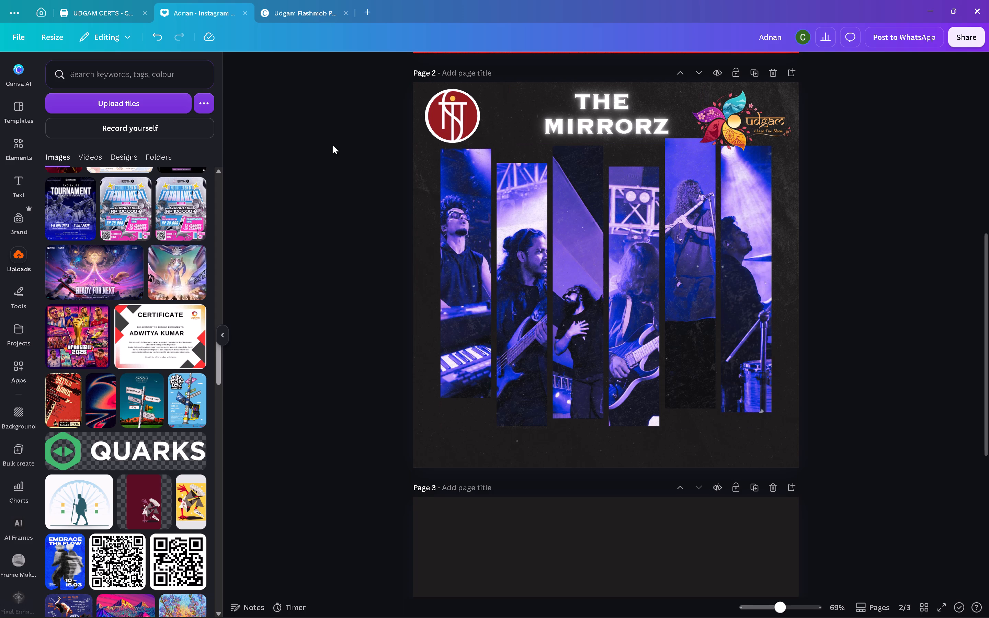
pyautogui.scroll(13, 643, 316)
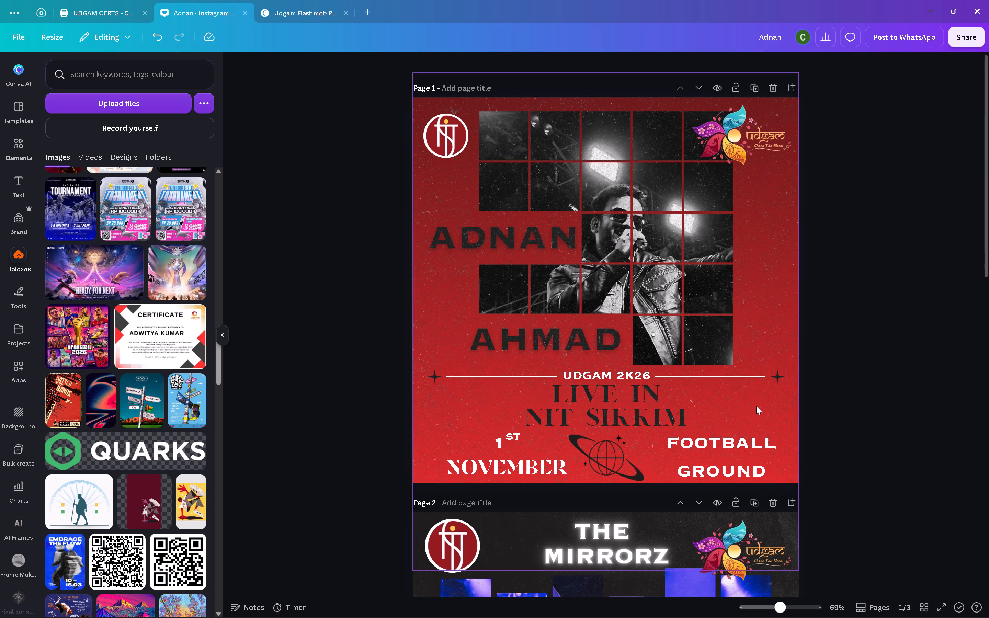
pyautogui.scroll(-4, 772, 406)
pyautogui.click(618, 343)
pyautogui.moveTo(637, 348); pyautogui.dragTo(634, 381)
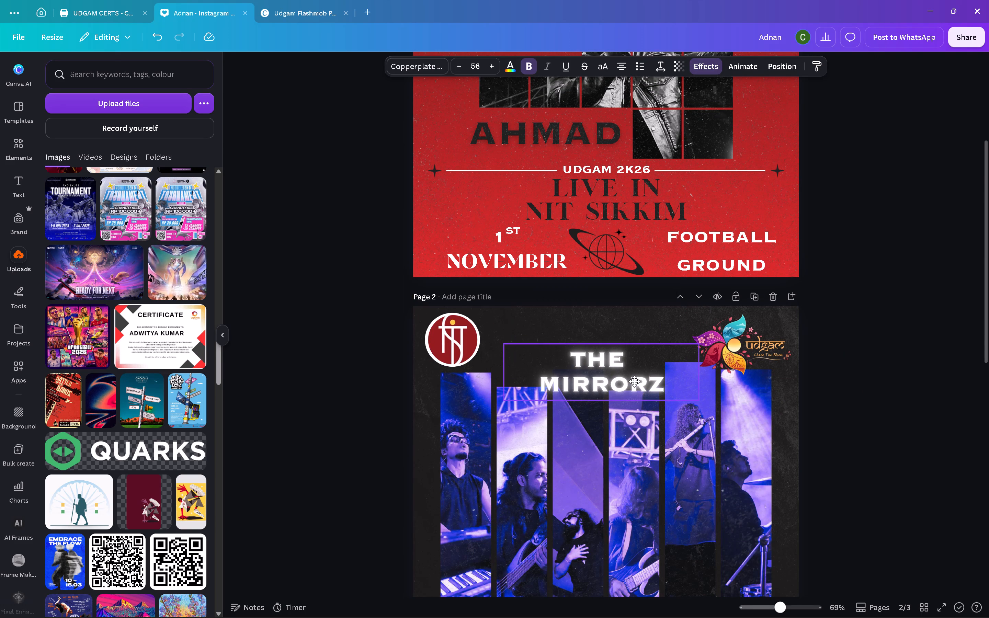
pyautogui.moveTo(634, 381); pyautogui.dragTo(644, 379)
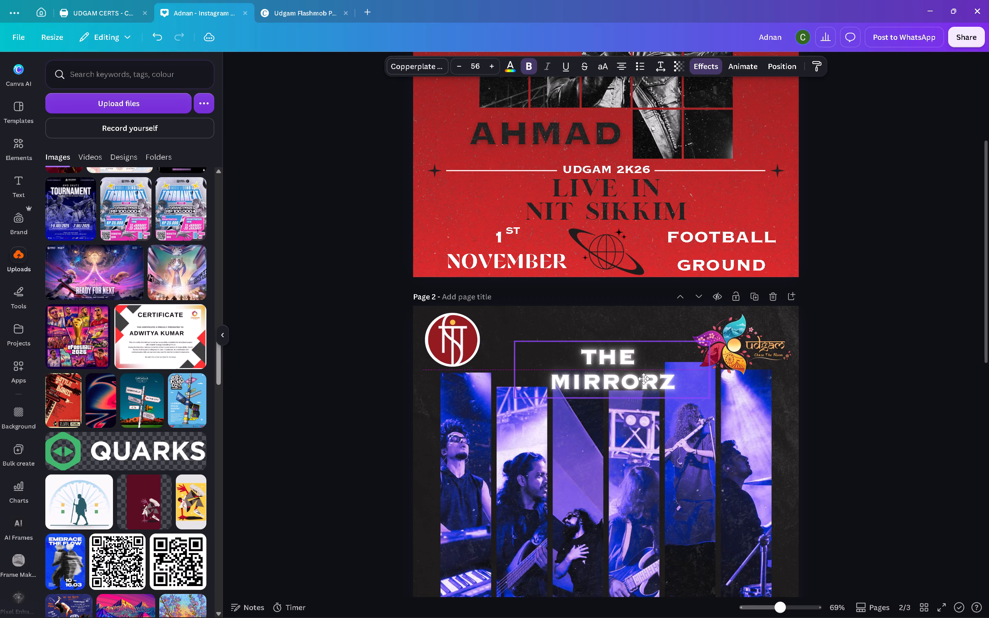
pyautogui.moveTo(644, 379); pyautogui.dragTo(642, 379)
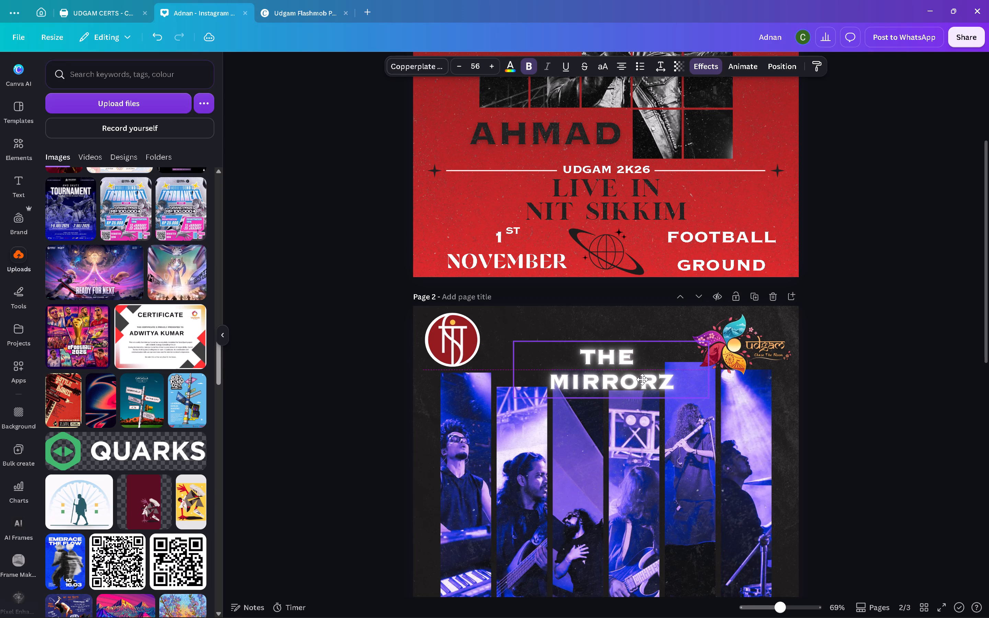
pyautogui.moveTo(642, 379); pyautogui.dragTo(639, 379)
pyautogui.click(894, 360)
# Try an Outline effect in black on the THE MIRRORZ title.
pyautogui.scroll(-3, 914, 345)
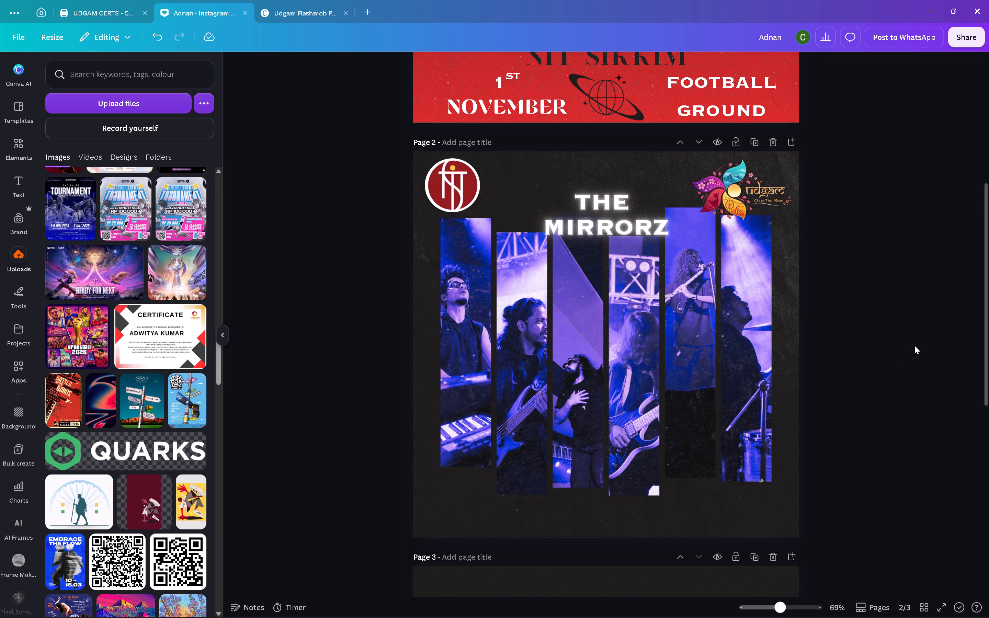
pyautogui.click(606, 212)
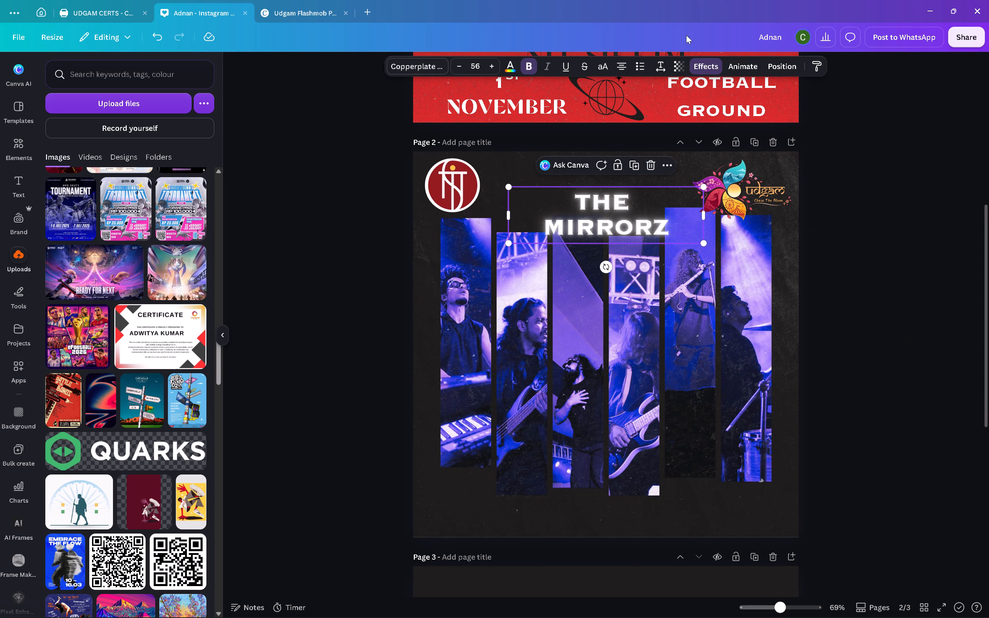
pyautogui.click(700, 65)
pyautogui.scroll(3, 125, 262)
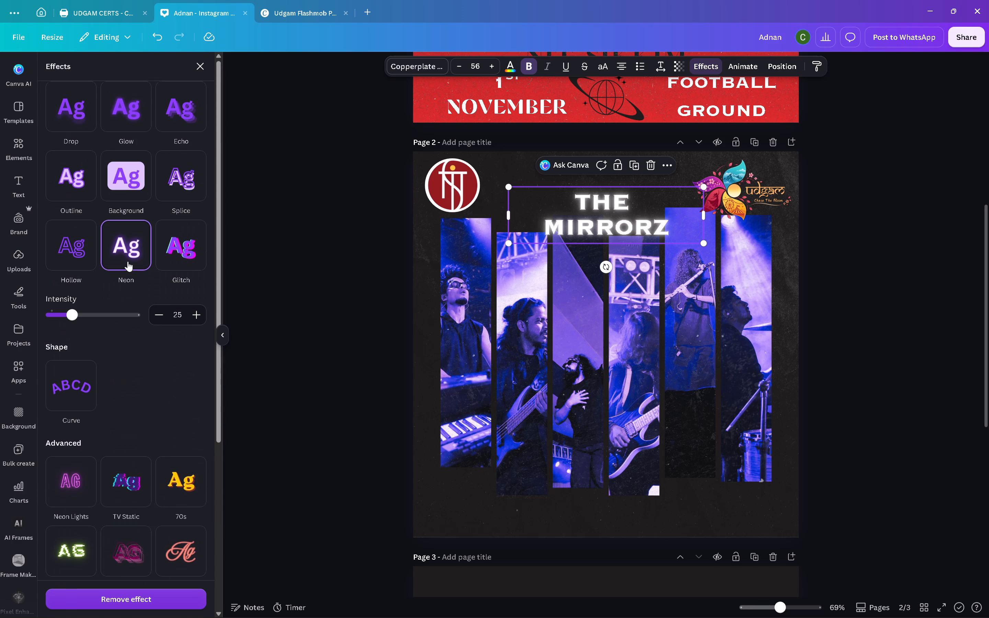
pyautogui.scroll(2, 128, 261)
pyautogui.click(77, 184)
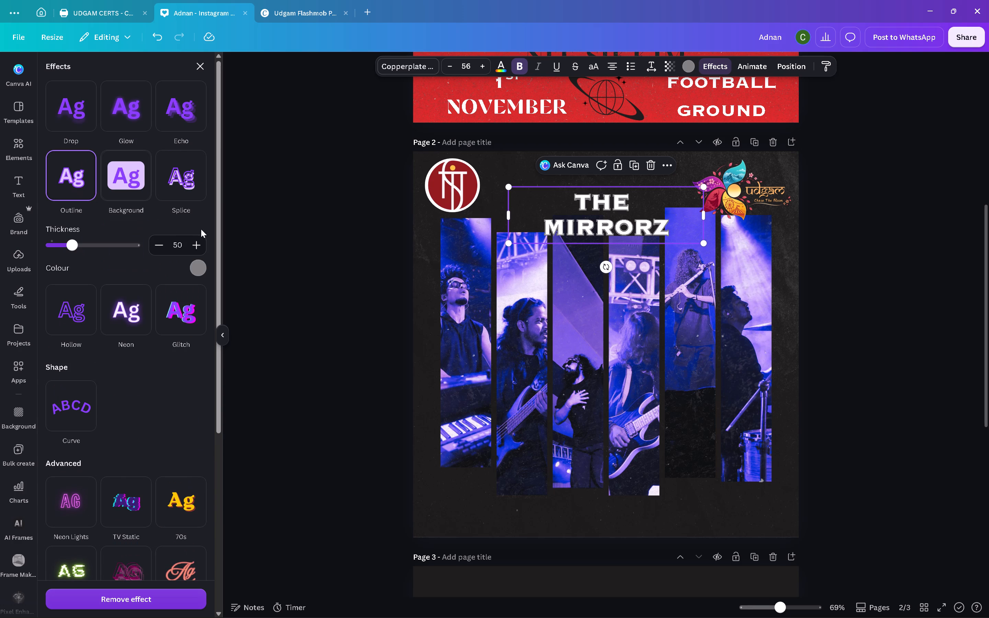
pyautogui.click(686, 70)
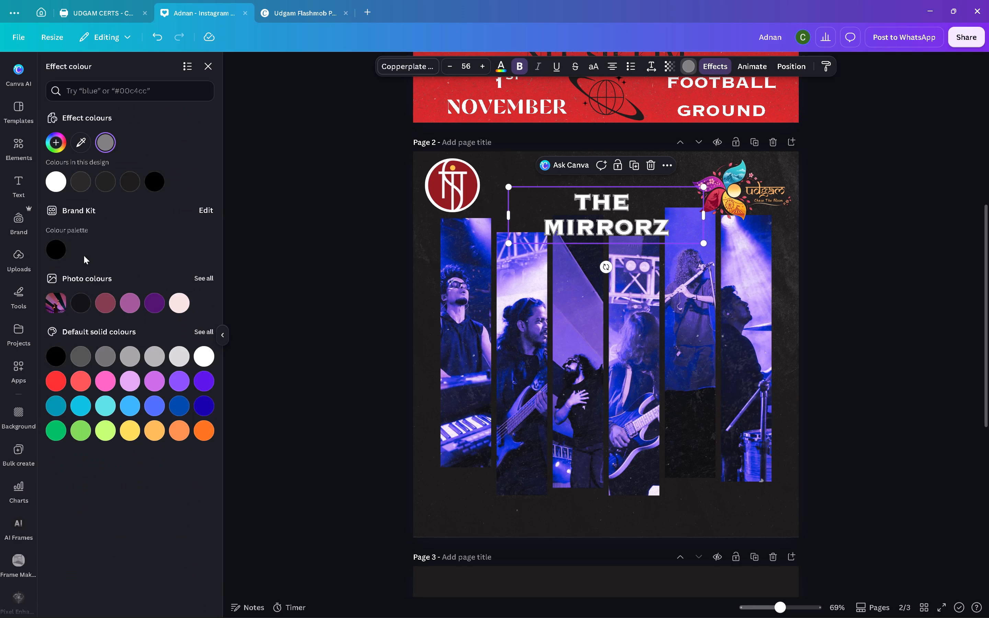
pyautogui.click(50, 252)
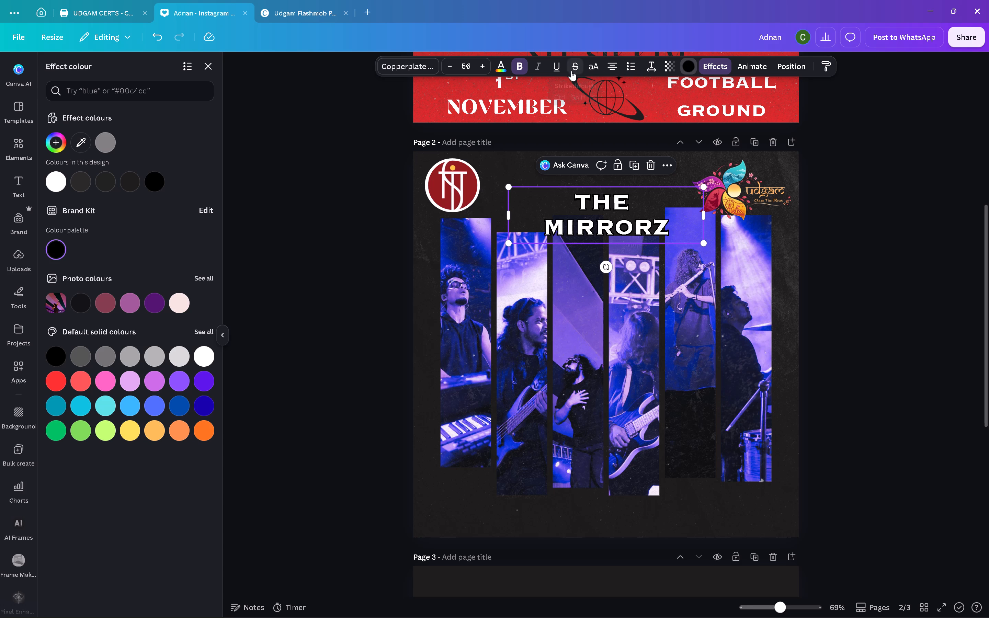
# Remove the line break before MIRRORZ so the title reads as a single line.
pyautogui.click(545, 225)
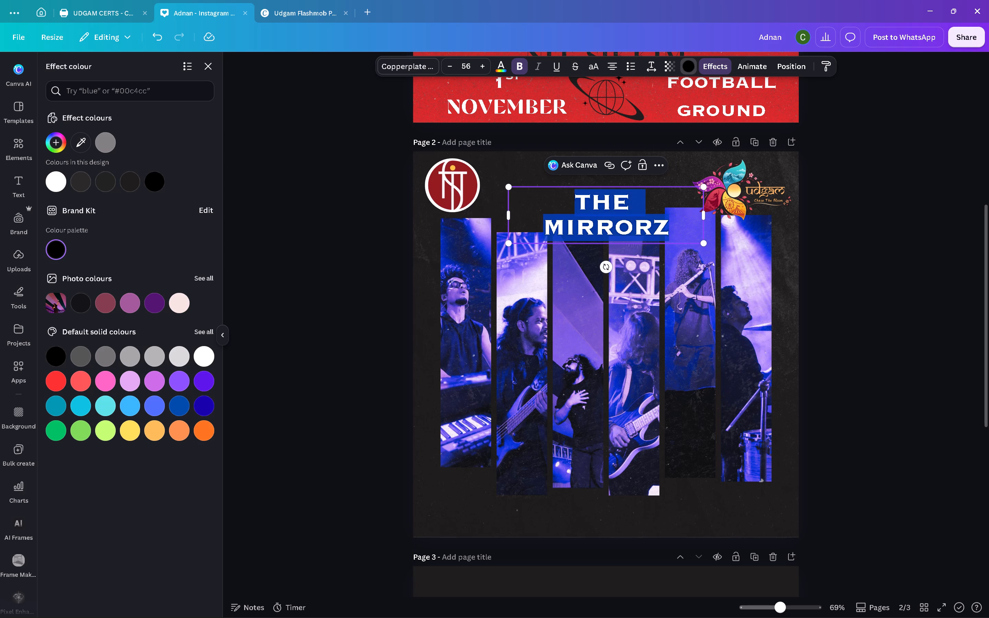
pyautogui.click(545, 224)
pyautogui.press('BackSpace')
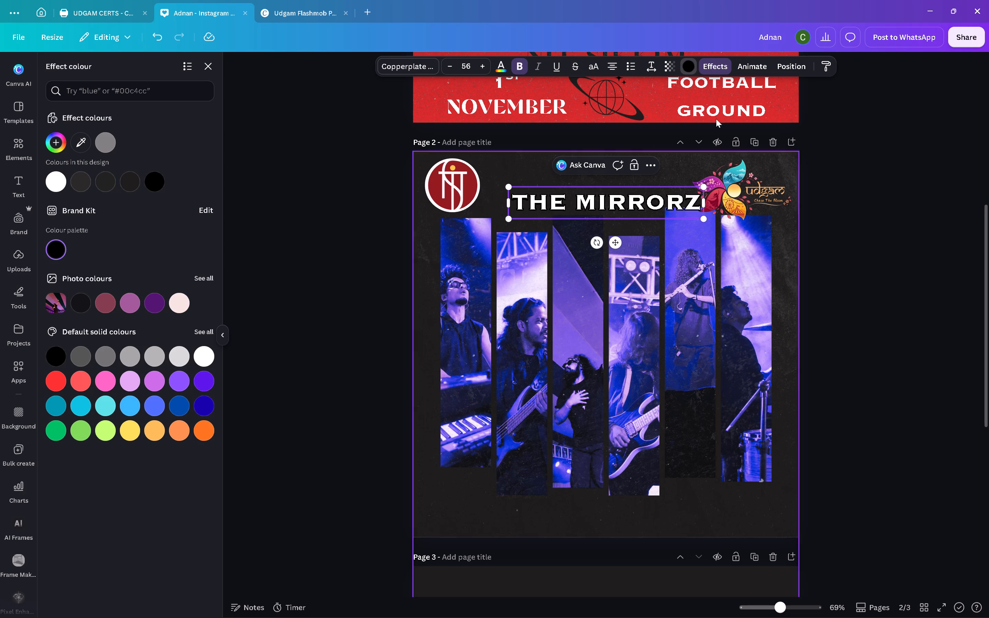
# Set the THE MIRRORZ title to font size 64 and widen its text box so it fits on one line.
pyautogui.click(470, 66)
pyautogui.click(462, 398)
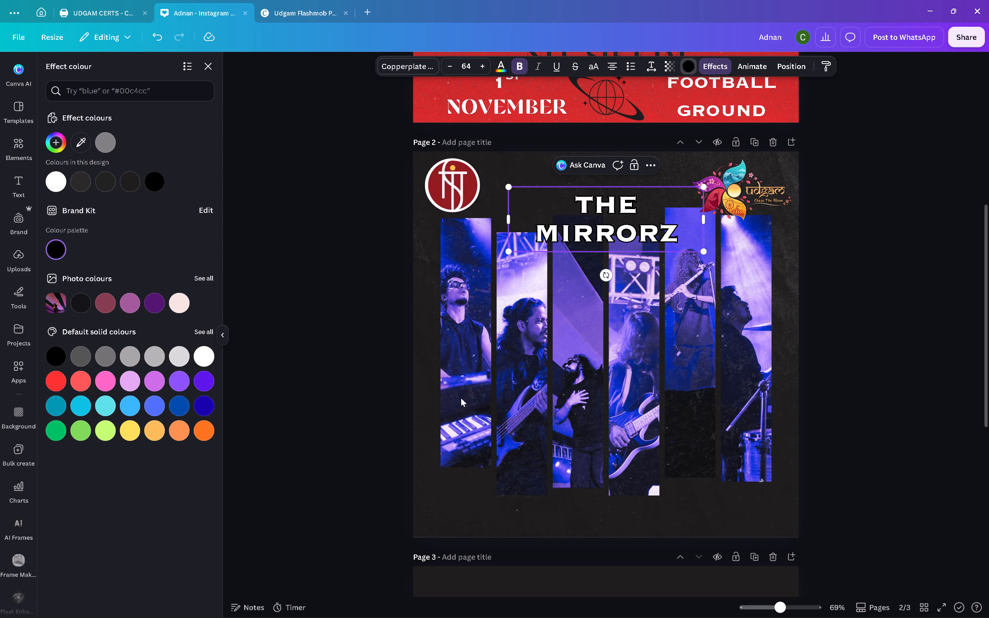
pyautogui.moveTo(705, 224); pyautogui.dragTo(781, 223)
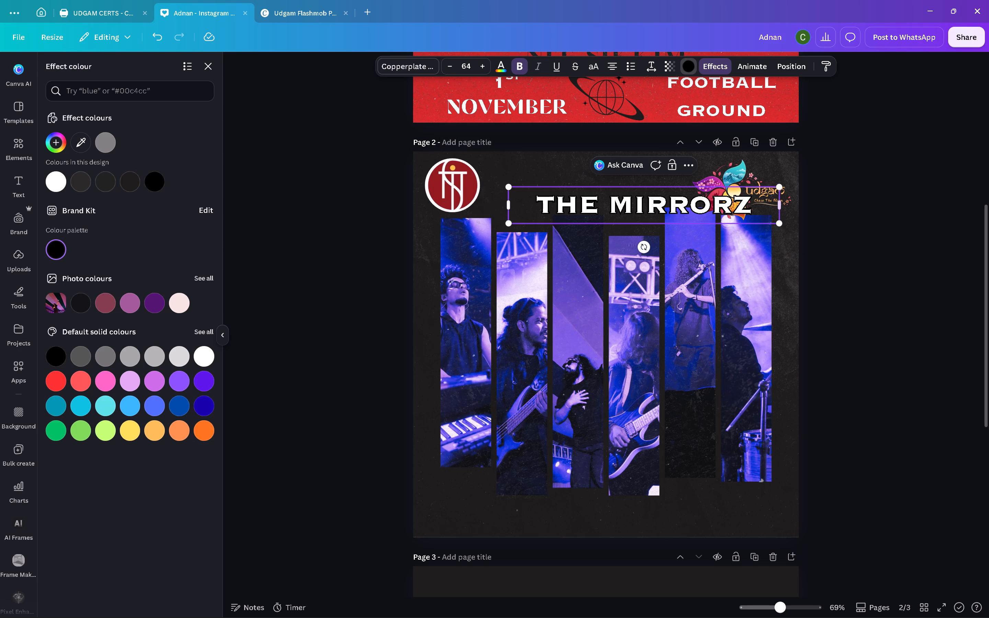
pyautogui.click(887, 202)
# Centre the THE MIRRORZ title horizontally on page 2, just over the tops of the band-member strips.
pyautogui.moveTo(705, 212); pyautogui.dragTo(659, 220)
pyautogui.click(947, 214)
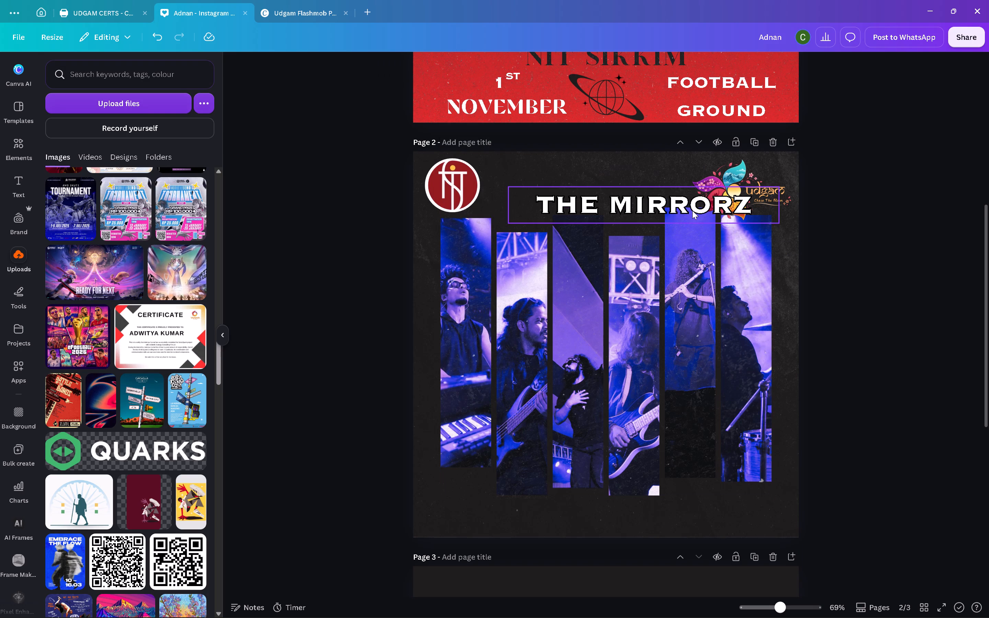
pyautogui.moveTo(692, 208); pyautogui.dragTo(656, 220)
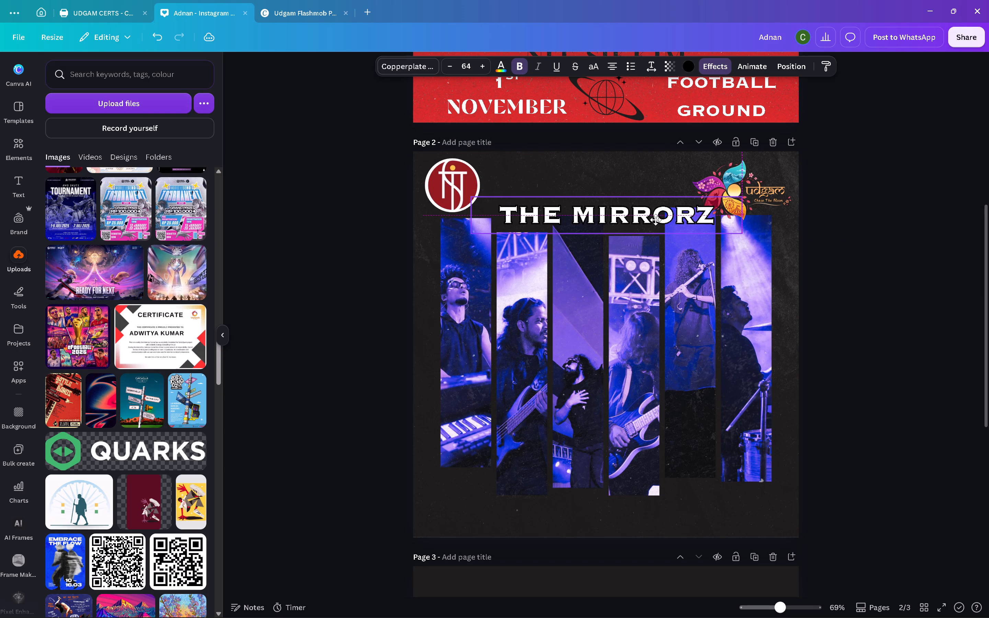
pyautogui.moveTo(656, 220); pyautogui.dragTo(653, 221)
pyautogui.click(895, 234)
# Apply the Neon effect to the THE MIRRORZ title with intensity 100.
pyautogui.click(671, 214)
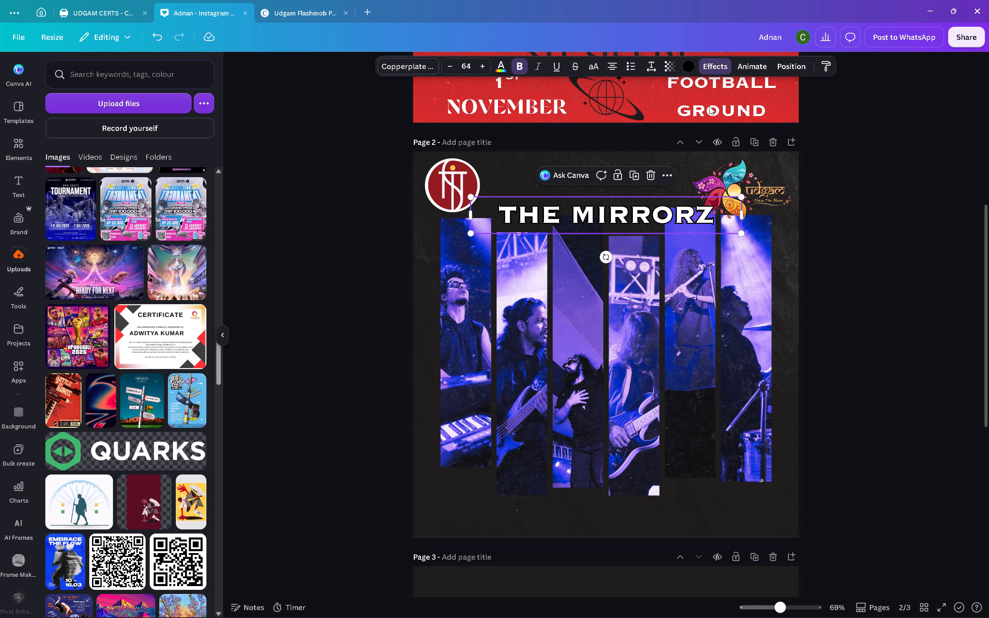
pyautogui.click(726, 64)
pyautogui.click(135, 220)
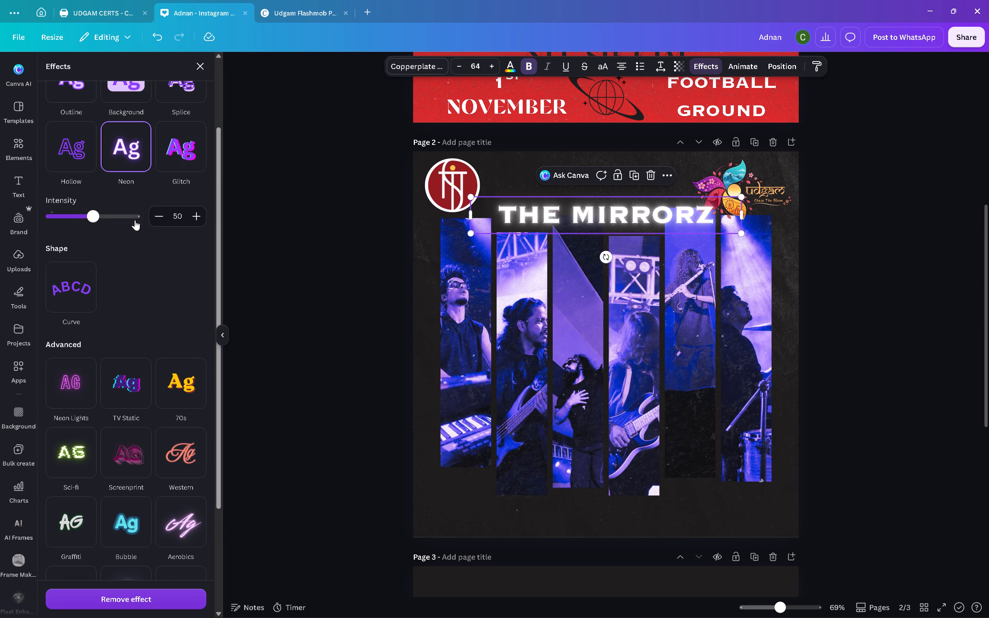
pyautogui.moveTo(98, 218); pyautogui.dragTo(219, 223)
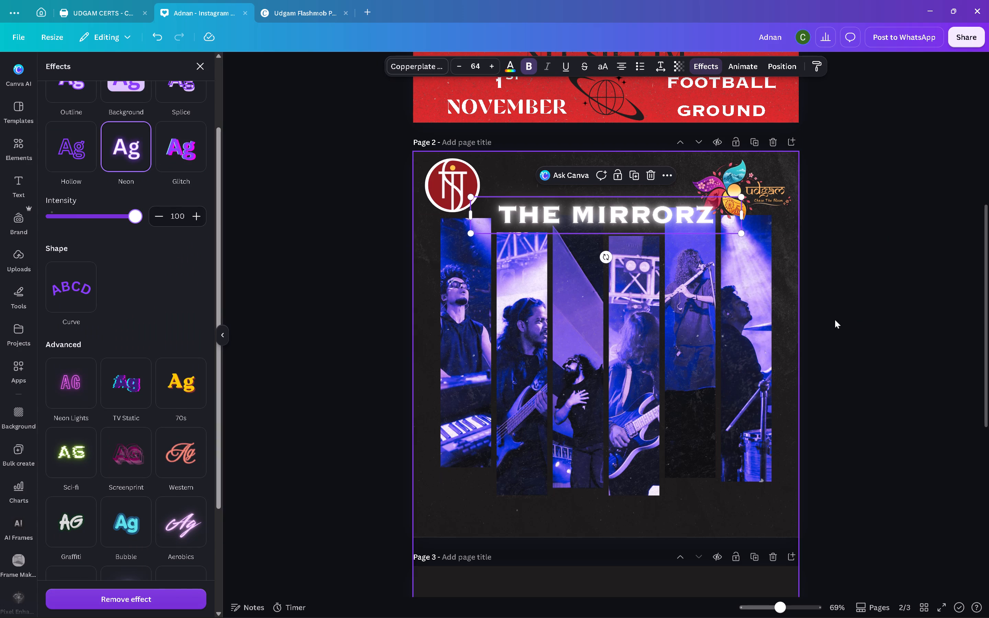
pyautogui.click(917, 268)
pyautogui.click(918, 268)
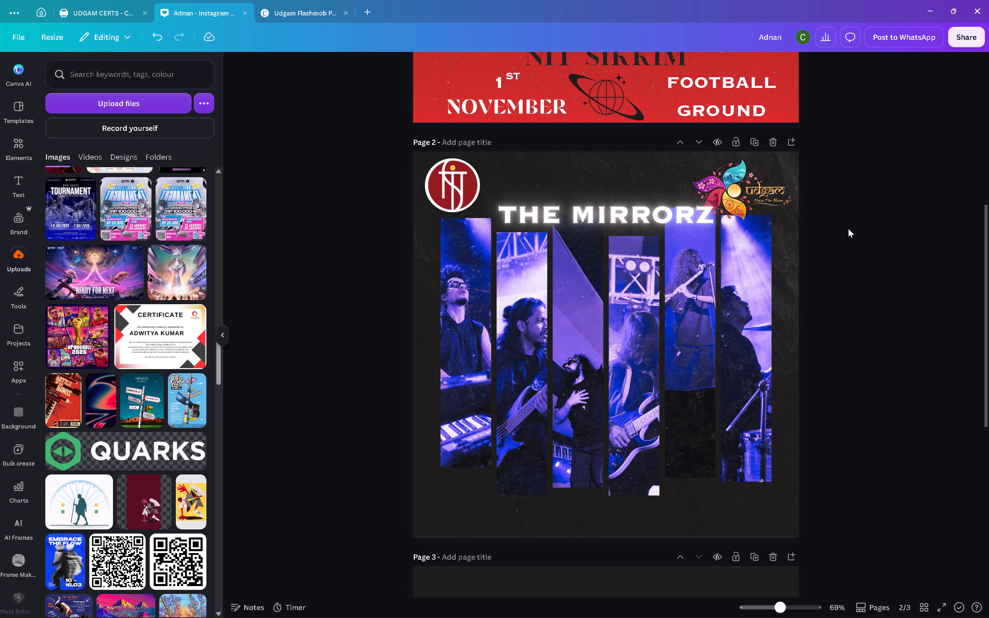
# Shrink the Udgam logo on page 2, shift it towards the page's upper-right corner, and nudge the NIT logo slightly outwards.
pyautogui.click(755, 185)
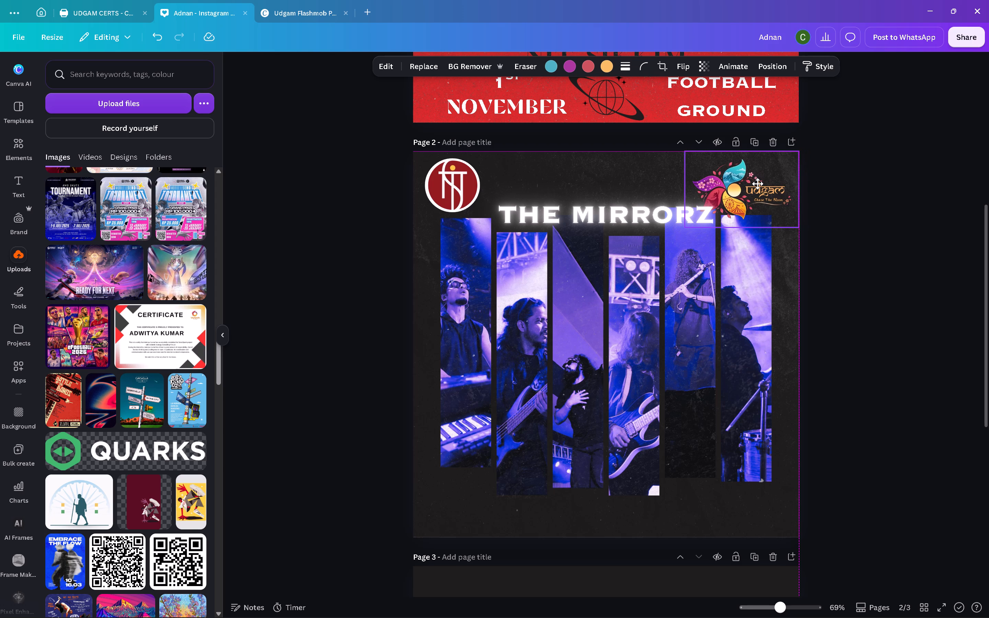
pyautogui.moveTo(683, 228); pyautogui.dragTo(698, 220)
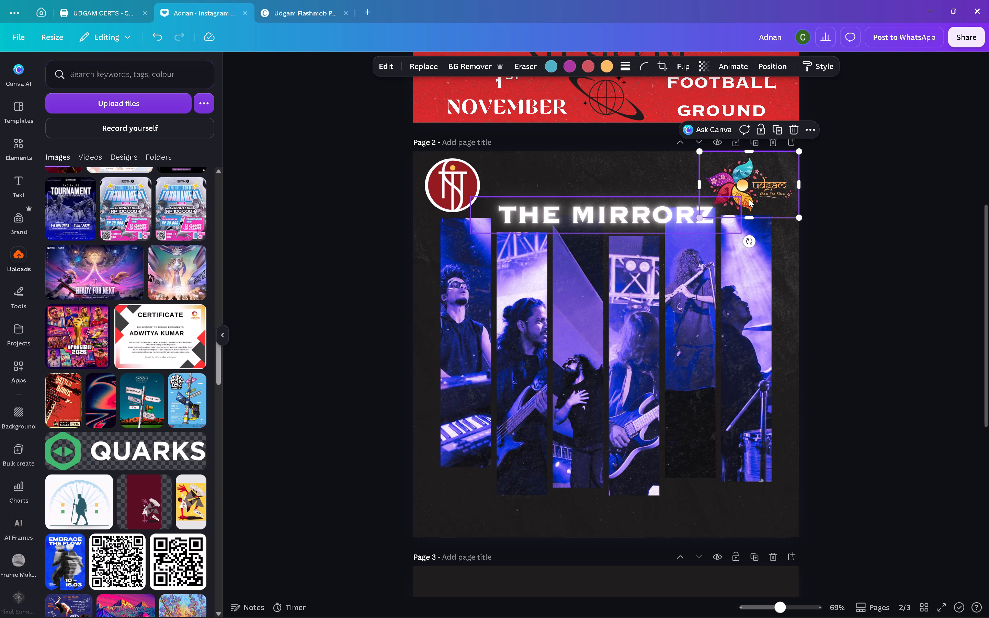
pyautogui.moveTo(746, 185); pyautogui.dragTo(750, 191)
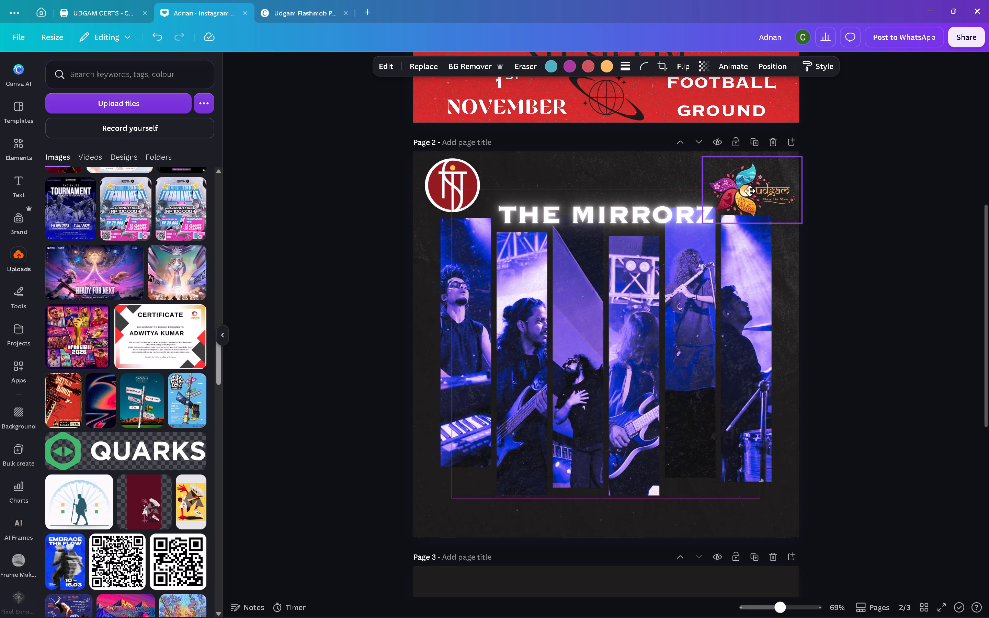
pyautogui.moveTo(750, 191); pyautogui.dragTo(752, 191)
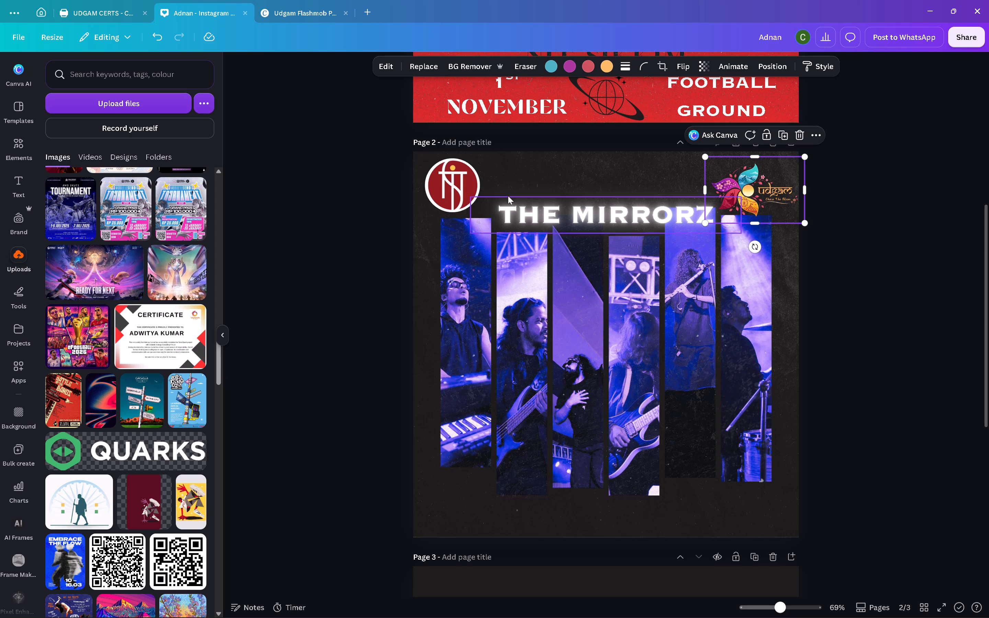
pyautogui.click(453, 172)
pyautogui.moveTo(459, 174); pyautogui.dragTo(455, 173)
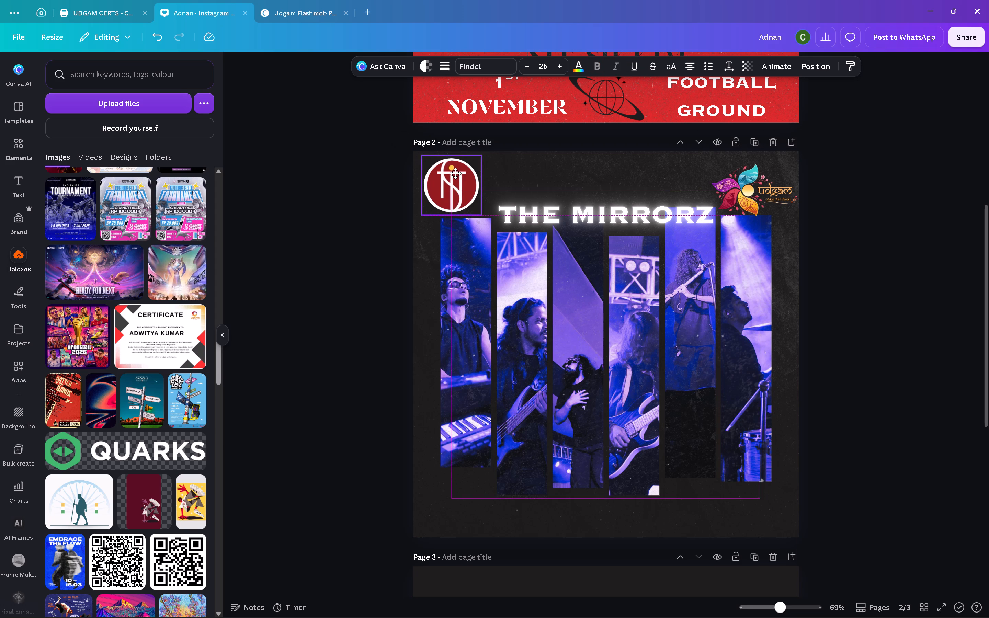
pyautogui.moveTo(455, 173); pyautogui.dragTo(455, 173)
pyautogui.click(919, 200)
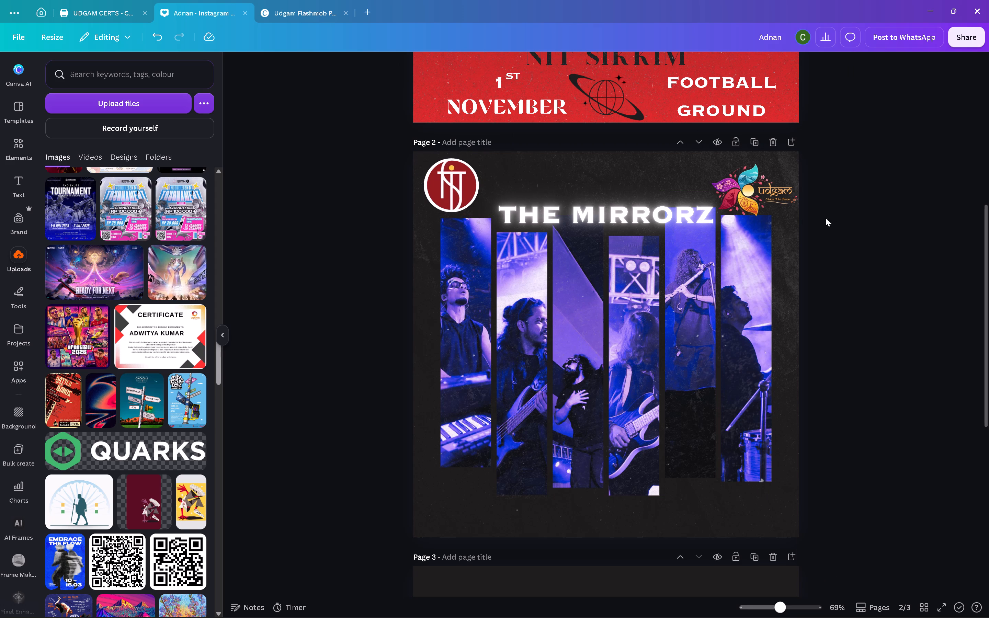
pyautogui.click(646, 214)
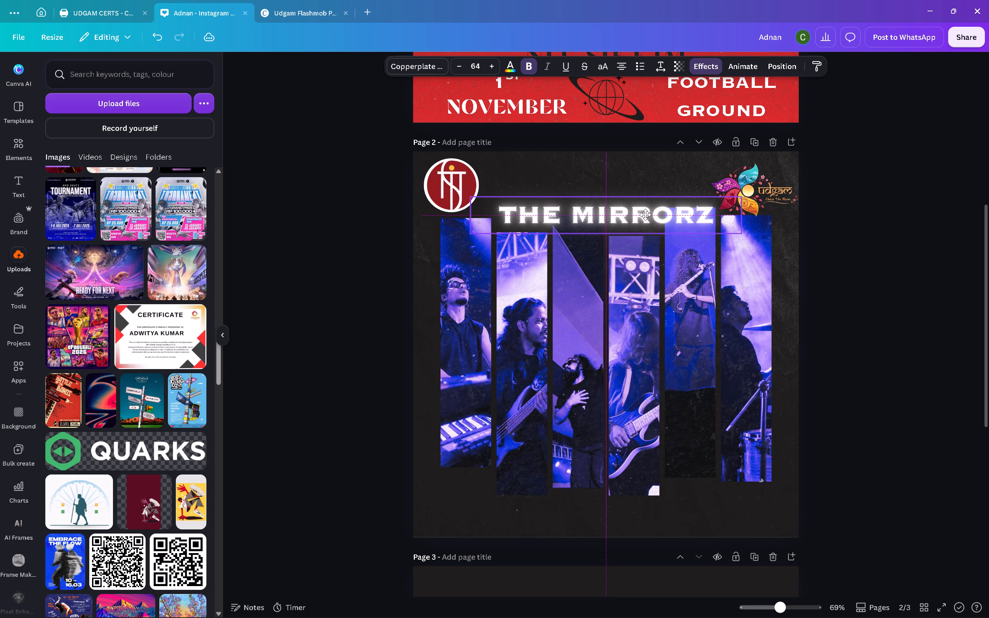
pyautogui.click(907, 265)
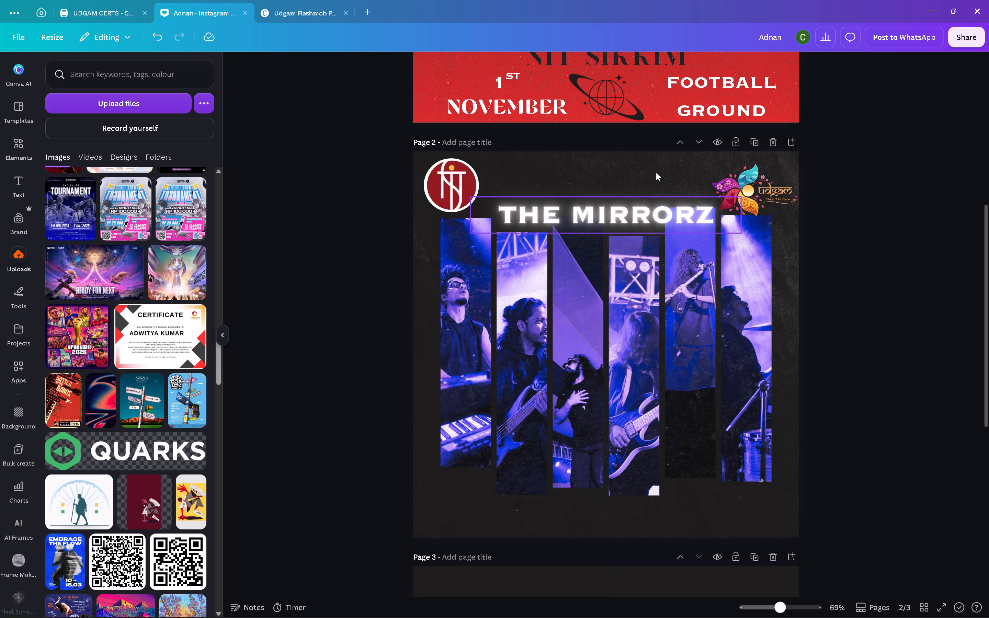
# Open the MLbb tournament poster from the recent designs, after checking the Udgam Flashmob Poster for its institute header.
pyautogui.scroll(12, 821, 271)
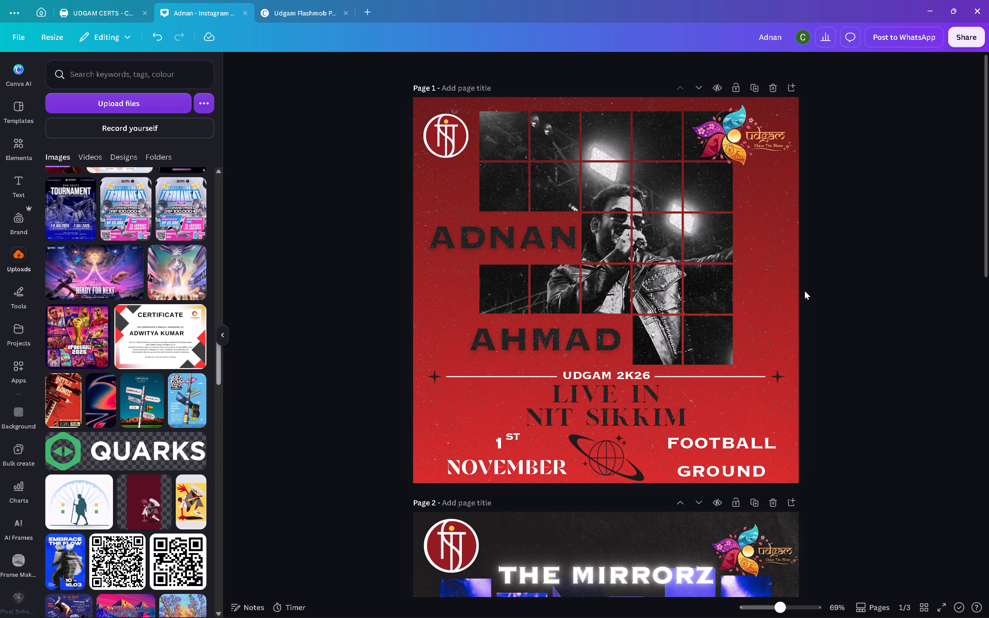
pyautogui.click(110, 14)
pyautogui.click(280, 4)
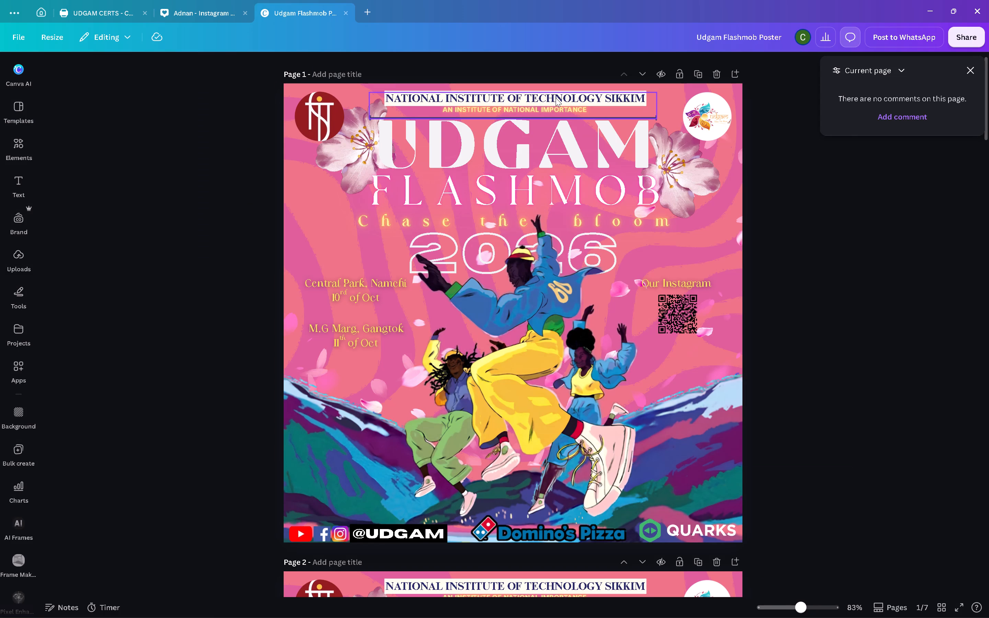
pyautogui.scroll(-7, 562, 137)
pyautogui.scroll(7, 560, 157)
pyautogui.click(40, 10)
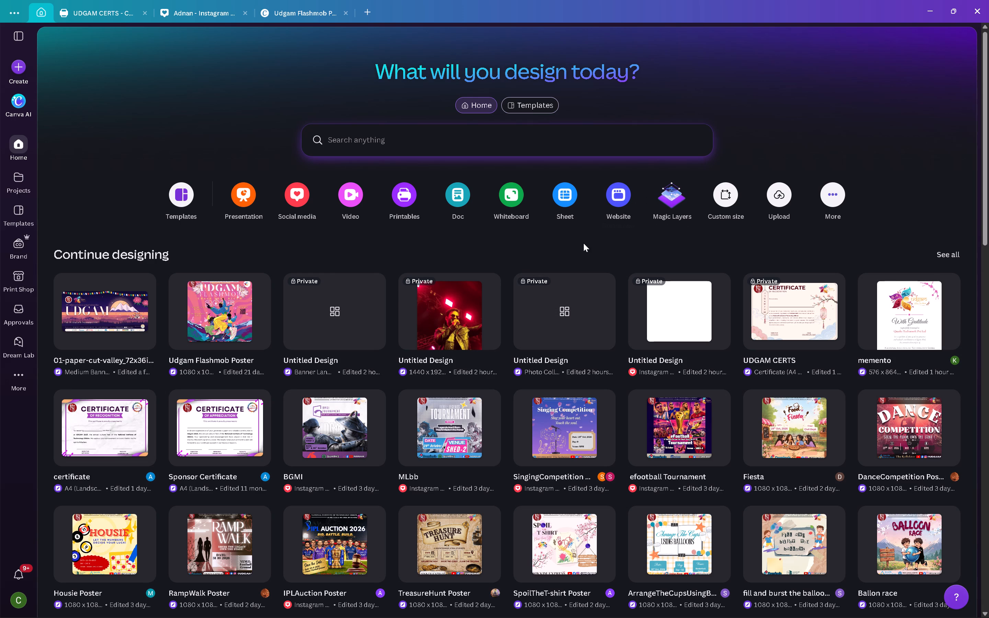
pyautogui.scroll(-3, 443, 277)
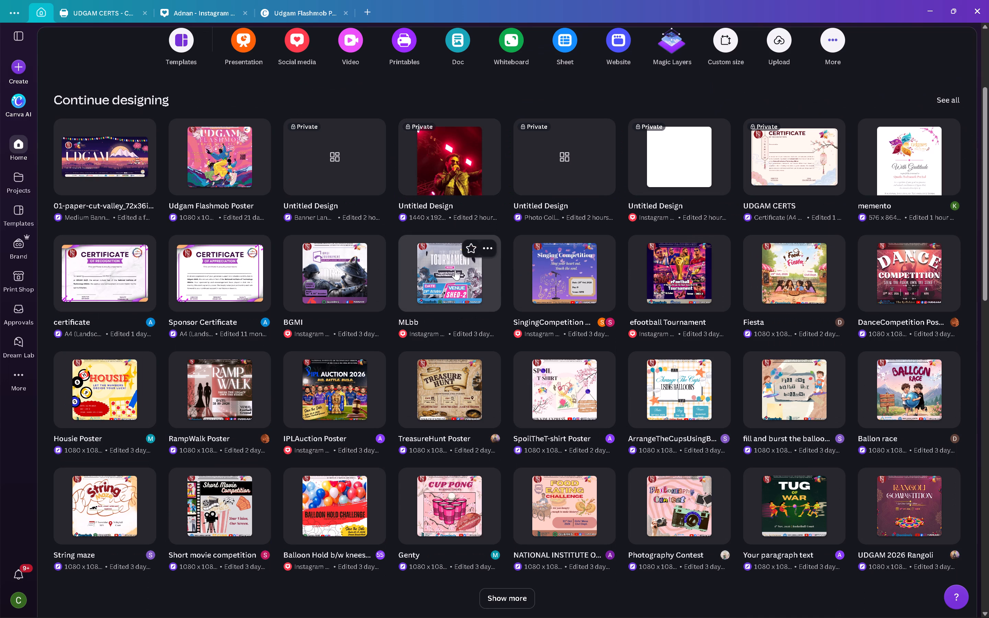
pyautogui.click(455, 287)
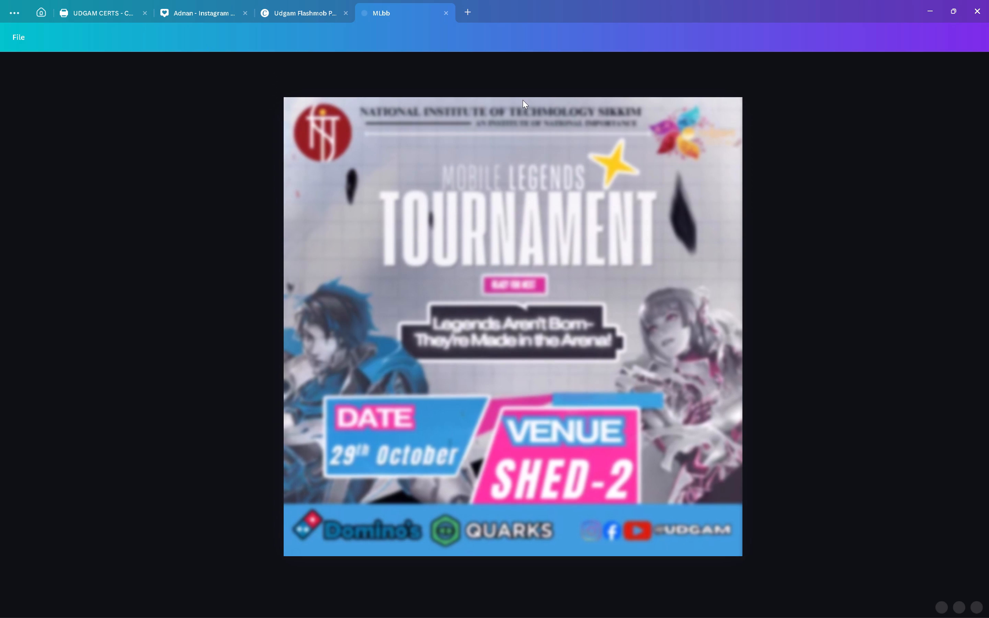
# Copy the two institute header lines and their divider line from the MLbb poster onto page 1 of the Adnan design.
pyautogui.click(532, 111)
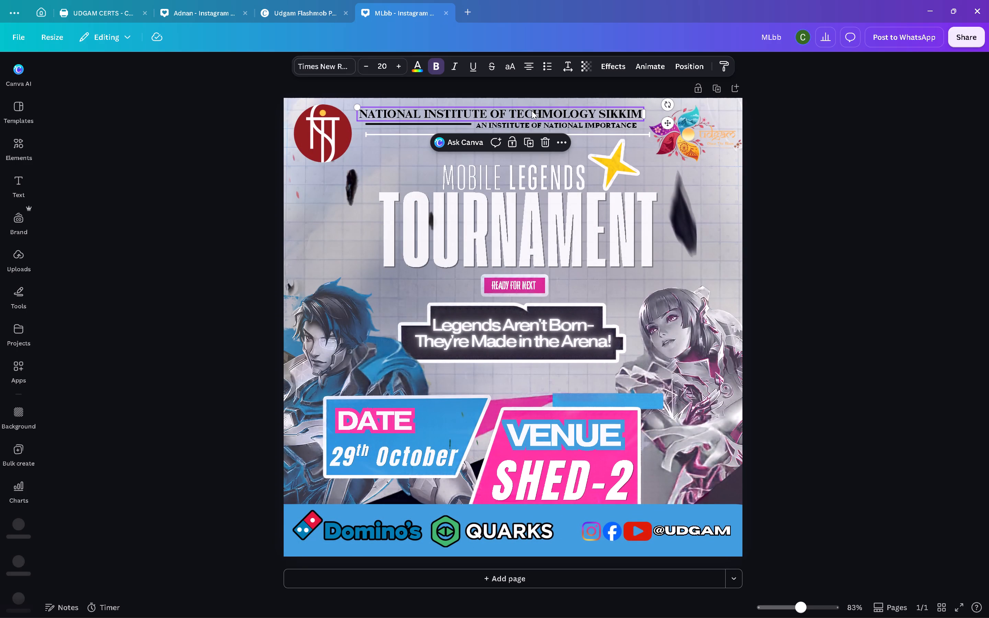
pyautogui.keyDown('shift'); pyautogui.click(438, 125); pyautogui.keyUp('shift')
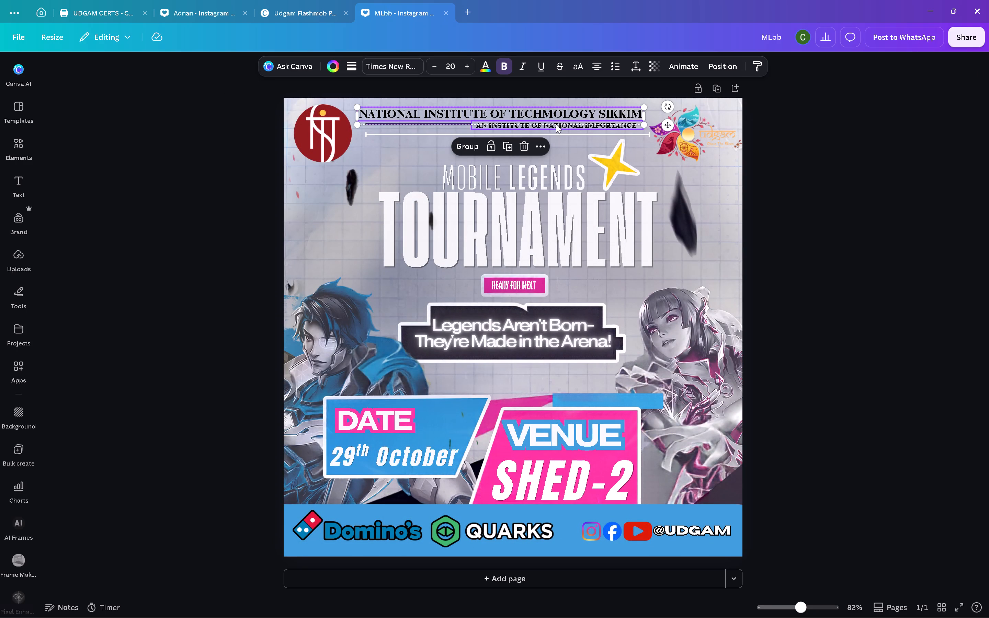
pyautogui.keyDown('shift'); pyautogui.click(556, 124); pyautogui.keyUp('shift')
pyautogui.keyDown('shift'); pyautogui.click(611, 126); pyautogui.keyUp('shift')
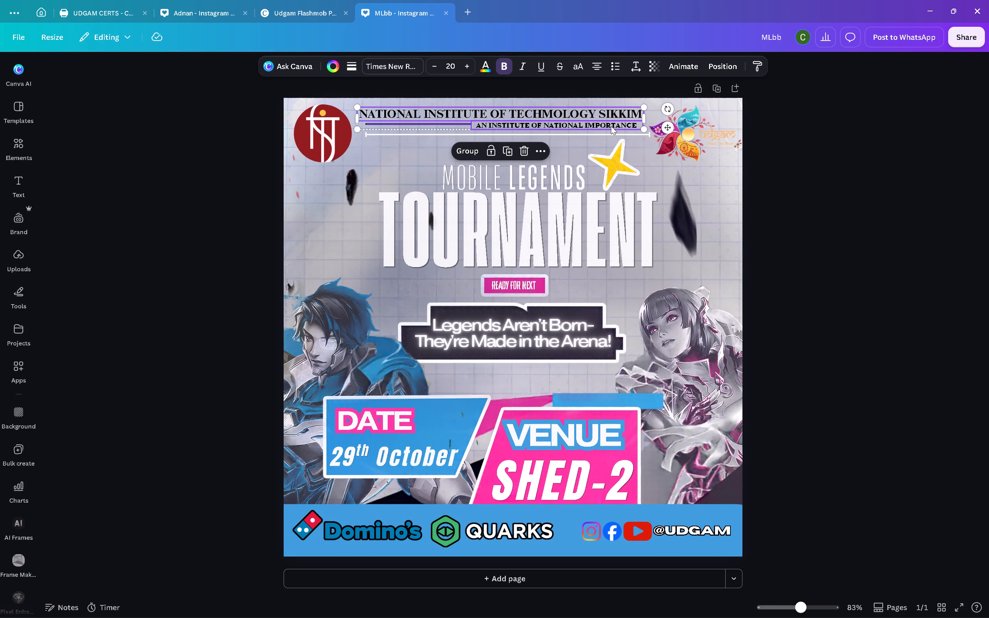
pyautogui.keyDown('shift'); pyautogui.click(593, 123); pyautogui.keyUp('shift')
pyautogui.keyDown('shift'); pyautogui.click(613, 126); pyautogui.keyUp('shift')
pyautogui.hotkey('ctrl', 'c')
pyautogui.click(197, 7)
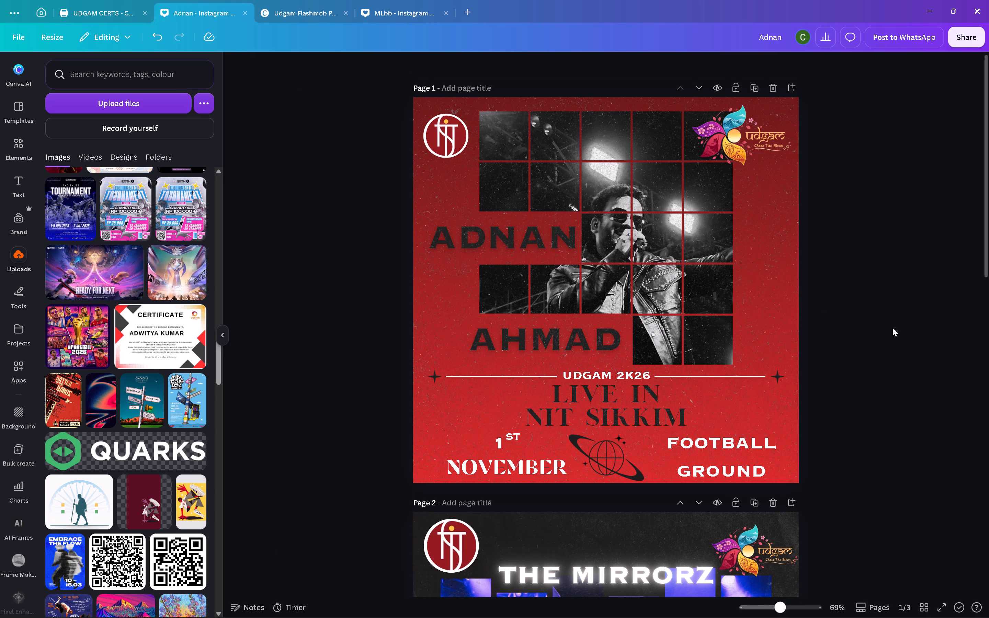
pyautogui.scroll(4, 719, 247)
pyautogui.click(759, 243)
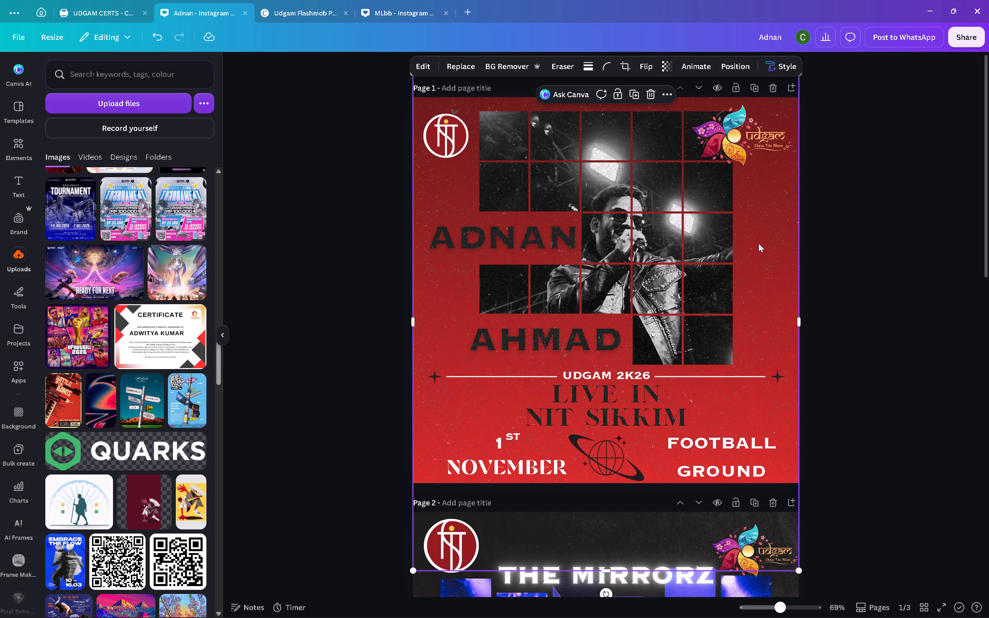
pyautogui.hotkey('ctrl', 'v')
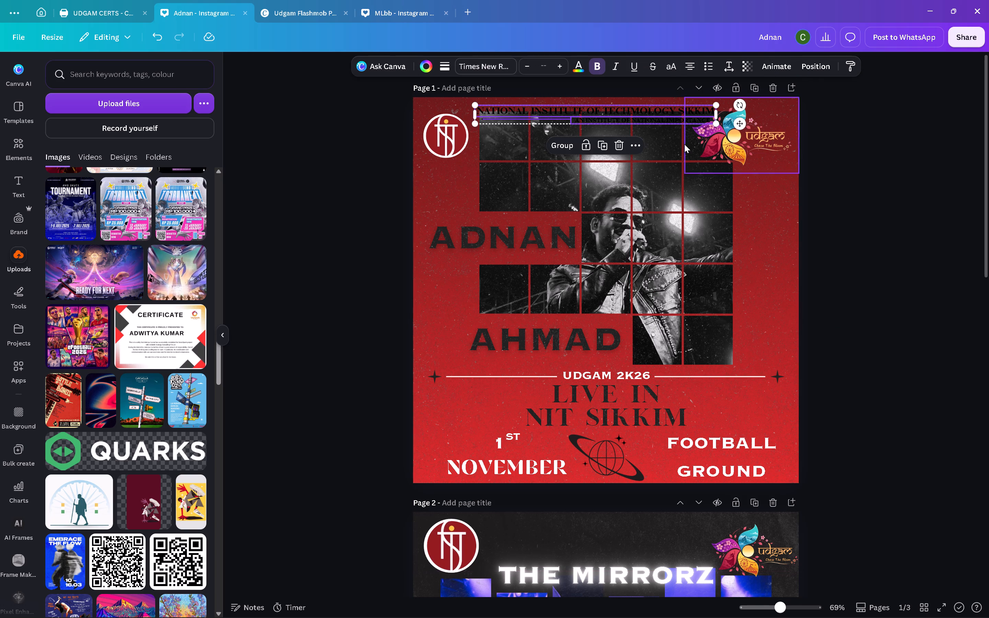
# Recolour the pasted institute header text and its divider line white on page 1.
pyautogui.click(580, 67)
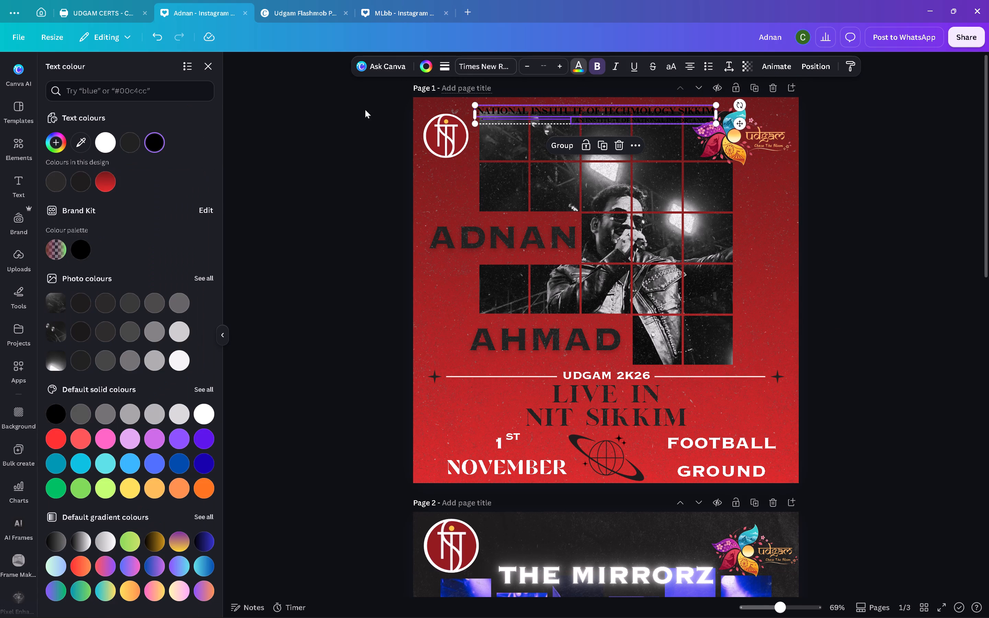
pyautogui.click(105, 146)
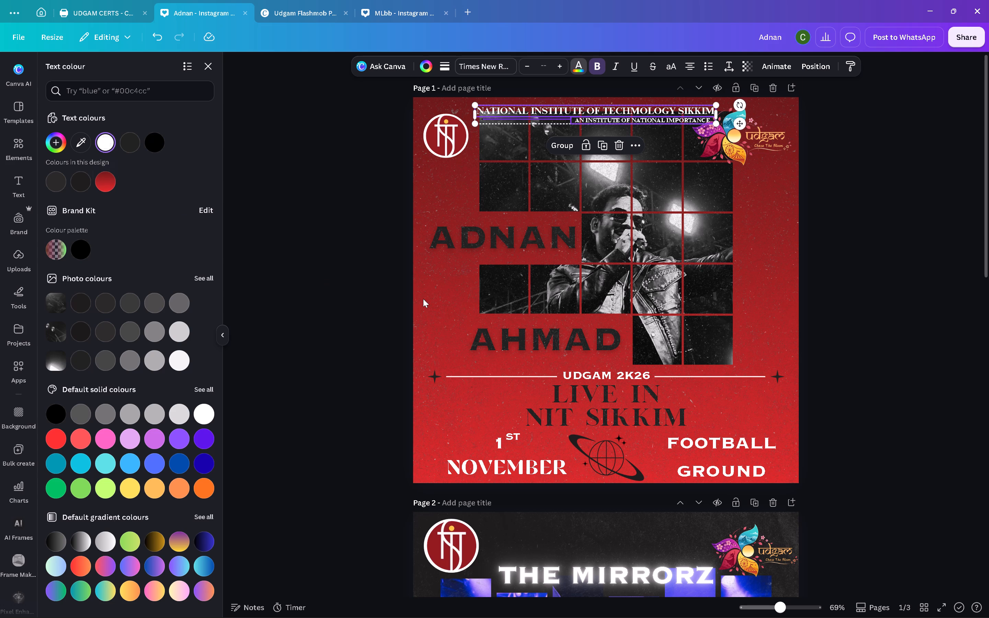
pyautogui.click(930, 149)
pyautogui.click(930, 149)
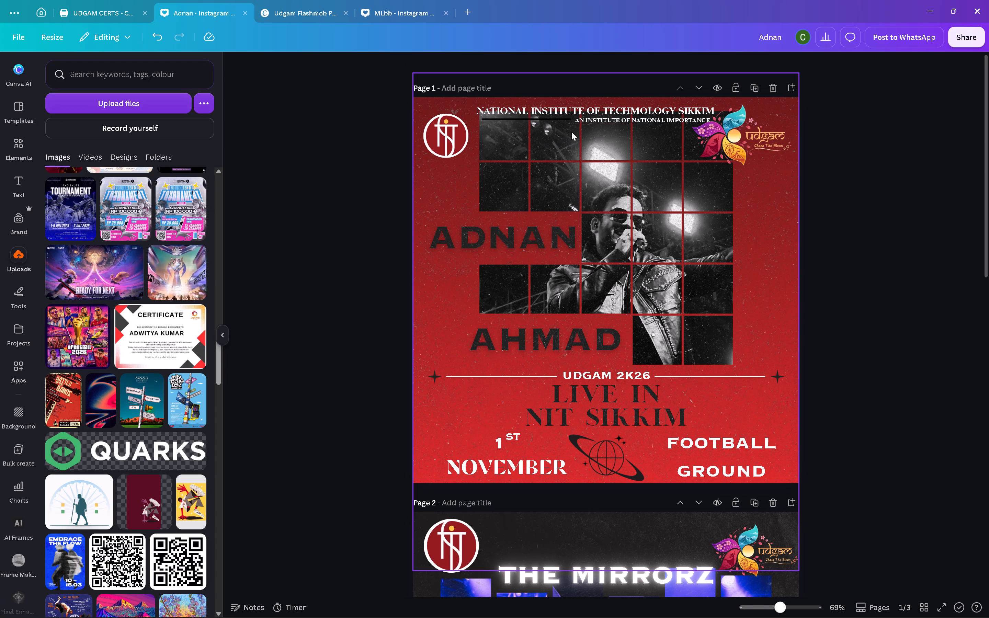
pyautogui.click(536, 122)
pyautogui.click(524, 60)
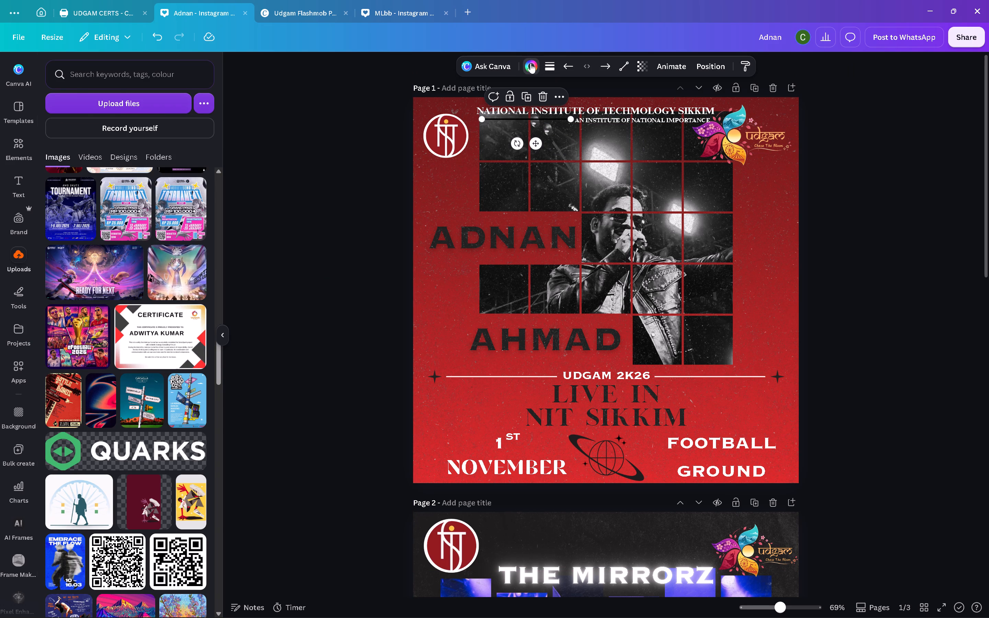
pyautogui.click(102, 147)
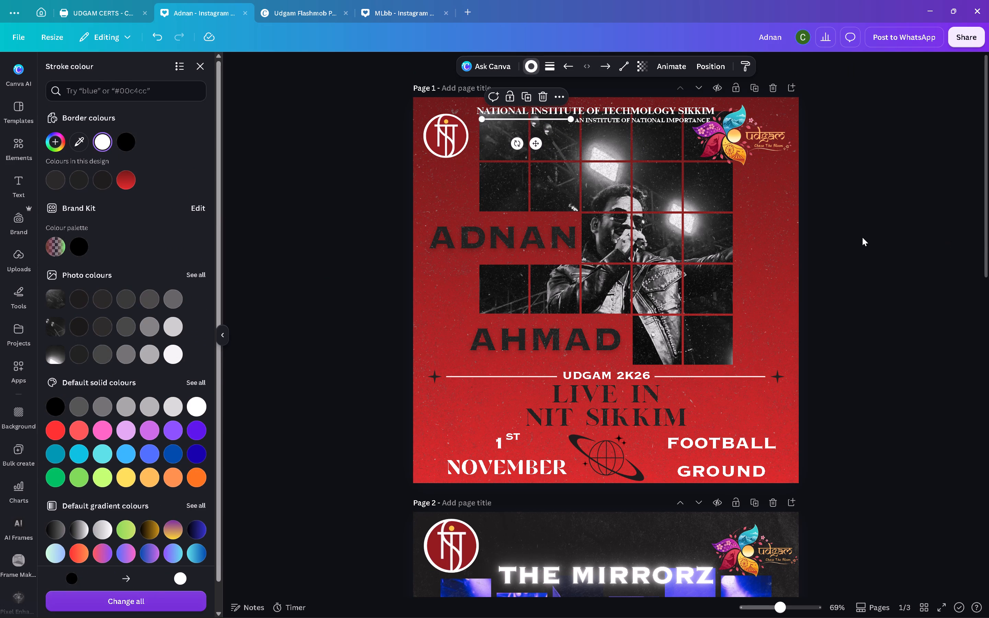
pyautogui.click(862, 237)
pyautogui.click(881, 230)
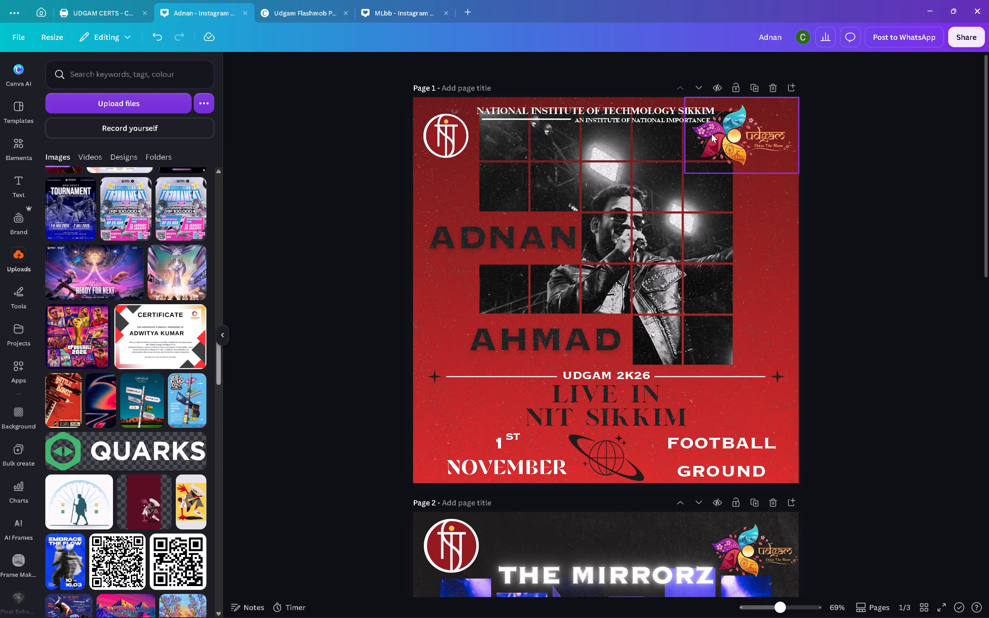
# Shrink the Udgam logo on page 1 and move it outwards, clear of the institute header text.
pyautogui.click(729, 127)
pyautogui.moveTo(686, 170); pyautogui.dragTo(708, 165)
pyautogui.moveTo(744, 140); pyautogui.dragTo(746, 140)
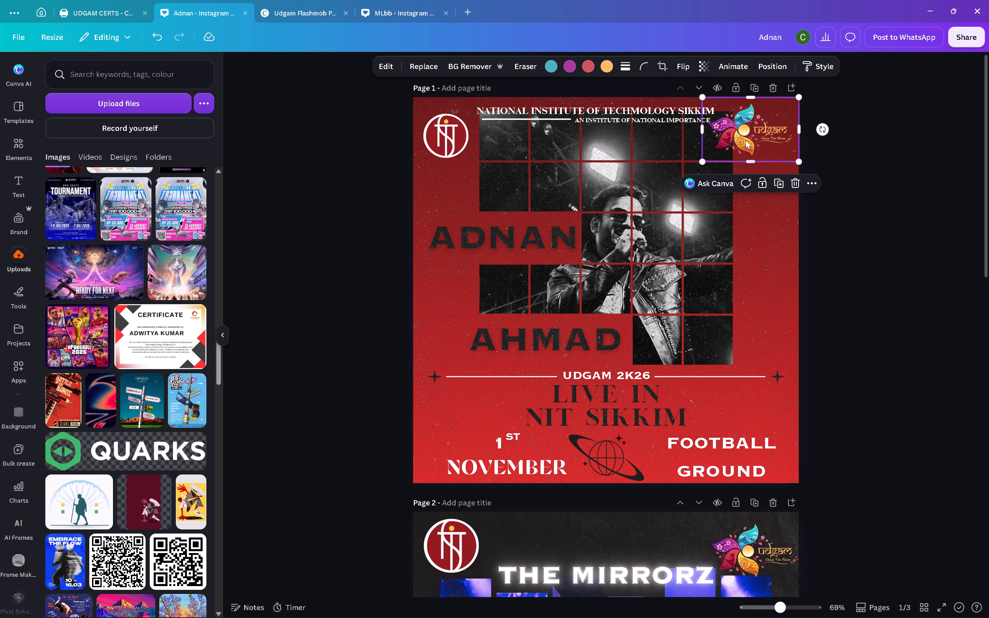
pyautogui.moveTo(746, 140); pyautogui.dragTo(755, 144)
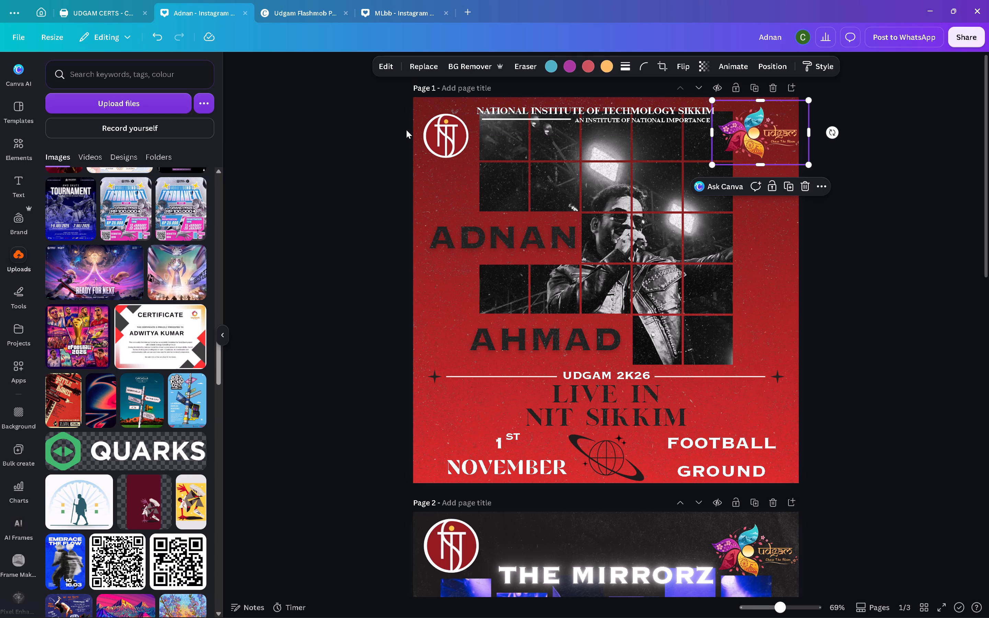
# Group the two institute header lines and the divider line on page 1.
pyautogui.click(636, 122)
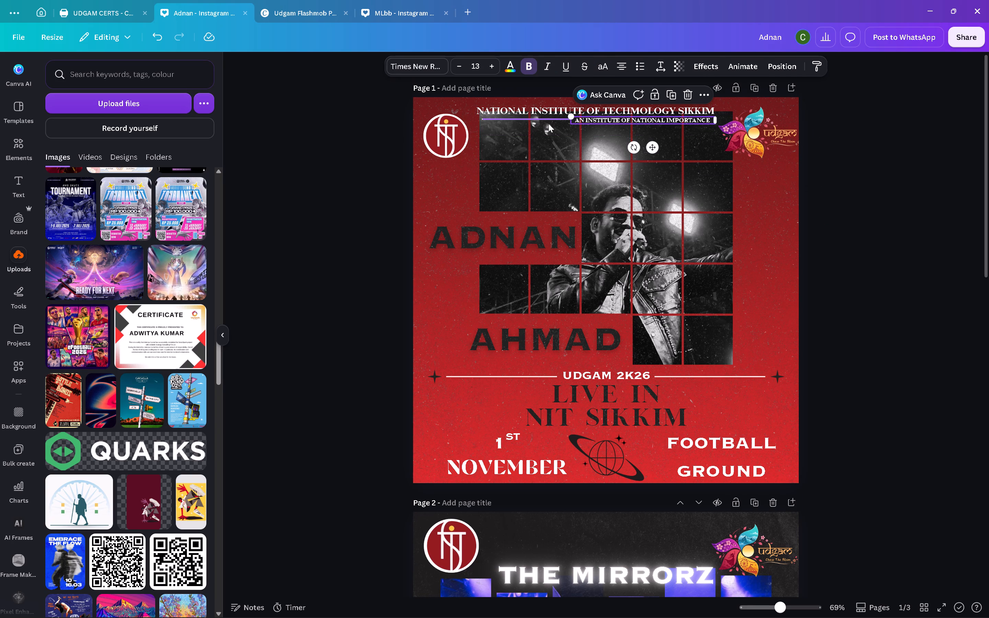
pyautogui.keyDown('shift'); pyautogui.click(539, 118); pyautogui.keyUp('shift')
pyautogui.keyDown('shift'); pyautogui.click(557, 108); pyautogui.keyUp('shift')
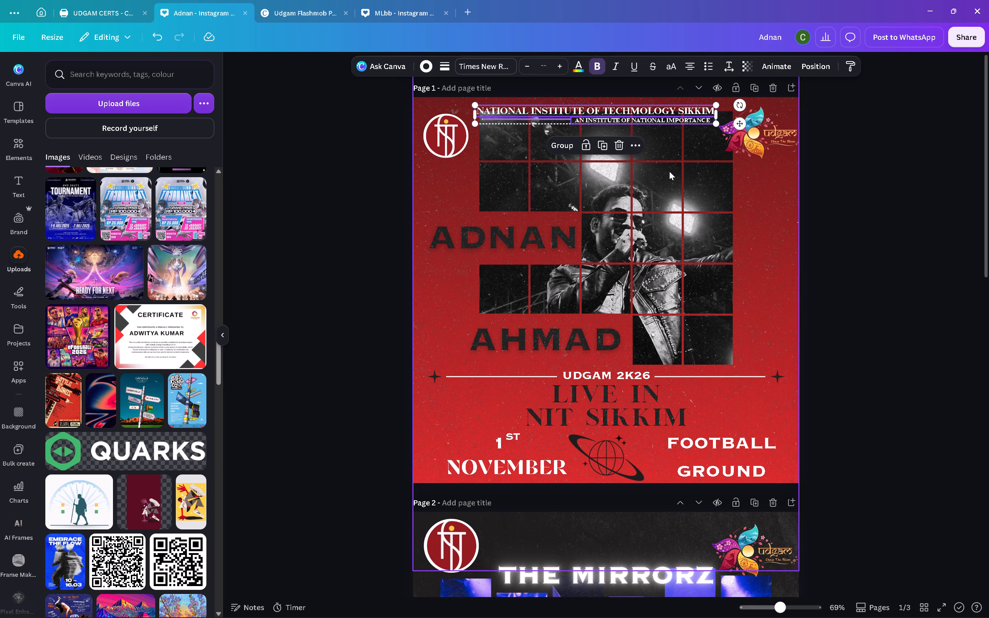
pyautogui.hotkey('ctrl', 'g')
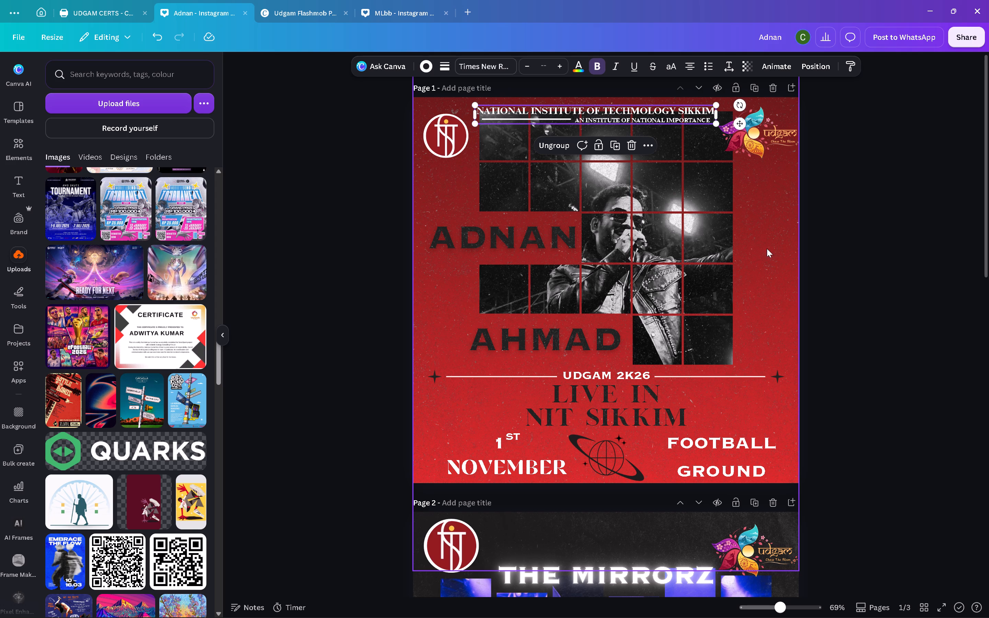
pyautogui.click(979, 266)
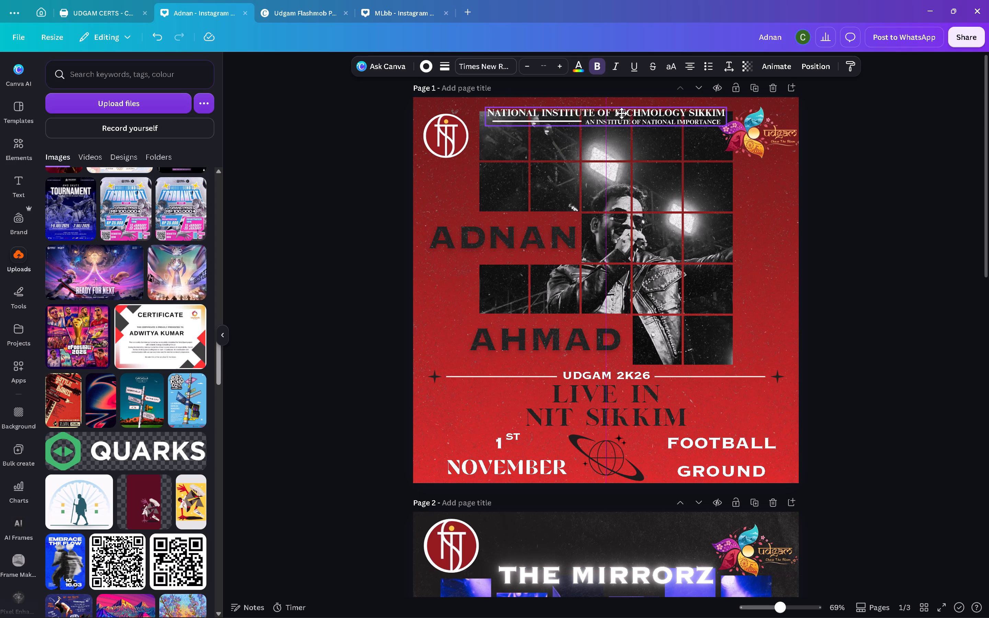
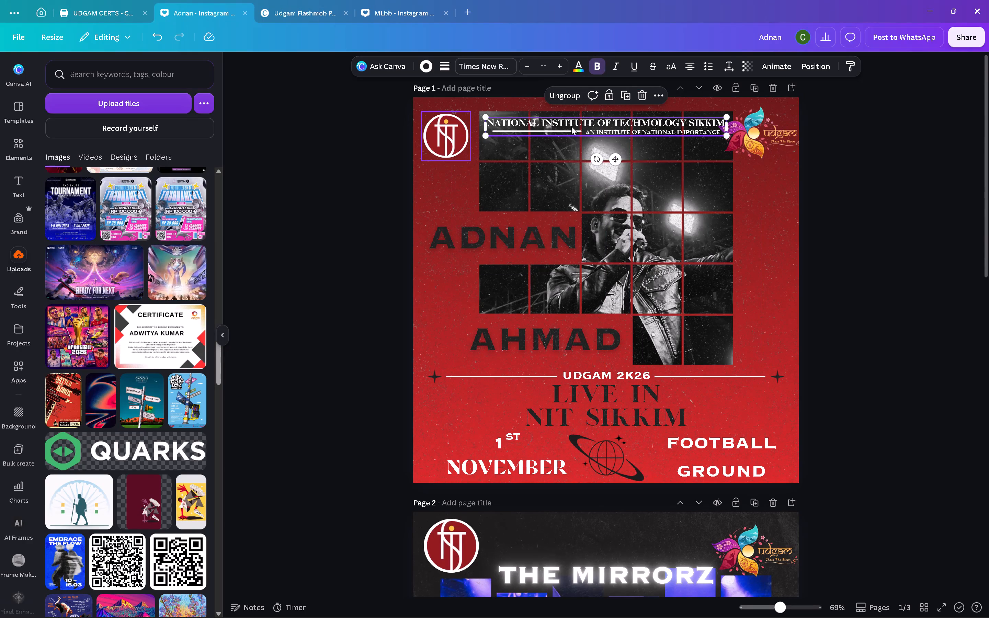
# Nudge the NIT logo on page 1 slightly up and shift the grouped institute header closer to it.
pyautogui.click(850, 164)
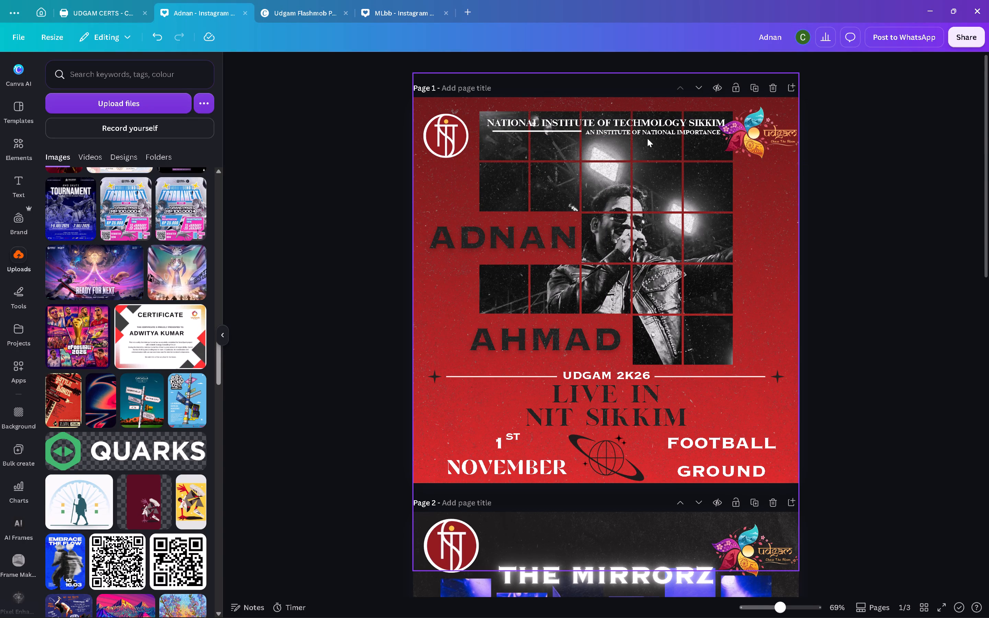
pyautogui.moveTo(457, 134); pyautogui.dragTo(457, 131)
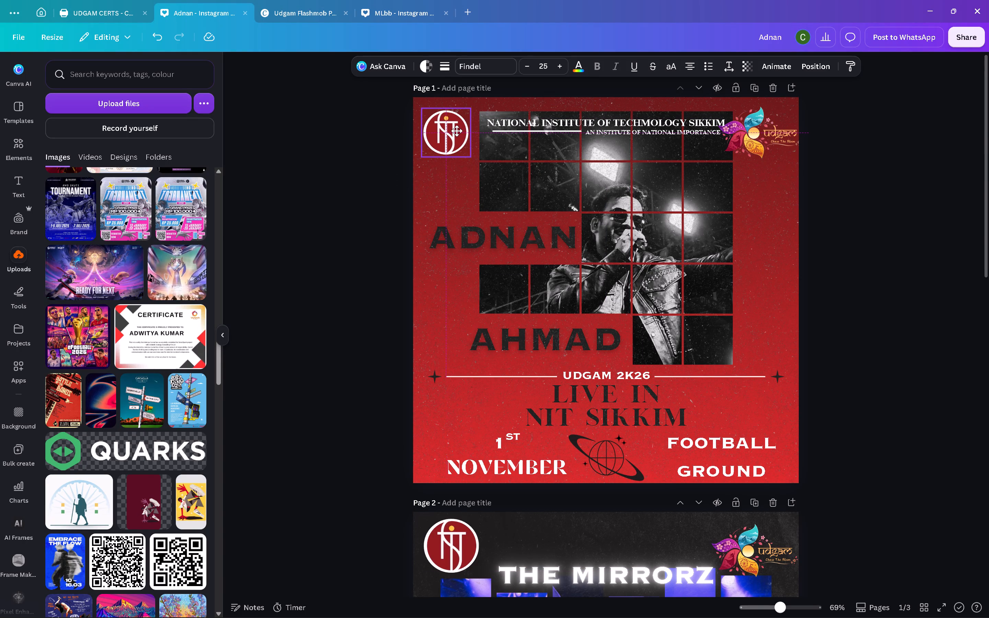
pyautogui.moveTo(457, 131); pyautogui.dragTo(458, 131)
pyautogui.moveTo(622, 127); pyautogui.dragTo(615, 127)
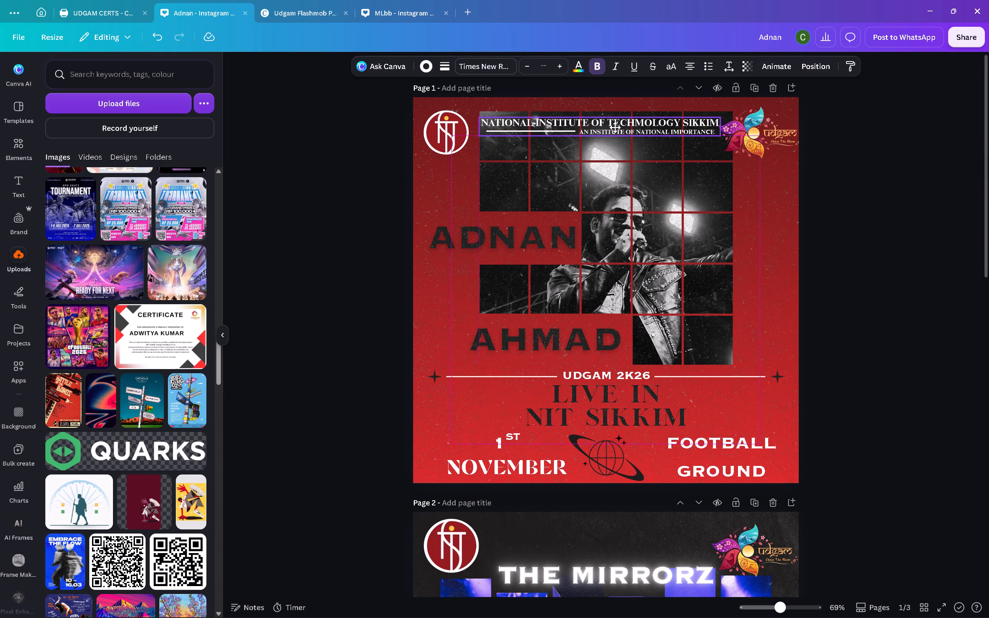
pyautogui.moveTo(615, 127); pyautogui.dragTo(614, 126)
pyautogui.click(914, 180)
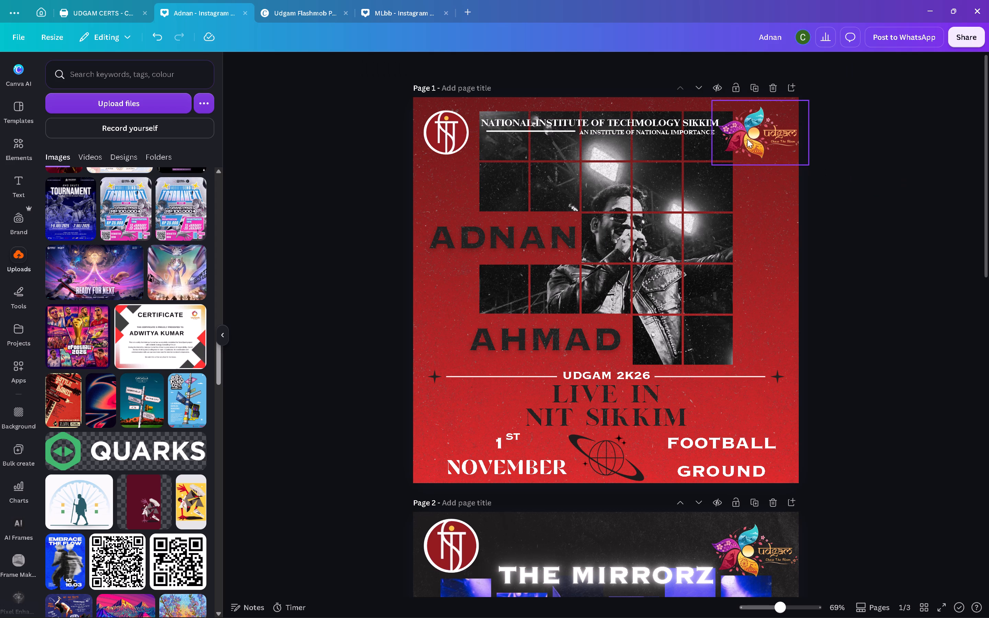
# Shrink the Udgam logo on page 1 slightly and align it beside the institute header, level with the NIT logo.
pyautogui.click(746, 138)
pyautogui.moveTo(809, 101); pyautogui.dragTo(800, 105)
pyautogui.moveTo(760, 133); pyautogui.dragTo(762, 132)
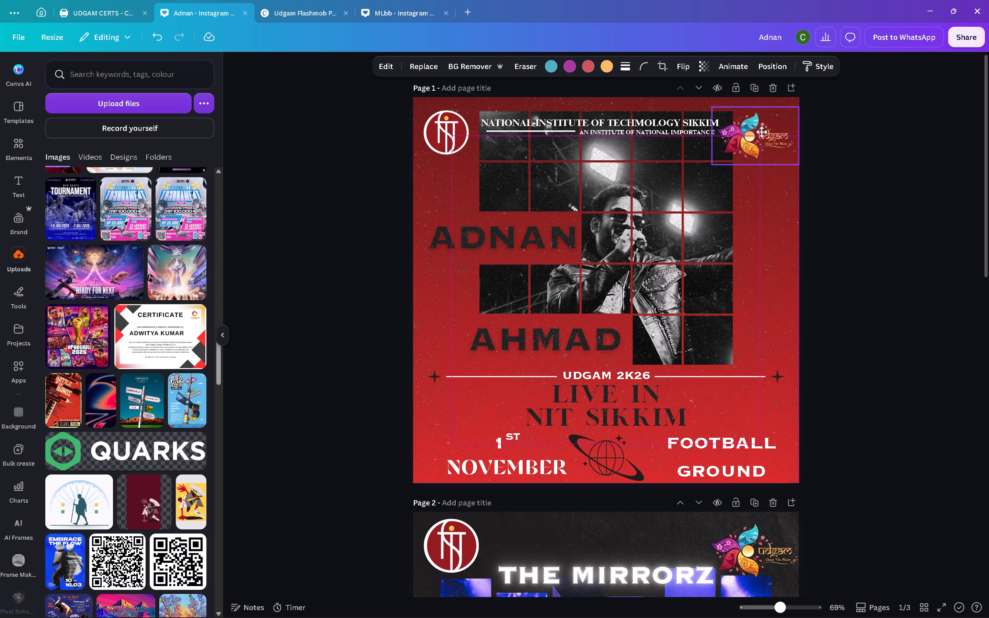
pyautogui.moveTo(762, 132); pyautogui.dragTo(763, 132)
pyautogui.click(855, 185)
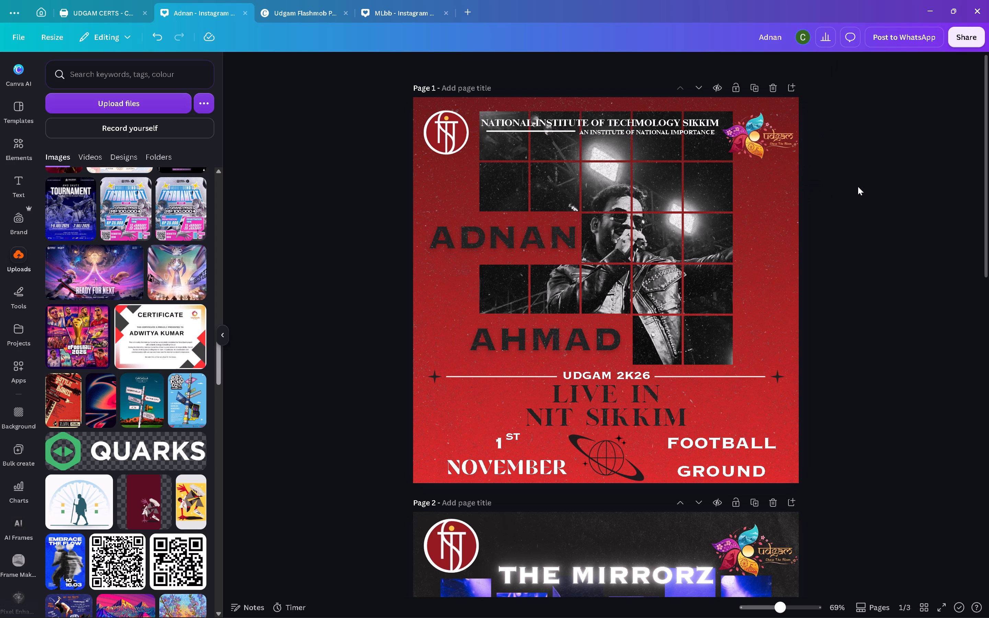
# Copy the grouped institute header from page 1 onto page 2, above The Mirrorz title.
pyautogui.scroll(-2, 873, 198)
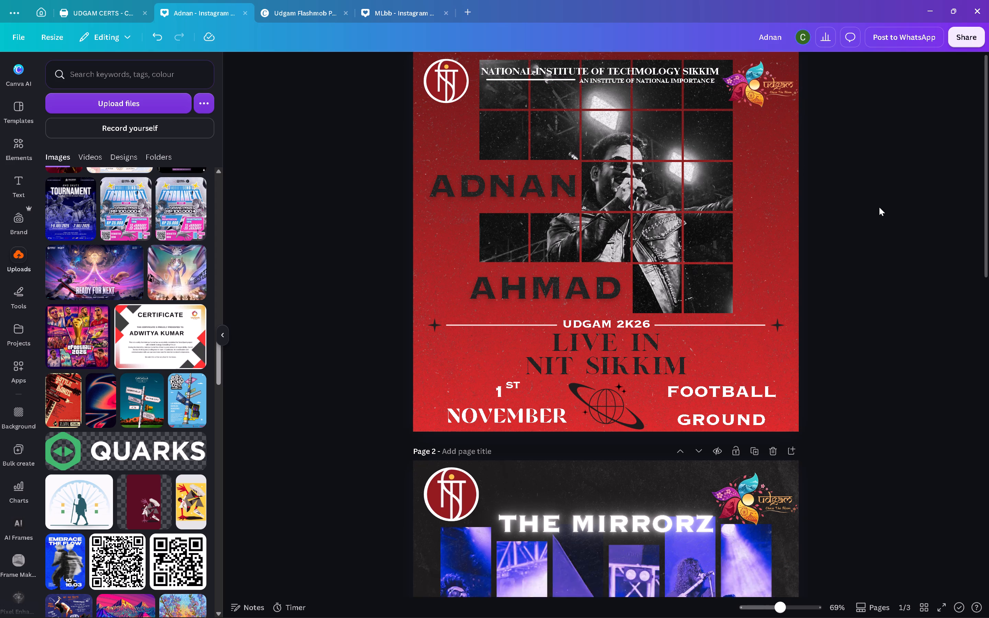
pyautogui.scroll(-3, 879, 207)
pyautogui.scroll(5, 859, 208)
pyautogui.scroll(-4, 680, 463)
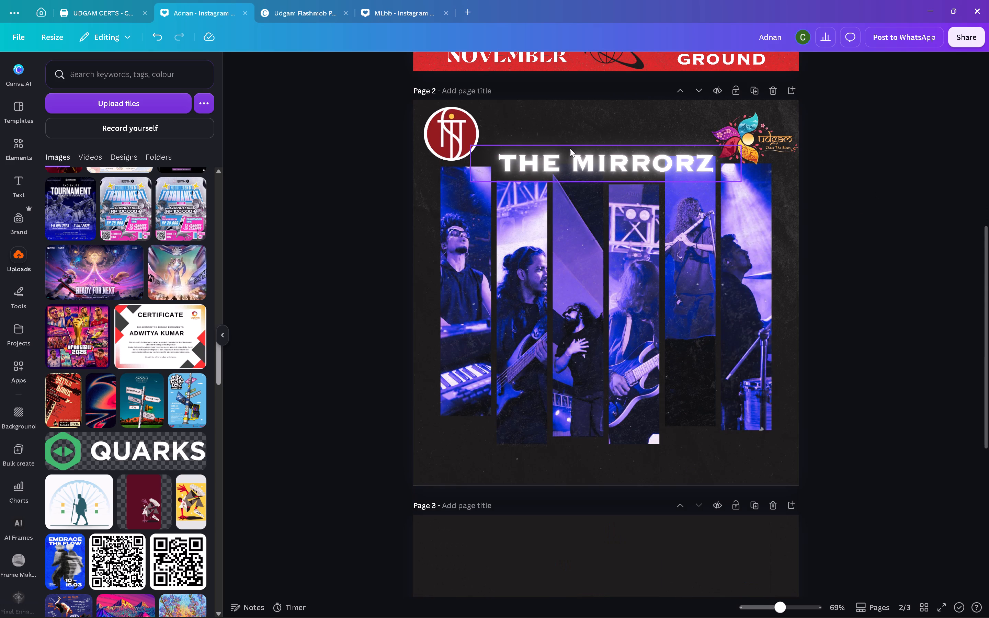
pyautogui.click(571, 135)
pyautogui.scroll(6, 738, 195)
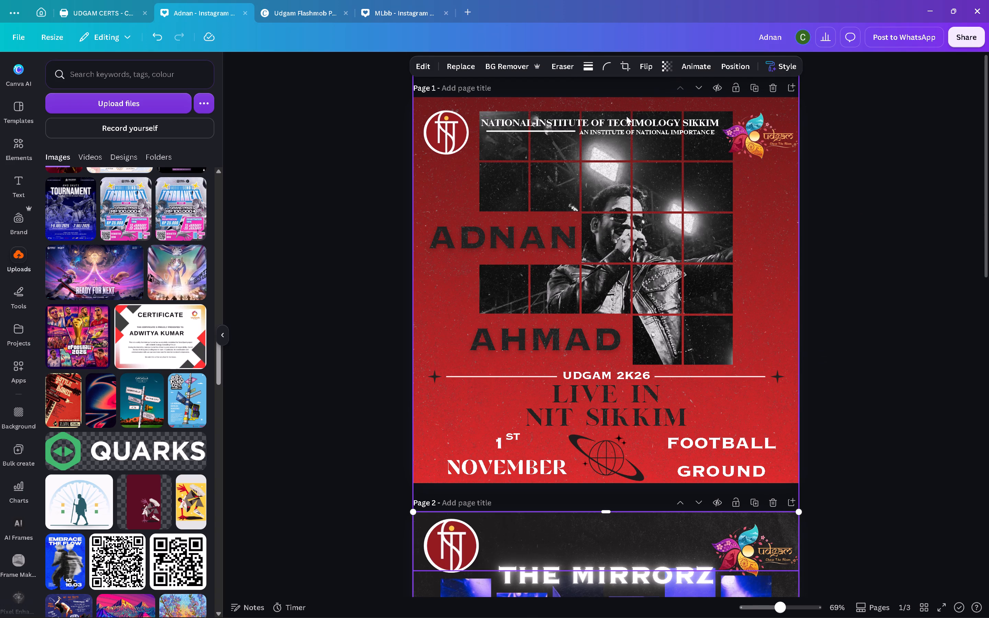
pyautogui.click(626, 121)
pyautogui.hotkey('ctrl', 'c')
pyautogui.scroll(-5, 672, 215)
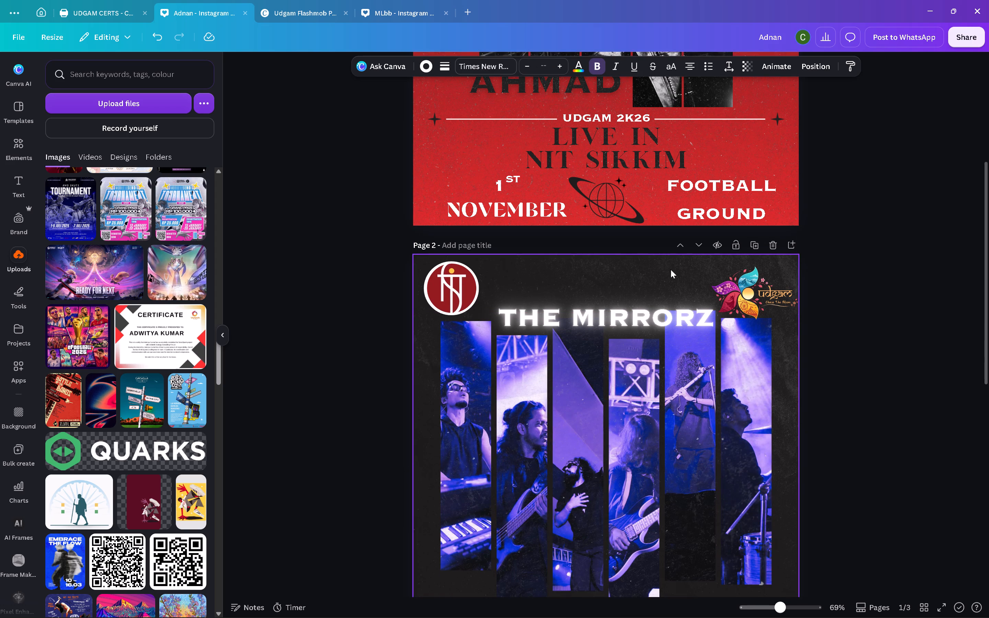
pyautogui.click(590, 220)
pyautogui.hotkey('ctrl', 'v')
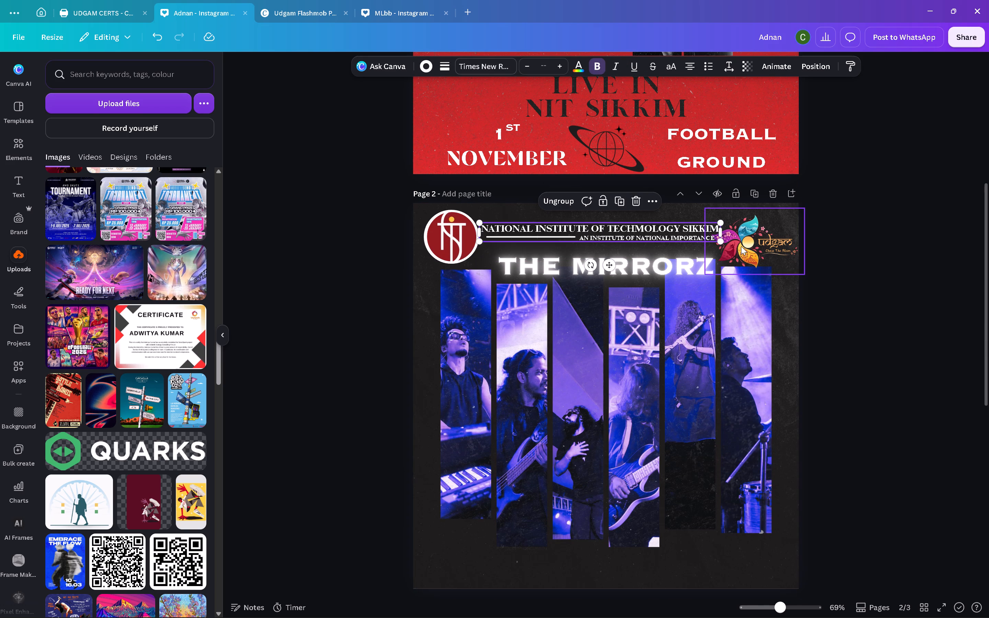
# Move the NIT logo on page 2 out to the page edge and shift the institute header towards it.
pyautogui.moveTo(459, 247); pyautogui.dragTo(452, 247)
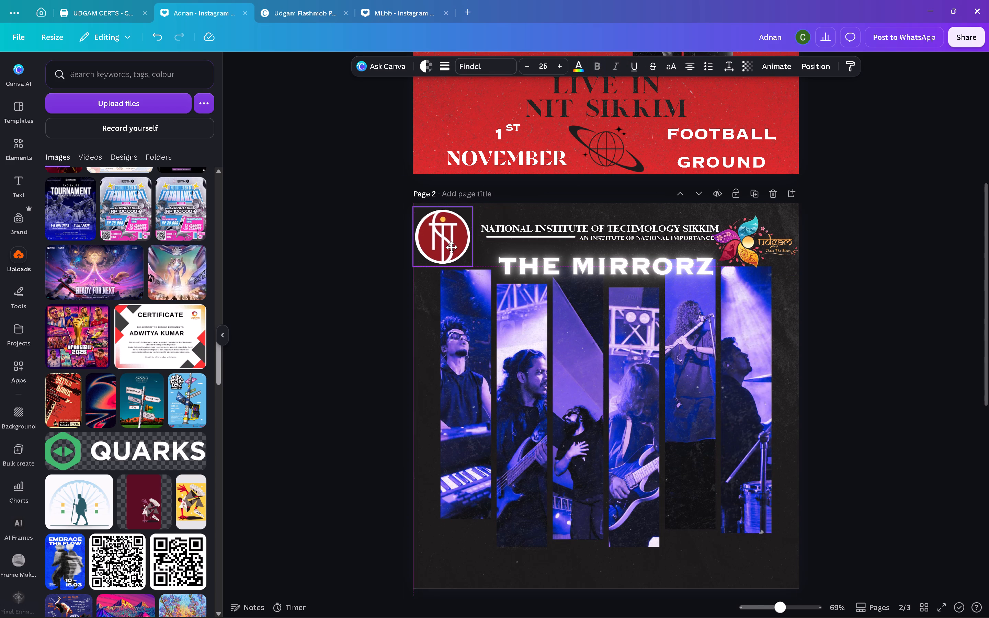
pyautogui.moveTo(452, 247); pyautogui.dragTo(451, 248)
pyautogui.moveTo(657, 230); pyautogui.dragTo(651, 230)
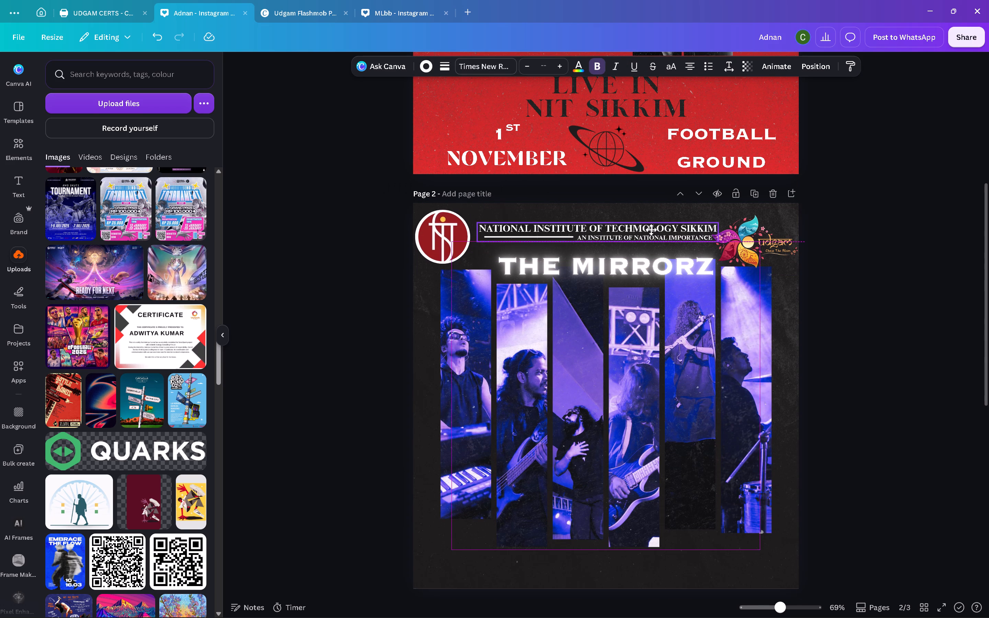
pyautogui.moveTo(651, 230); pyautogui.dragTo(651, 229)
# Shrink the Udgam logo on page 2 and move it outwards, clear of the institute header and level with the NIT logo.
pyautogui.moveTo(754, 244); pyautogui.dragTo(760, 240)
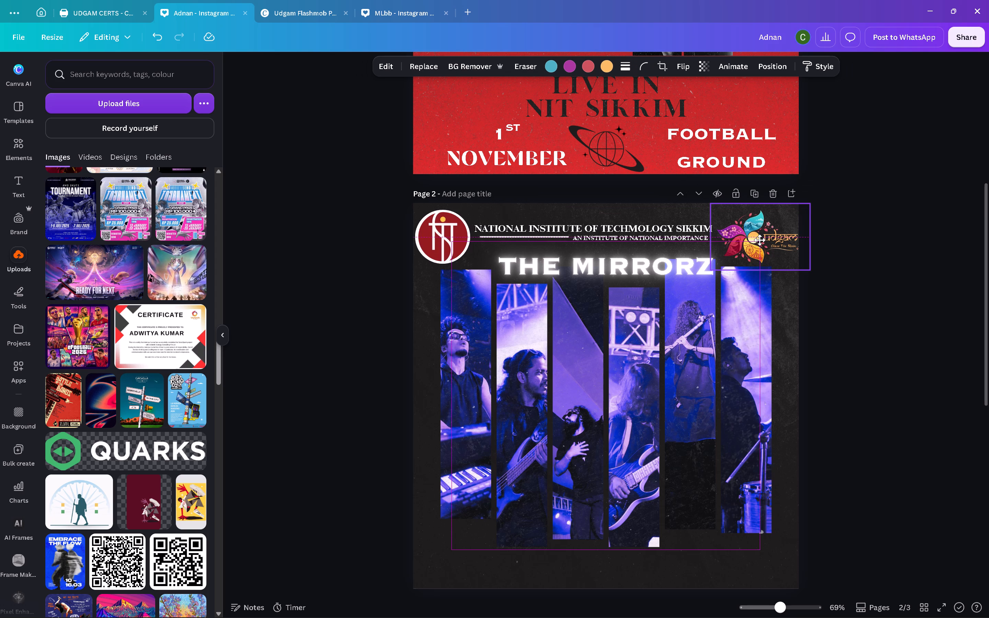
pyautogui.moveTo(760, 240); pyautogui.dragTo(759, 240)
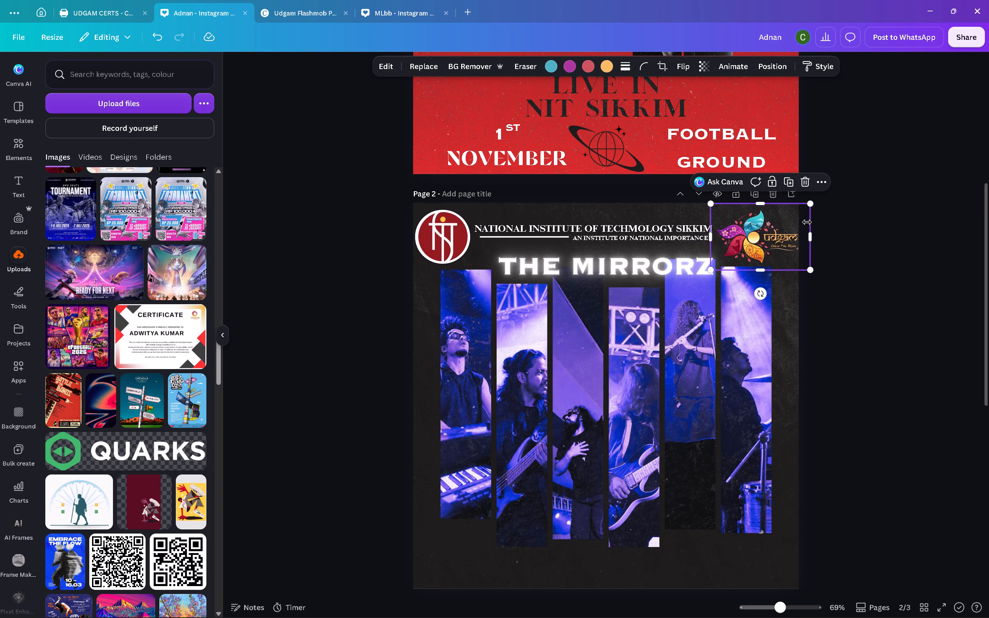
pyautogui.moveTo(812, 208); pyautogui.dragTo(815, 211)
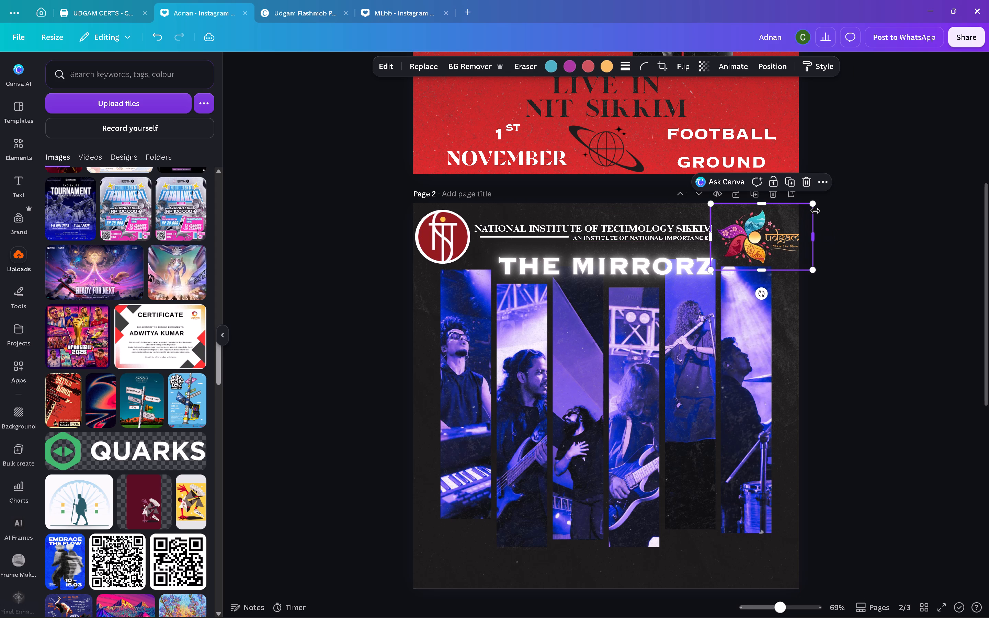
pyautogui.hotkey('ctrl', 'z')
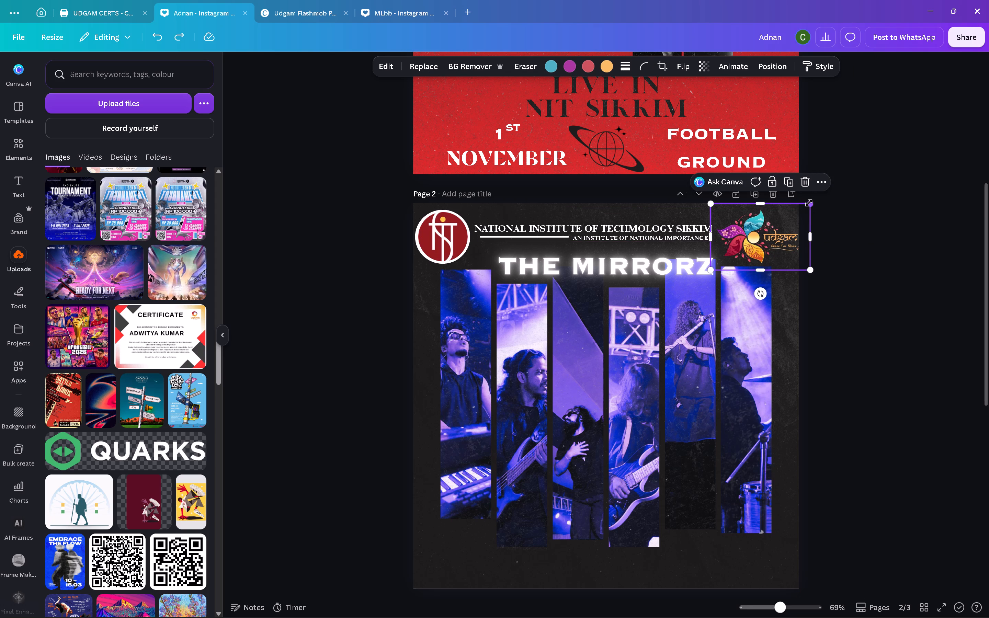
pyautogui.moveTo(814, 203); pyautogui.dragTo(801, 208)
pyautogui.moveTo(756, 246); pyautogui.dragTo(757, 245)
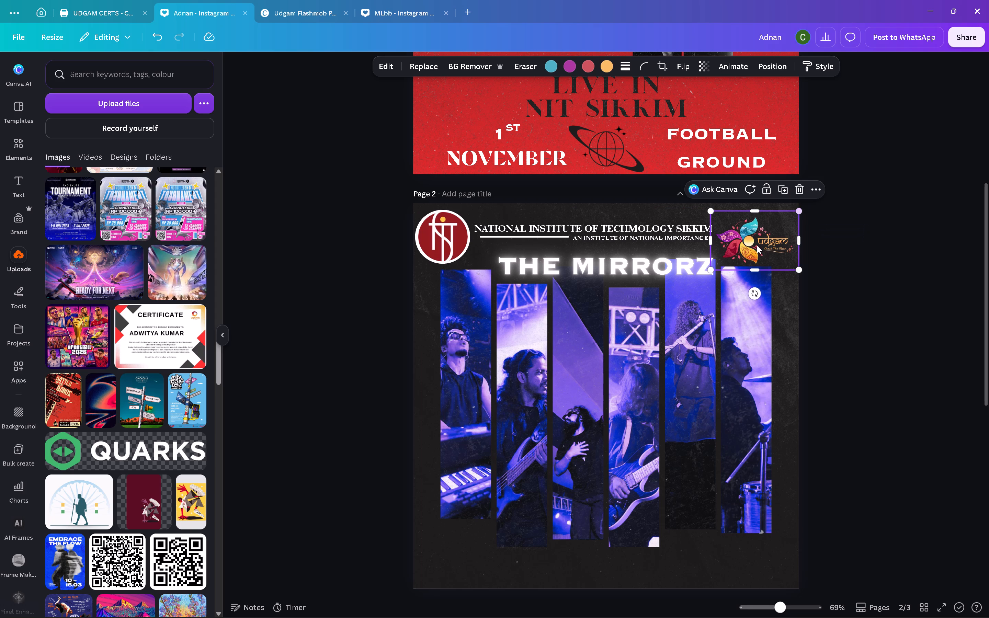
pyautogui.moveTo(757, 245); pyautogui.dragTo(762, 241)
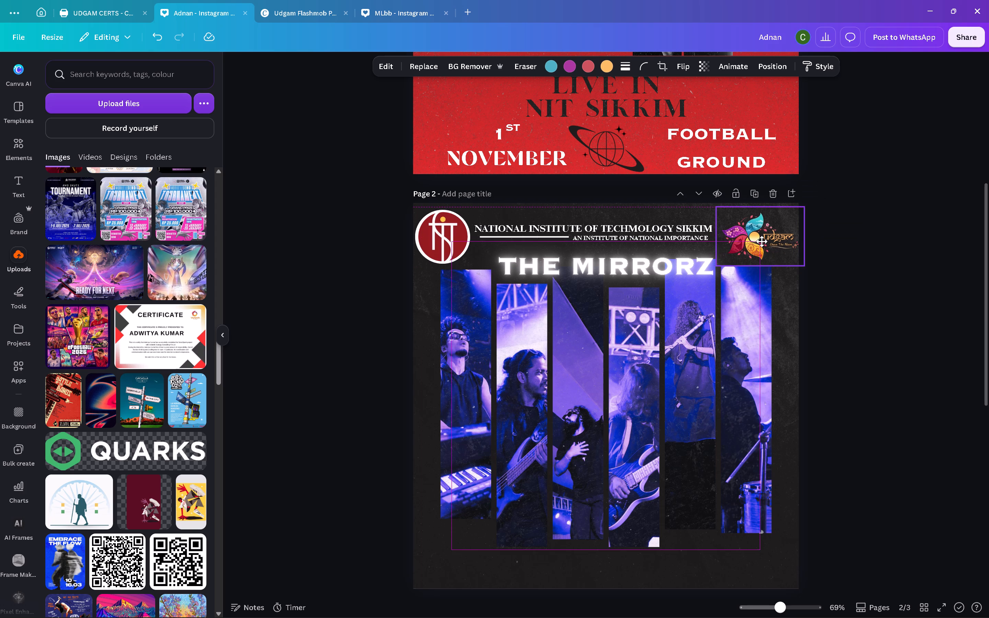
pyautogui.moveTo(762, 241); pyautogui.dragTo(765, 241)
pyautogui.moveTo(765, 241); pyautogui.dragTo(764, 241)
pyautogui.click(887, 244)
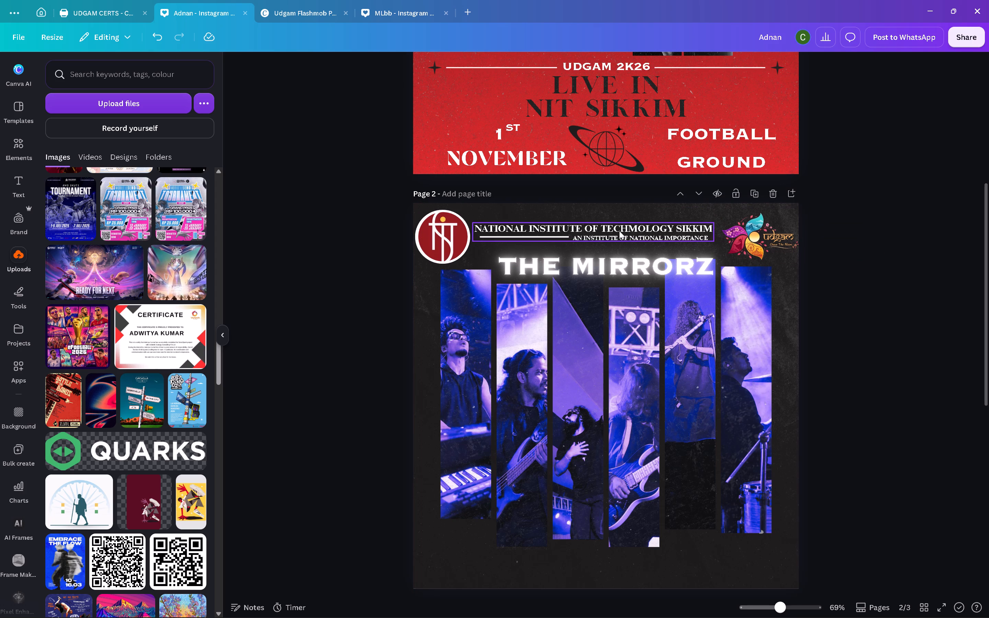
# Reposition the institute header on page 2 evenly between the NIT and Udgam logos.
pyautogui.moveTo(619, 231); pyautogui.dragTo(626, 231)
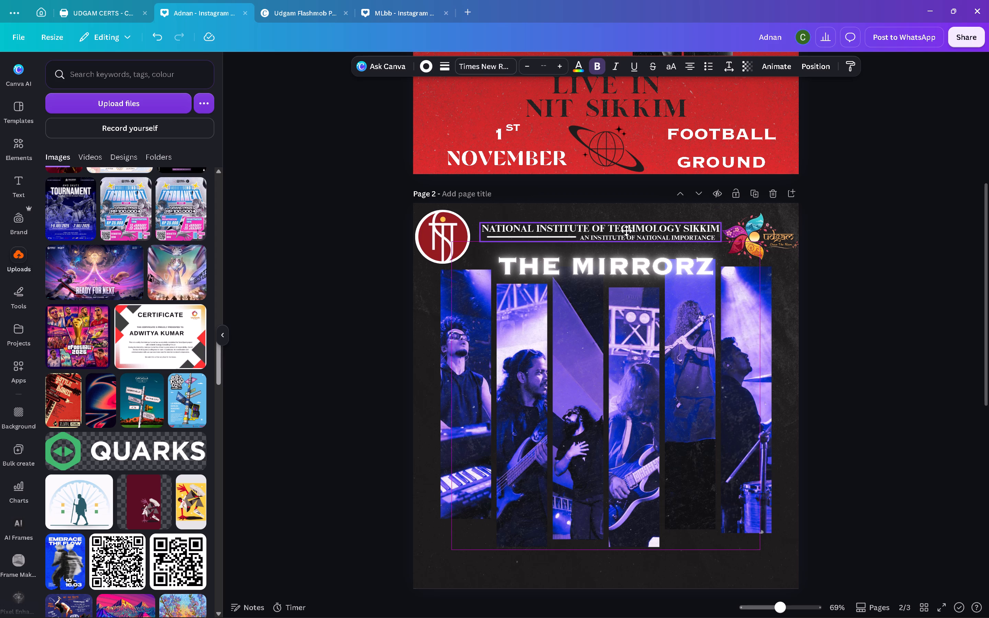
pyautogui.moveTo(626, 231); pyautogui.dragTo(626, 231)
pyautogui.click(873, 270)
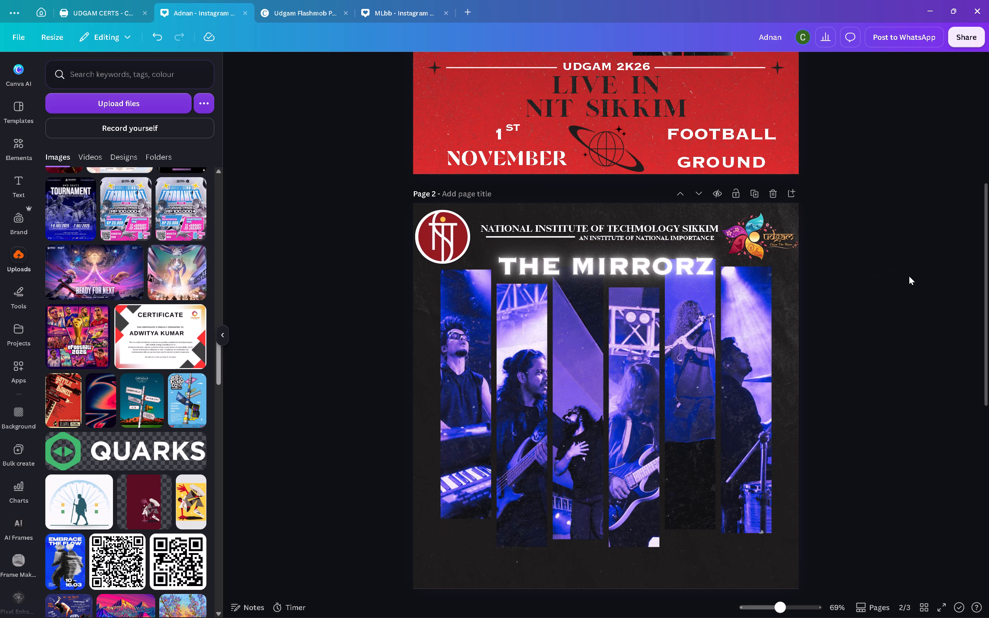
# Move The Mirrorz title on page 2 slightly lower, clear of the institute header, and centre it over the band photo strips.
pyautogui.scroll(-2, 911, 277)
pyautogui.moveTo(657, 162); pyautogui.dragTo(647, 167)
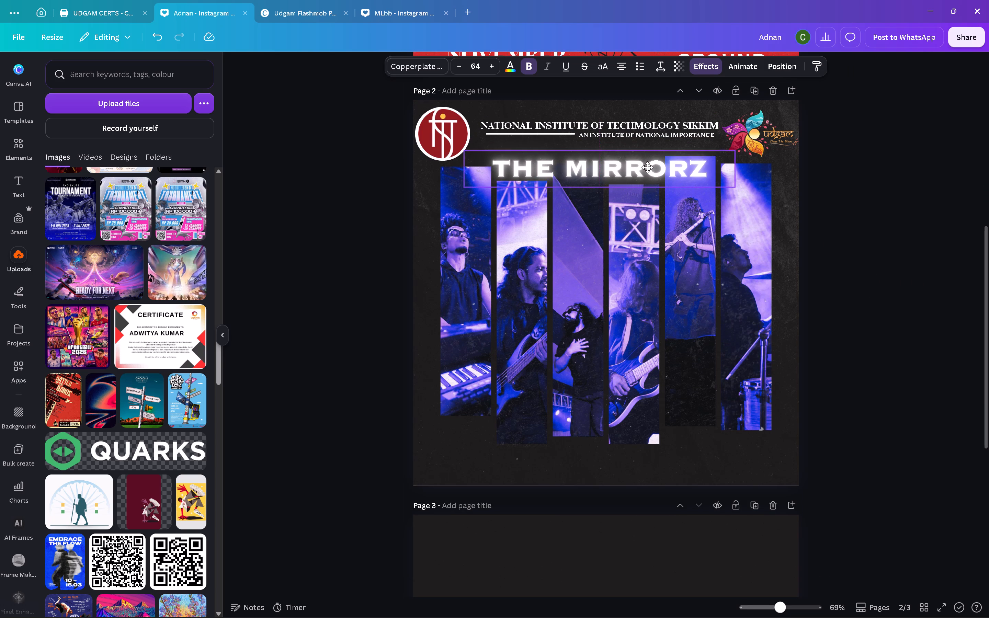
pyautogui.moveTo(647, 167); pyautogui.dragTo(651, 169)
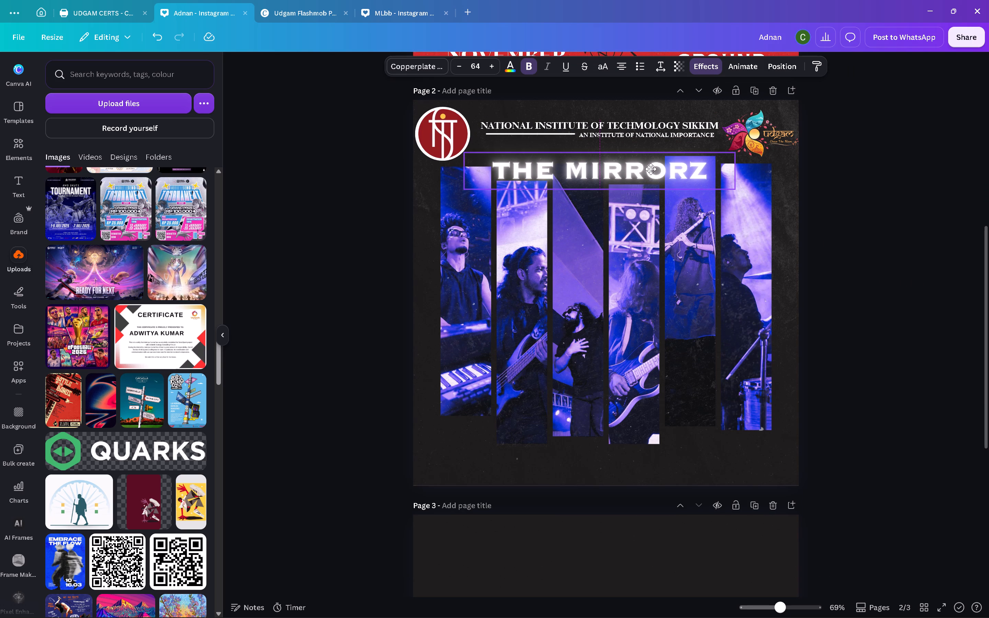
pyautogui.moveTo(651, 169); pyautogui.dragTo(651, 169)
pyautogui.click(921, 257)
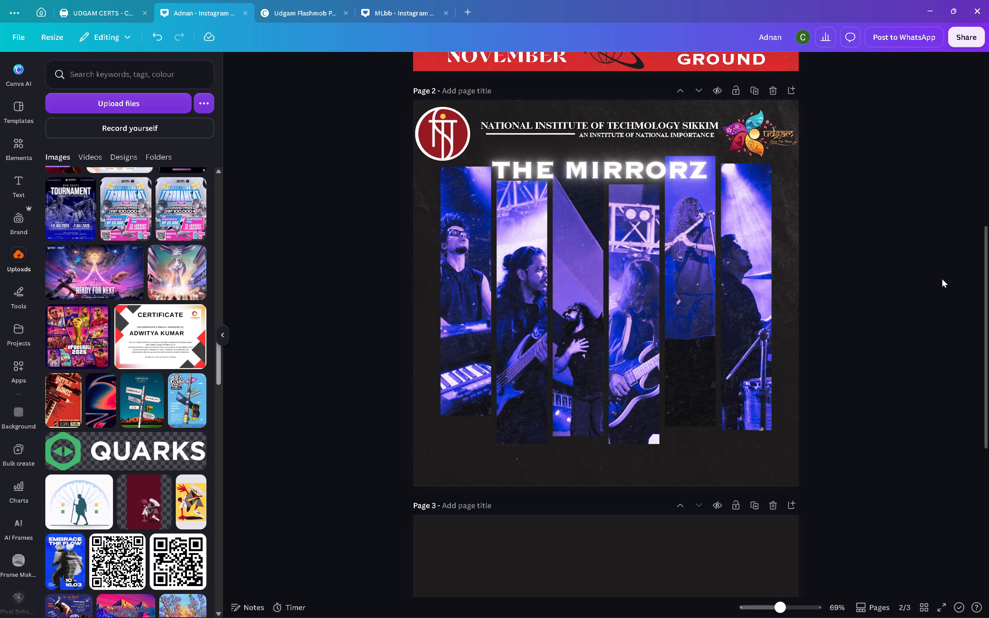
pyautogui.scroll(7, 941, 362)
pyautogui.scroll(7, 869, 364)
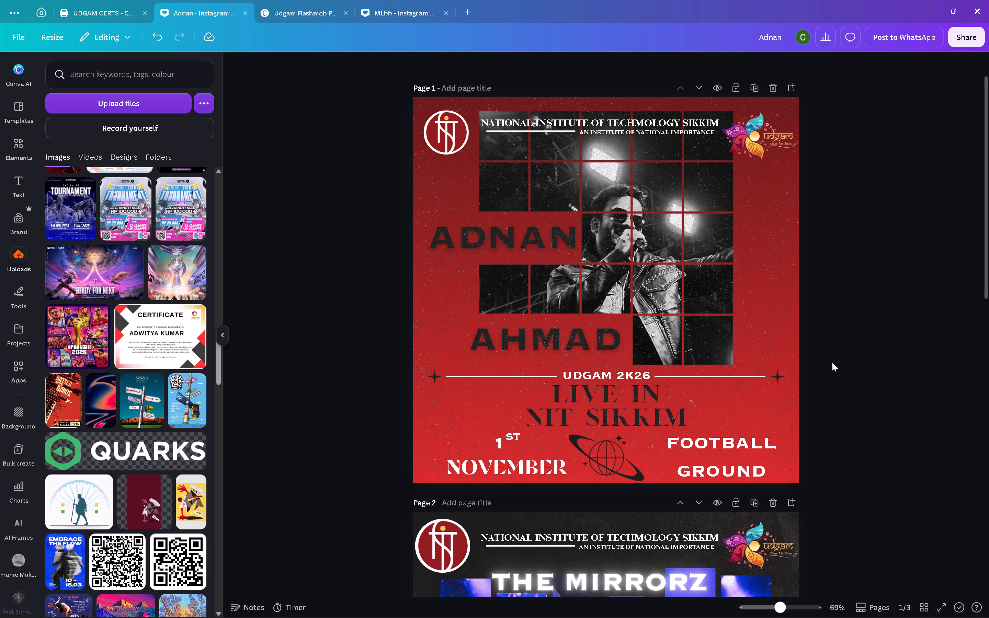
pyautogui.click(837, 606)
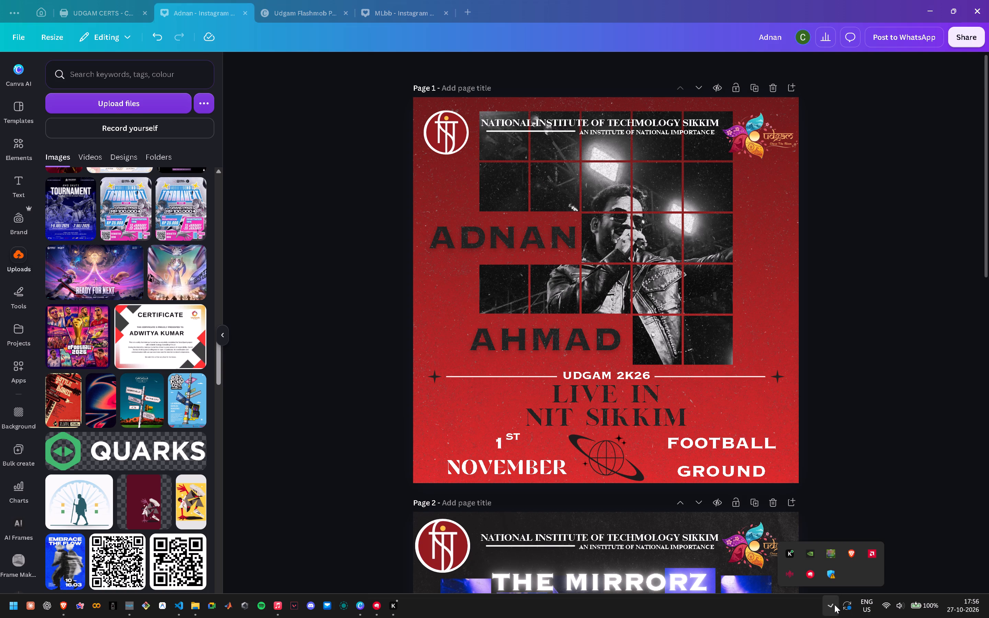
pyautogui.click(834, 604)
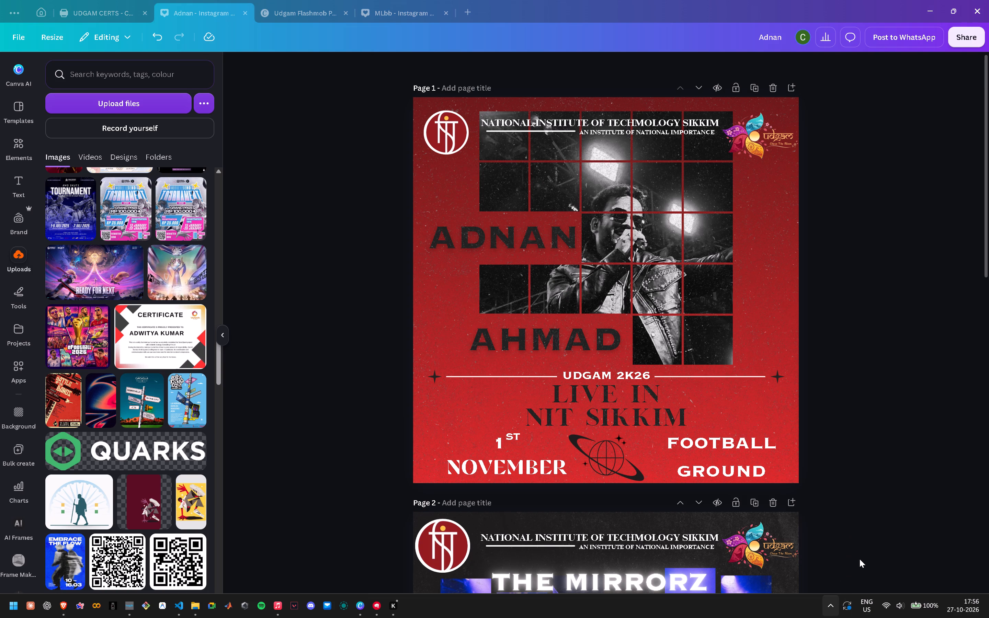
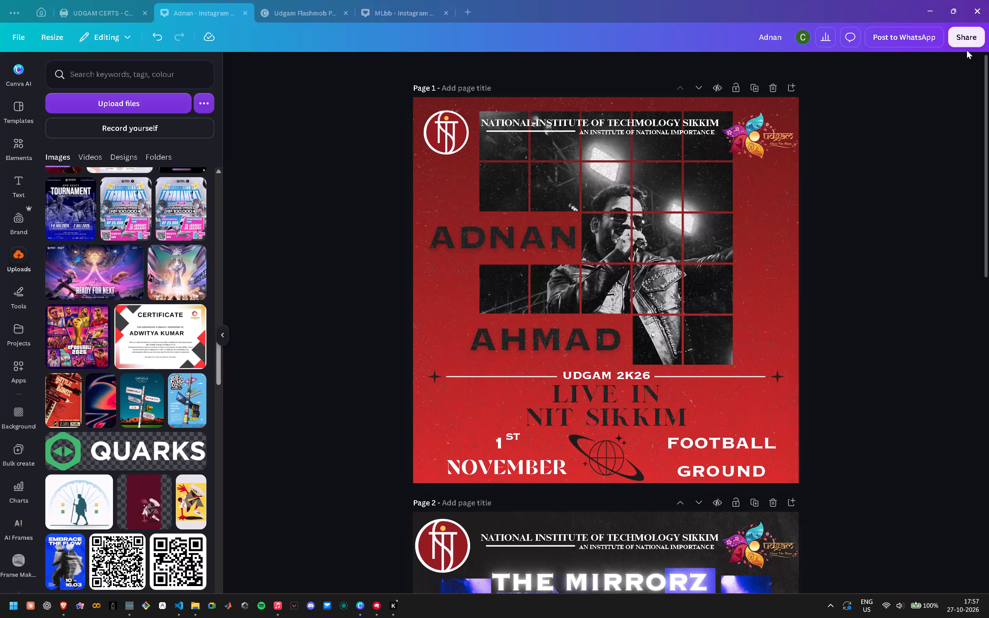
# Set the Adnan design's access level to Anyone with the link and copy its share link.
pyautogui.click(973, 38)
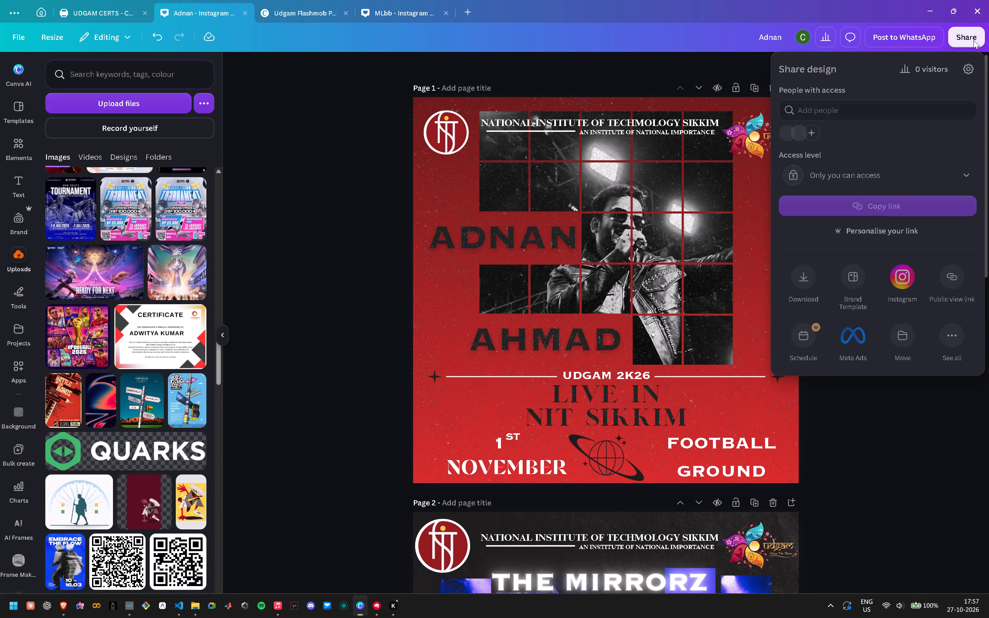
pyautogui.click(900, 170)
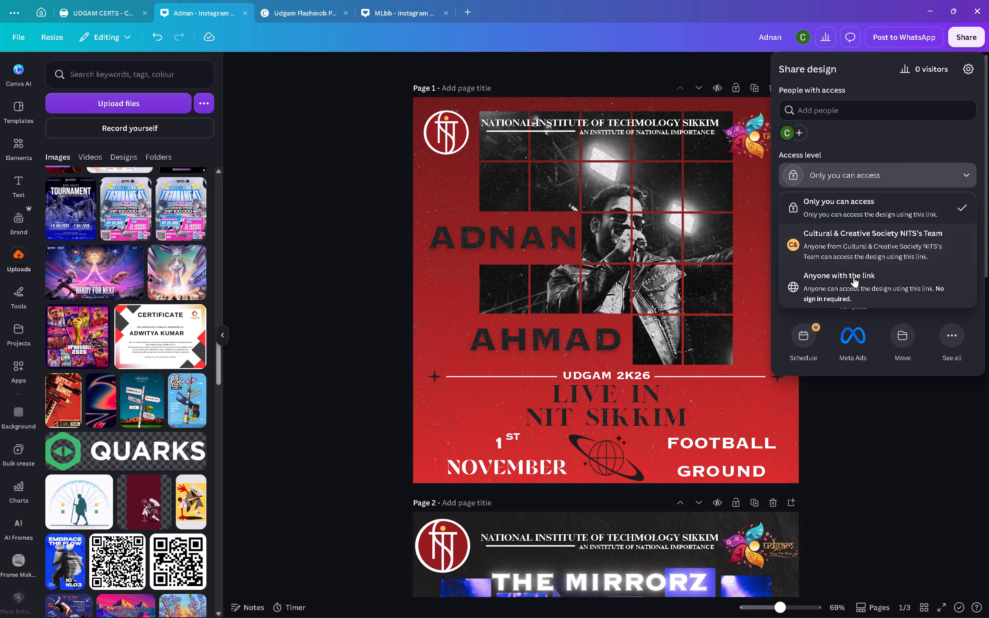
pyautogui.click(854, 277)
pyautogui.click(894, 201)
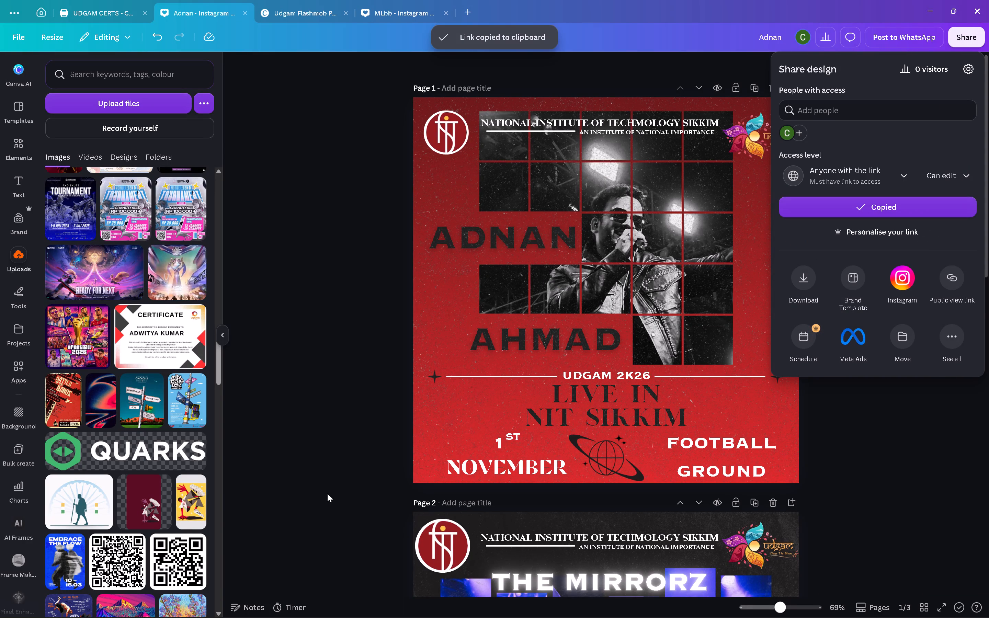
# Switch to the Brave browser window.
pyautogui.click(59, 611)
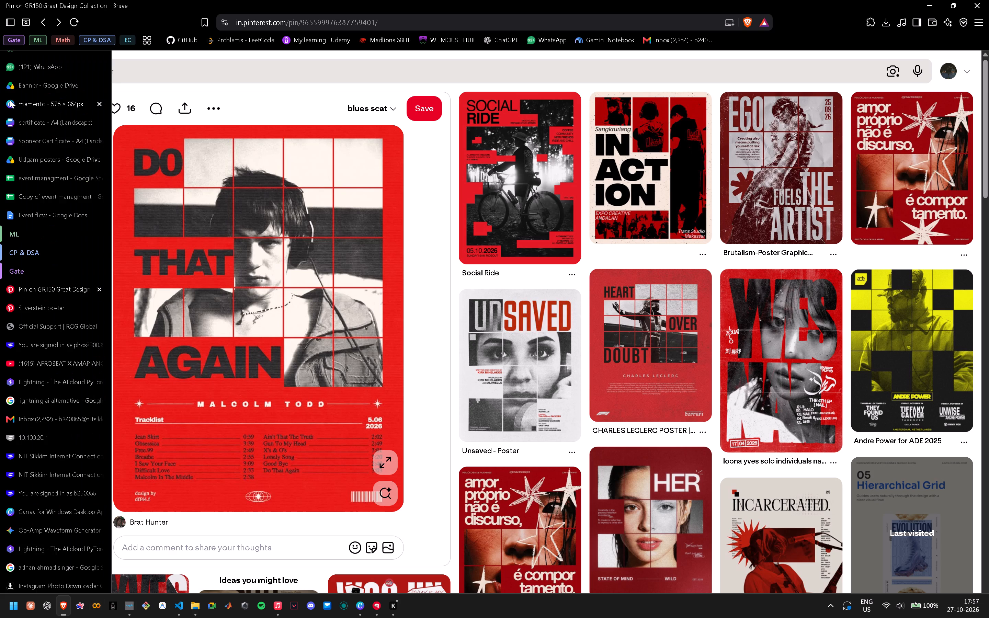
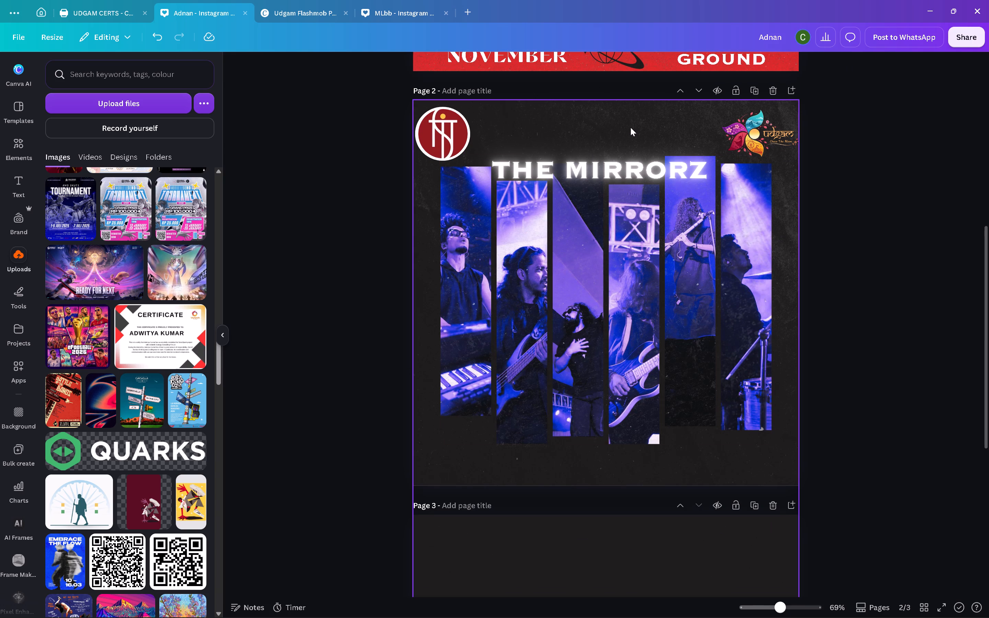
# Move the THE MIRRORZ title on page 2 slightly upward.
pyautogui.moveTo(643, 177); pyautogui.dragTo(641, 171)
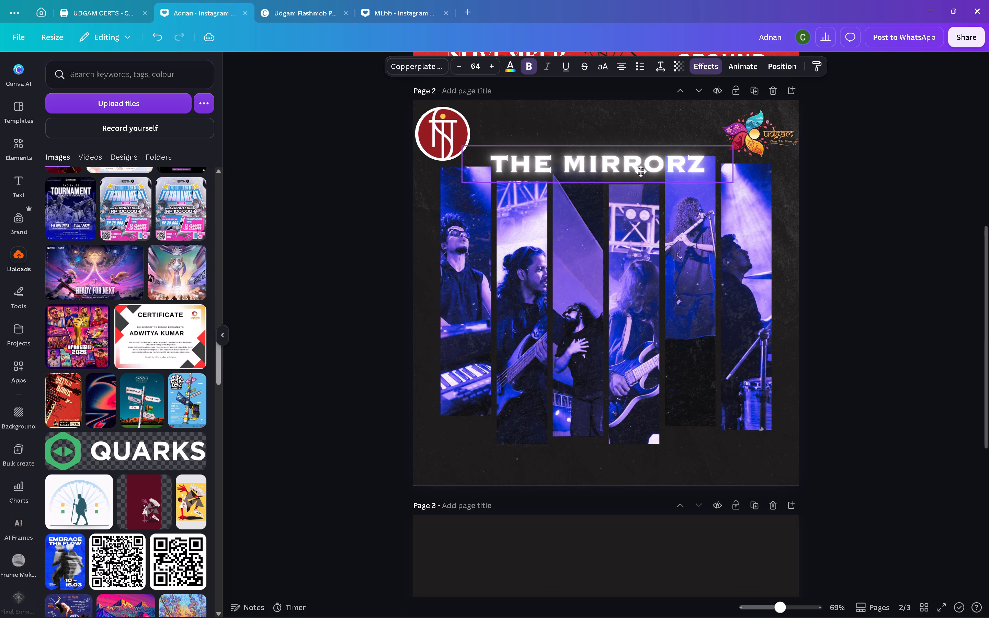
pyautogui.moveTo(641, 171); pyautogui.dragTo(641, 170)
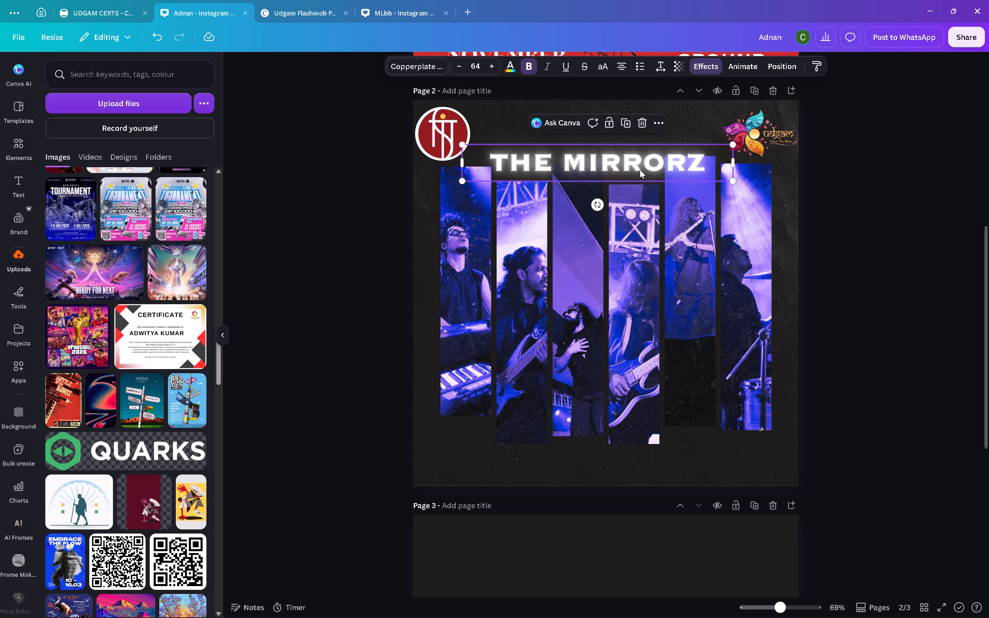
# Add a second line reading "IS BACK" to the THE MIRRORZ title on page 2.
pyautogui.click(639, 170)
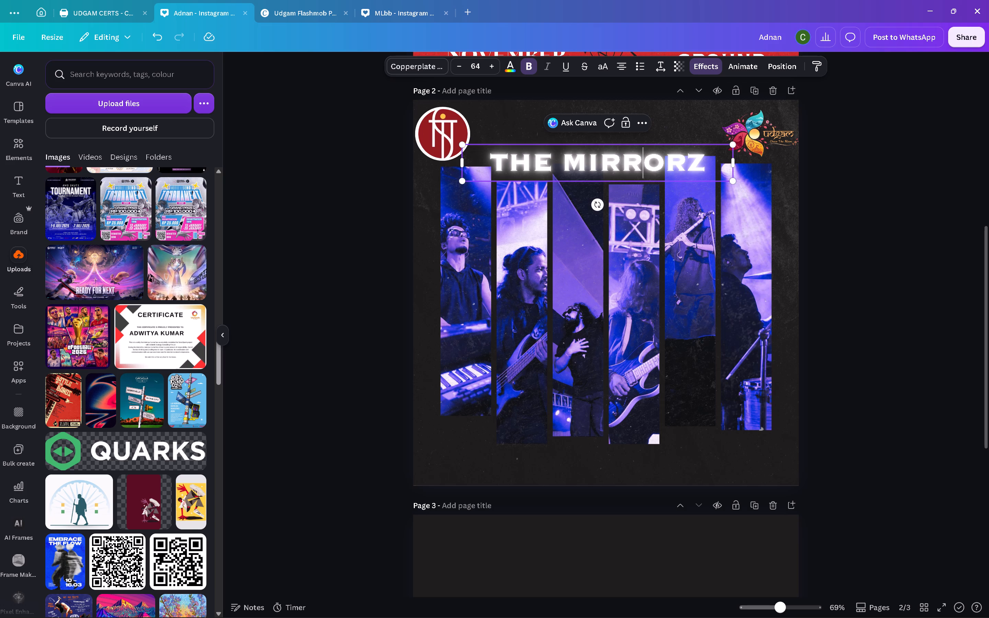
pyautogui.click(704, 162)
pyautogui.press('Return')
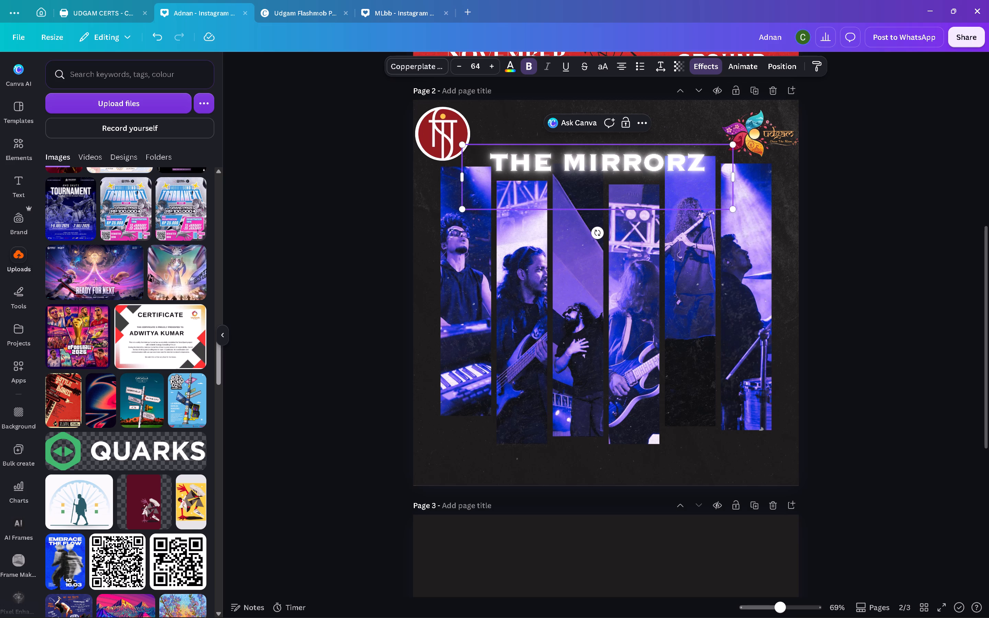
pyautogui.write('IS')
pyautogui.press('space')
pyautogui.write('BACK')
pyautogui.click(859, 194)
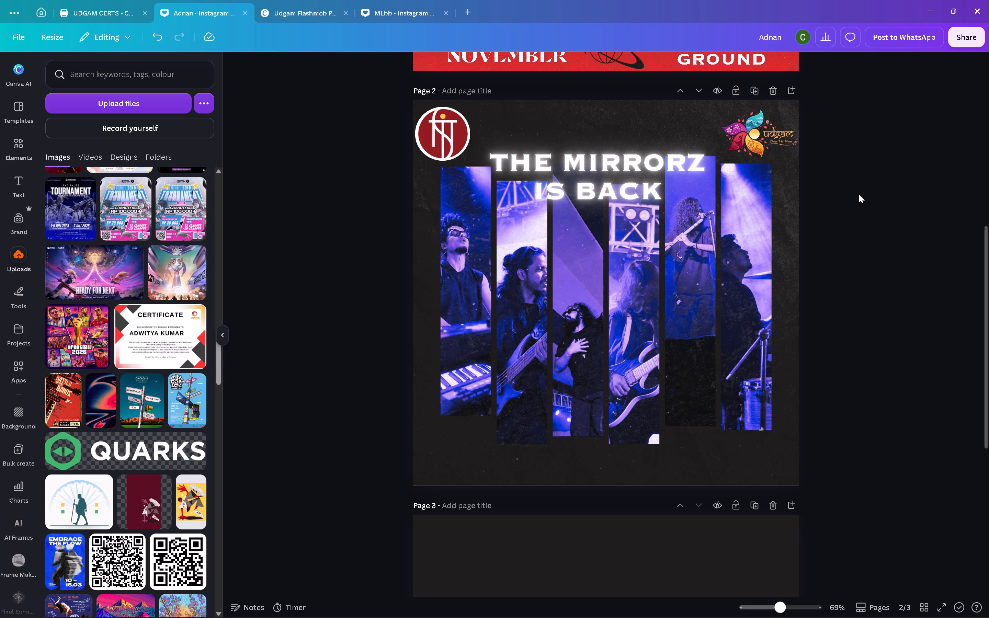
# Move the two-line title slightly higher between the two header logos on page 2.
pyautogui.moveTo(673, 185); pyautogui.dragTo(671, 180)
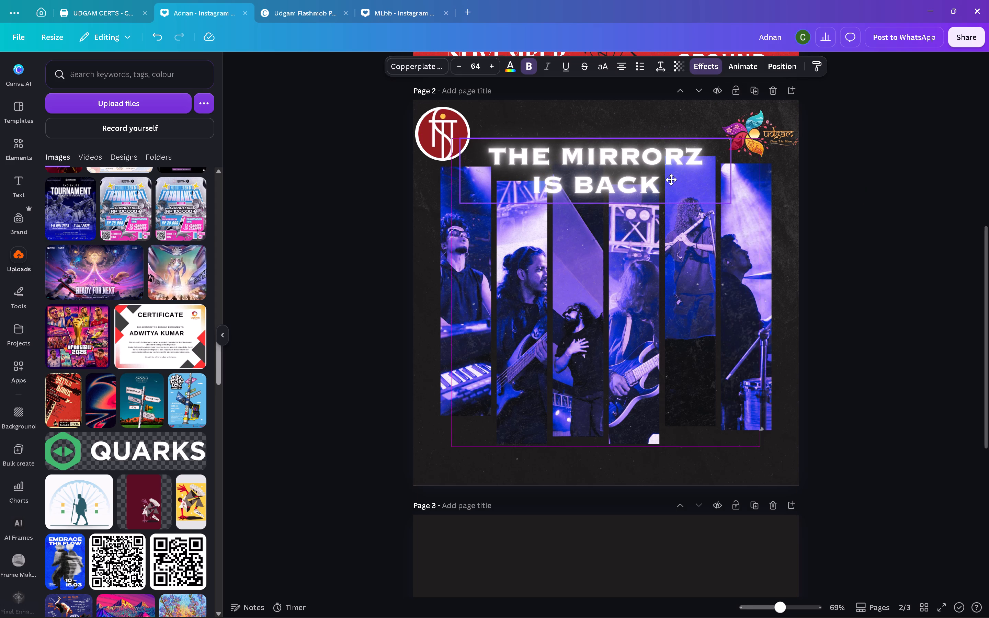
pyautogui.moveTo(671, 180); pyautogui.dragTo(668, 178)
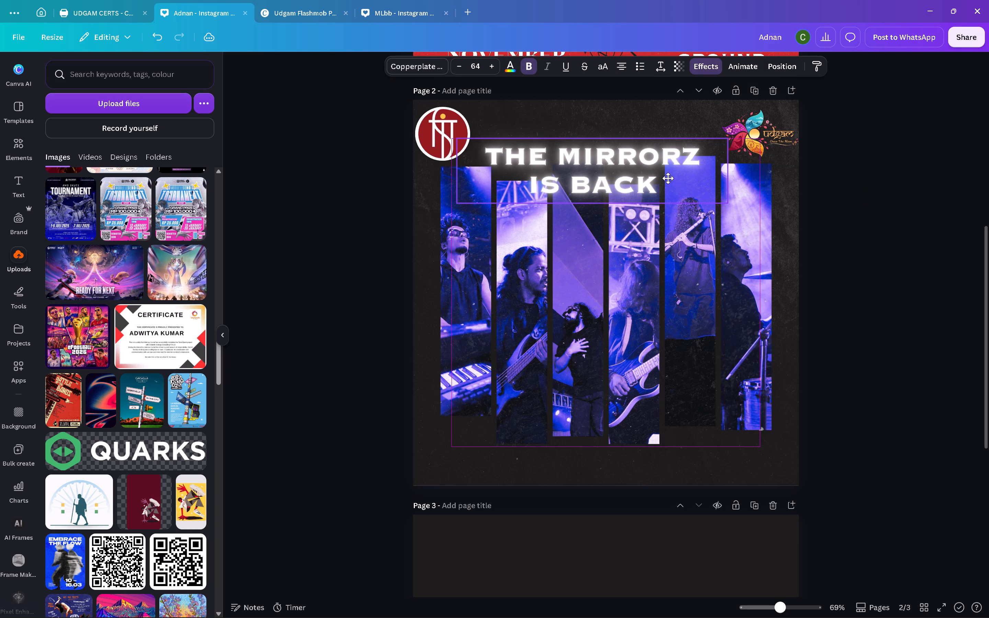
pyautogui.moveTo(668, 178); pyautogui.dragTo(675, 178)
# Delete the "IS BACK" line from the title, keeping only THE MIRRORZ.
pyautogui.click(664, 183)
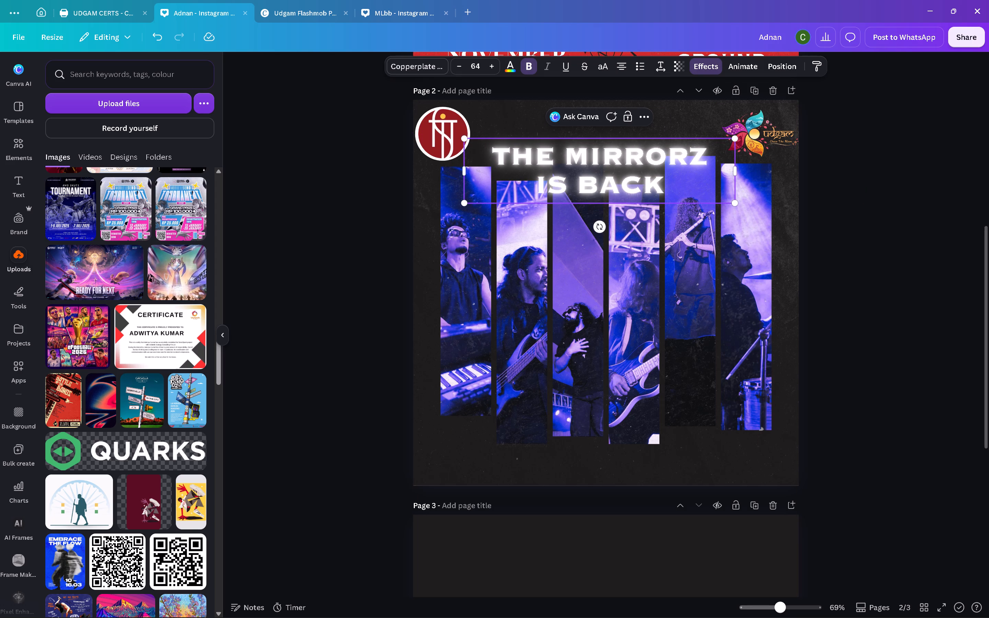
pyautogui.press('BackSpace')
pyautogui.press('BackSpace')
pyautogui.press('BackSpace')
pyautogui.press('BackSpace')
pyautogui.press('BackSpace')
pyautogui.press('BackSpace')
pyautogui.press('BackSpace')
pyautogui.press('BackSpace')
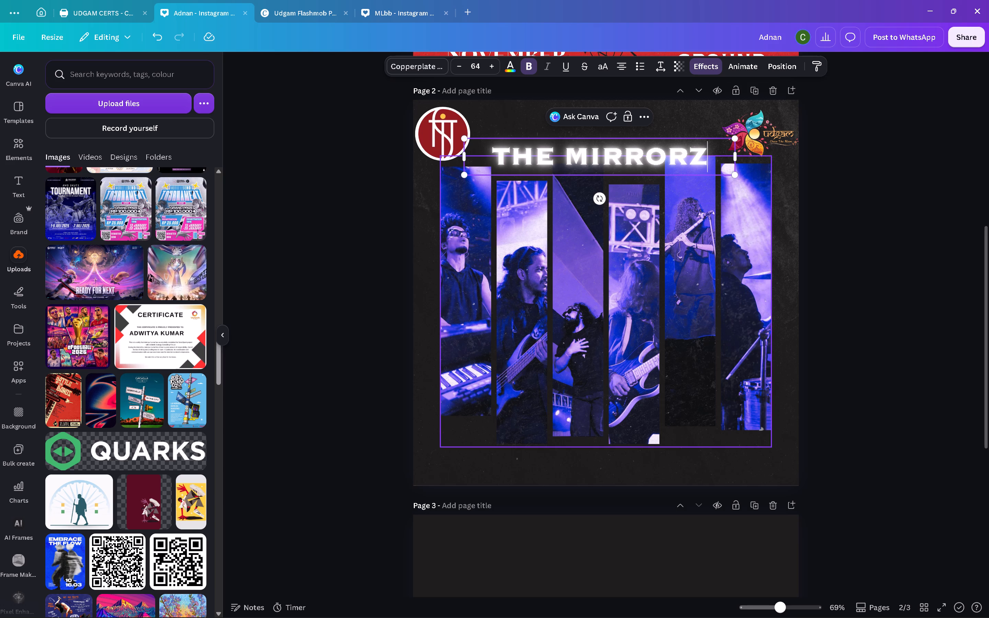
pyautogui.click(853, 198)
# Duplicate the THE MIRRORZ title, place the copy below it over the band photos, and replace its text with "IS BACK".
pyautogui.click(646, 168)
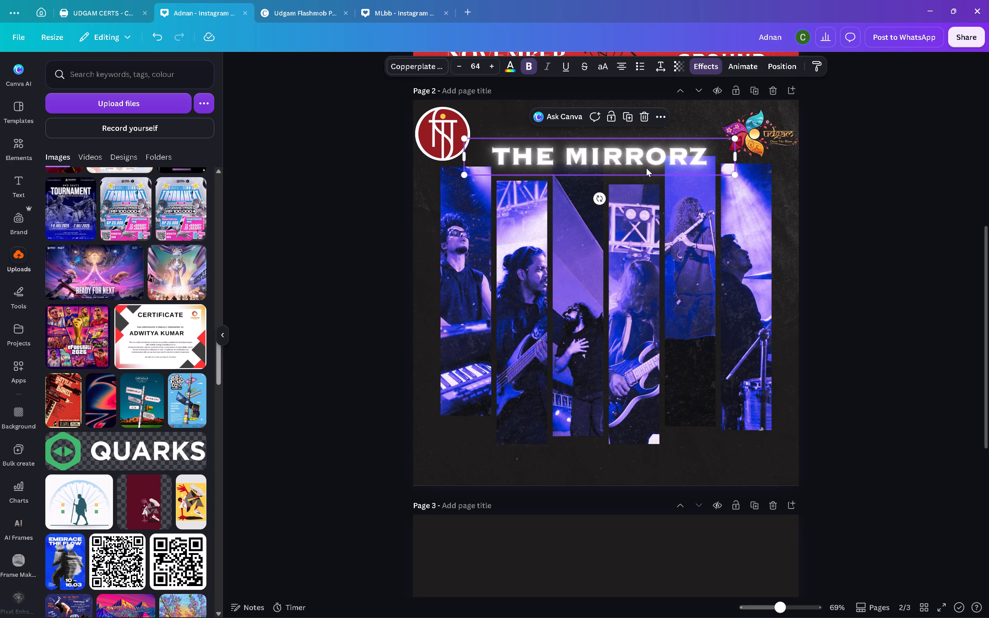
pyautogui.hotkey('ctrl', 'd')
pyautogui.moveTo(643, 171); pyautogui.dragTo(635, 213)
pyautogui.doubleClick(632, 212)
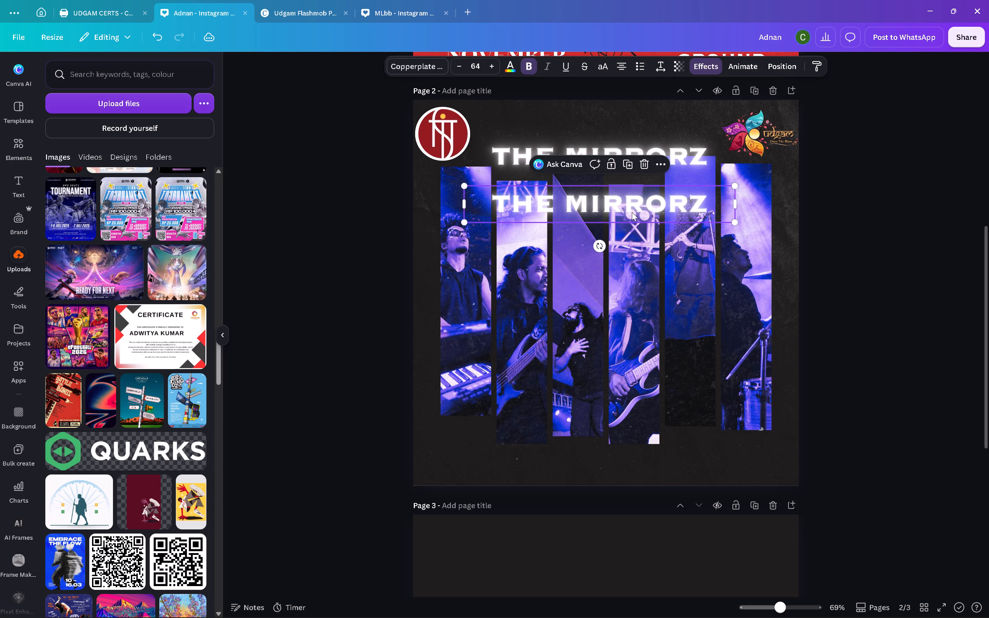
pyautogui.write('IS BACK')
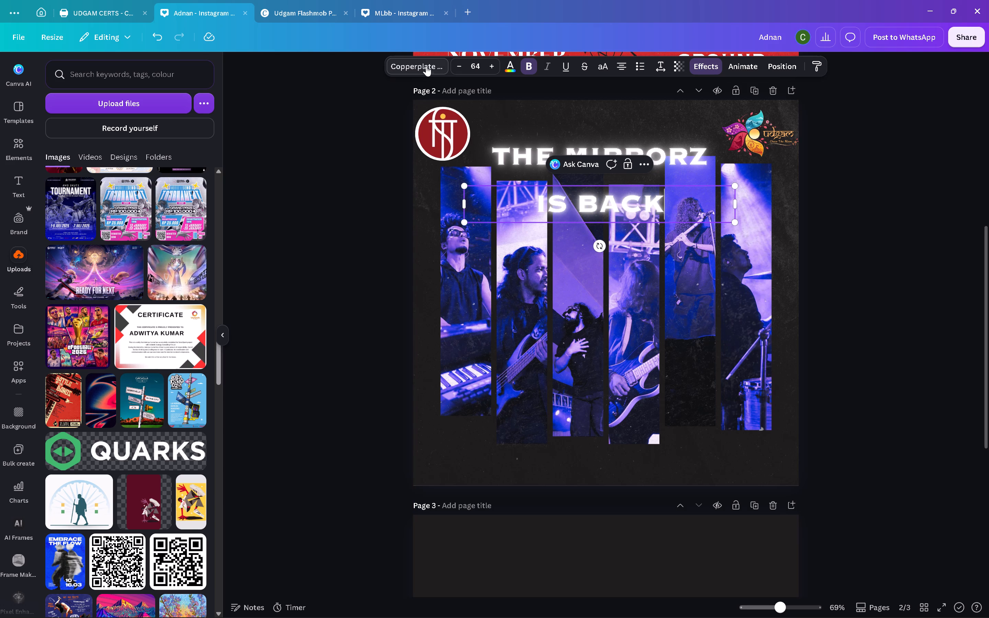
# Set the font of the IS BACK text to Findel.
pyautogui.click(426, 66)
pyautogui.click(101, 259)
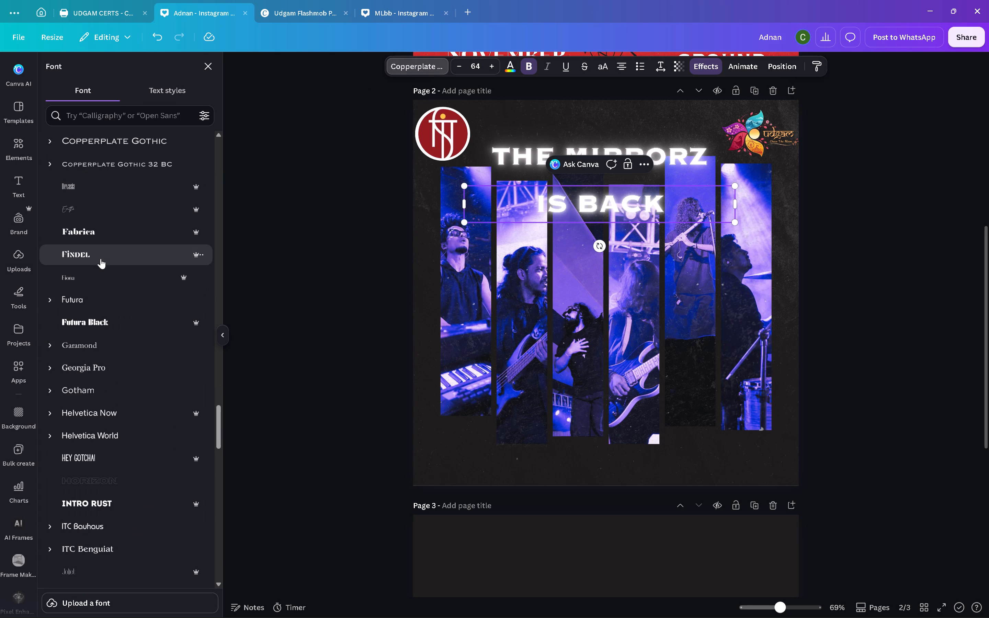
pyautogui.click(875, 167)
pyautogui.click(921, 167)
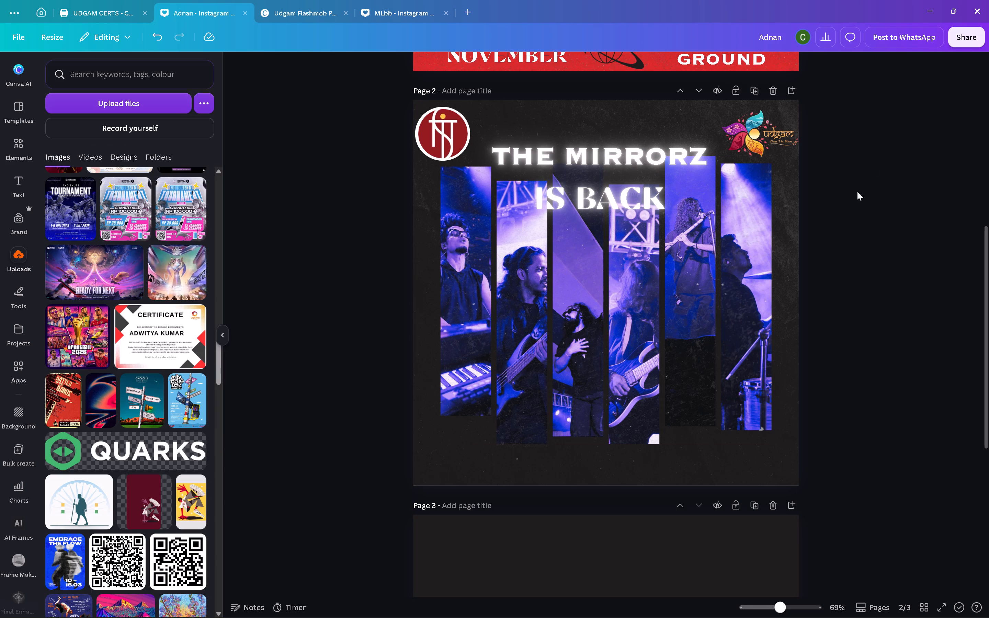
# Move the IS BACK text up so it sits closer beneath the THE MIRRORZ title.
pyautogui.moveTo(602, 209); pyautogui.dragTo(604, 202)
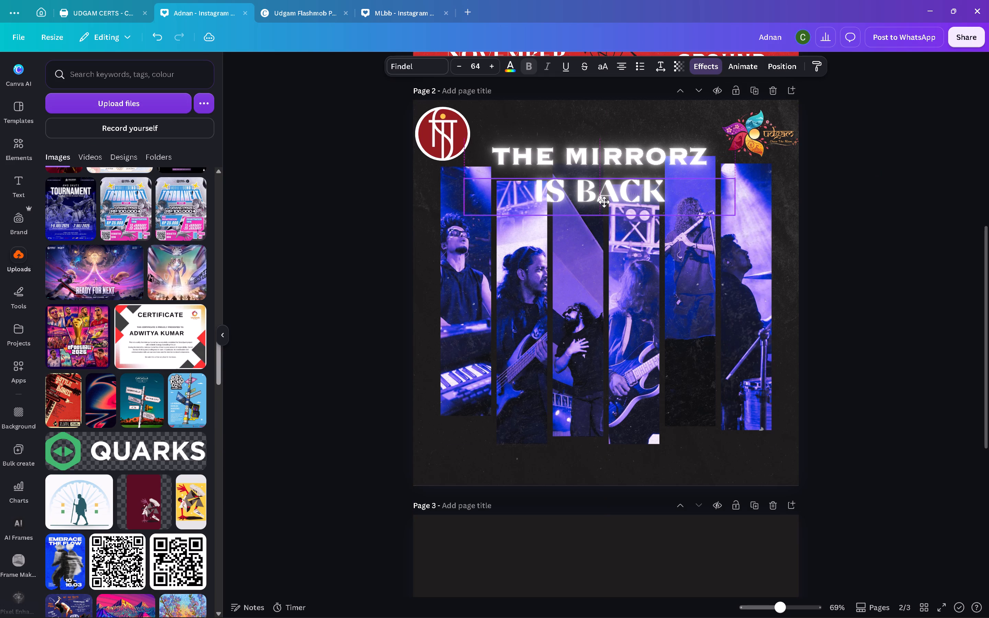
pyautogui.moveTo(604, 202); pyautogui.dragTo(604, 202)
pyautogui.click(565, 201)
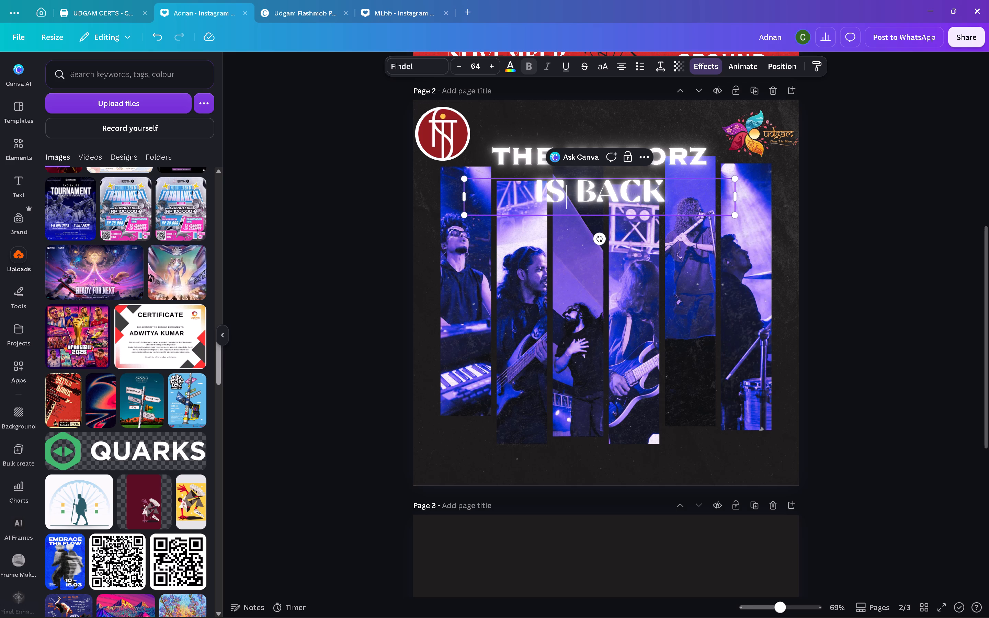
pyautogui.click(565, 192)
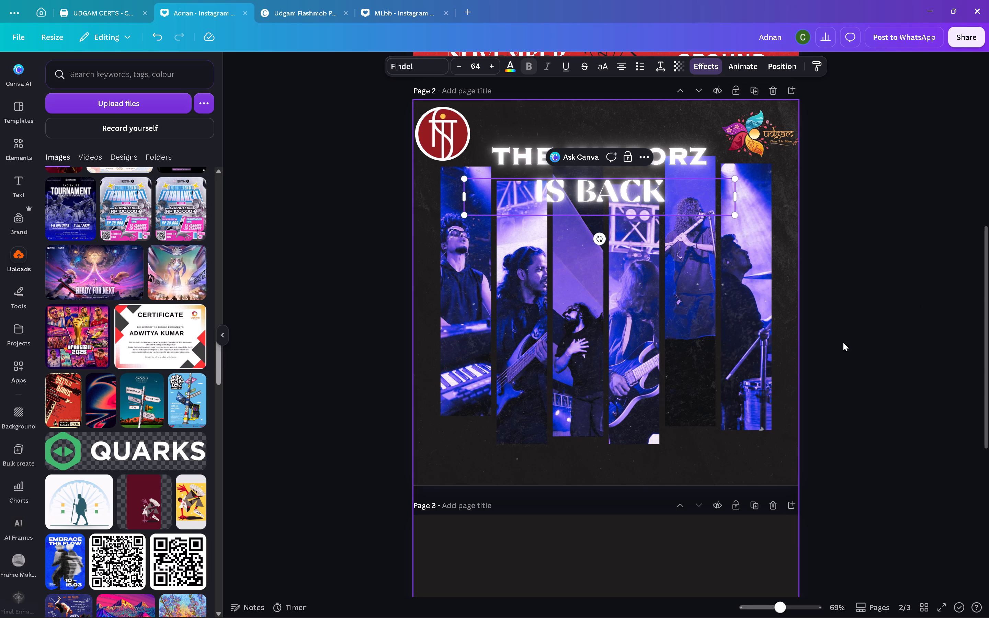
pyautogui.click(921, 295)
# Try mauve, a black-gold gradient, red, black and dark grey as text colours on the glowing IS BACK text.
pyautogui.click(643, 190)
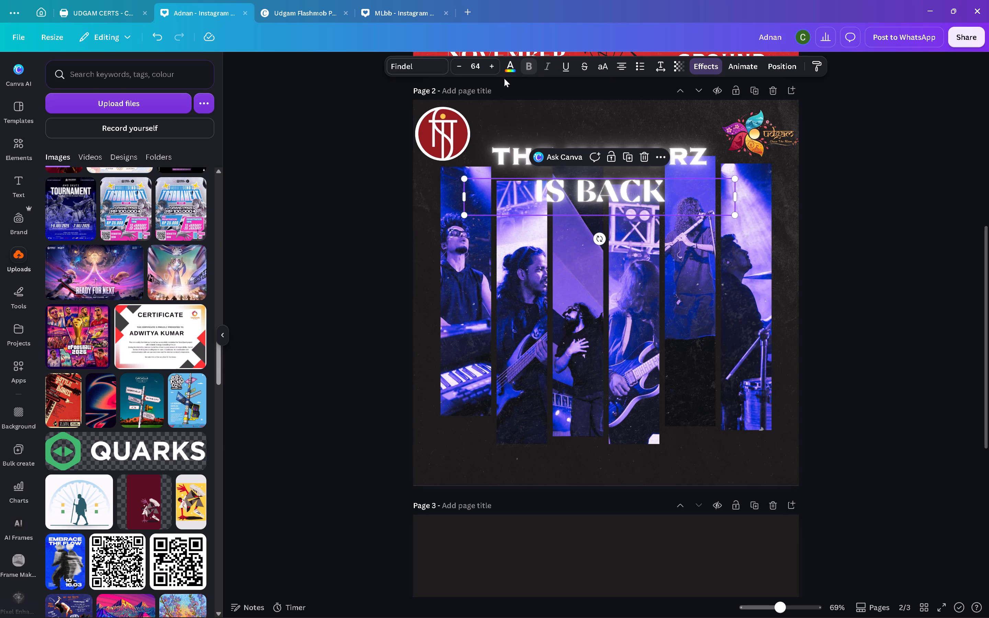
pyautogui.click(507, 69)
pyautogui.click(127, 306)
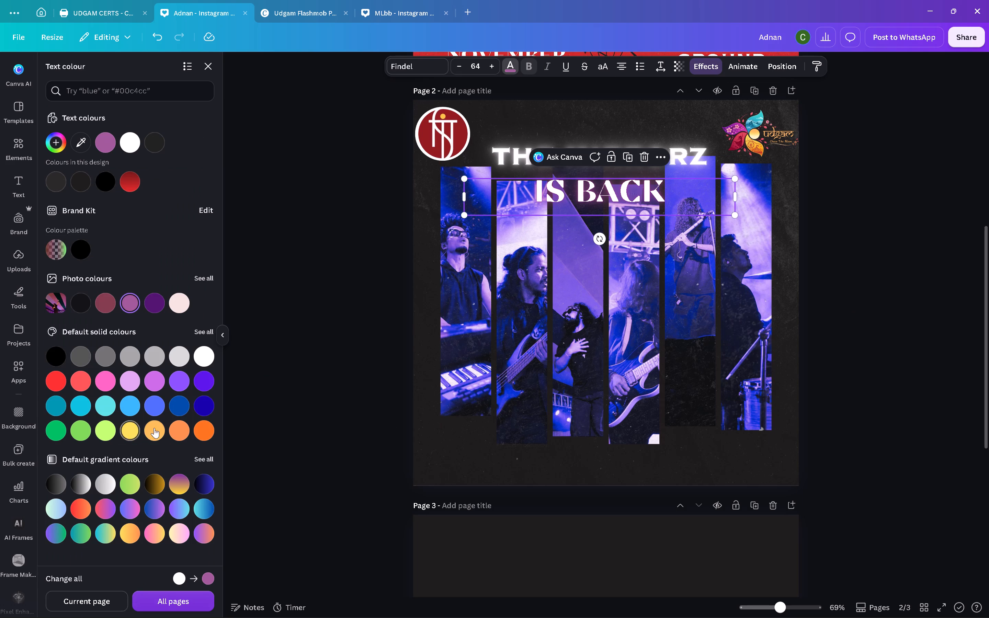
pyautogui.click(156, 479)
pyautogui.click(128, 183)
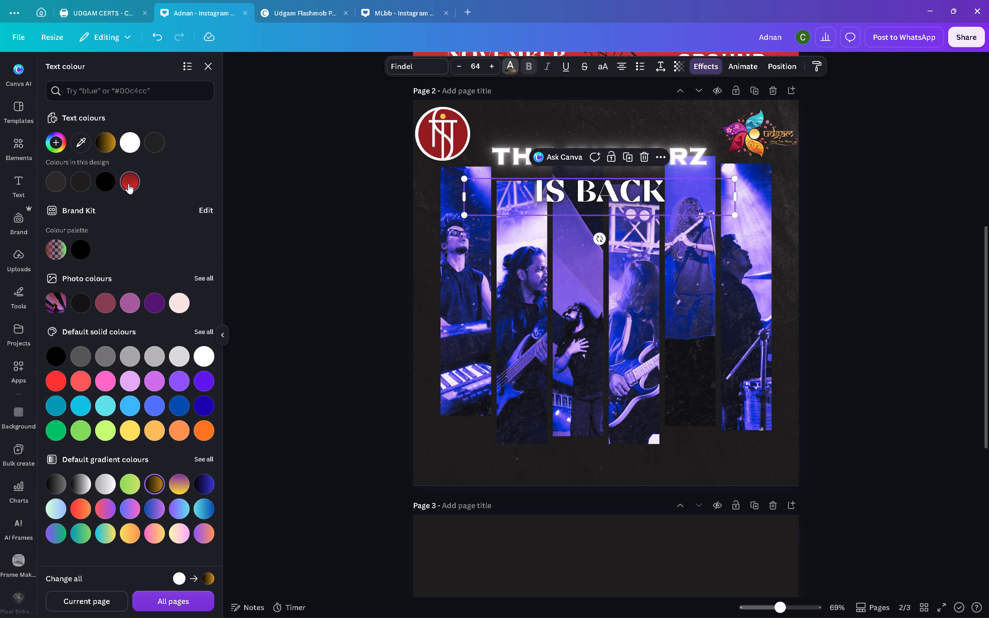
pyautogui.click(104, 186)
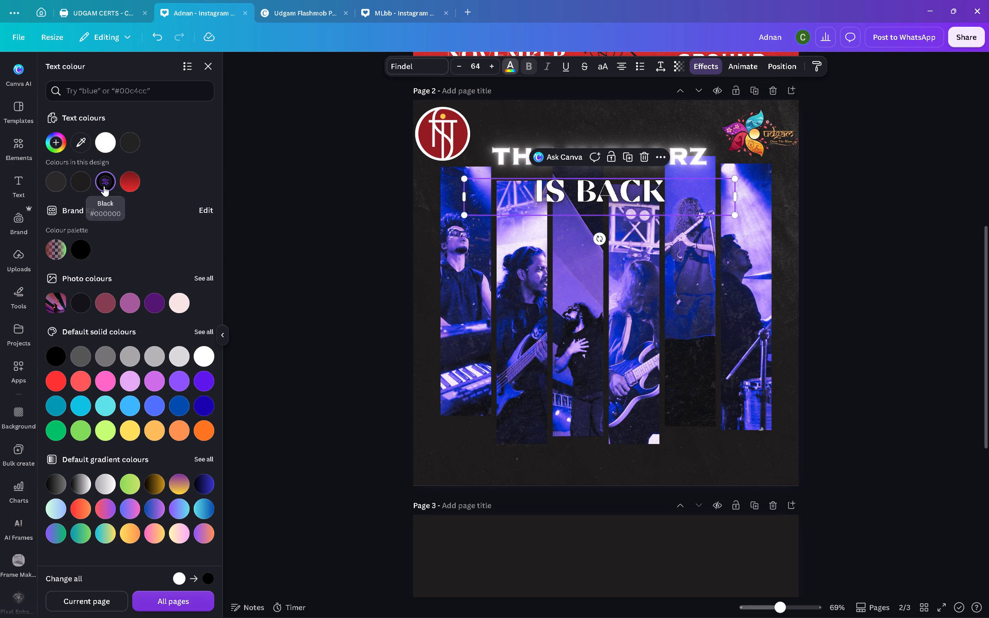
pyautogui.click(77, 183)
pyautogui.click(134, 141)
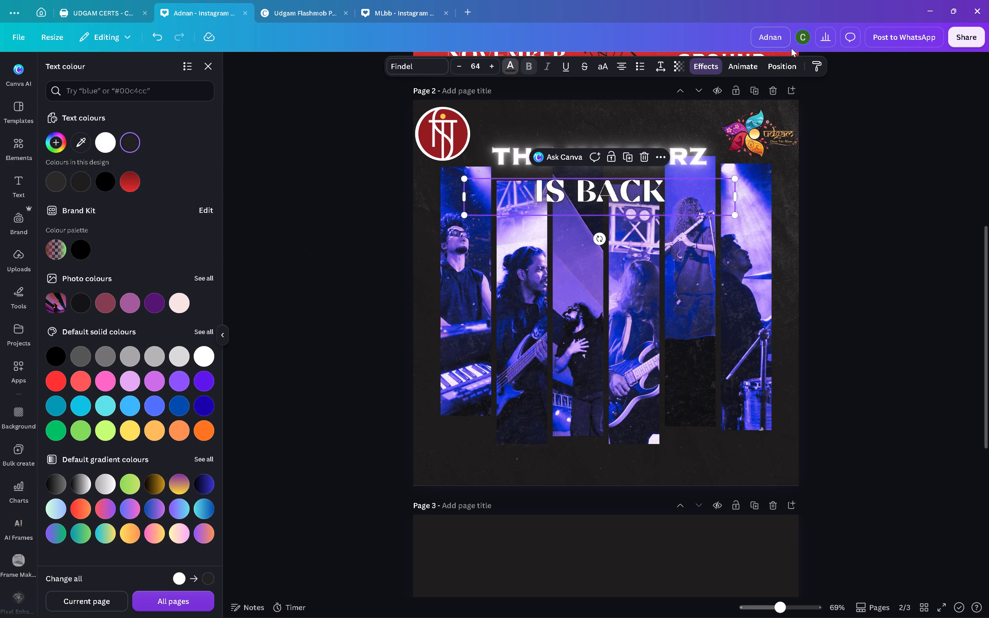
# Remove the Neon effect from the IS BACK text.
pyautogui.click(693, 66)
pyautogui.scroll(8, 179, 205)
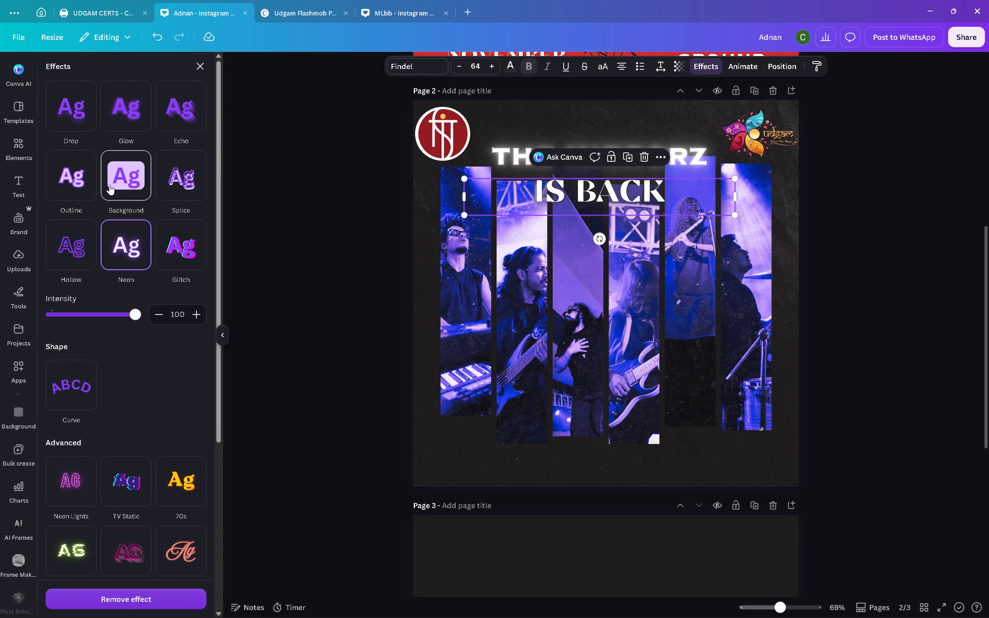
pyautogui.click(127, 256)
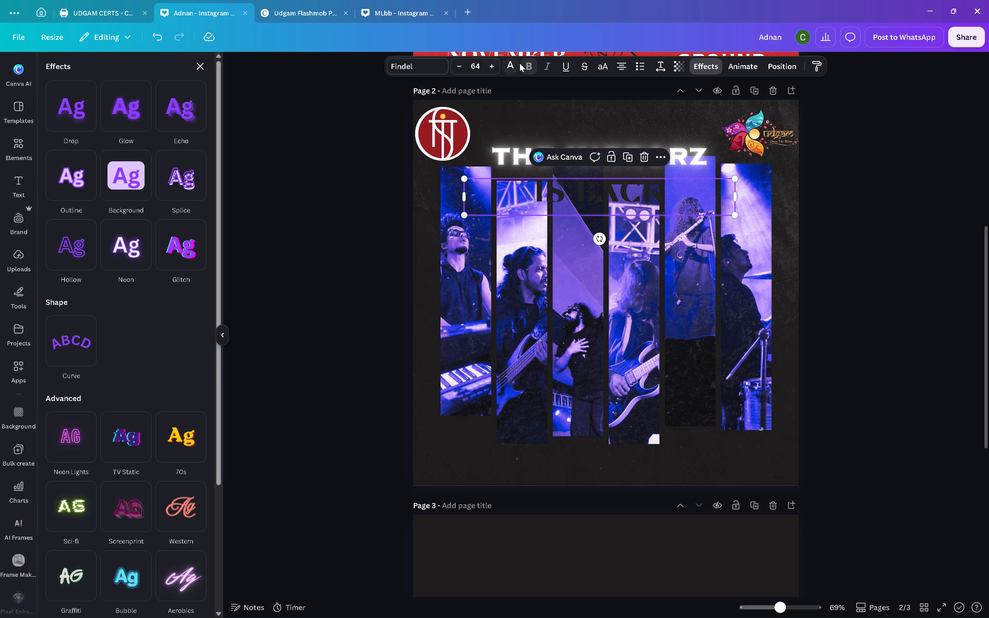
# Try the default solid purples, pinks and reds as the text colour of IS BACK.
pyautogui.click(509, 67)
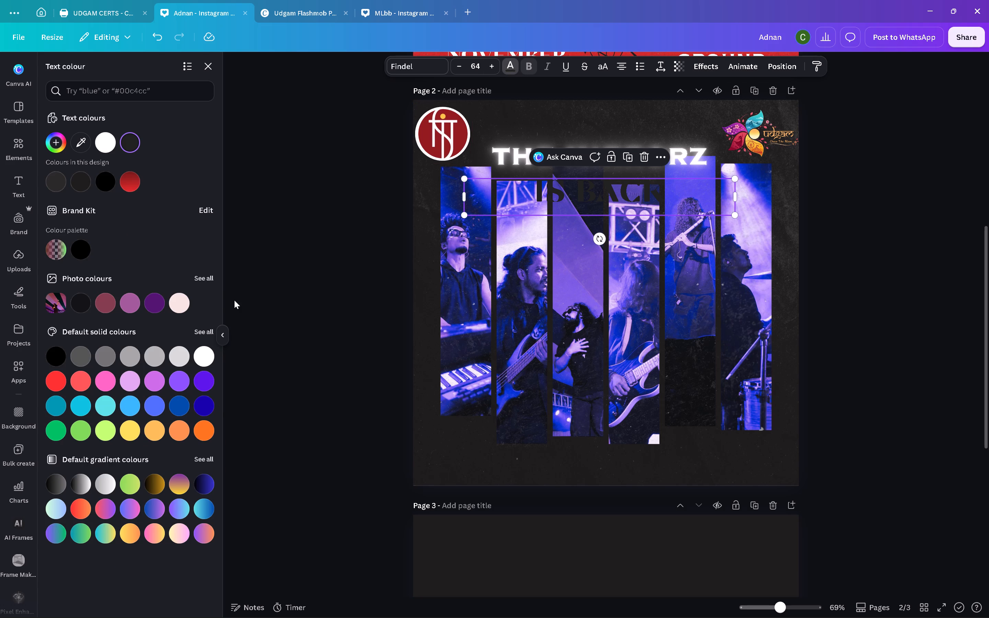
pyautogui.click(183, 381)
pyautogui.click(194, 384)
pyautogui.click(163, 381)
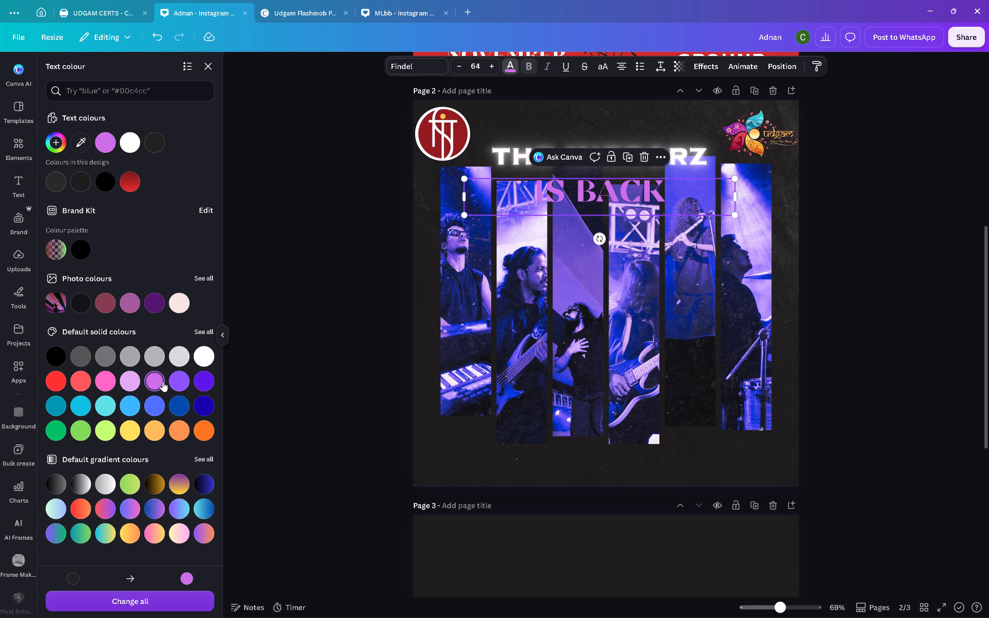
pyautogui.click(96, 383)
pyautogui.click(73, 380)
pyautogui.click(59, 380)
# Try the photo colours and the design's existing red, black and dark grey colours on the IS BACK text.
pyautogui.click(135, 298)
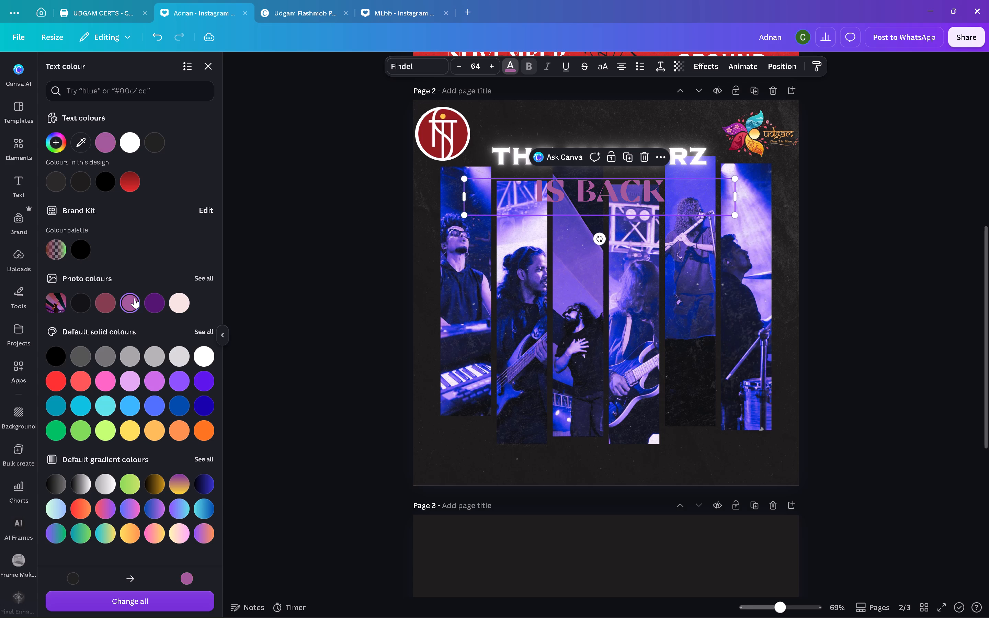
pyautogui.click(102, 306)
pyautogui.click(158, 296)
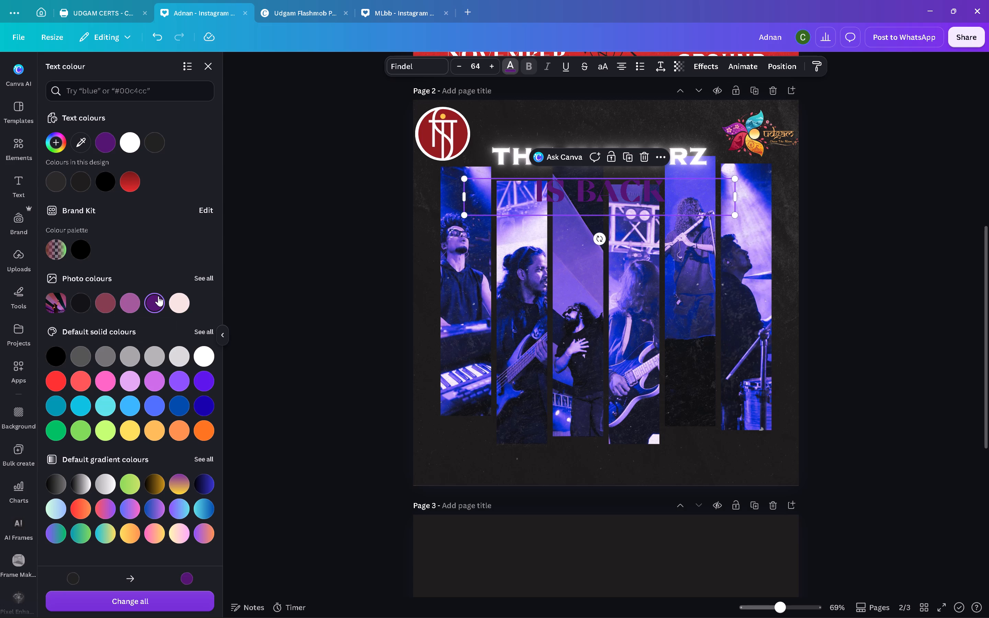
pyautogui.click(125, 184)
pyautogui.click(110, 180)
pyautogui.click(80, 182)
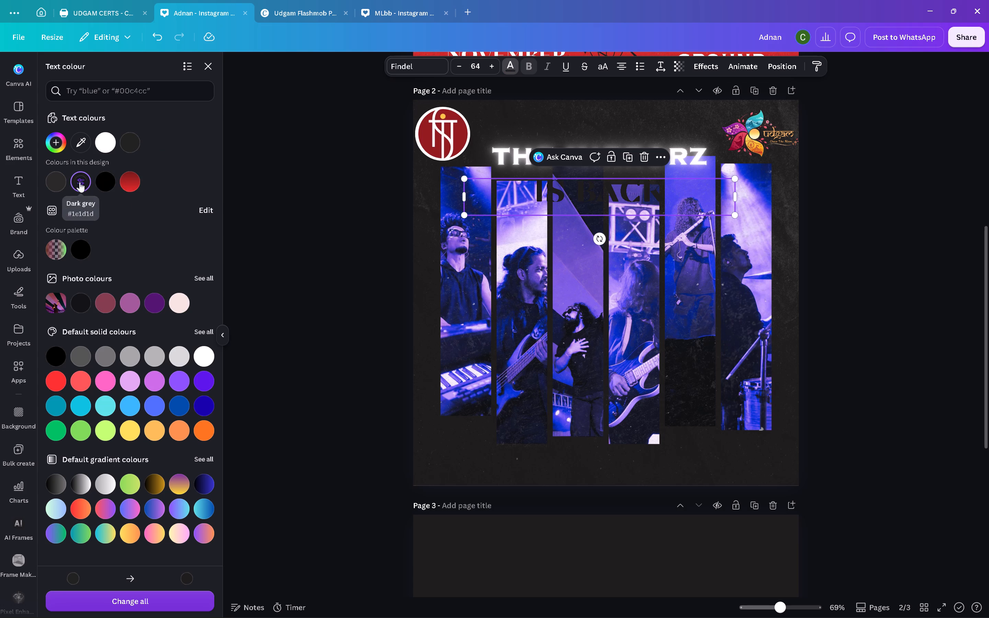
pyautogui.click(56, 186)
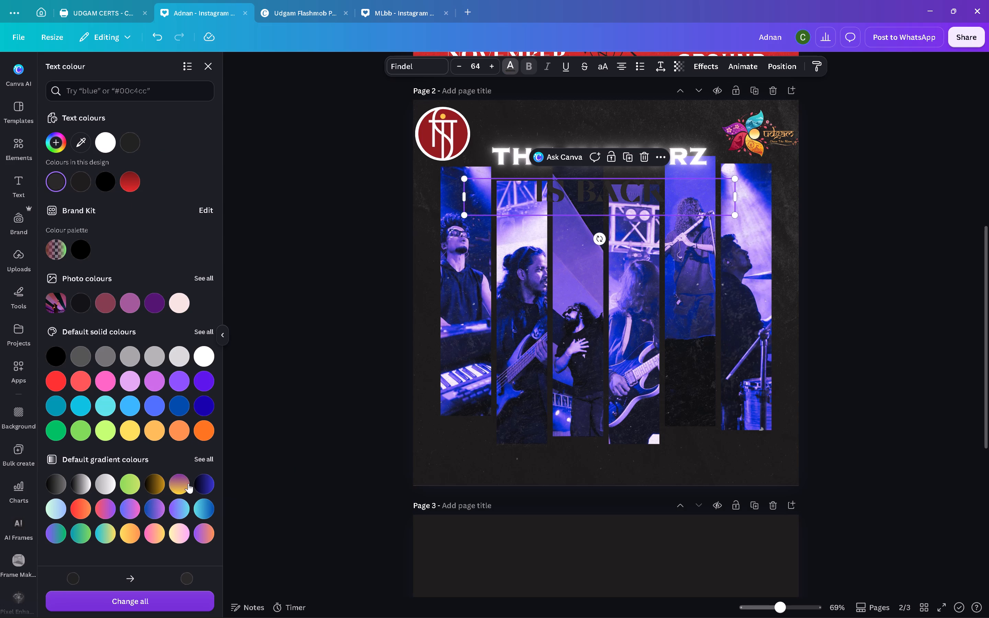
# Compare gradient, blue, pink and purple swatches on the IS BACK text and set its colour to purple #8c52ff.
pyautogui.click(188, 482)
pyautogui.click(132, 485)
pyautogui.click(187, 402)
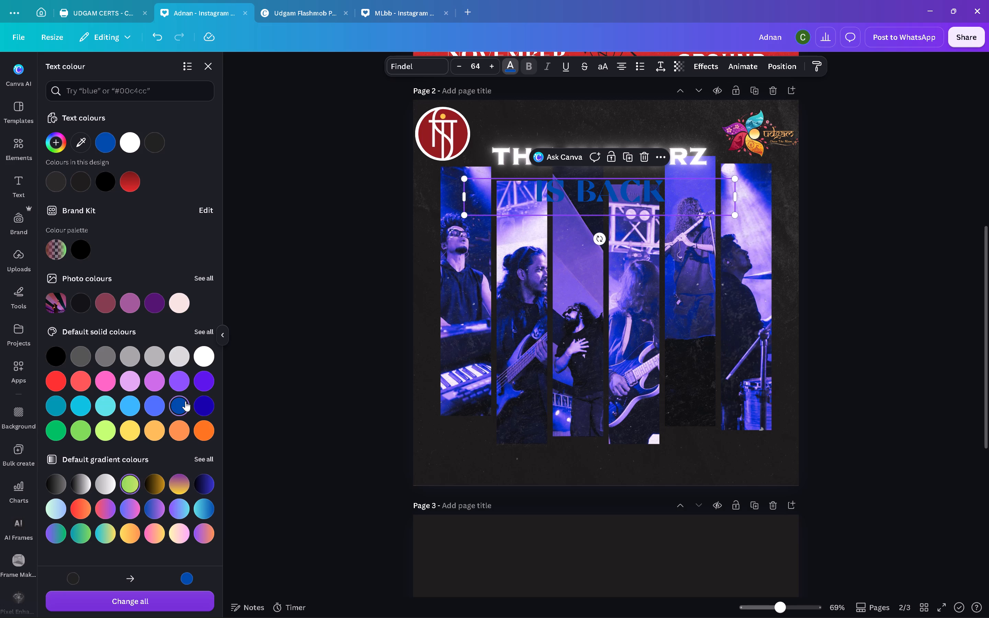
pyautogui.click(151, 403)
pyautogui.click(157, 388)
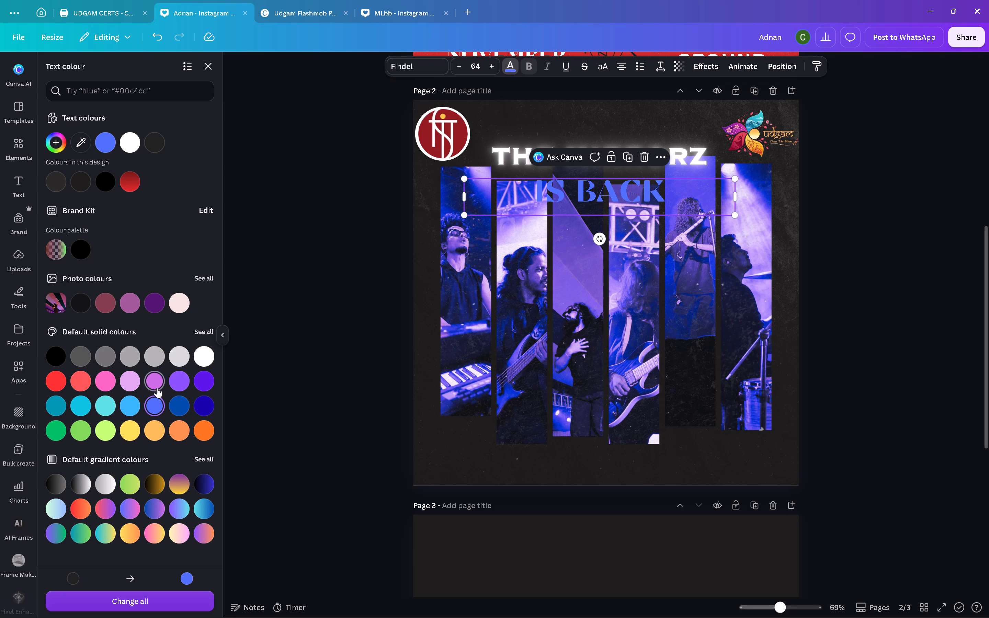
pyautogui.click(124, 388)
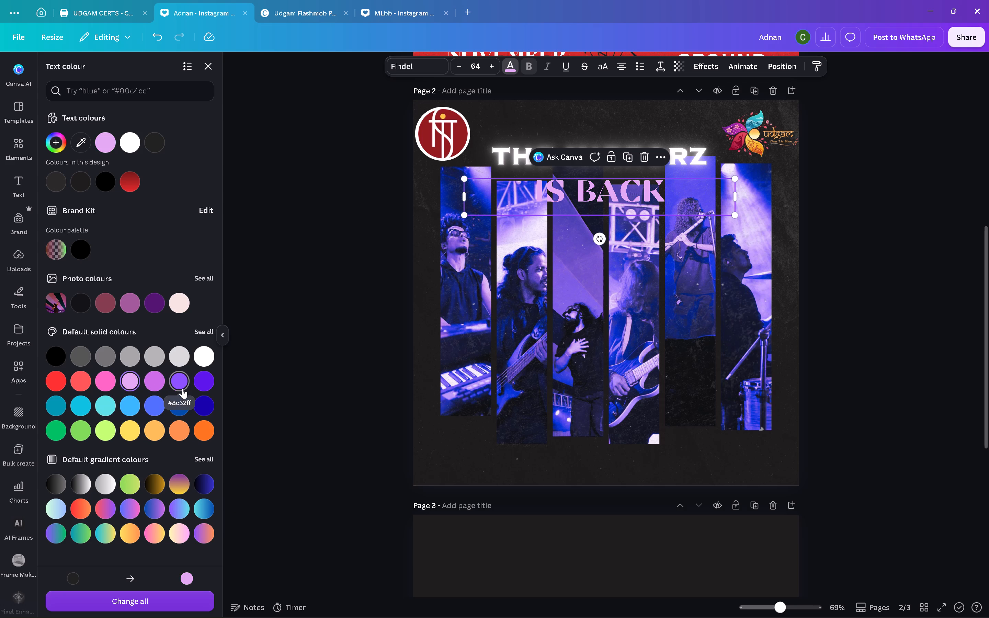
pyautogui.click(182, 388)
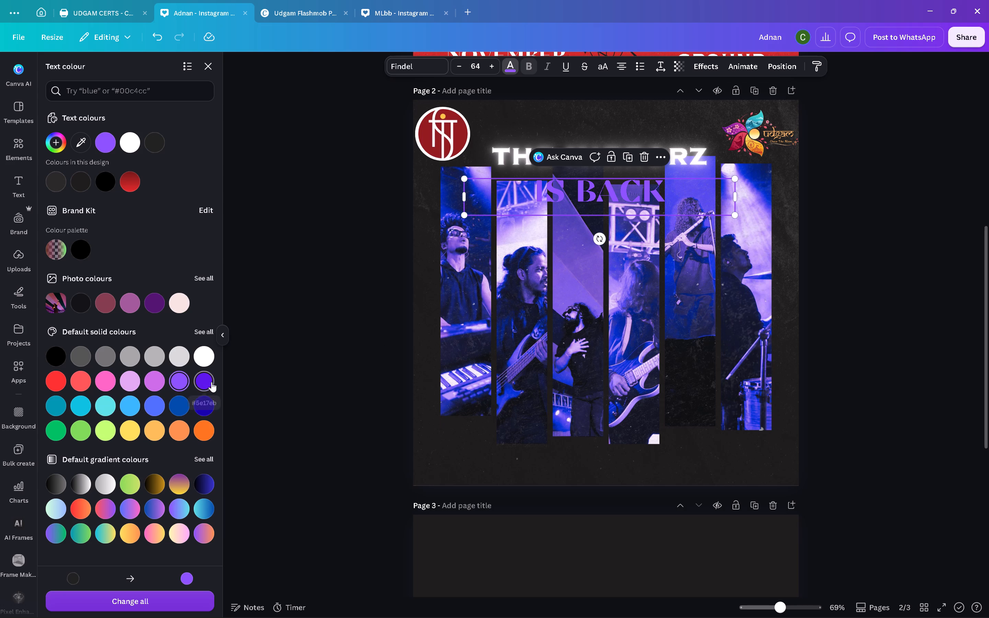
pyautogui.click(212, 382)
pyautogui.click(183, 380)
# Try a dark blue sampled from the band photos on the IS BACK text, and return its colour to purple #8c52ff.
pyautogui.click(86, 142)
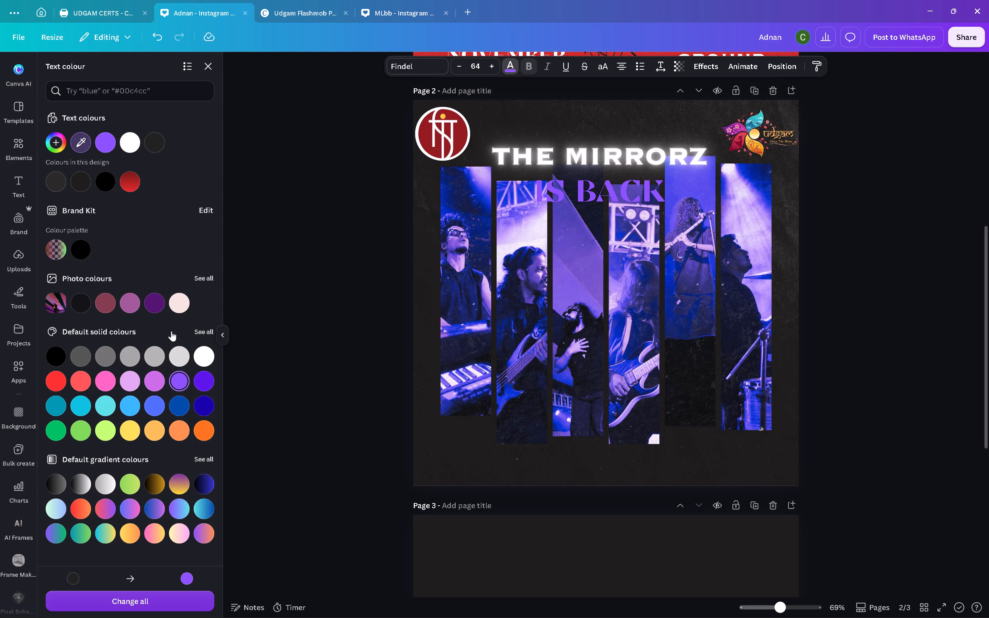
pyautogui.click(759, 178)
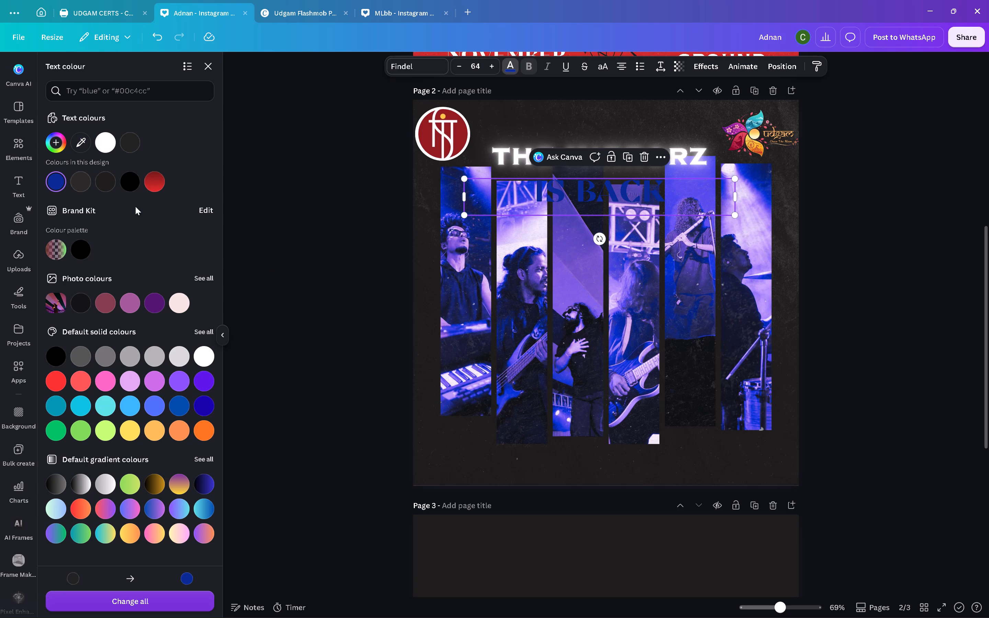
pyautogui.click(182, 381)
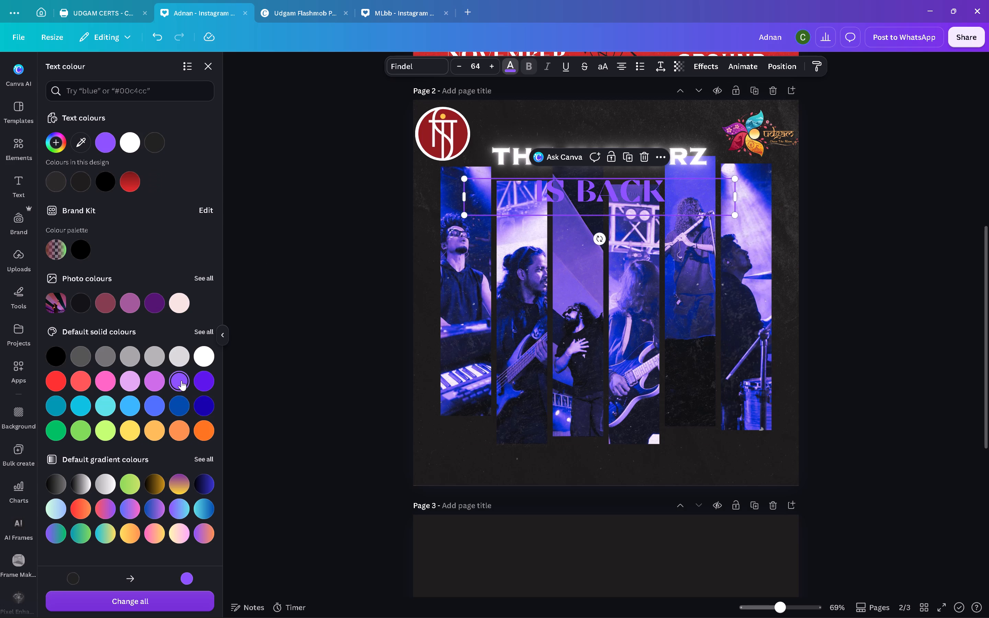
# Apply the Neon effect at intensity 50 to IS BACK and nudge the line slightly closer to THE MIRRORZ.
pyautogui.click(697, 66)
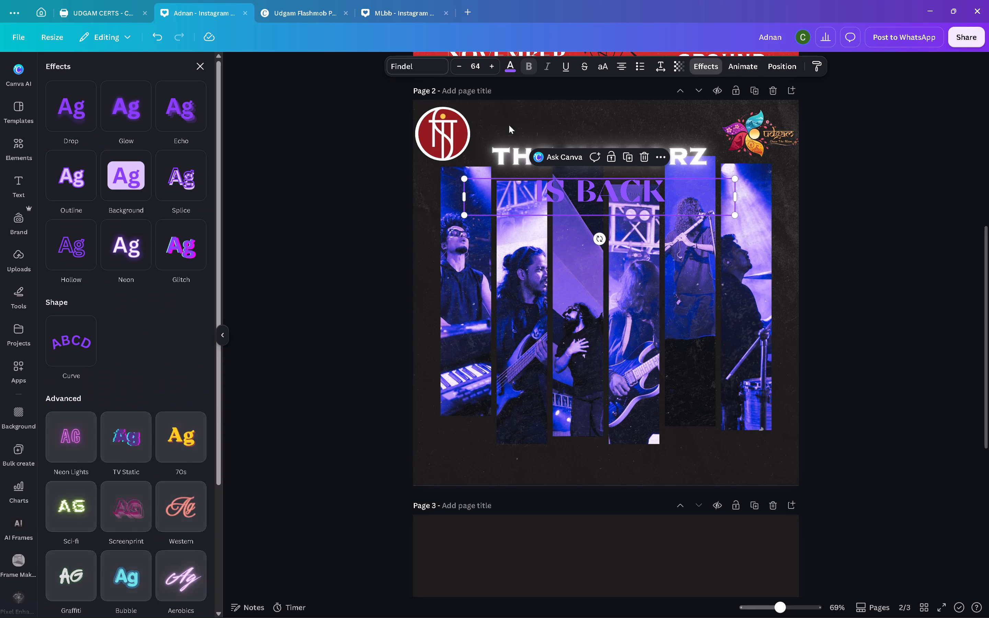
pyautogui.click(134, 245)
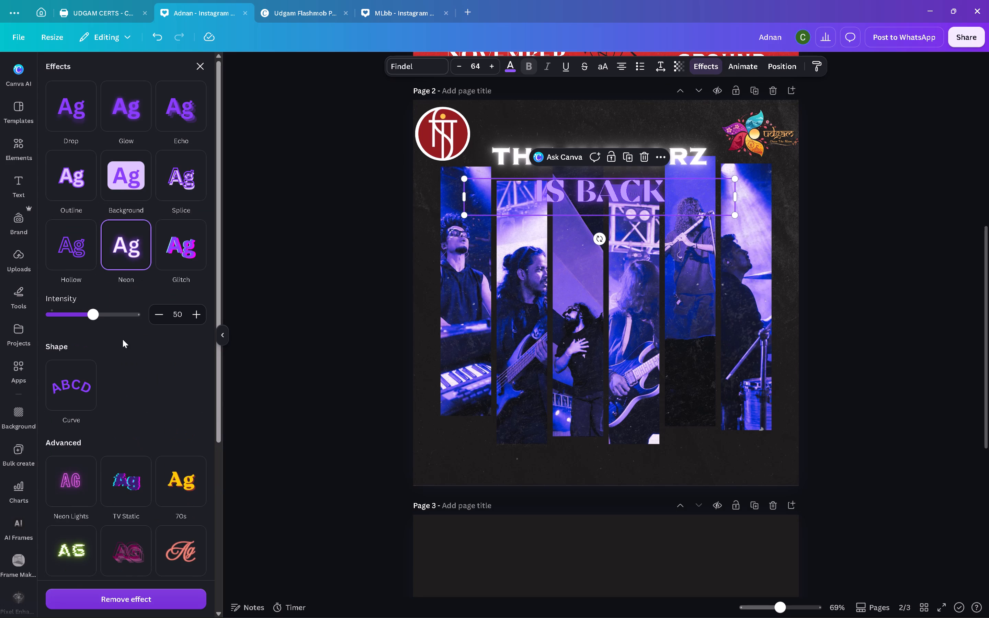
pyautogui.doubleClick(866, 196)
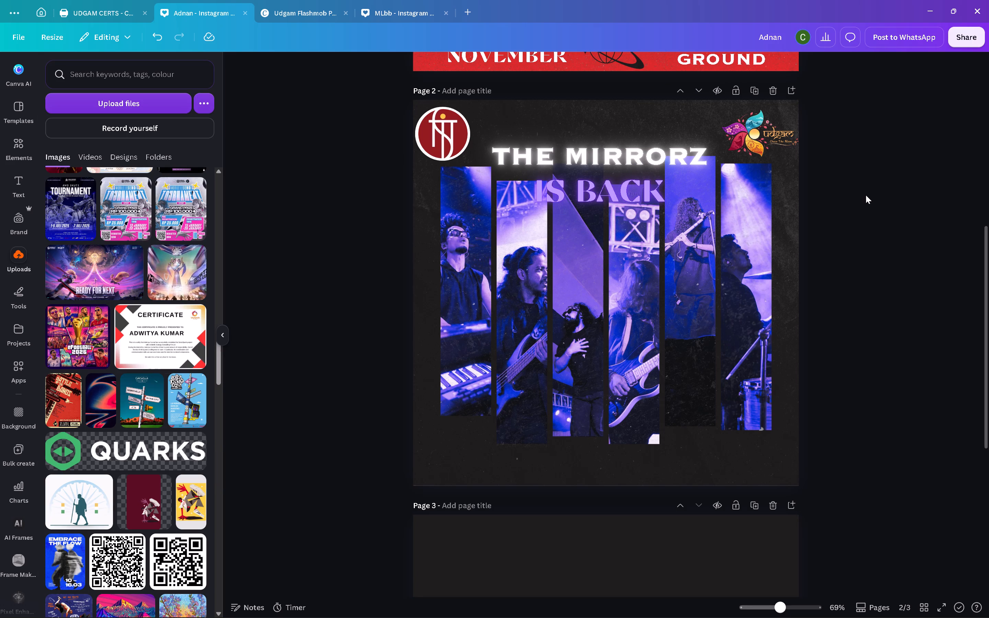
pyautogui.click(597, 196)
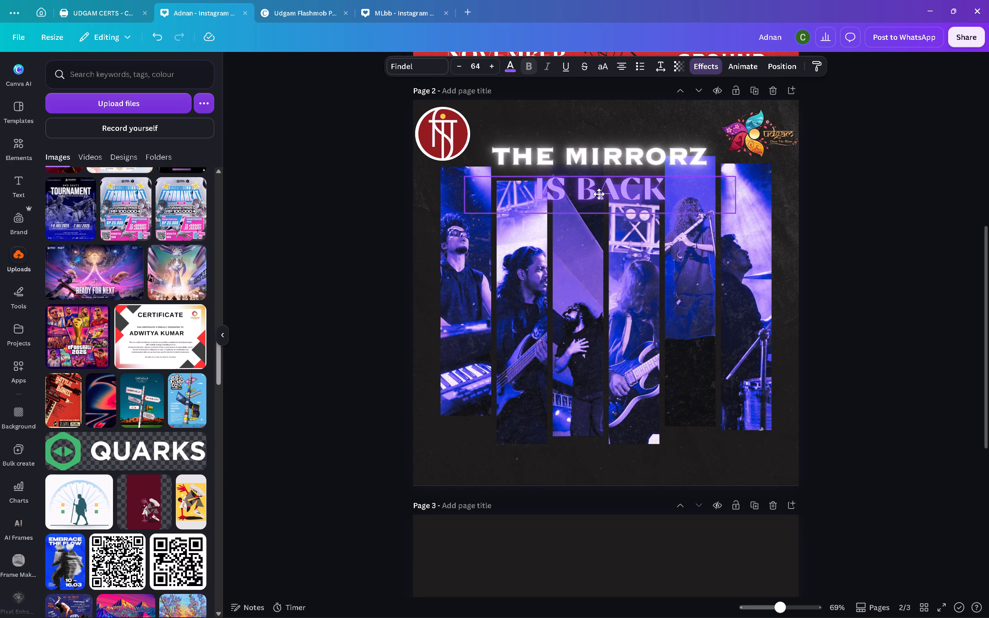
pyautogui.click(973, 263)
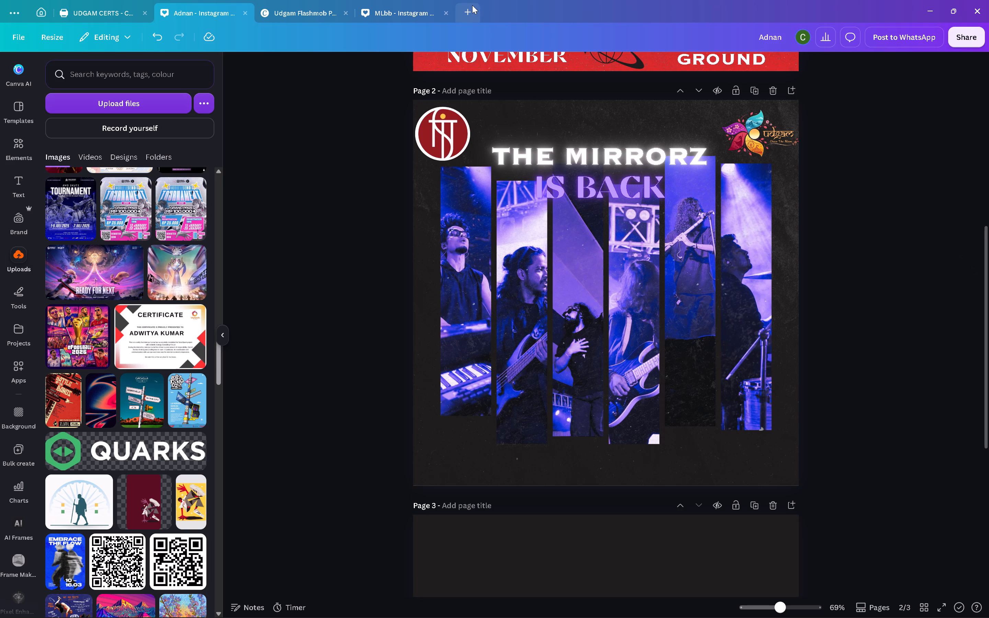
# Replace the IS BACK wording under THE MIRRORZ on page 2 with RETURNS.
pyautogui.click(601, 193)
pyautogui.click(696, 66)
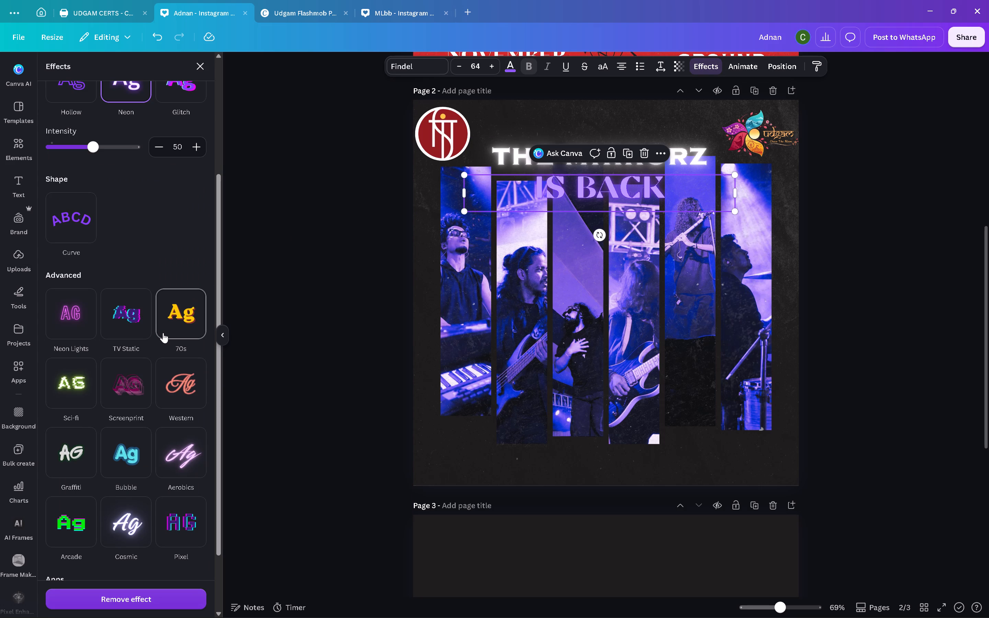
pyautogui.doubleClick(663, 194)
pyautogui.hotkey('ctrl', 'a')
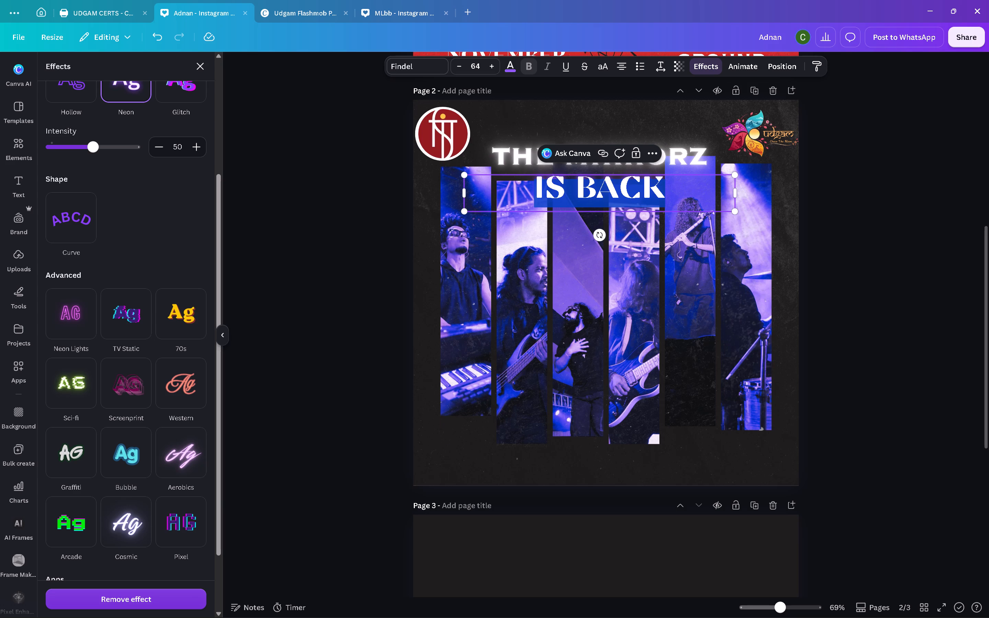
pyautogui.write('RETURNS')
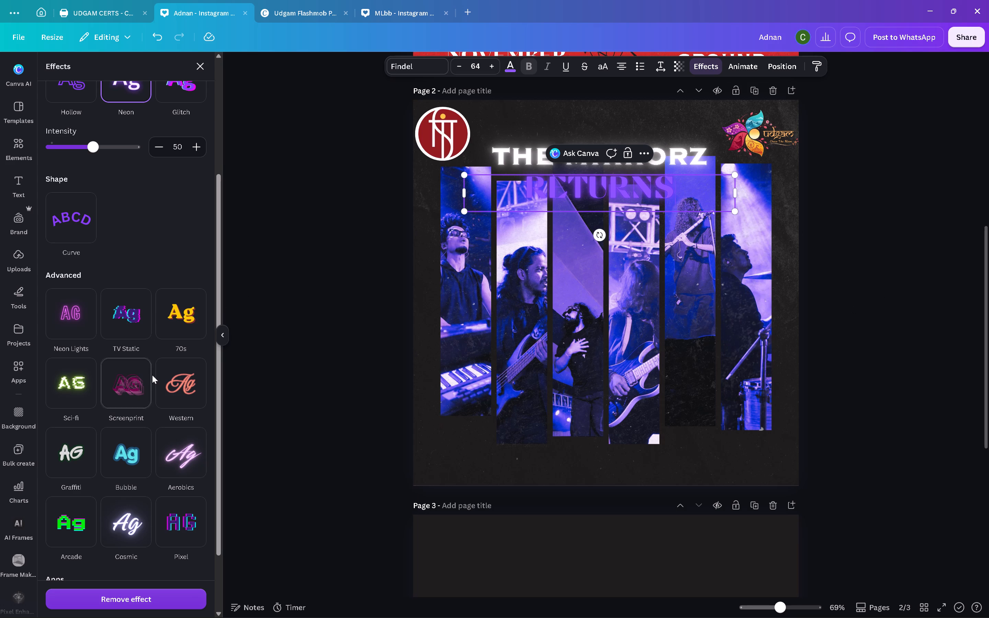
# Try the Screenprint and Western effects on the RETURNS text and apply the Aerobics effect.
pyautogui.click(118, 376)
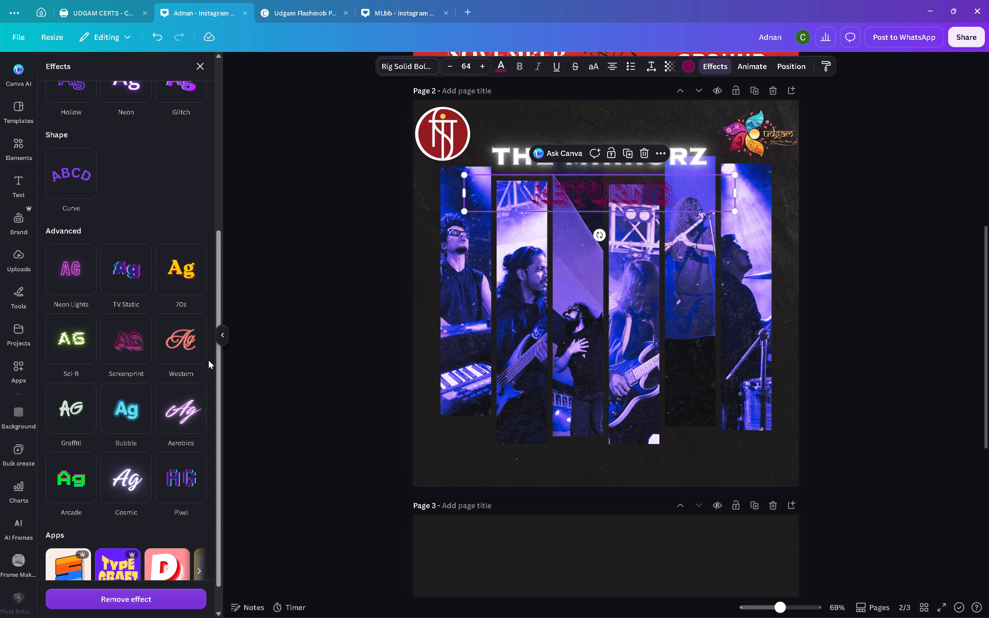
pyautogui.click(187, 353)
pyautogui.click(187, 410)
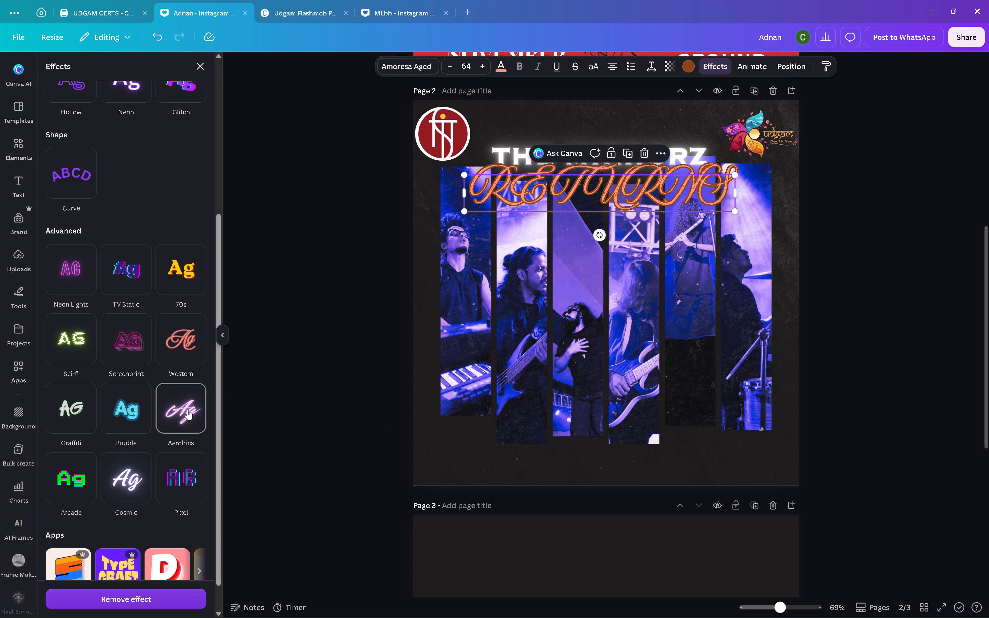
pyautogui.click(924, 246)
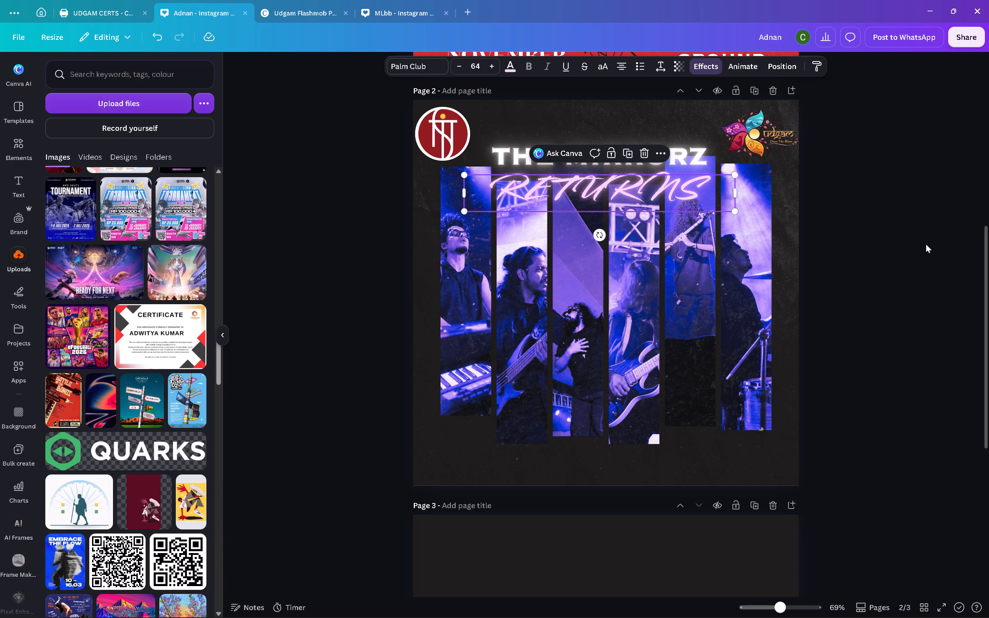
pyautogui.click(926, 244)
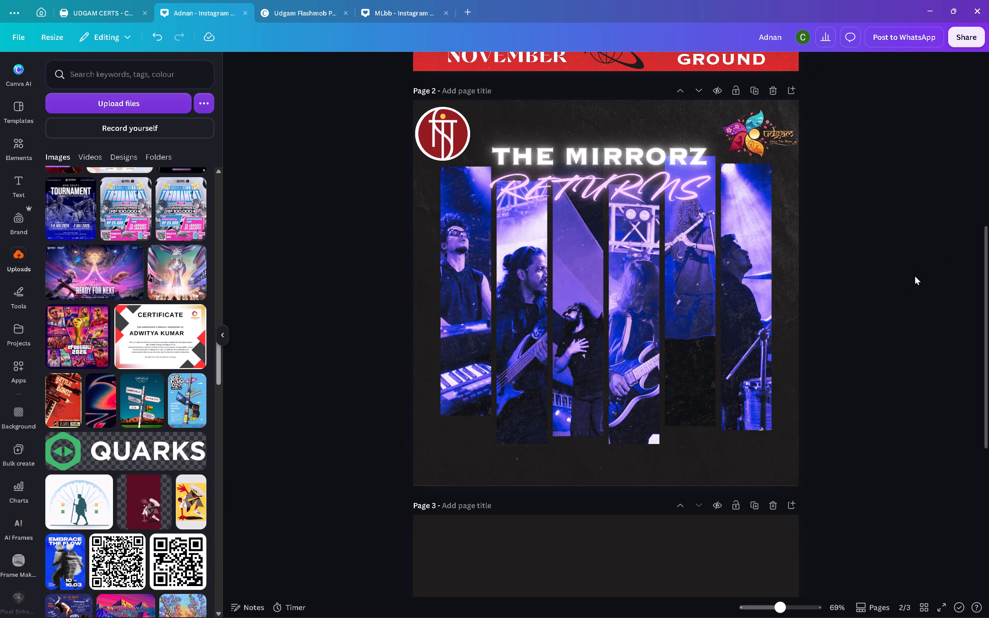
# Group the RETURNS line with the THE MIRRORZ title on page 2.
pyautogui.click(625, 186)
pyautogui.keyDown('shift'); pyautogui.click(683, 159); pyautogui.keyUp('shift')
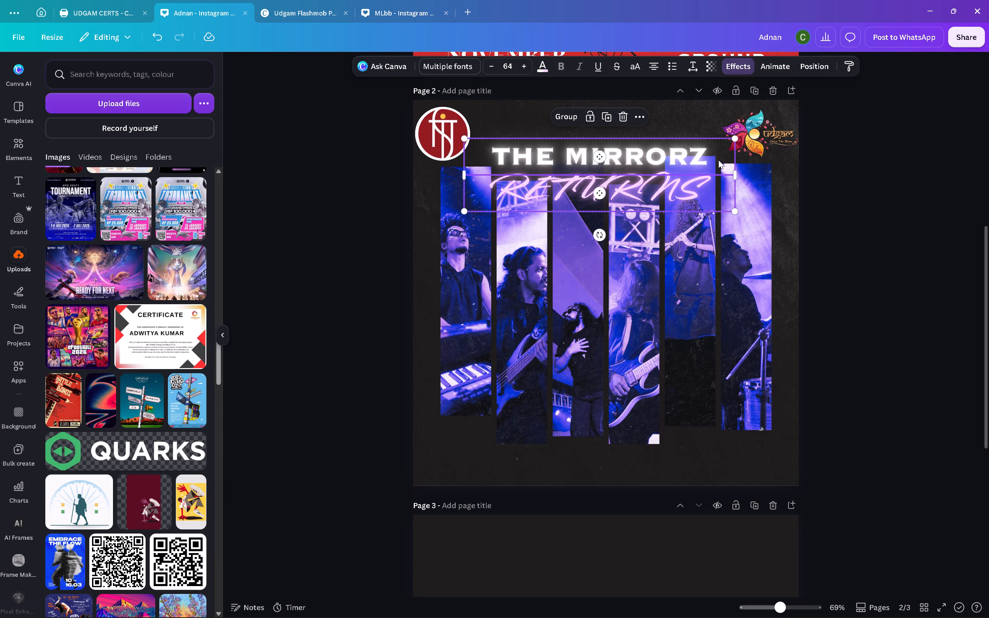
pyautogui.hotkey('ctrl', 'g')
# Try the title group over the lower end of the band photos, and place it between the two logos at the top of the poster.
pyautogui.moveTo(624, 175); pyautogui.dragTo(633, 435)
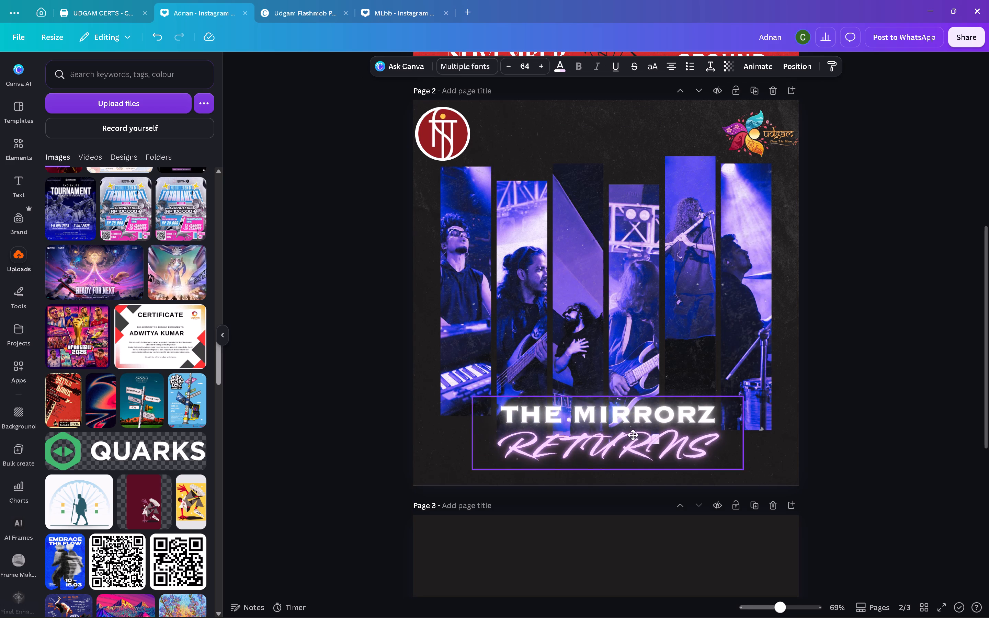
pyautogui.moveTo(633, 435); pyautogui.dragTo(619, 443)
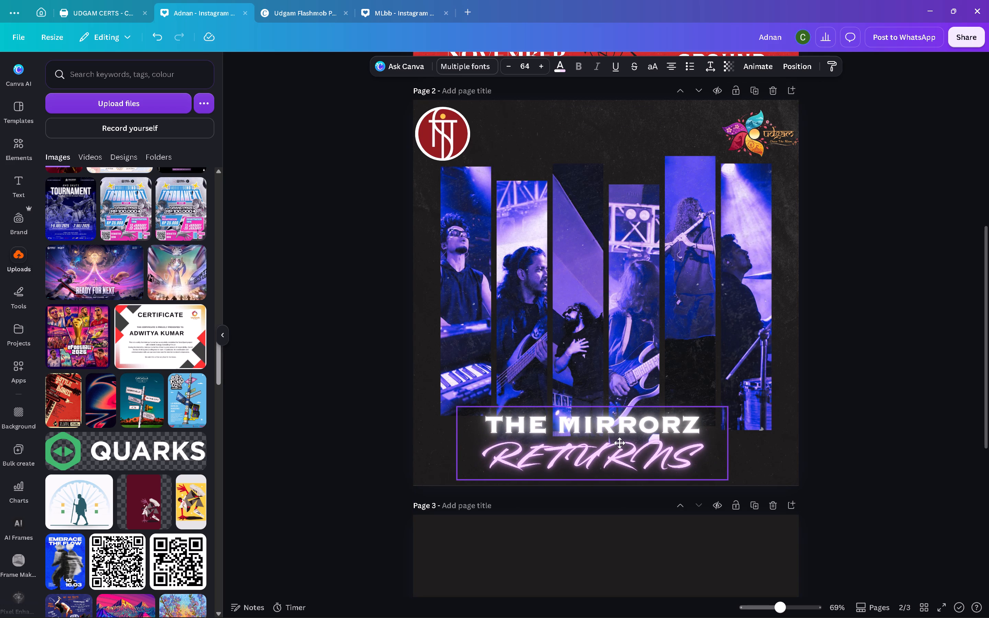
pyautogui.moveTo(619, 443); pyautogui.dragTo(624, 444)
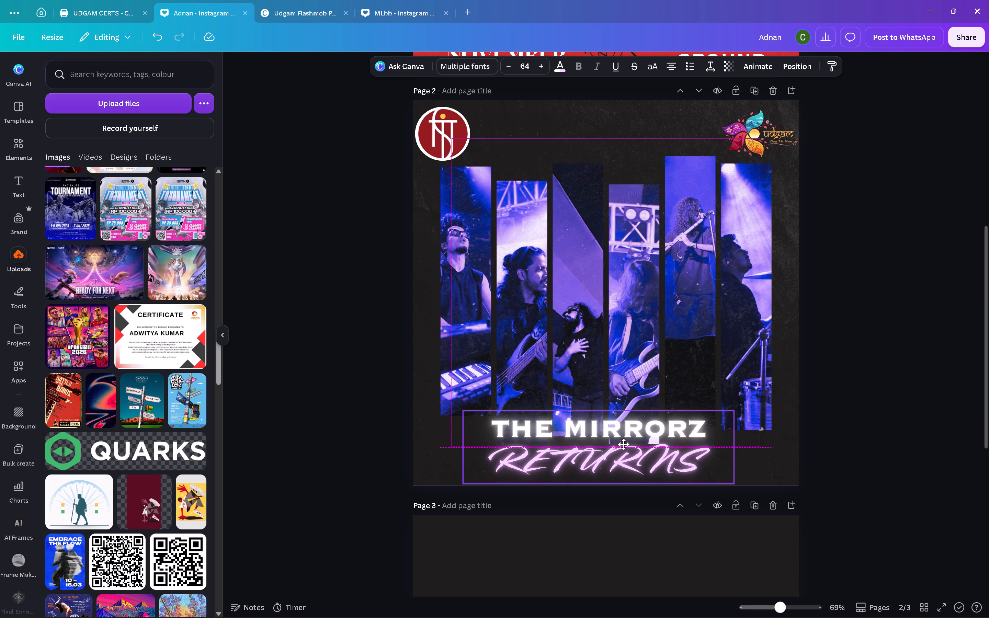
pyautogui.moveTo(624, 444); pyautogui.dragTo(625, 143)
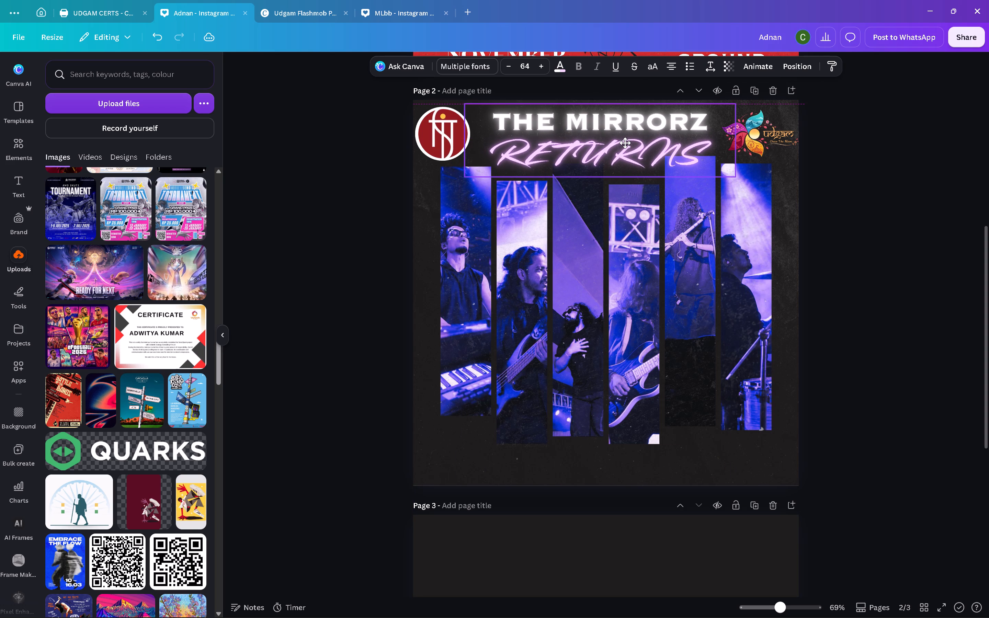
pyautogui.moveTo(625, 143); pyautogui.dragTo(625, 142)
pyautogui.click(923, 270)
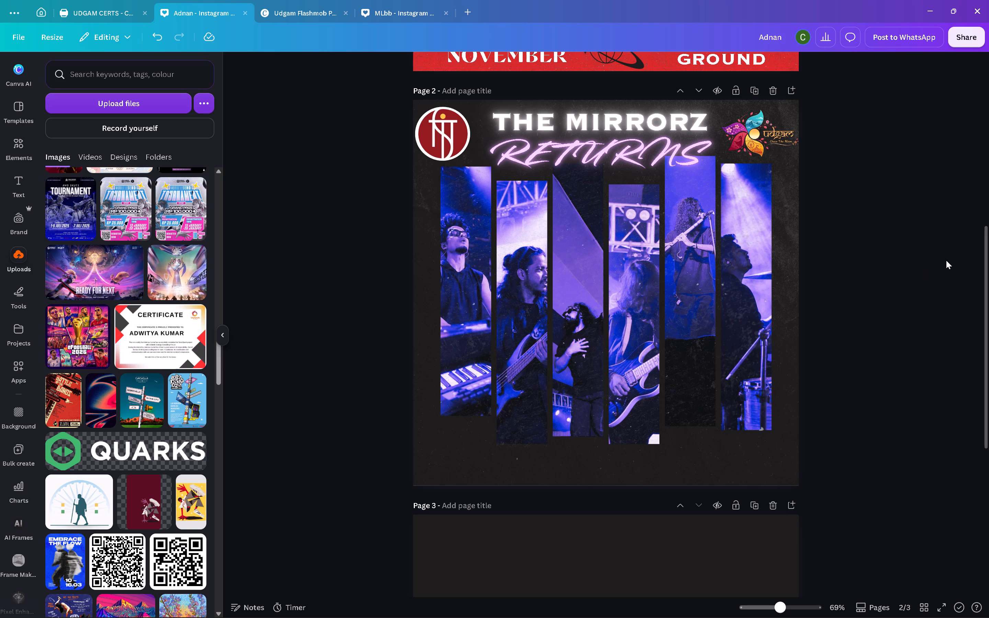
# Copy the 1ST NOVEMBER date text from the page 1 poster for use on The Mirrorz poster on page 2.
pyautogui.scroll(7, 527, 206)
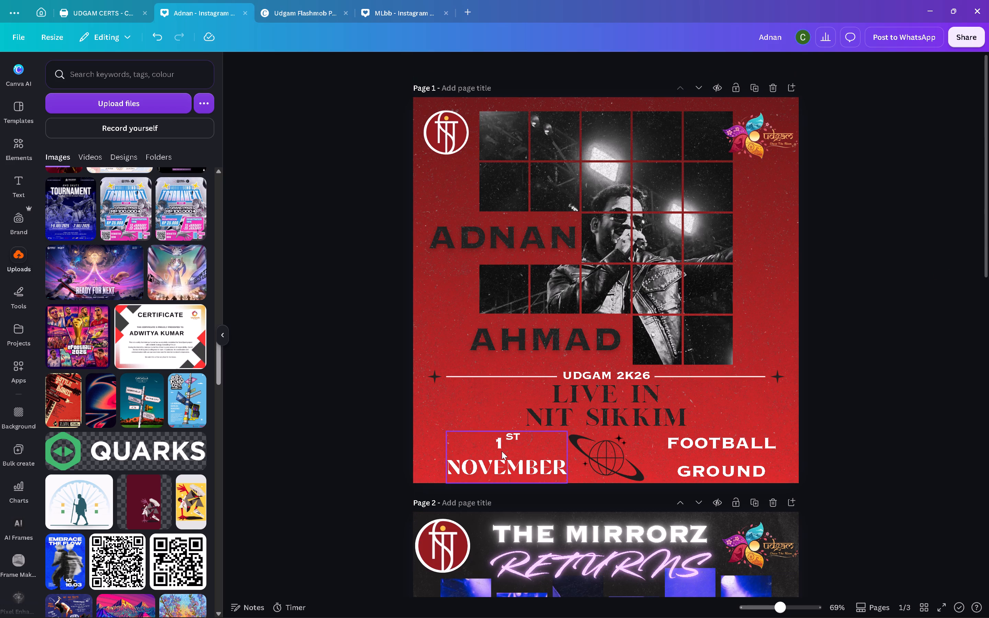
pyautogui.click(502, 450)
pyautogui.hotkey('ctrl', 'c')
pyautogui.scroll(-7, 656, 455)
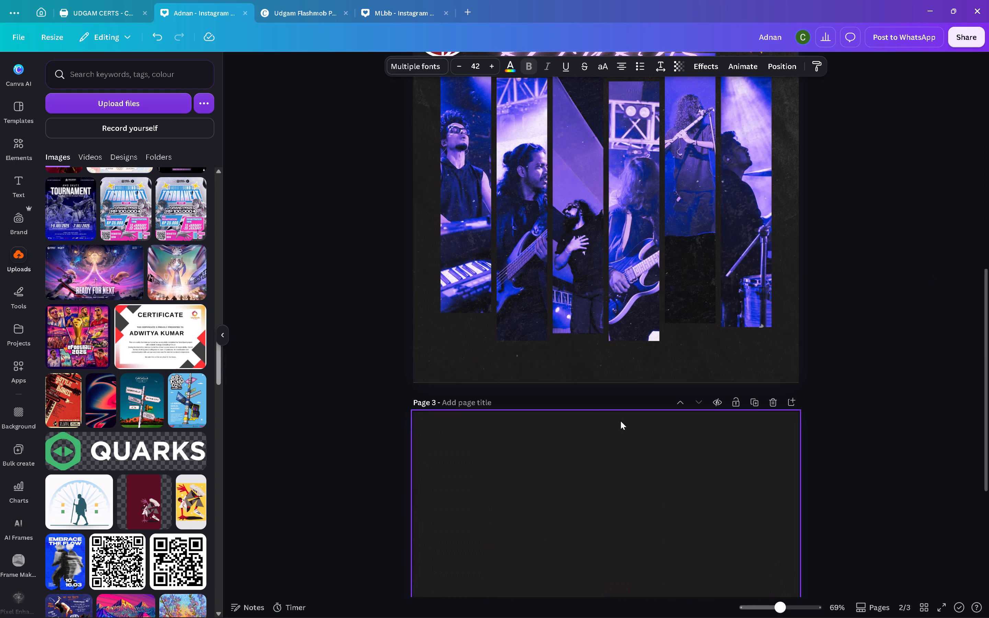
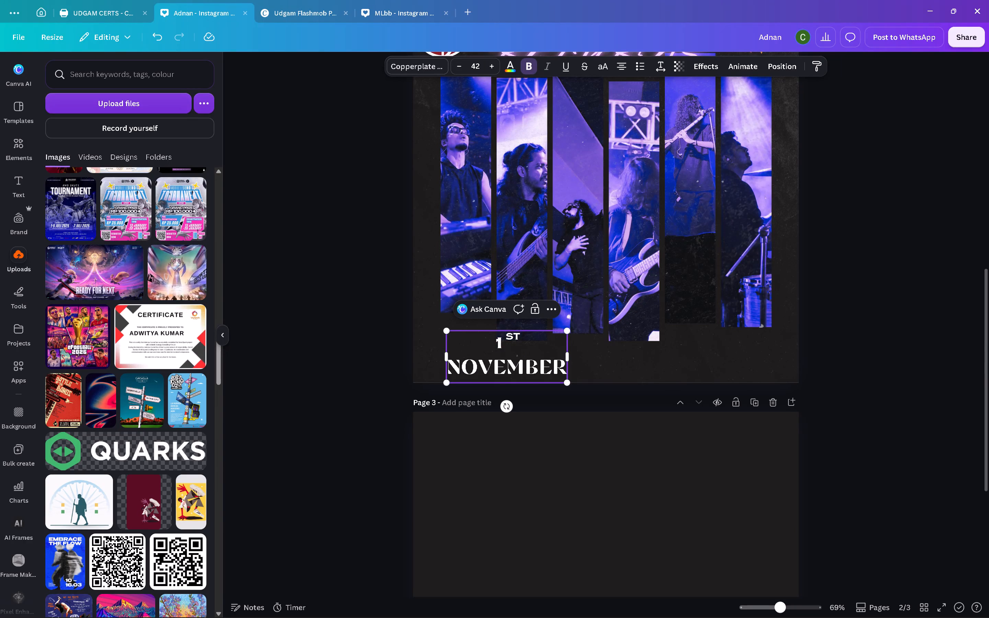
# Change the date text at the bottom of the page 2 poster to "31ST OCTOBER".
pyautogui.press('Left')
pyautogui.press('3')
pyautogui.press('Down')
pyautogui.press('Right')
pyautogui.press('Right')
pyautogui.press('Right')
pyautogui.press('Right')
pyautogui.press('Right')
pyautogui.press('Right')
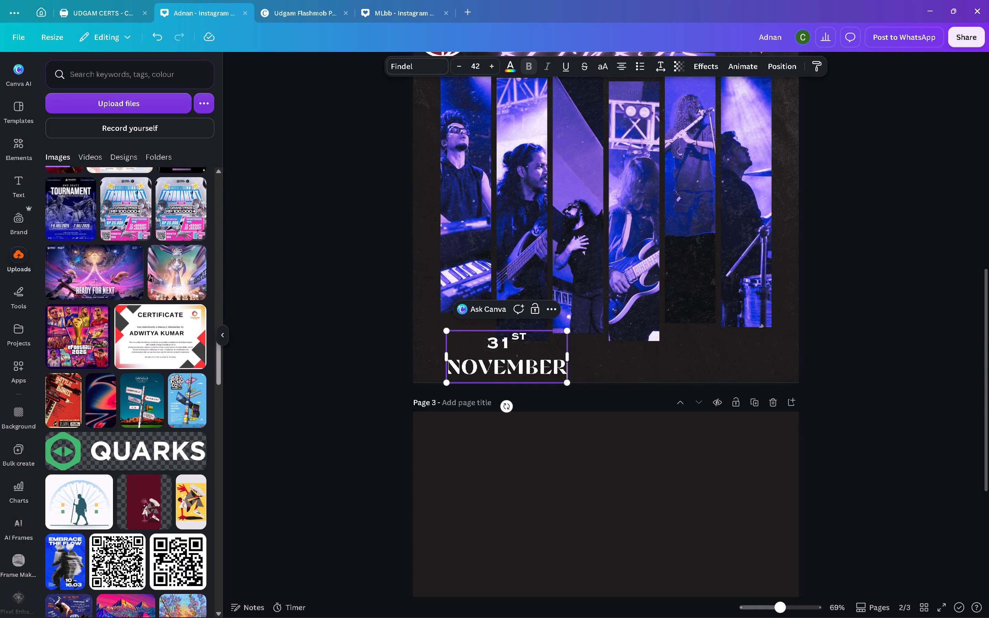
pyautogui.press('BackSpace')
pyautogui.press('BackSpace')
pyautogui.press('BackSpace')
pyautogui.press('BackSpace')
pyautogui.press('BackSpace')
pyautogui.press('BackSpace')
pyautogui.press('BackSpace')
pyautogui.press('BackSpace')
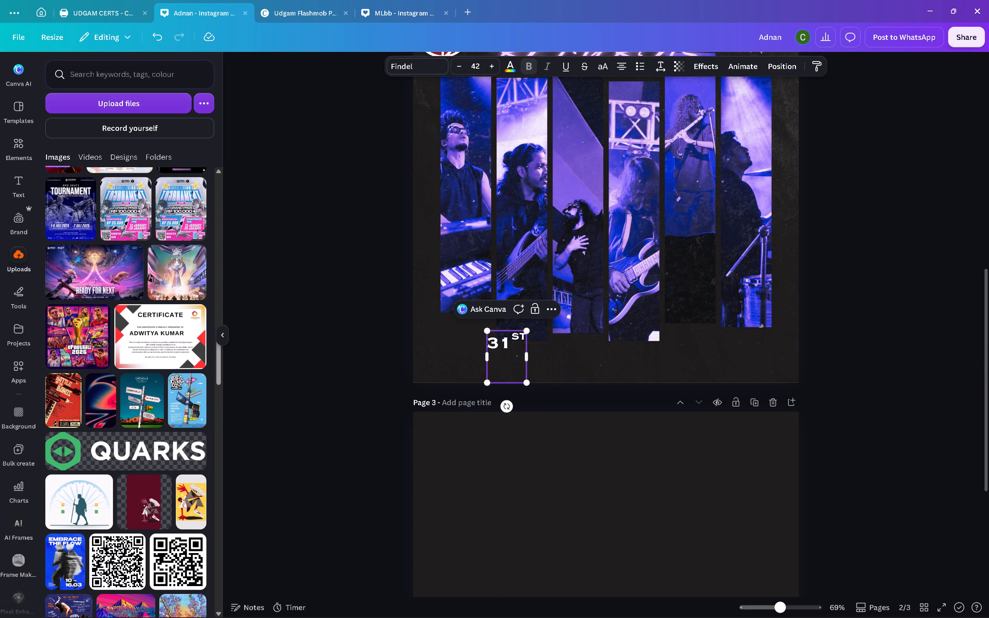
pyautogui.write('OCTOBER')
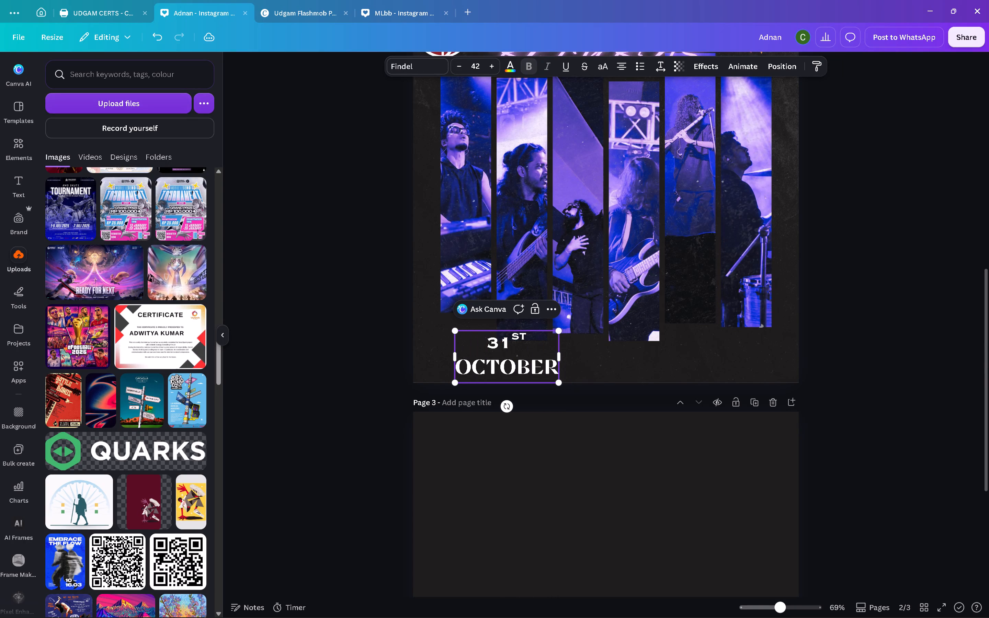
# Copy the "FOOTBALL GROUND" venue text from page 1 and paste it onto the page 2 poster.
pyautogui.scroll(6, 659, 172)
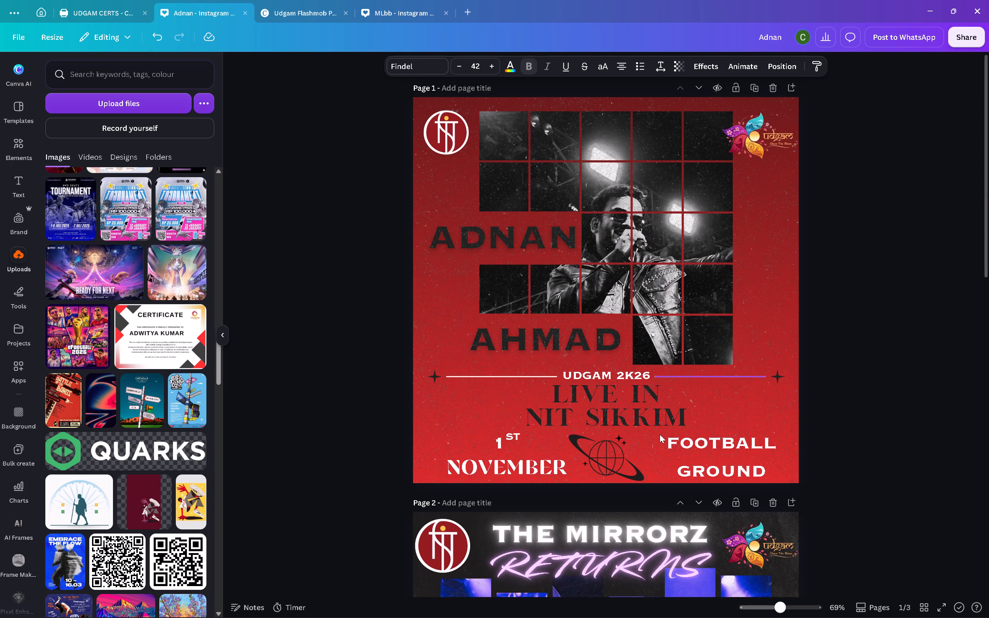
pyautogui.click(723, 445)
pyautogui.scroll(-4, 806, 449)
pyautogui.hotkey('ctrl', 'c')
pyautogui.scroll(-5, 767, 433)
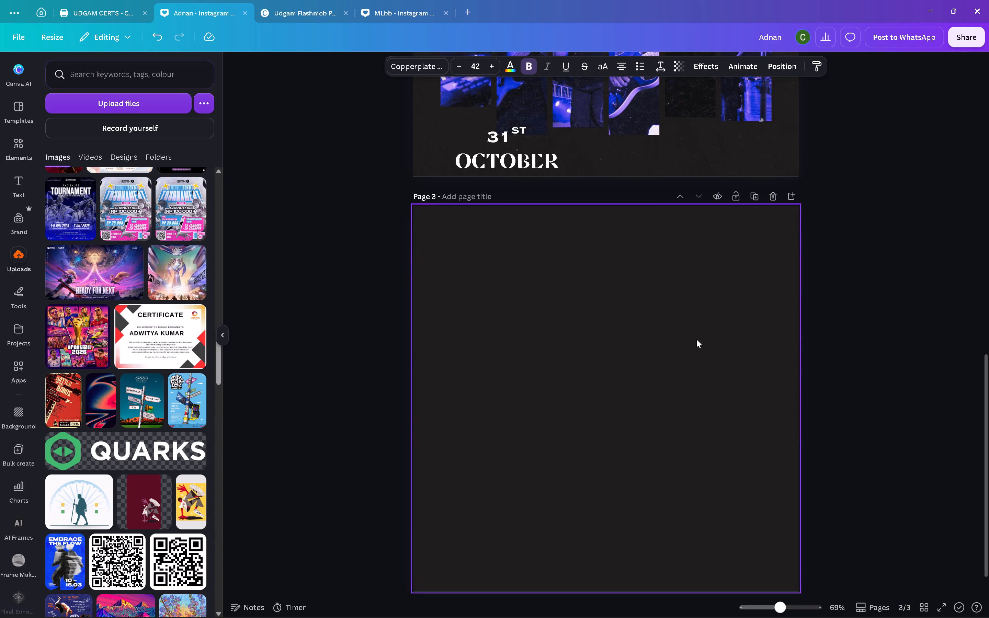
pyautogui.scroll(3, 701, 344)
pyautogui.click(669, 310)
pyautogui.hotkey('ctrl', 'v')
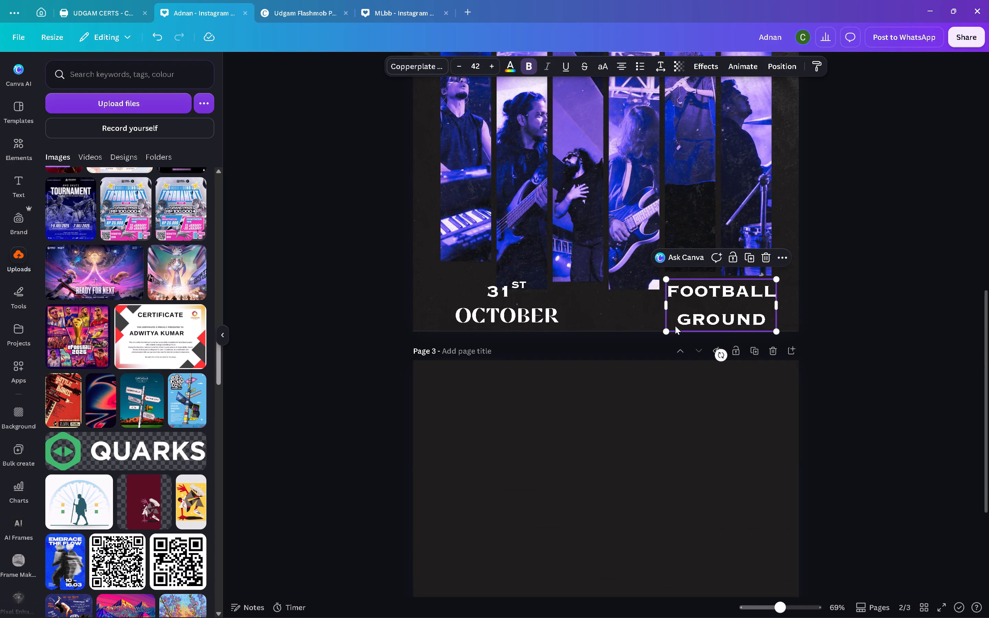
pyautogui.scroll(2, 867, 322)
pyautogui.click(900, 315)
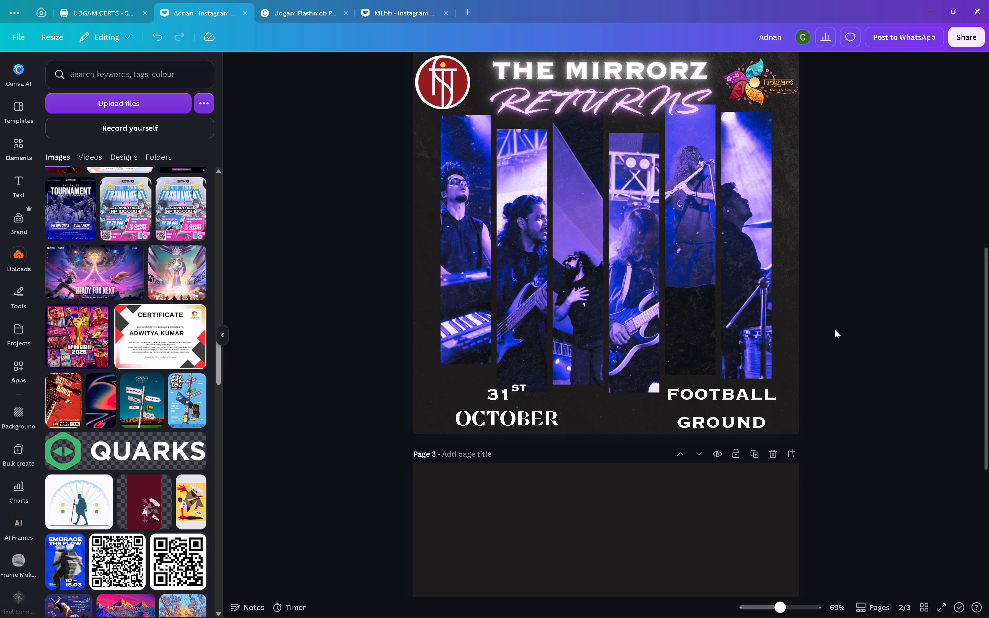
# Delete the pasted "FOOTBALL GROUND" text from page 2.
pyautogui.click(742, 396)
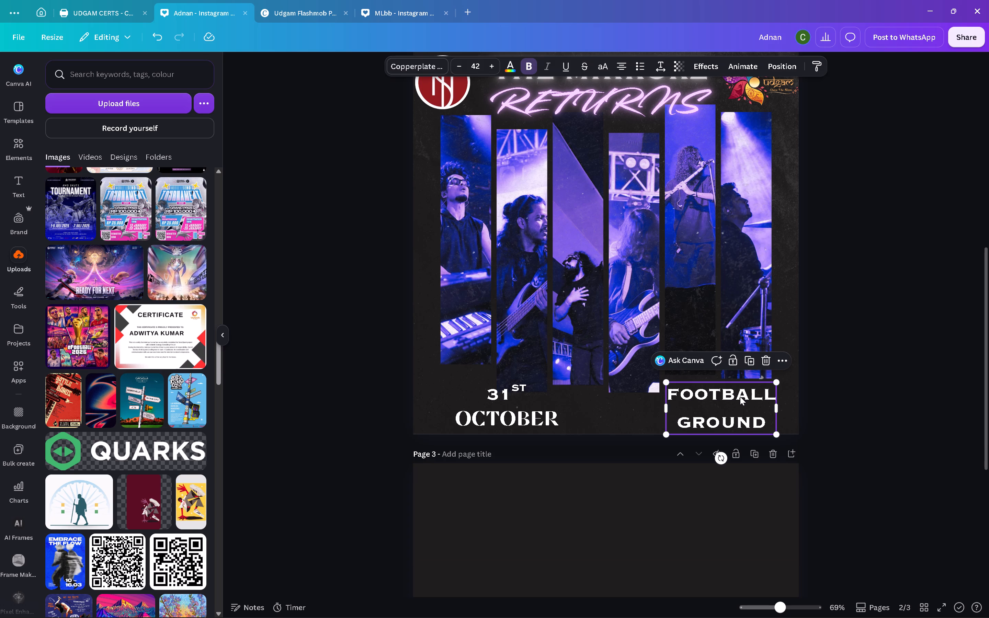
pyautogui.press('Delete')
# Move the "31ST OCTOBER" text to the horizontal centre of page 2, just below the band photo strips.
pyautogui.moveTo(497, 424); pyautogui.dragTo(519, 423)
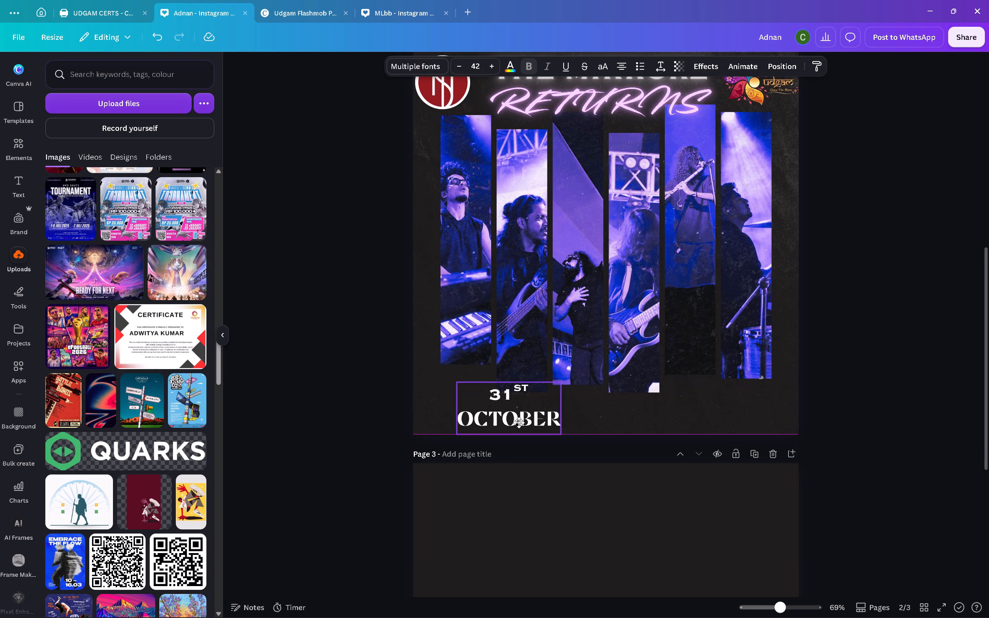
pyautogui.moveTo(519, 423); pyautogui.dragTo(601, 418)
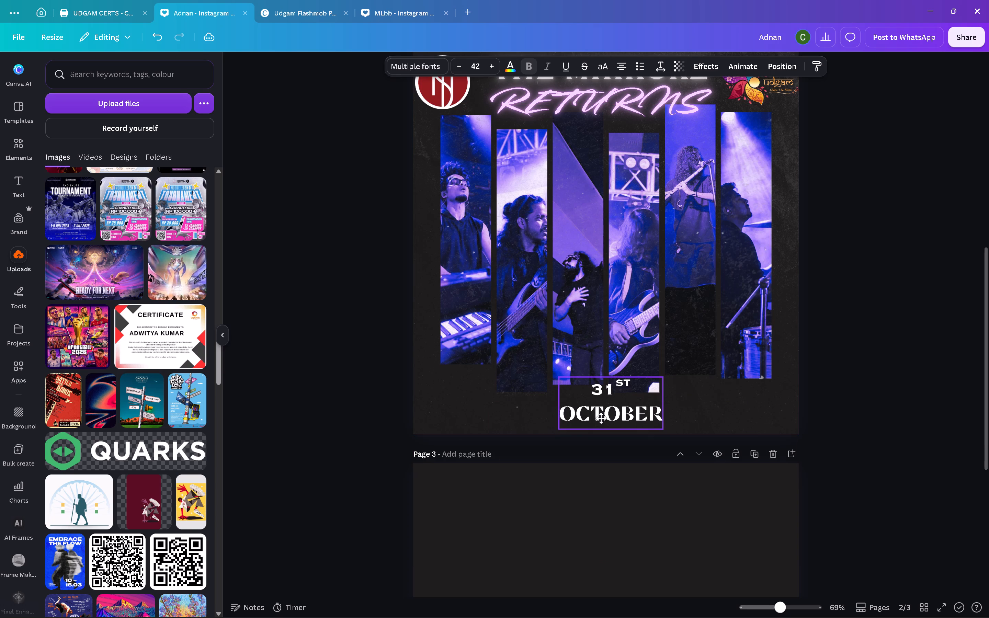
pyautogui.moveTo(601, 418); pyautogui.dragTo(598, 421)
# Delete the "FOOTBALL GROUND" text from the red page 1 poster.
pyautogui.scroll(4, 880, 354)
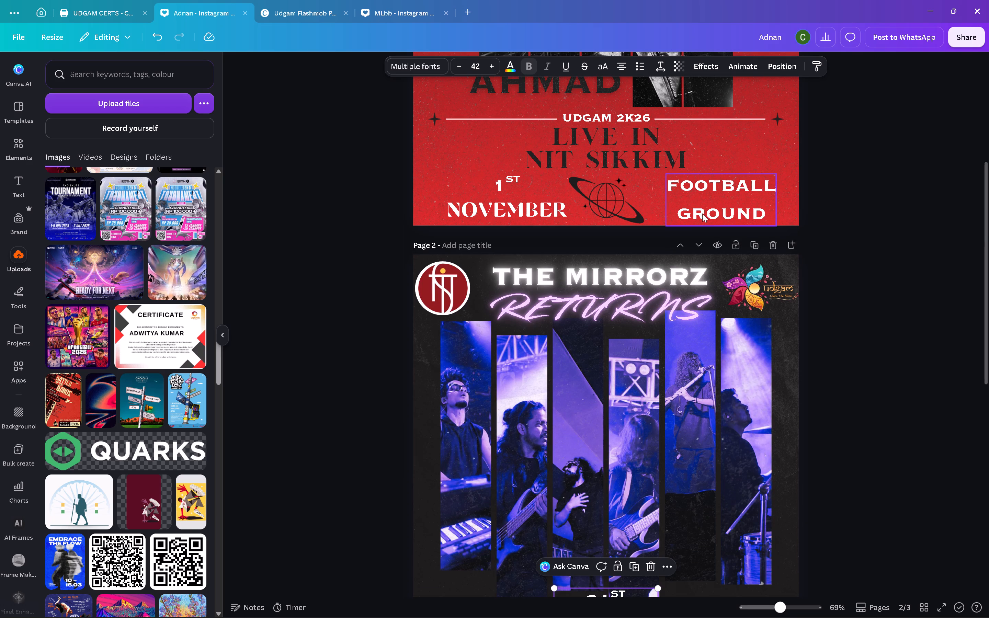
pyautogui.scroll(2, 916, 373)
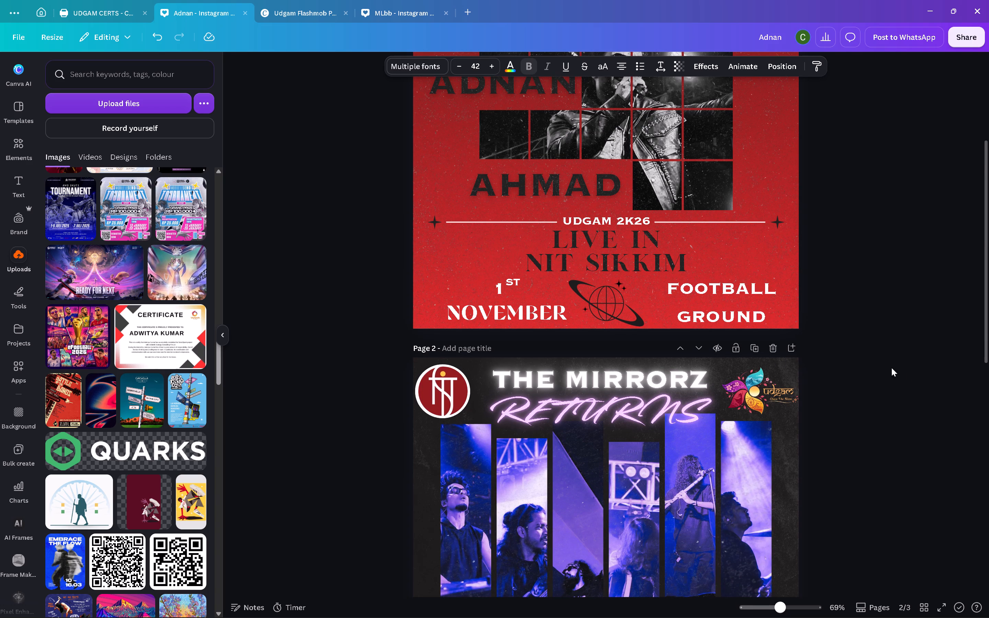
pyautogui.click(725, 321)
pyautogui.press('Delete')
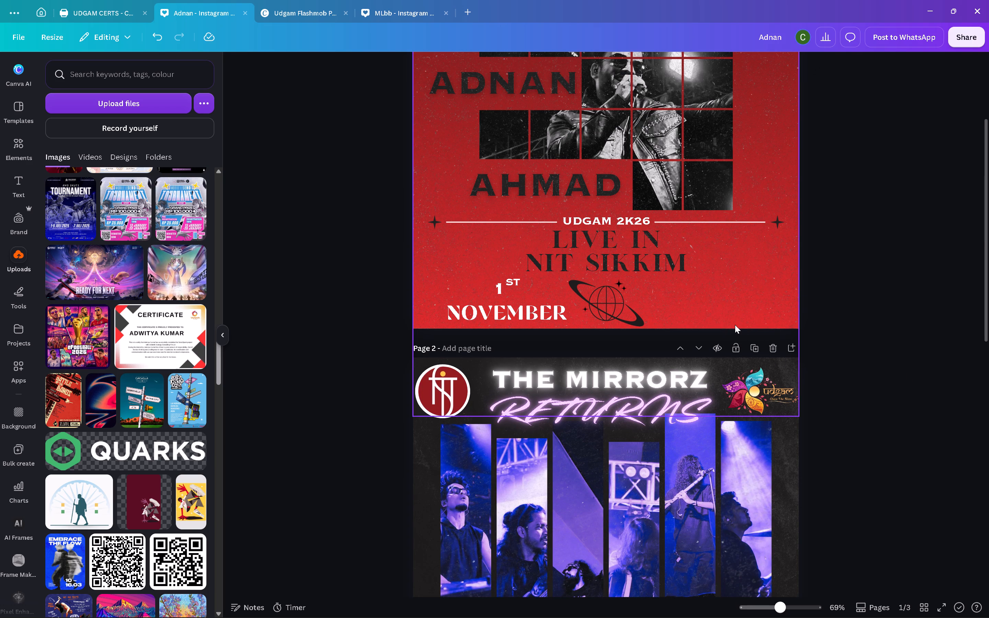
# Move the ringed globe graphic from page 1 onto the empty page 3.
pyautogui.scroll(4, 779, 350)
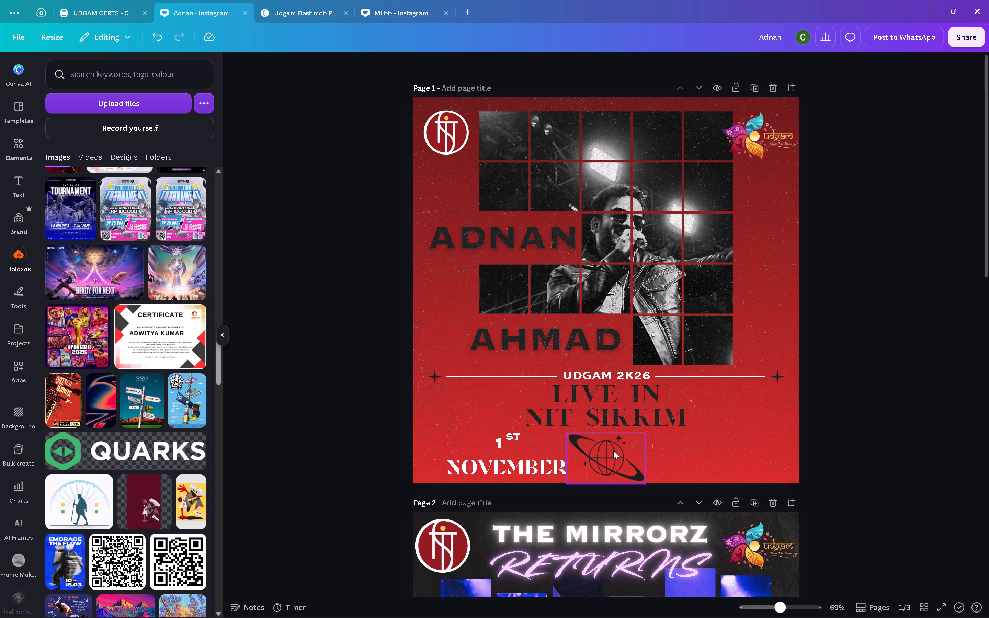
pyautogui.moveTo(611, 450); pyautogui.dragTo(652, 467)
pyautogui.scroll(-6, 709, 529)
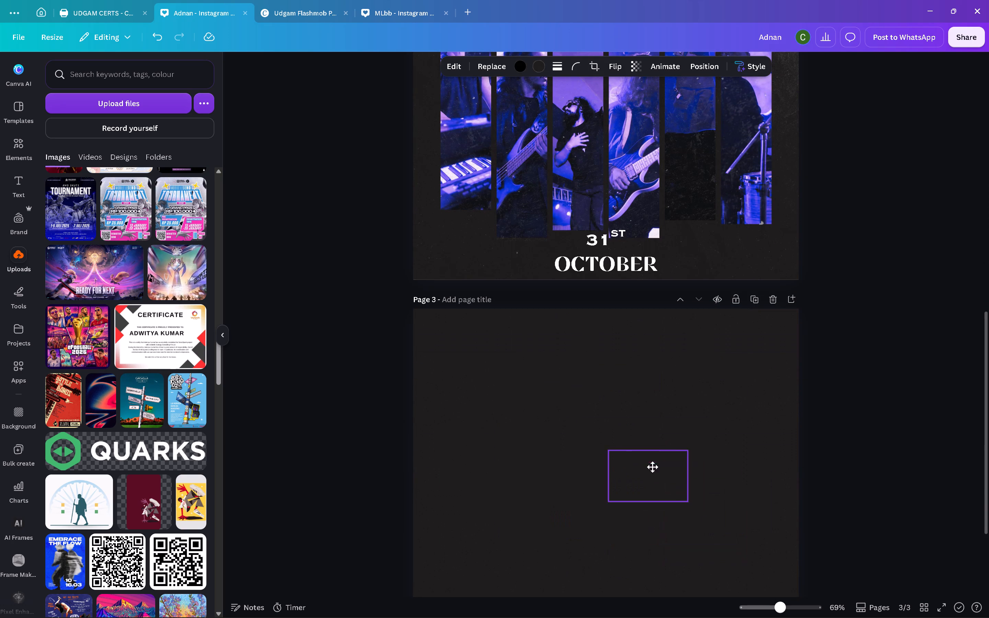
pyautogui.moveTo(652, 467); pyautogui.dragTo(652, 467)
pyautogui.click(796, 376)
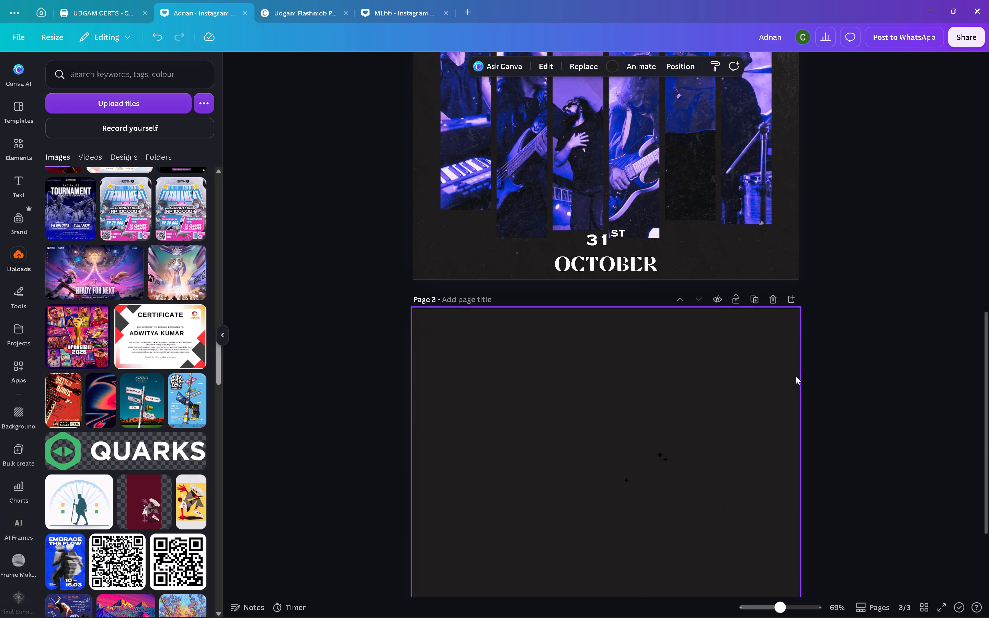
# Set the page 3 background colour to white.
pyautogui.click(617, 59)
pyautogui.click(71, 181)
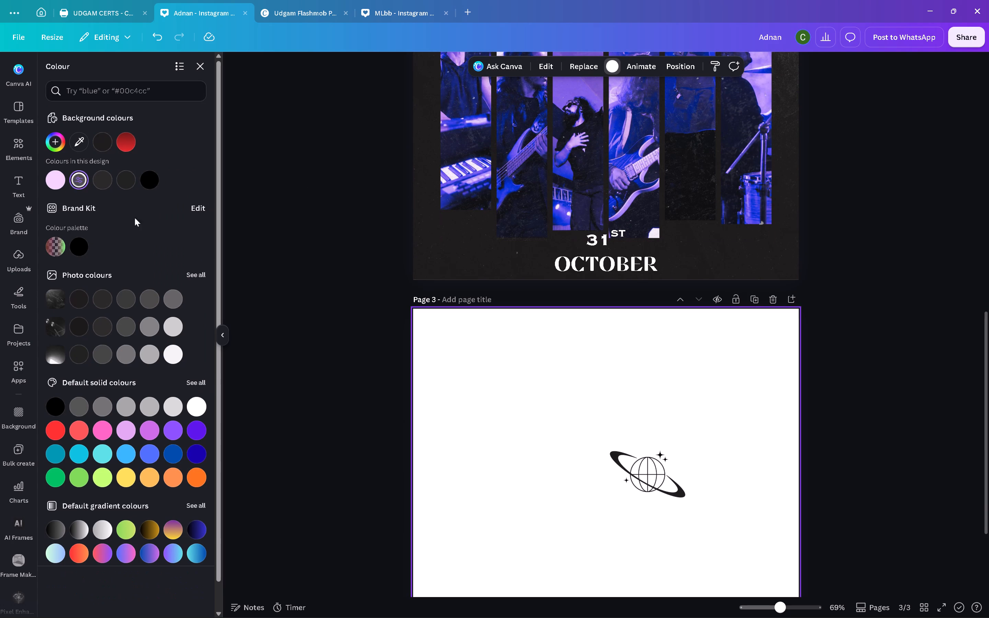
pyautogui.click(831, 312)
# Move the "1ST NOVEMBER" text on page 1 to the horizontal centre beneath "NIT SIKKIM".
pyautogui.scroll(10, 830, 312)
pyautogui.moveTo(510, 360); pyautogui.dragTo(612, 360)
pyautogui.click(895, 311)
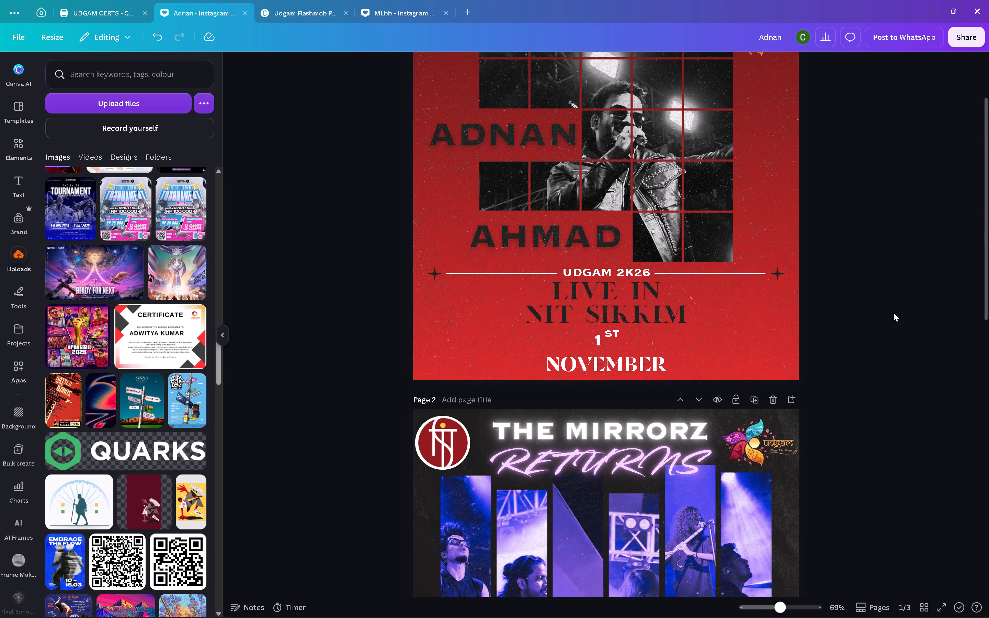
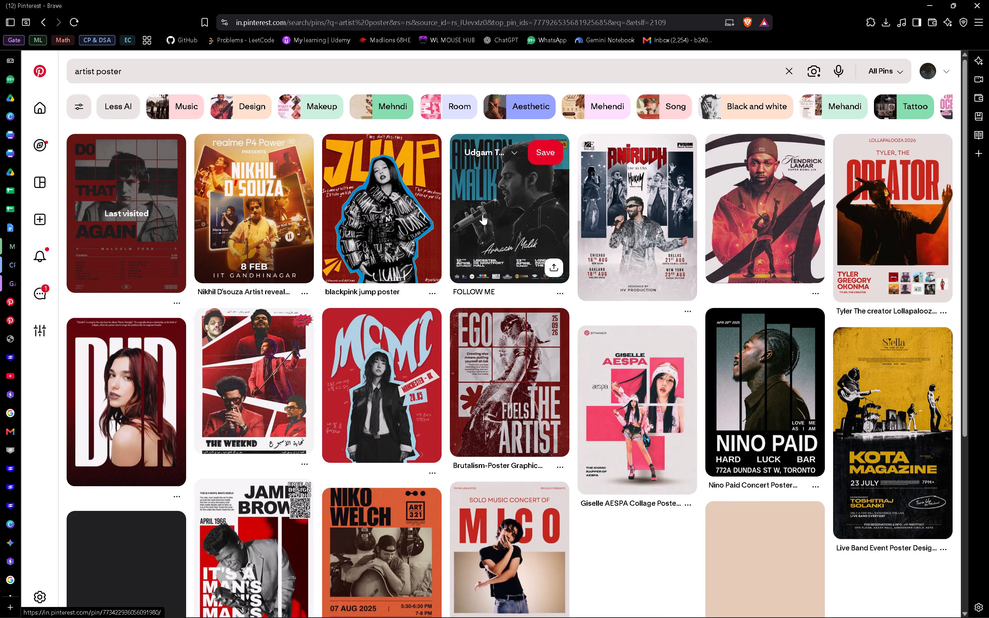
# Search Pinterest for "artist poster arman malik" and examine the Armaan Malik concert posters as design references.
pyautogui.click(480, 213)
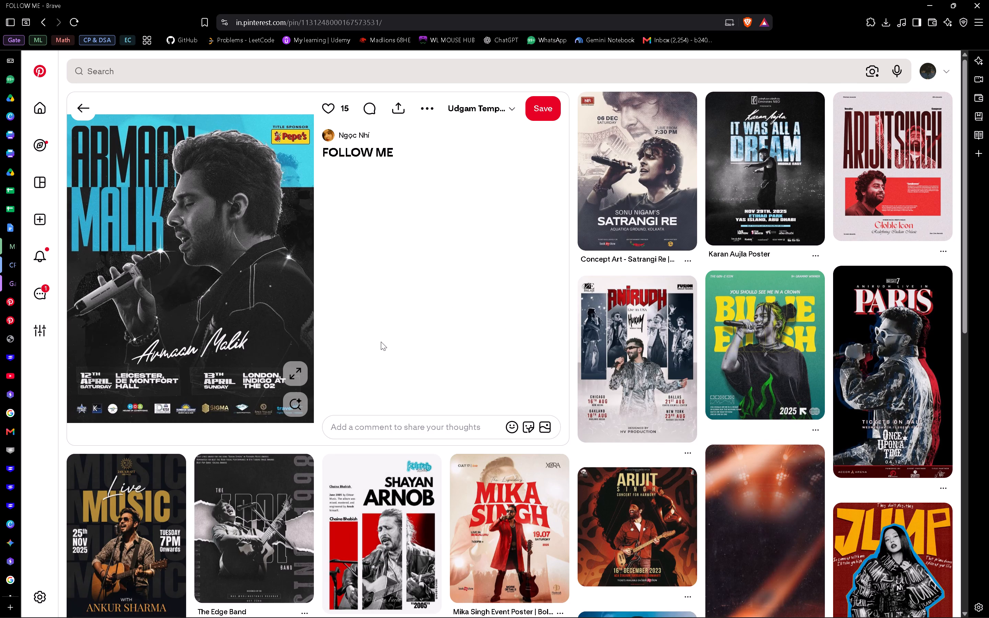
pyautogui.click(381, 342)
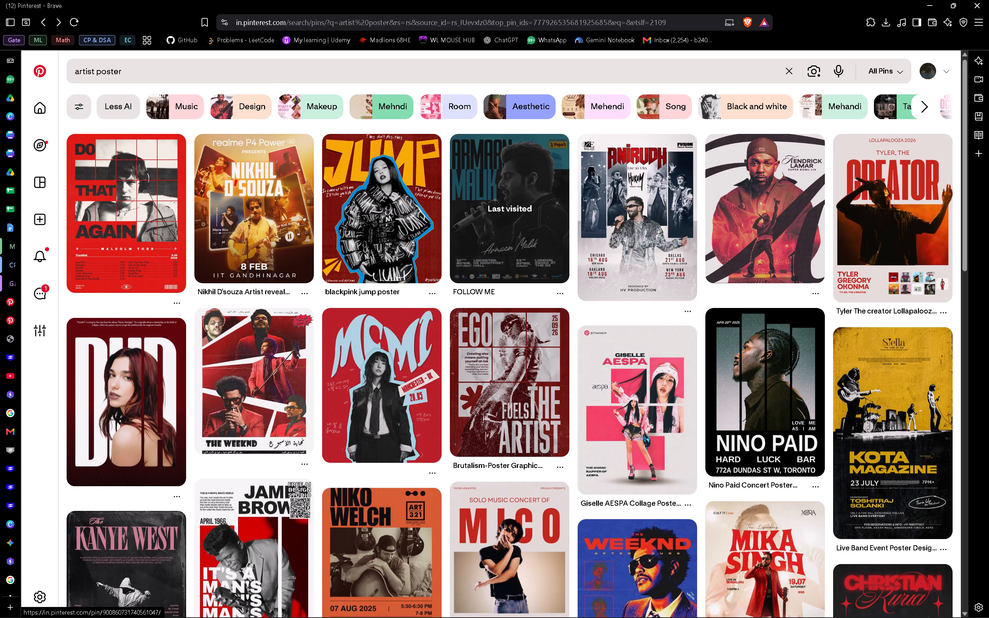
pyautogui.click(192, 73)
pyautogui.press('space')
pyautogui.press('a')
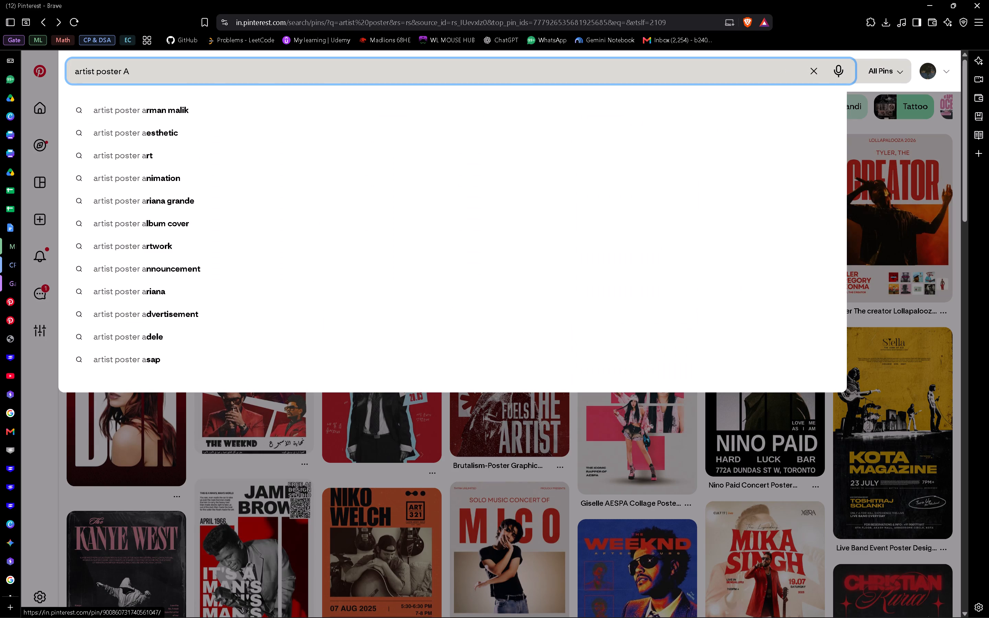
pyautogui.write('RM')
pyautogui.click(196, 107)
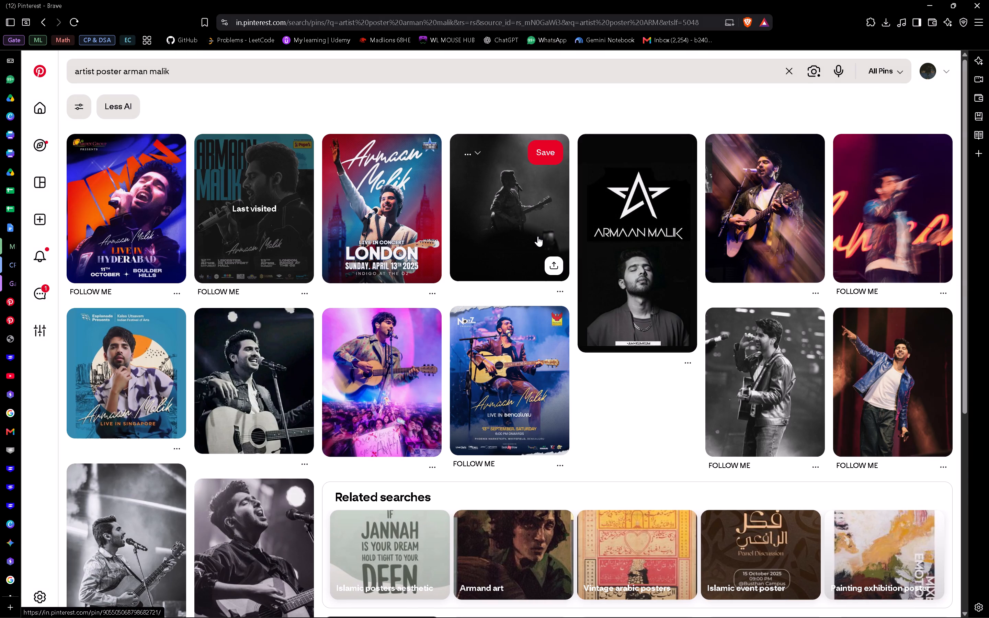
pyautogui.click(117, 236)
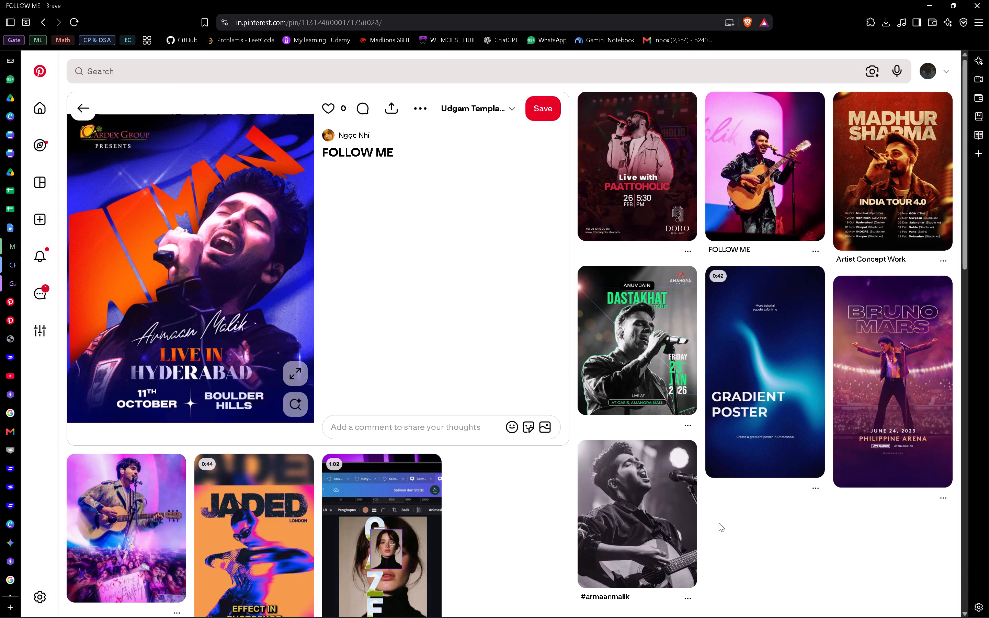
pyautogui.click(442, 453)
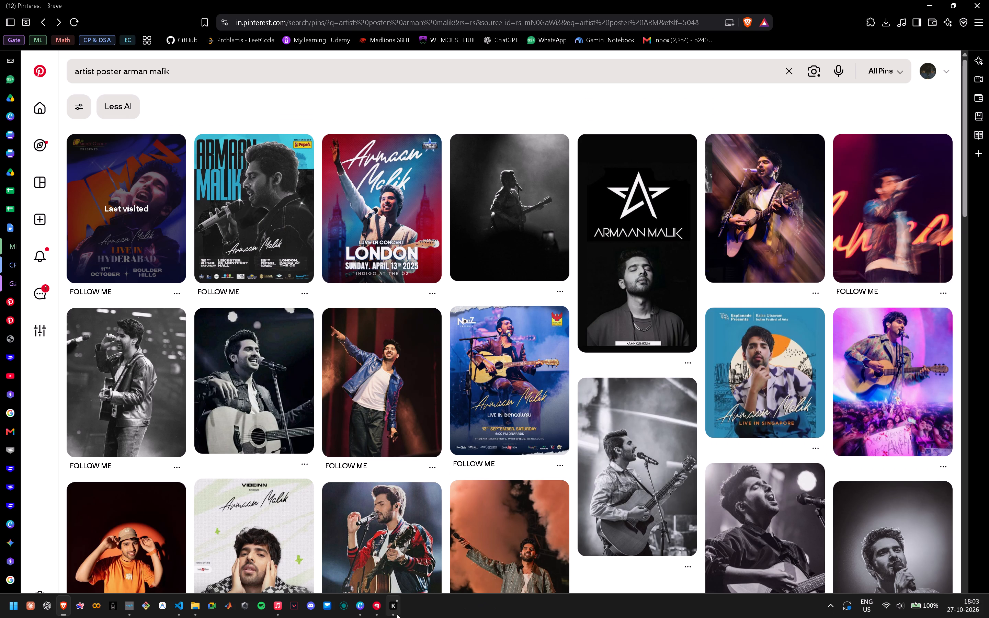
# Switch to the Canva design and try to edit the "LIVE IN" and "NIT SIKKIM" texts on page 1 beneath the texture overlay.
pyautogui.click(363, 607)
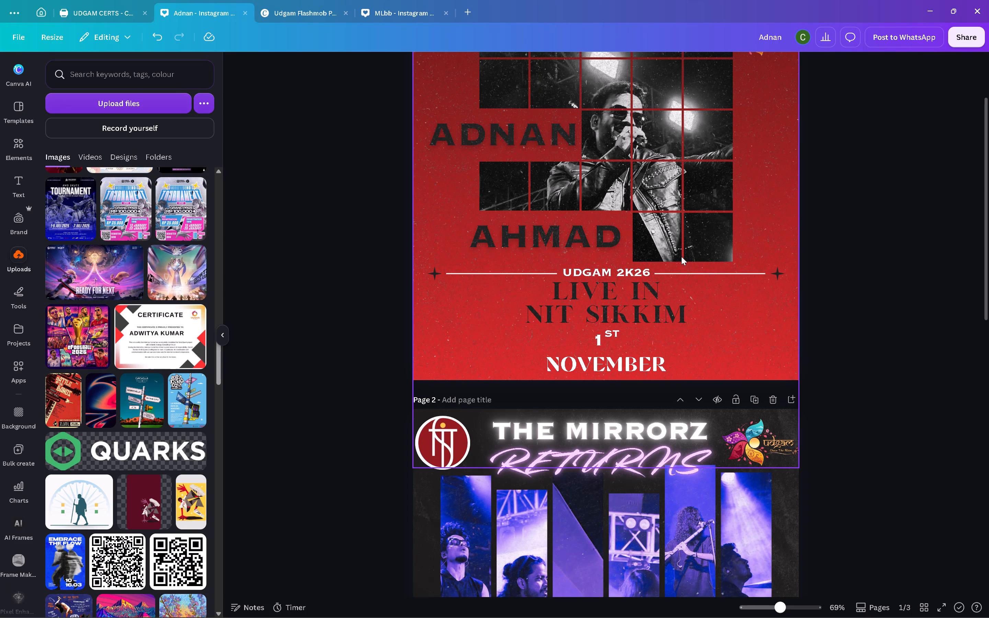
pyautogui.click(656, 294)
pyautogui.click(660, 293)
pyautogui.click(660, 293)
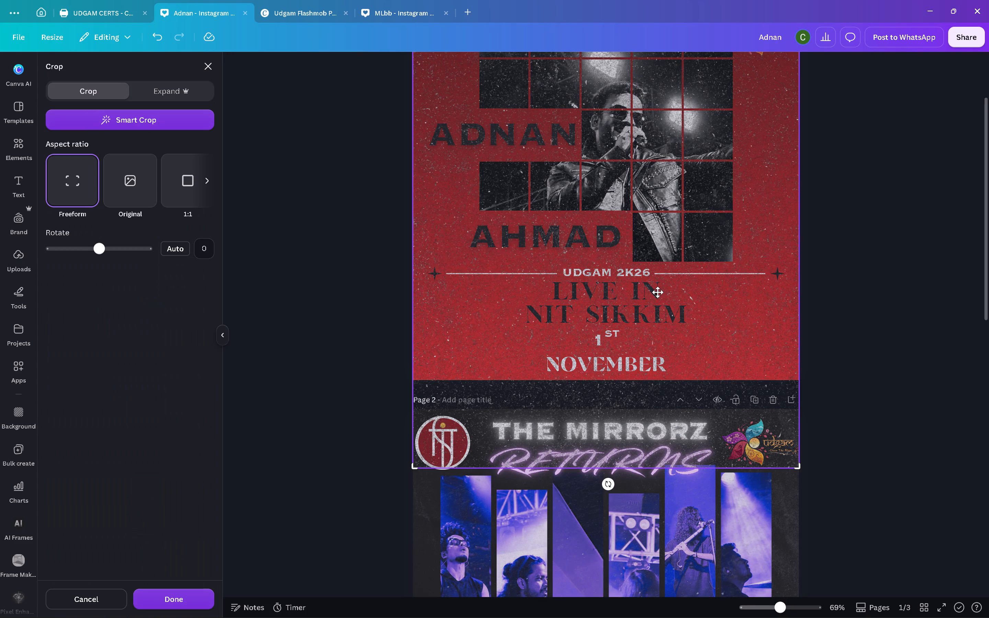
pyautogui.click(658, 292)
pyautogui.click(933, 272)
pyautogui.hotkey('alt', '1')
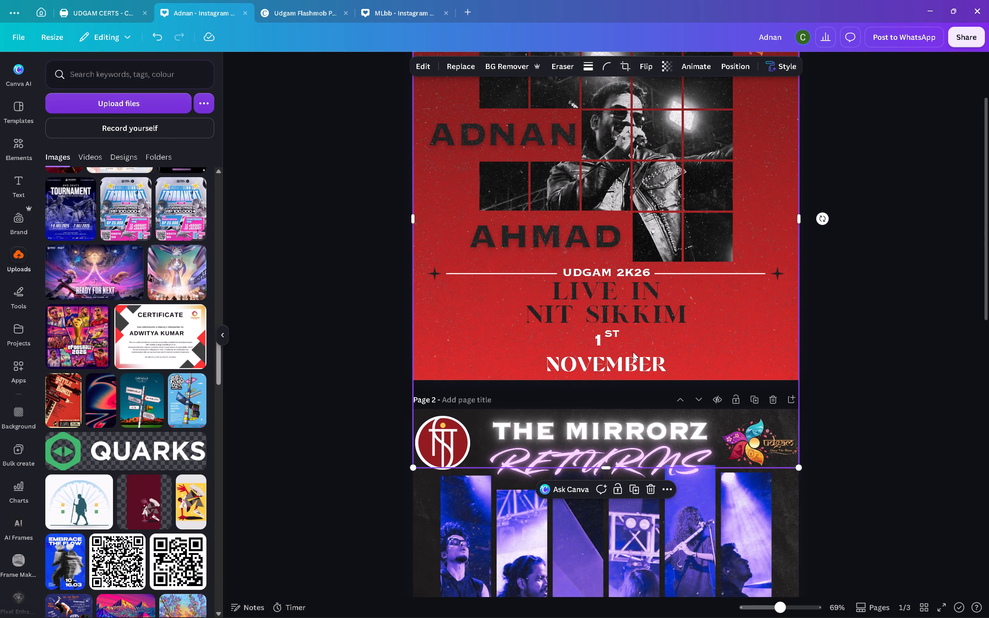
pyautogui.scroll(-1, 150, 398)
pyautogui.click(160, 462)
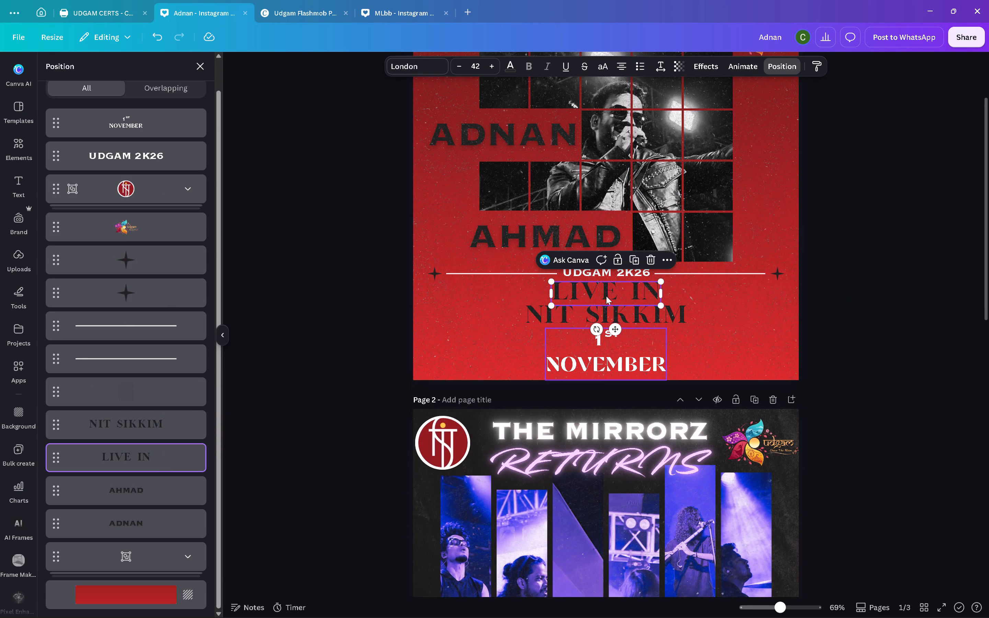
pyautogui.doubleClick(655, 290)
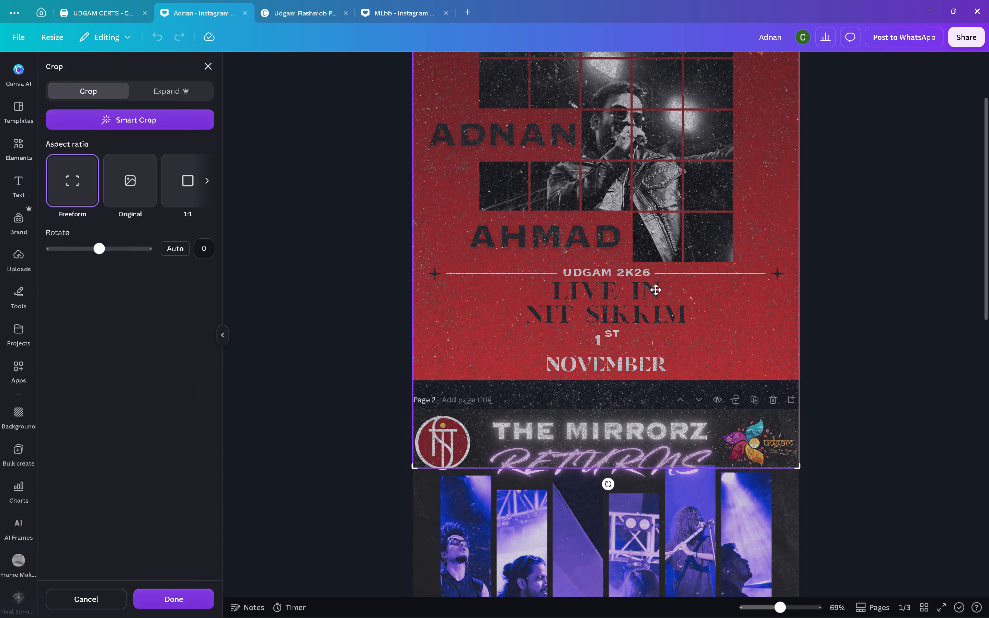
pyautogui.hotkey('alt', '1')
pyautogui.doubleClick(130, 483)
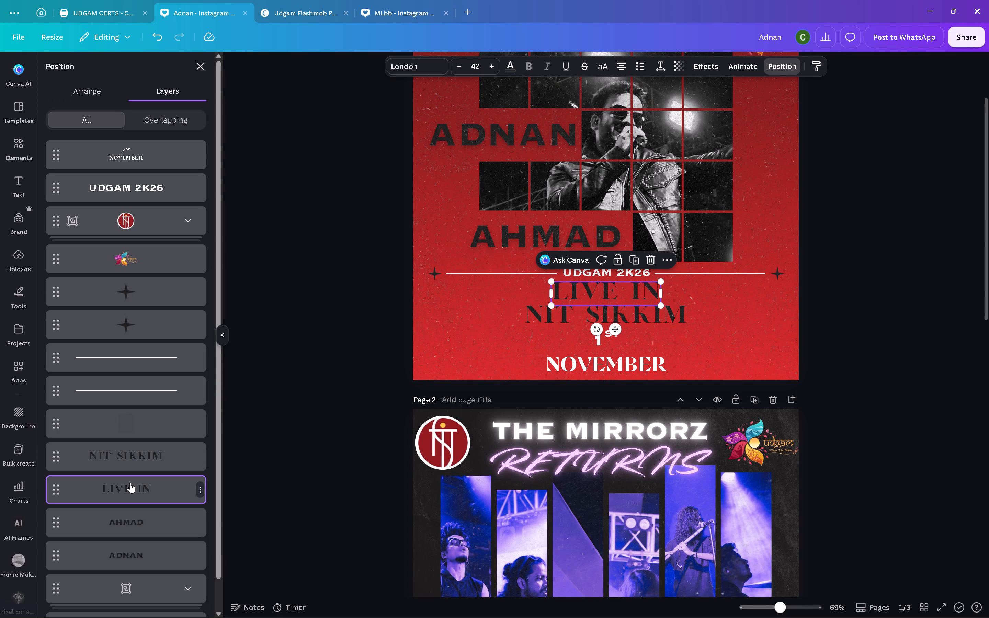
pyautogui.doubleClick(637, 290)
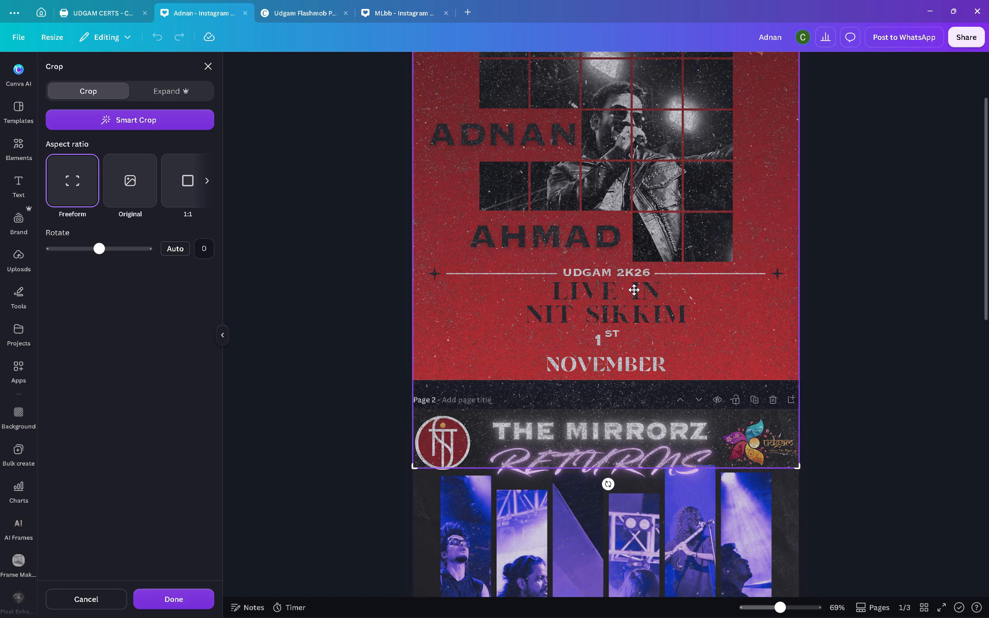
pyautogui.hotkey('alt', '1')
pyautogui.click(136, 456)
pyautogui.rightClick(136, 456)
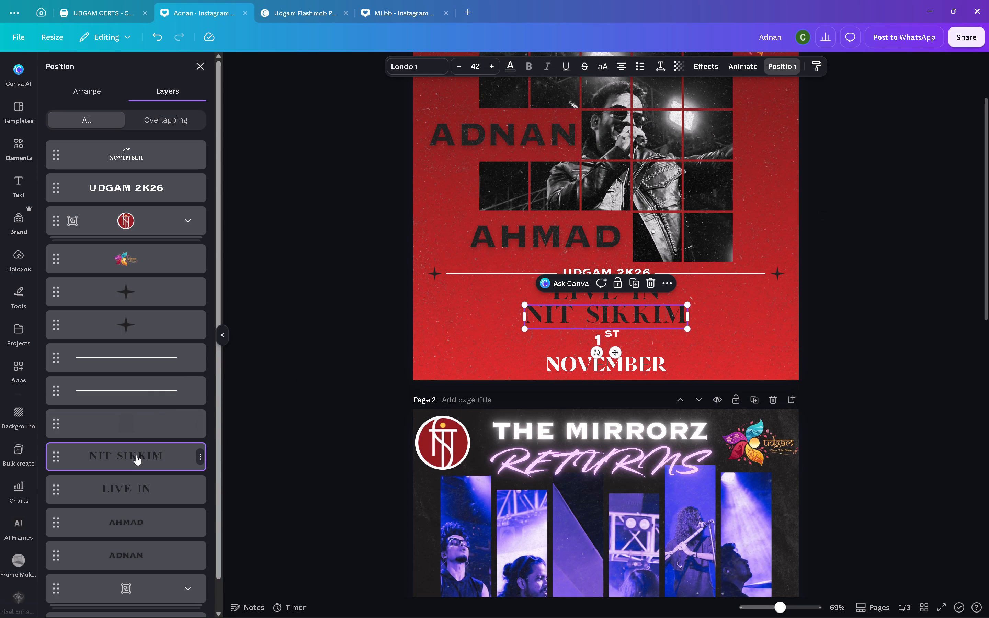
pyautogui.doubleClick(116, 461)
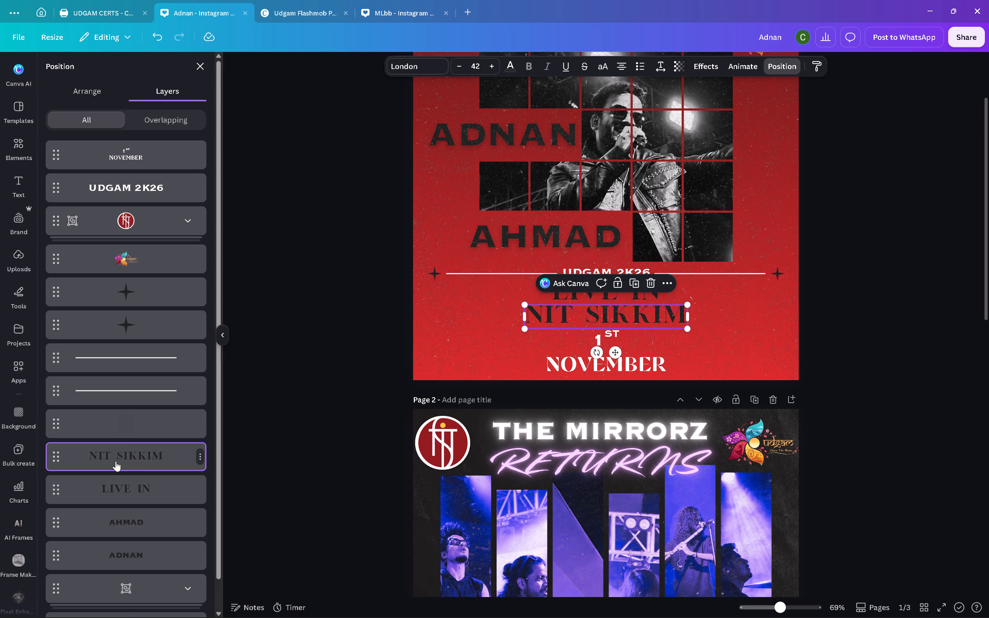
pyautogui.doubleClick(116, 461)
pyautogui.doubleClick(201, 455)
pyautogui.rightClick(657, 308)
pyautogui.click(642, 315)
# Move the page 1 texture overlay layer below the "ADNAN" text, directly above the photo grid.
pyautogui.click(624, 319)
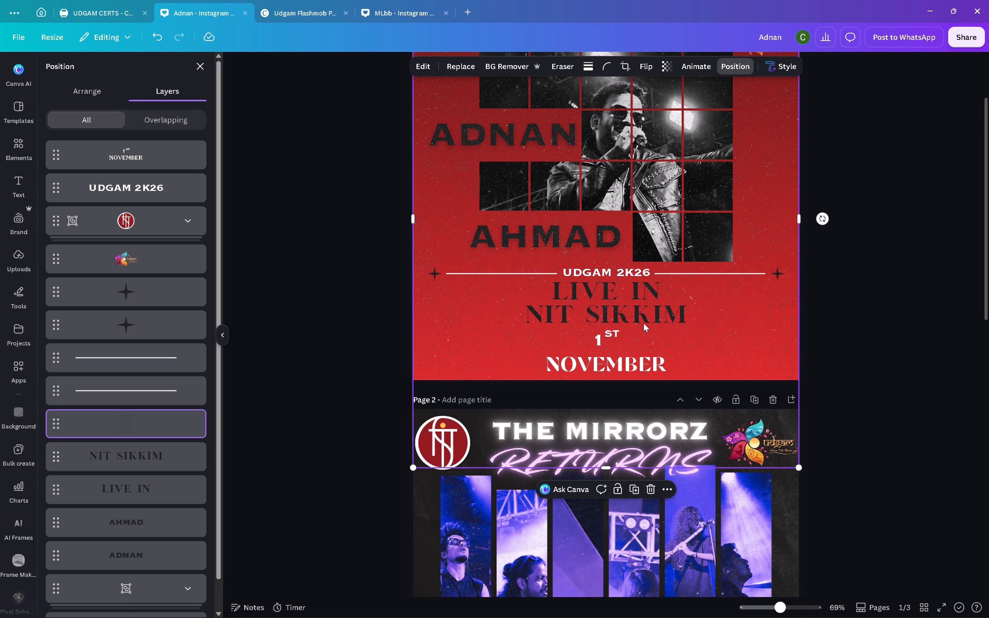
pyautogui.scroll(-4, 172, 475)
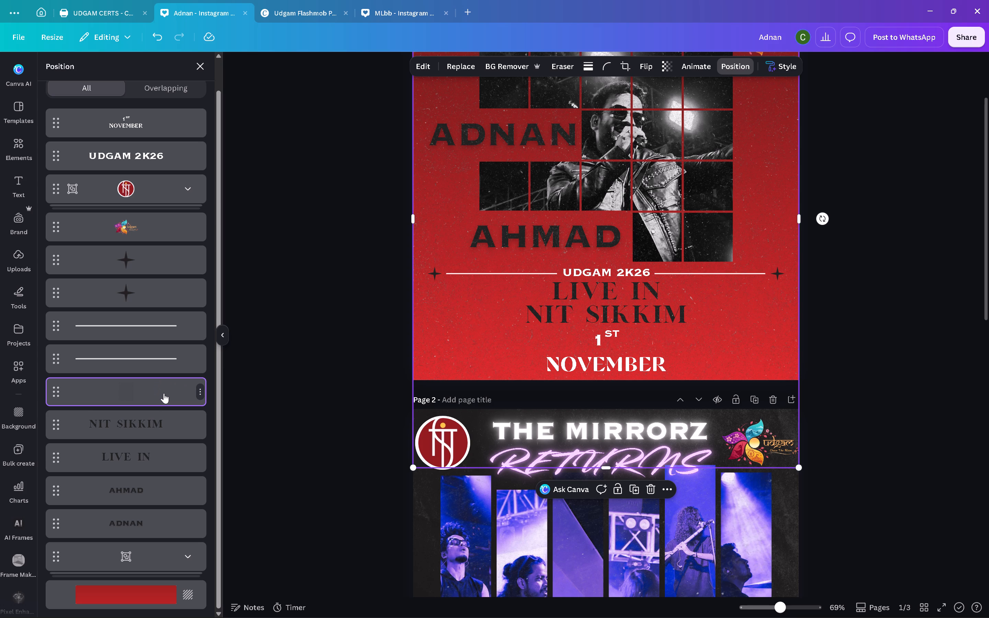
pyautogui.moveTo(165, 386); pyautogui.dragTo(156, 530)
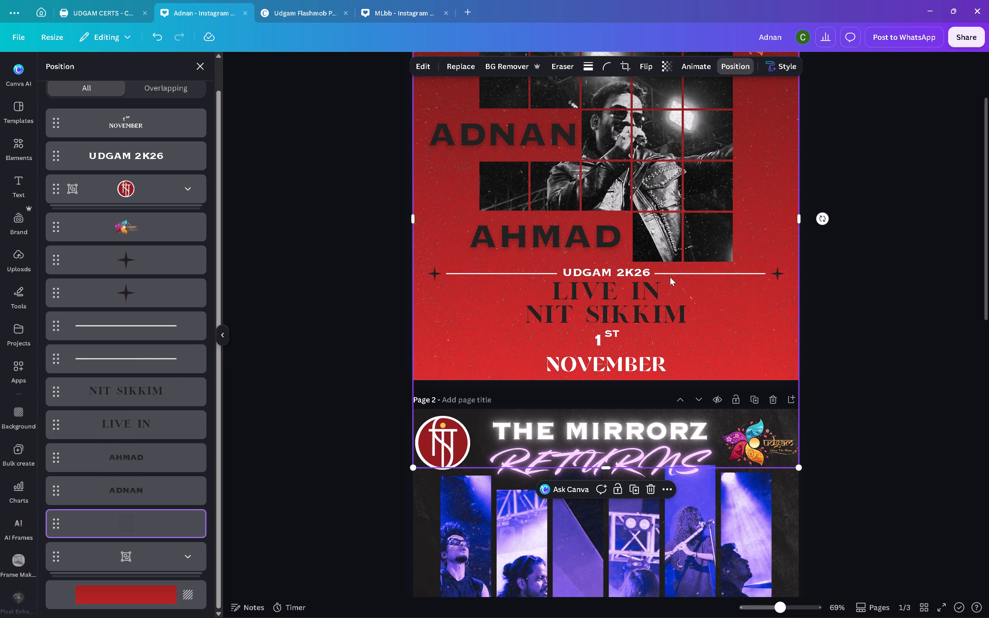
# Change the "LIVE IN" text on page 1 to "LIVE AT".
pyautogui.doubleClick(650, 292)
pyautogui.press('Right')
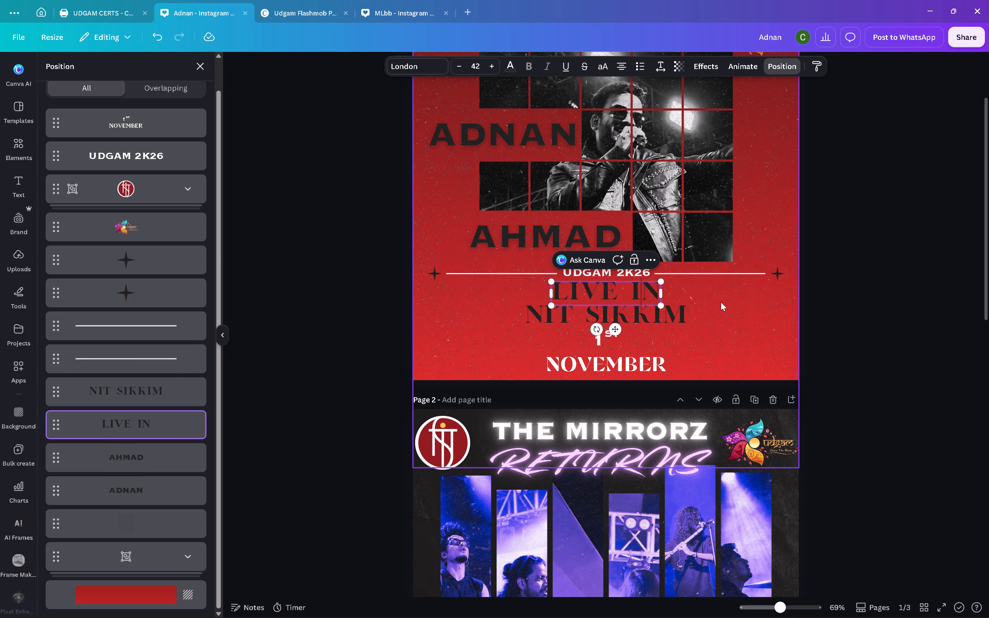
pyautogui.press('BackSpace')
pyautogui.press('BackSpace')
pyautogui.write('AT')
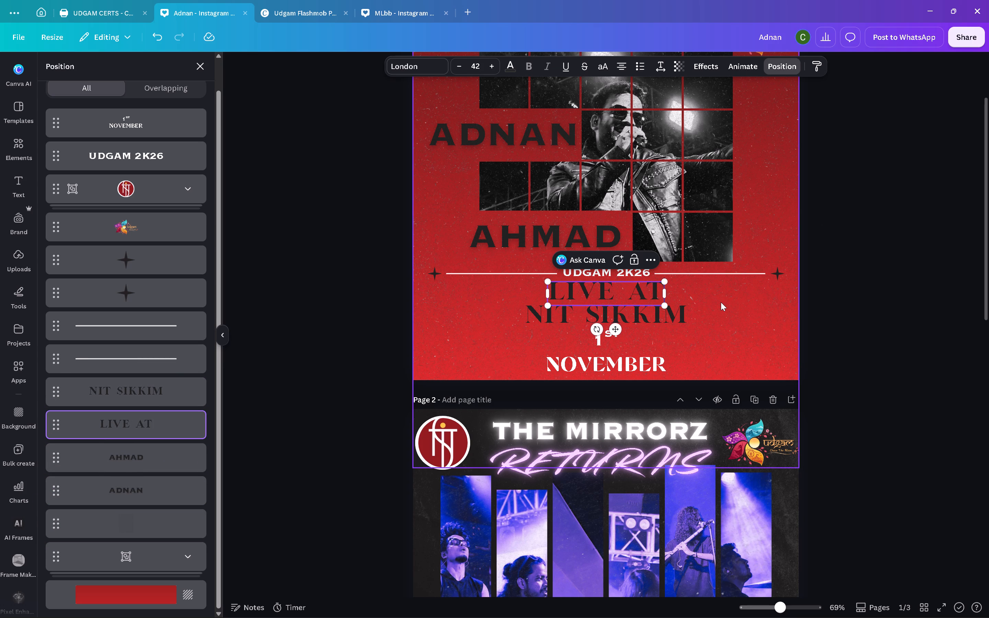
pyautogui.click(933, 255)
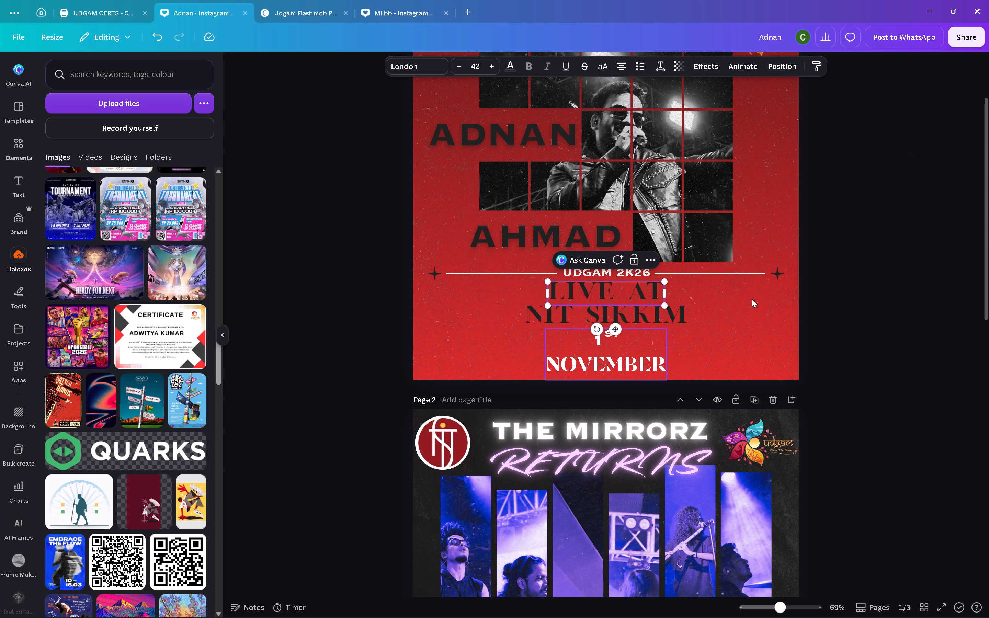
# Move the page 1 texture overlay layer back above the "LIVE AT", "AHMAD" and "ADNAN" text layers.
pyautogui.hotkey('alt', '1')
pyautogui.moveTo(149, 552); pyautogui.dragTo(161, 418)
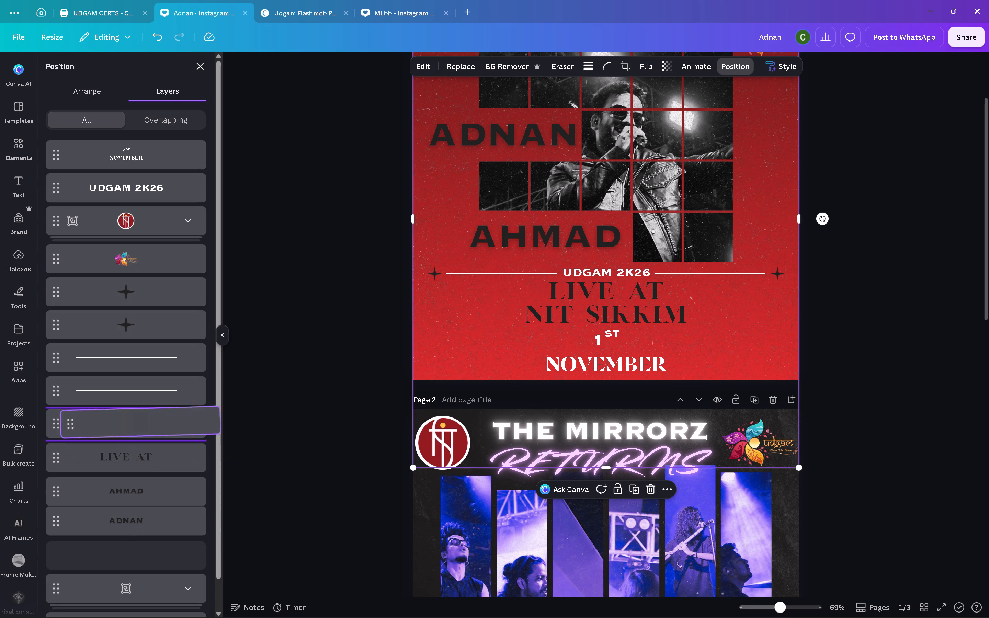
pyautogui.moveTo(161, 418); pyautogui.dragTo(155, 419)
pyautogui.click(918, 339)
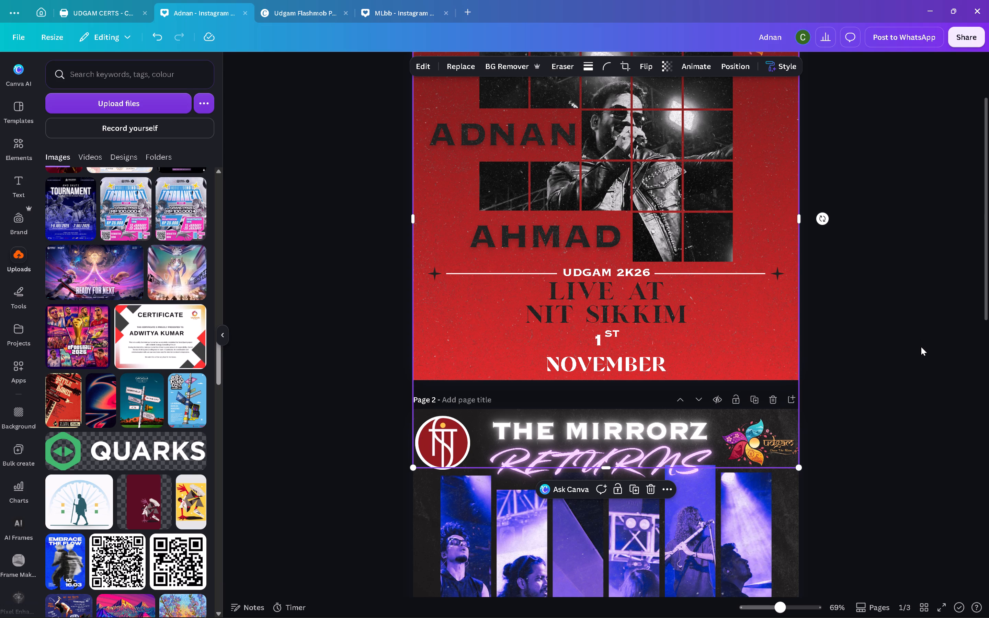
pyautogui.click(897, 301)
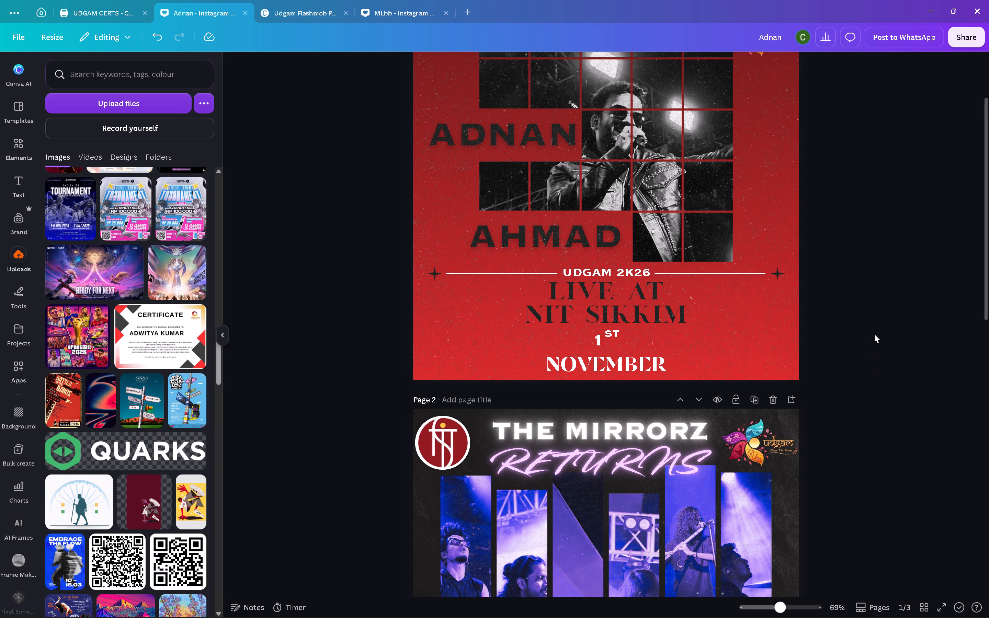
# Join the page 1 date into a single line reading "1ST NOVEMBER", with a space between the two parts.
pyautogui.scroll(6, 874, 327)
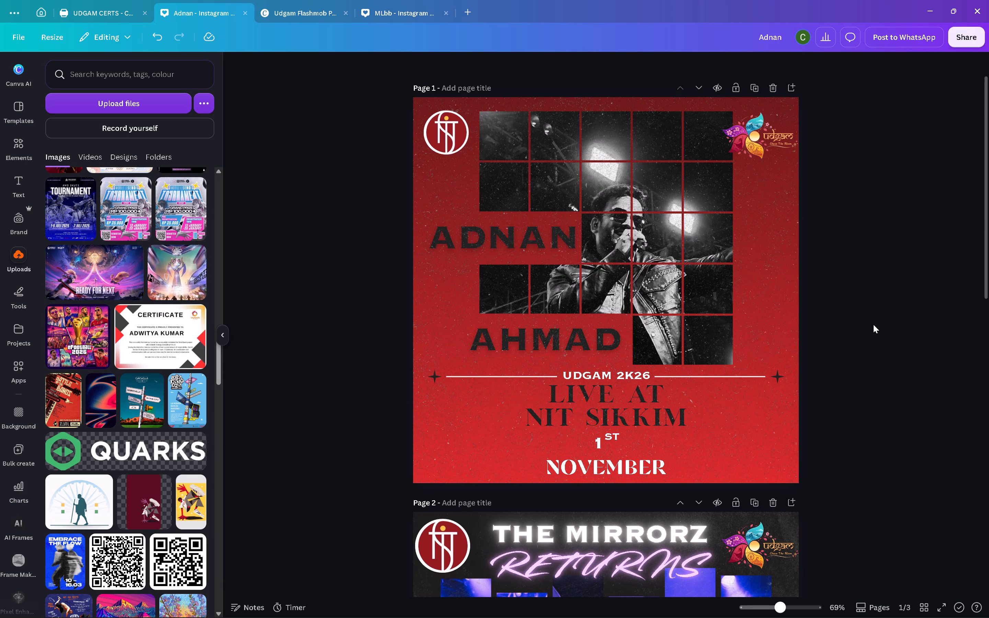
pyautogui.scroll(-2, 886, 323)
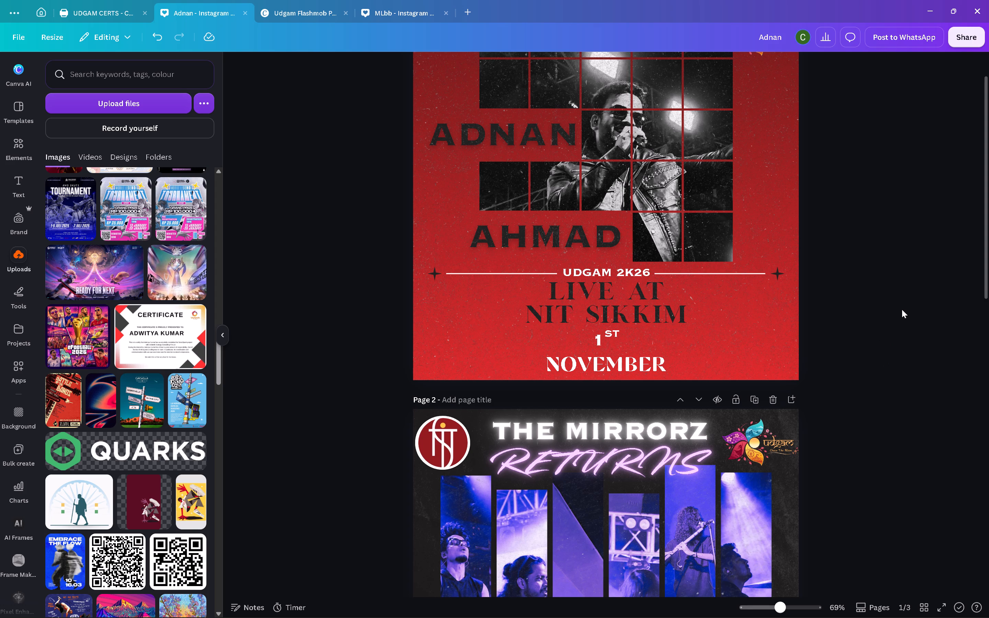
pyautogui.click(632, 363)
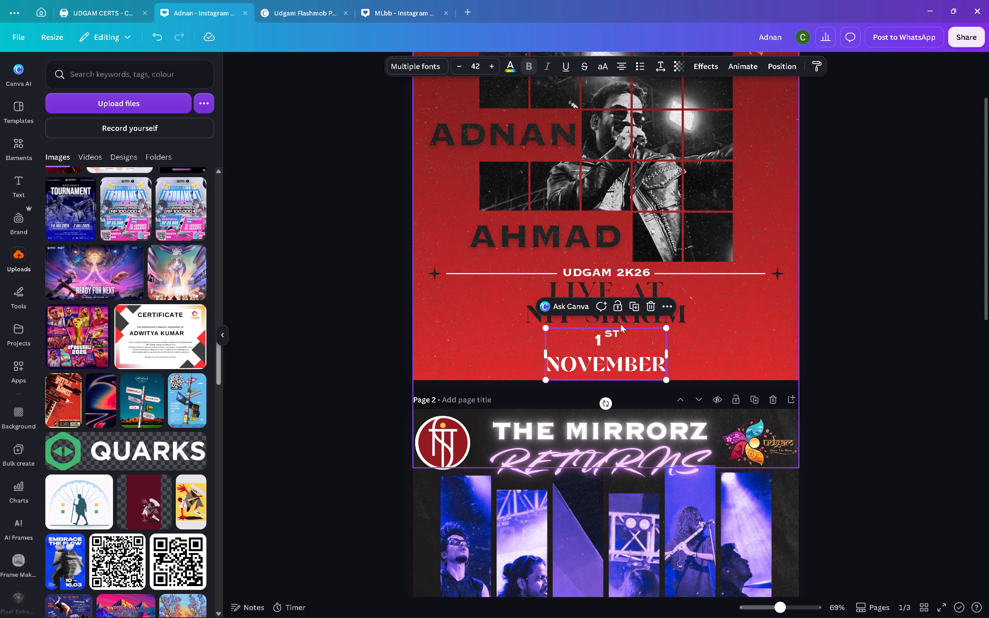
pyautogui.click(547, 367)
pyautogui.press('BackSpace')
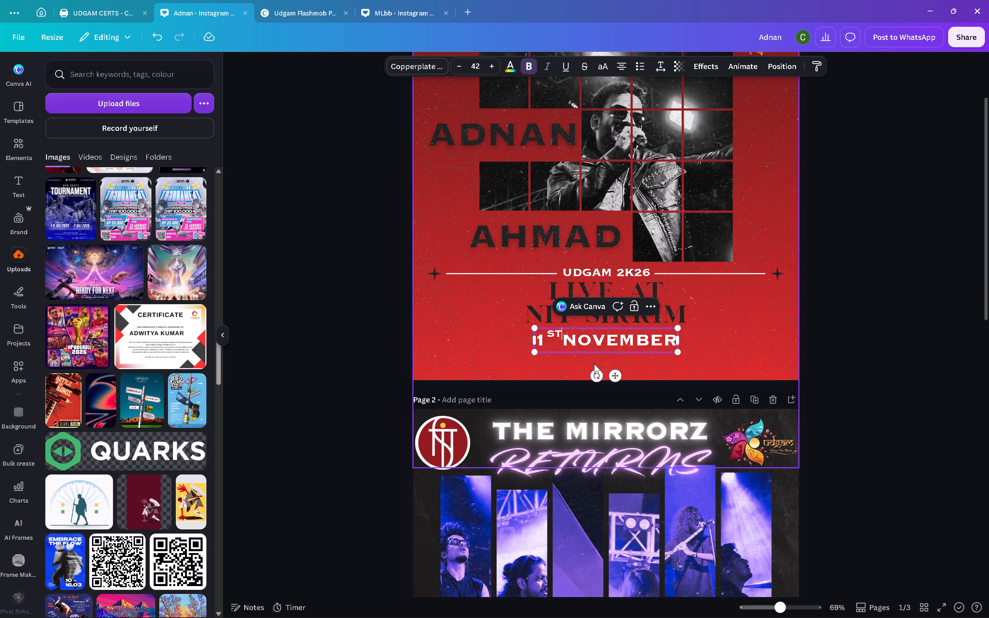
pyautogui.press('space')
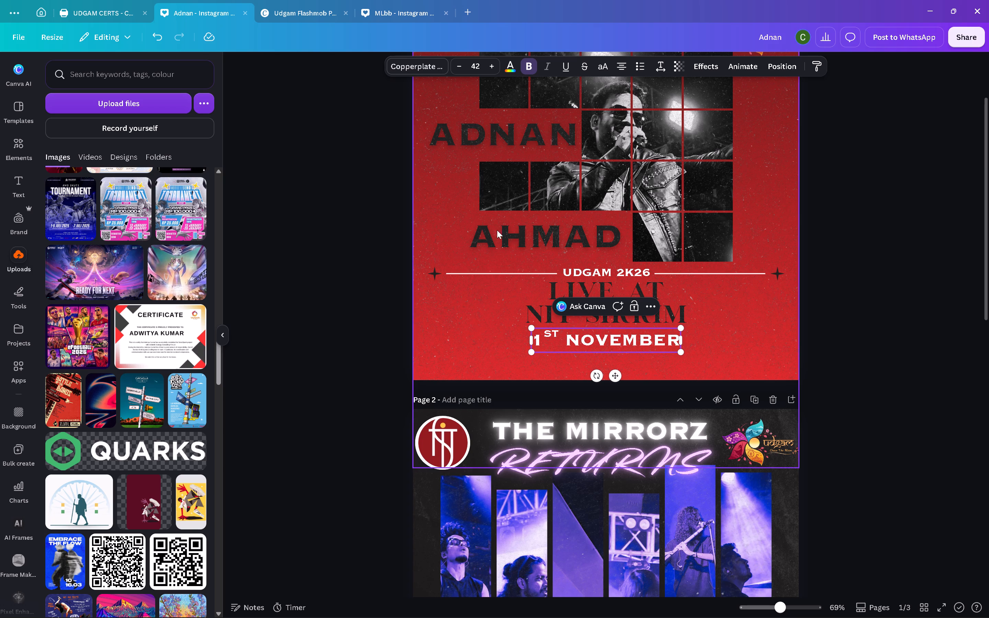
pyautogui.click(868, 351)
# Set the font size of the "1ST NOVEMBER" text on page 1 to 64.
pyautogui.click(615, 347)
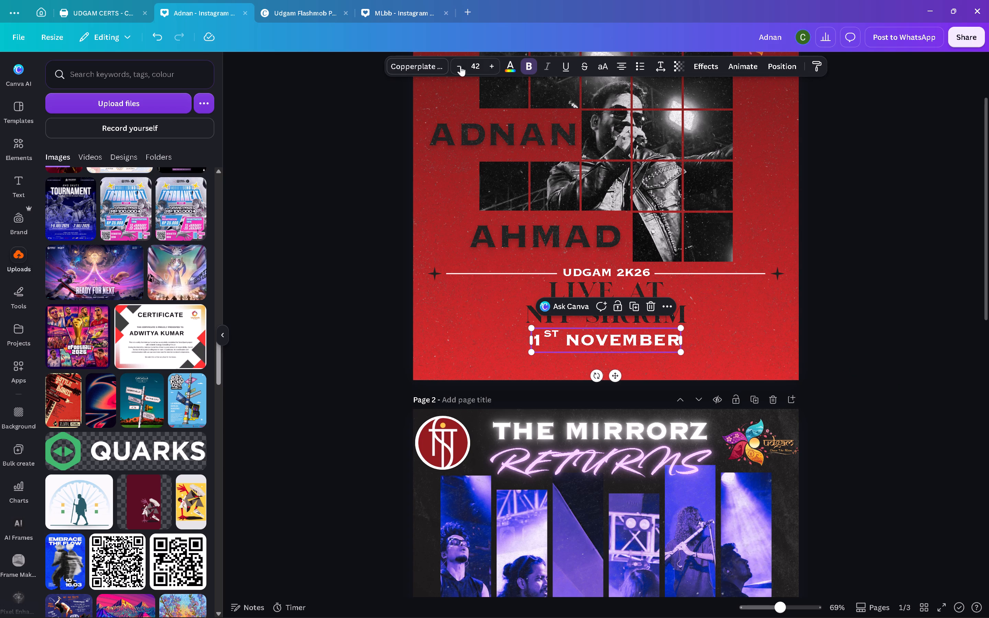
pyautogui.click(475, 63)
pyautogui.click(468, 401)
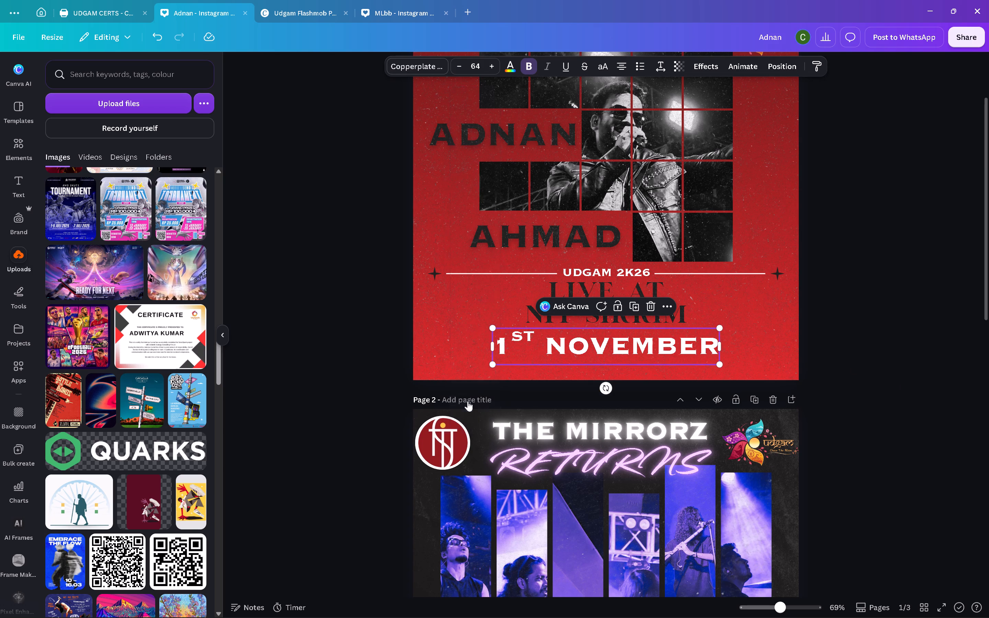
pyautogui.click(900, 336)
# Move the "1ST NOVEMBER" text slightly down, horizontally centred with a spacing of 21 below "NIT SIKKIM".
pyautogui.moveTo(667, 346); pyautogui.dragTo(666, 355)
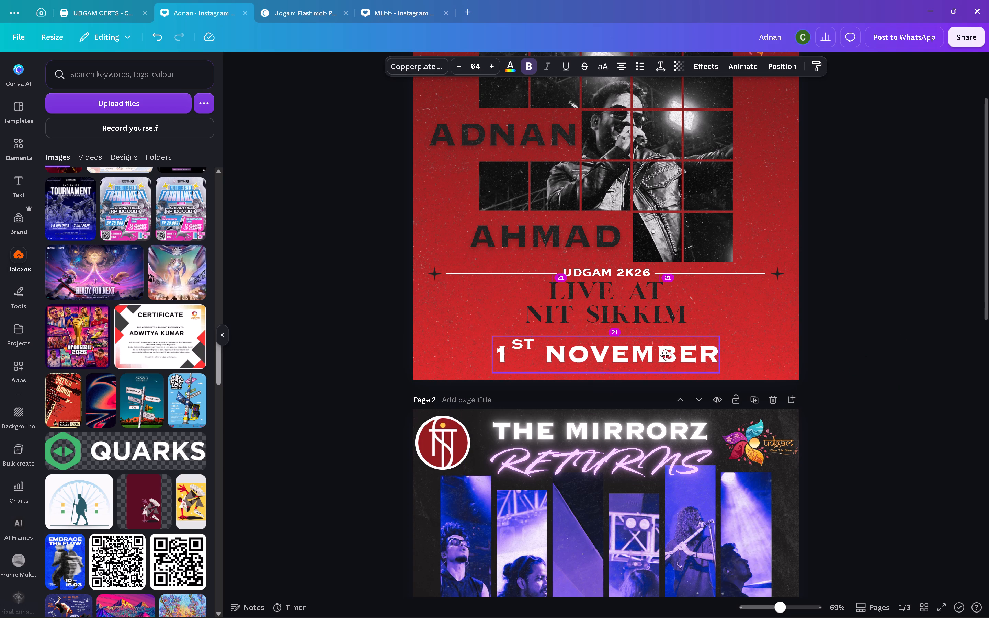
pyautogui.moveTo(666, 355); pyautogui.dragTo(665, 354)
pyautogui.click(662, 352)
# Join the page 2 date into a single line reading "31ST OCTOBER".
pyautogui.click(877, 276)
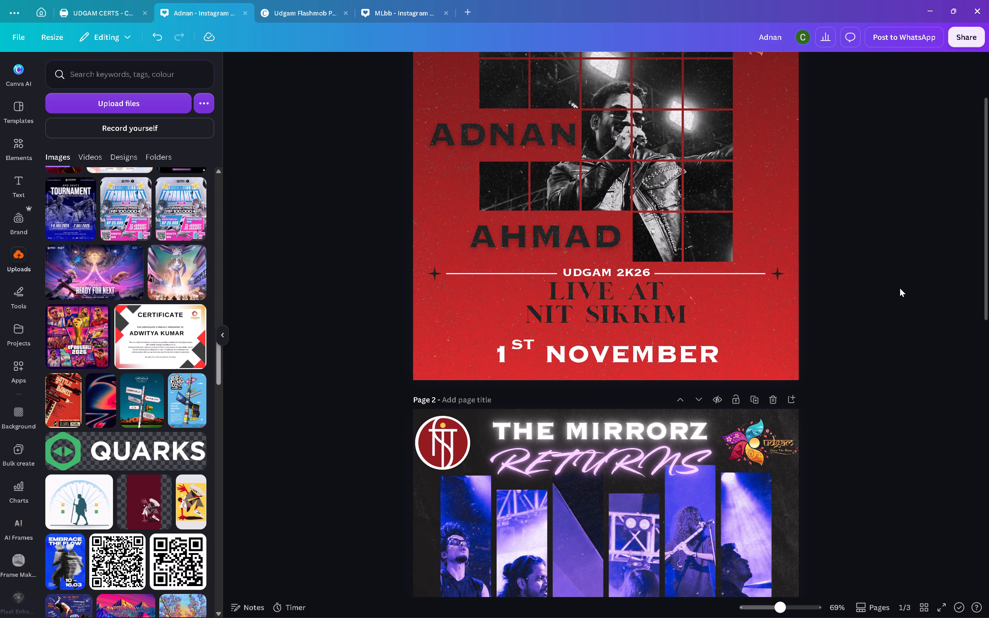
pyautogui.scroll(8, 985, 246)
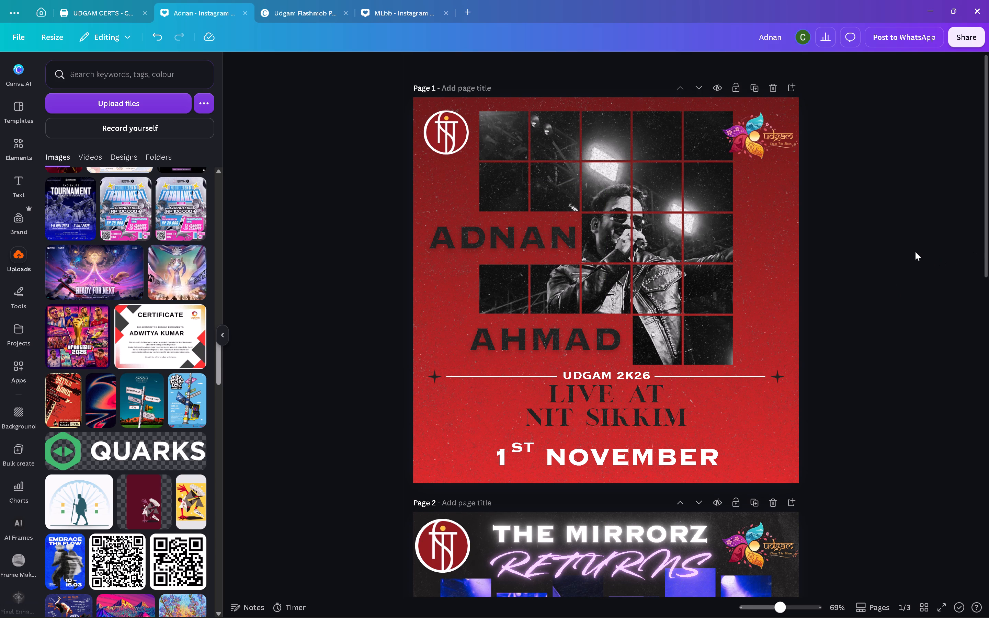
pyautogui.scroll(-5, 901, 243)
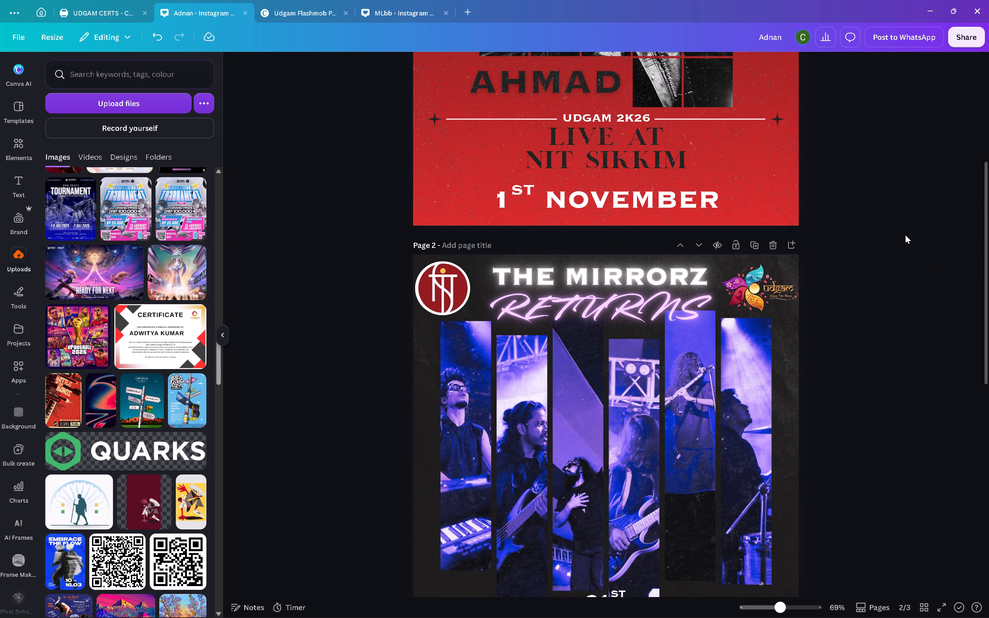
pyautogui.scroll(-3, 906, 241)
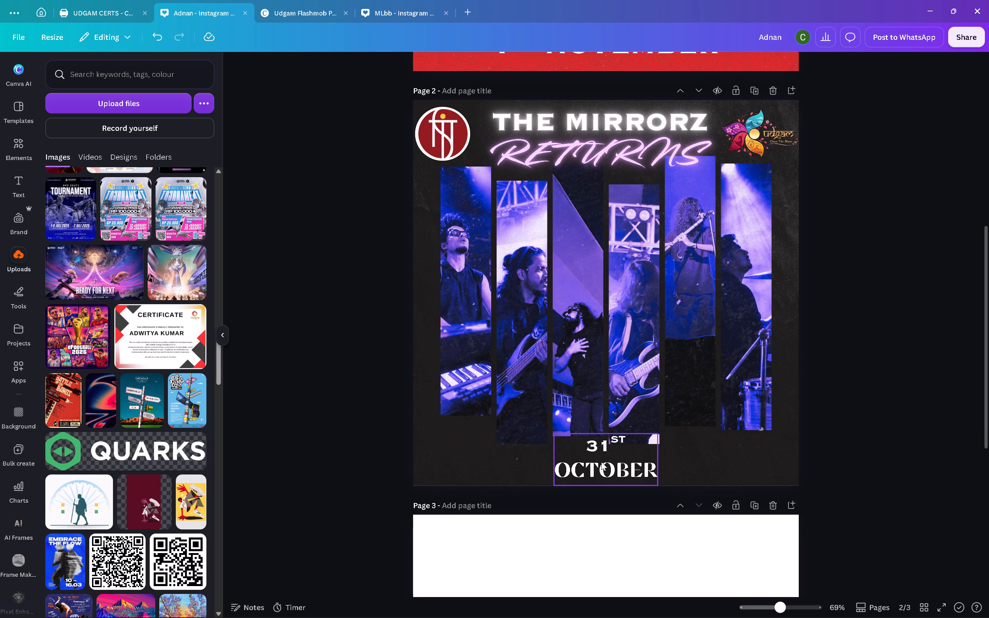
pyautogui.click(601, 462)
pyautogui.click(556, 471)
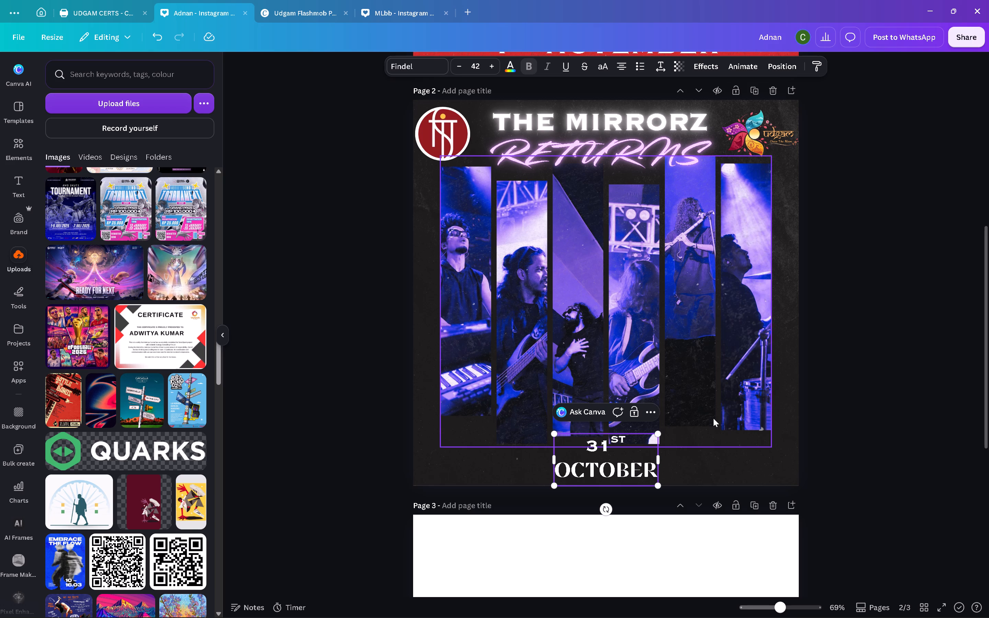
pyautogui.press('Return')
pyautogui.press('BackSpace')
pyautogui.press('BackSpace')
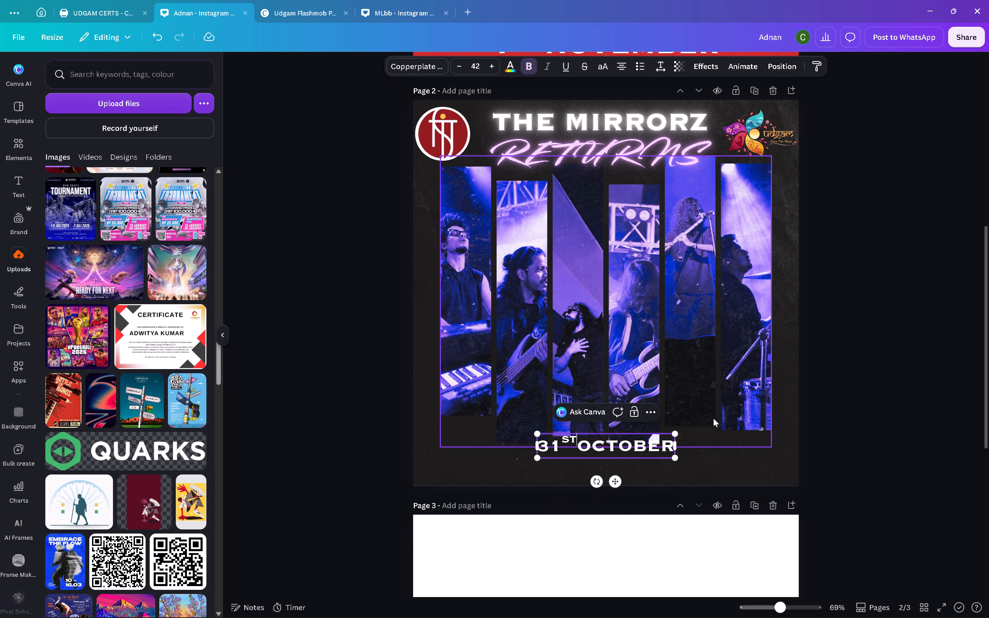
# Group the "LIVE AT" and "NIT SIKKIM" text layers on page 1.
pyautogui.scroll(5, 762, 316)
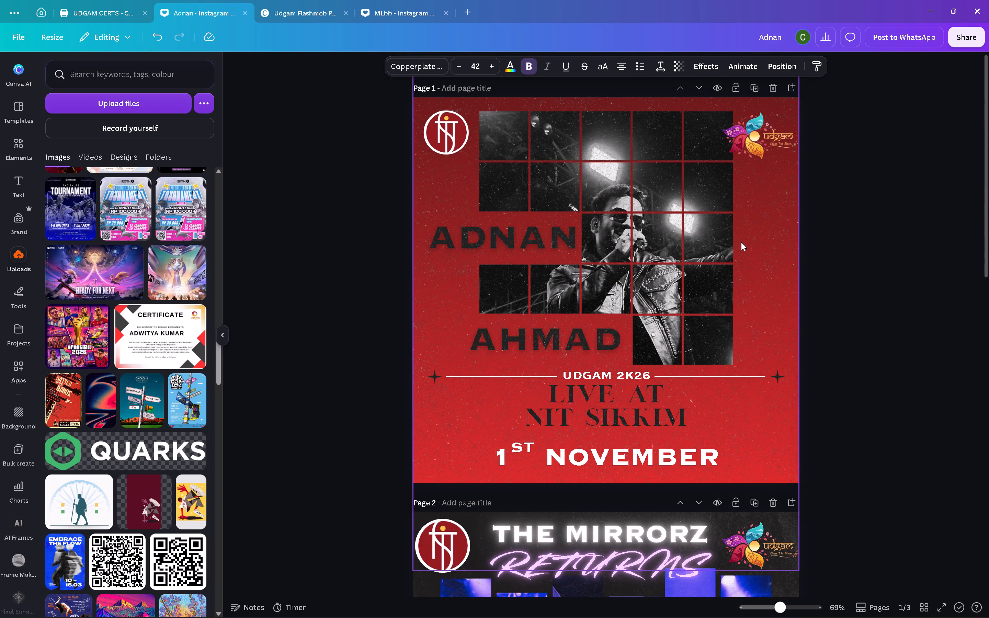
pyautogui.click(619, 406)
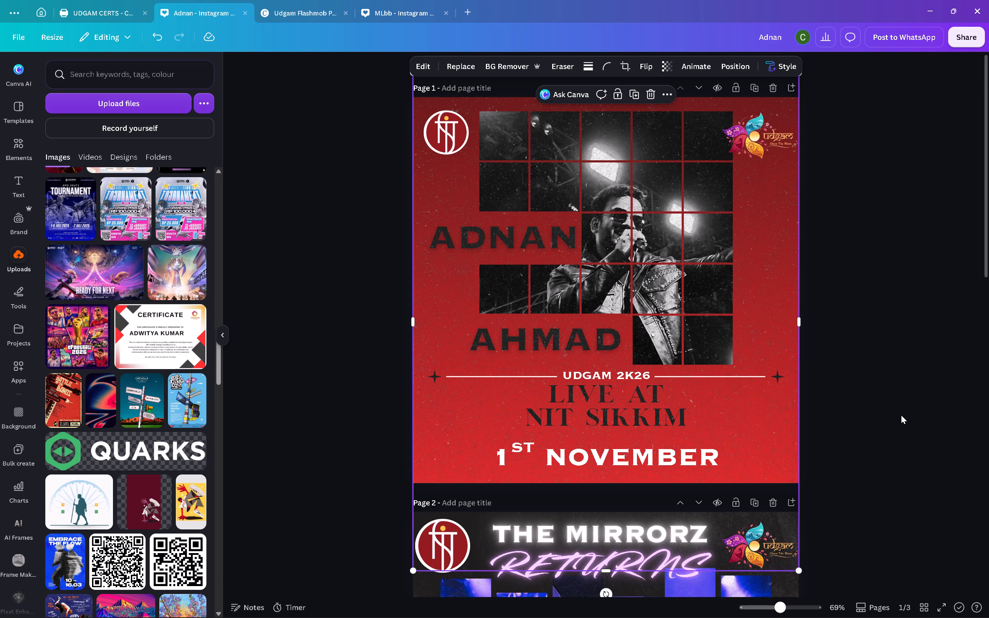
pyautogui.hotkey('alt', '1')
pyautogui.scroll(-2, 127, 437)
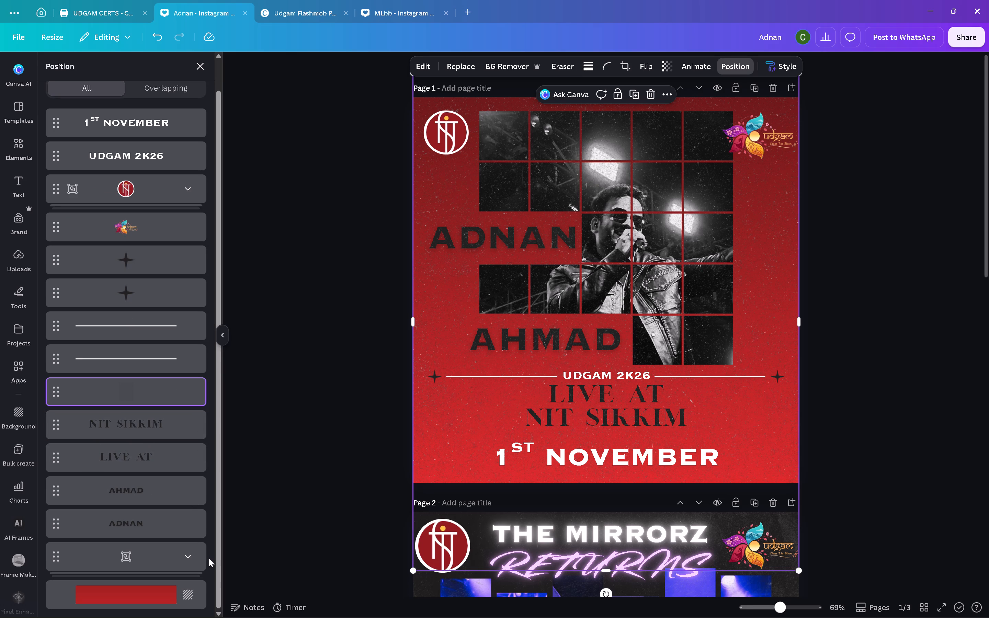
pyautogui.click(151, 425)
pyautogui.keyDown('shift'); pyautogui.click(155, 456); pyautogui.keyUp('shift')
pyautogui.hotkey('ctrl', 'g')
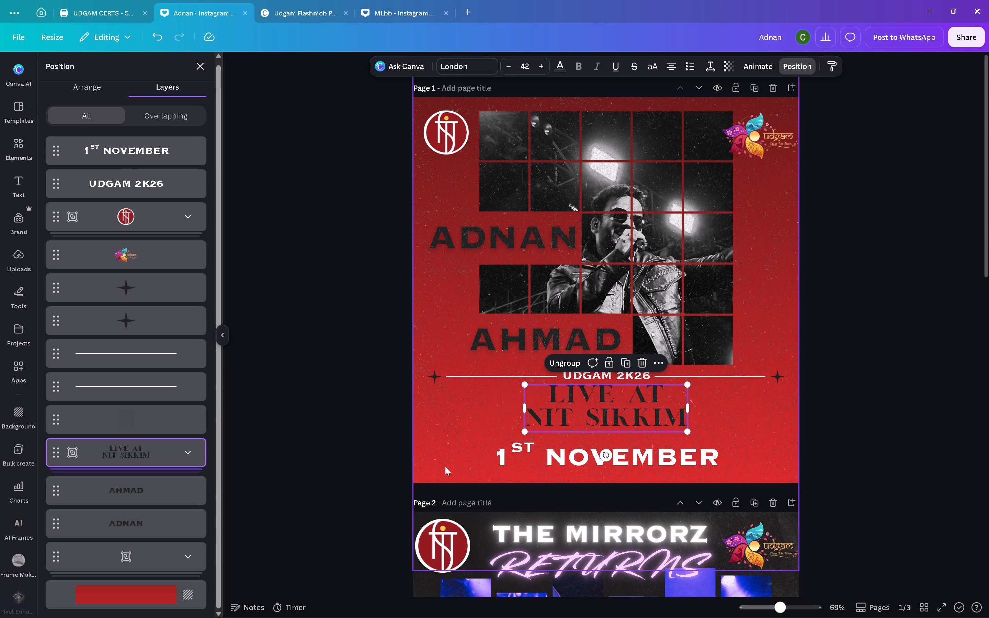
# Move the page 1 texture overlay layer below "ADNAN", directly above the photo grid layer.
pyautogui.moveTo(153, 415); pyautogui.dragTo(153, 500)
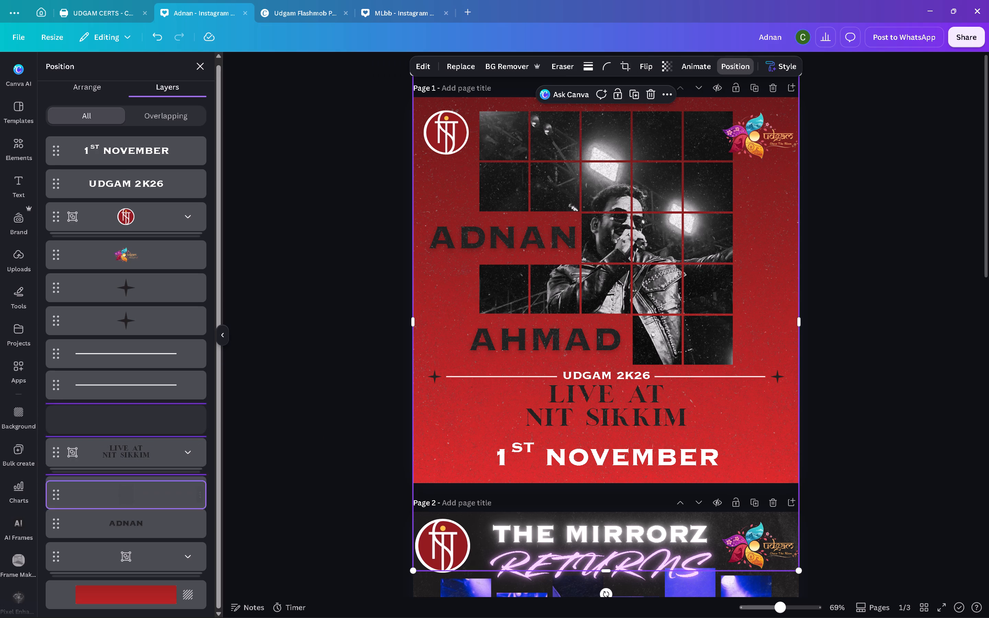
pyautogui.moveTo(153, 500); pyautogui.dragTo(153, 545)
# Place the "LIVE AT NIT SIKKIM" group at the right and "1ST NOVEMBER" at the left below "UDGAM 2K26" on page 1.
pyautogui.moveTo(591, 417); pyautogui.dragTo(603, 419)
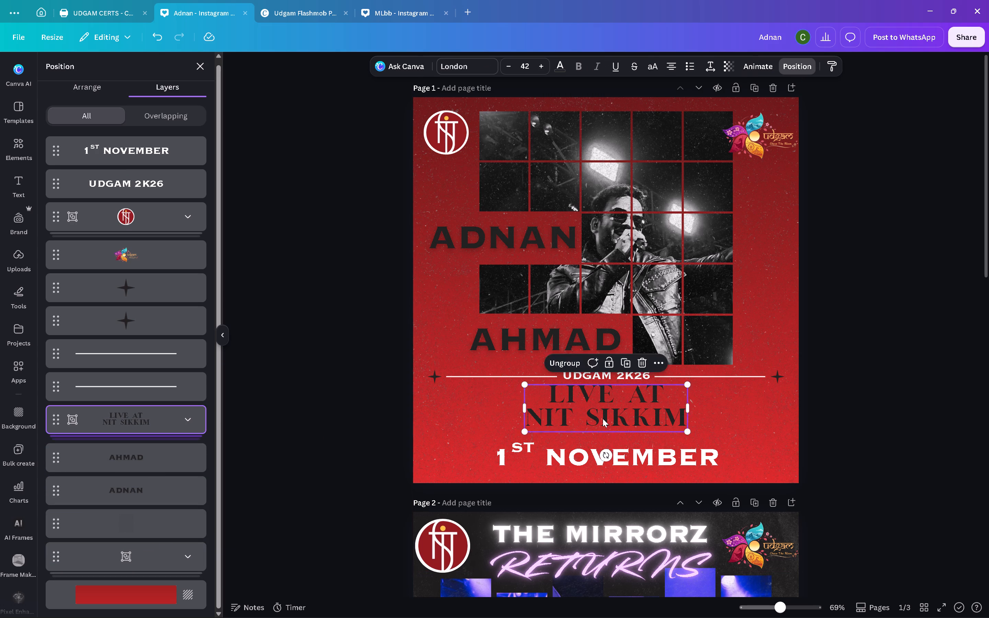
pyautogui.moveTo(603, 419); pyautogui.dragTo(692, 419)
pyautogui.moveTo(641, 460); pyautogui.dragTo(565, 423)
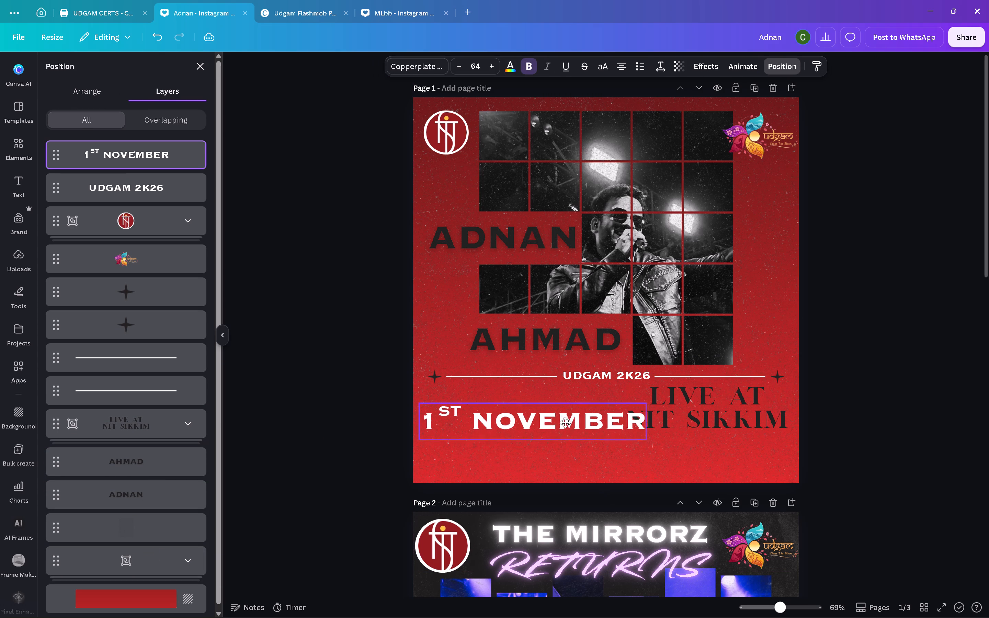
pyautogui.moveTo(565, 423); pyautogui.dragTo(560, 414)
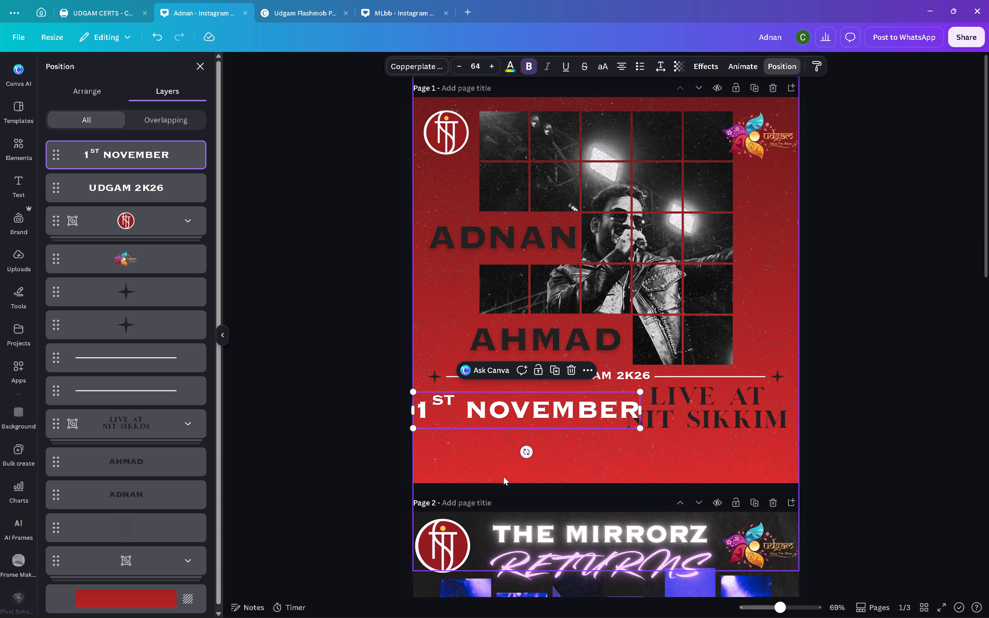
# Set the font size of the "1ST NOVEMBER" text on page 1 to 48.
pyautogui.click(480, 66)
pyautogui.click(468, 358)
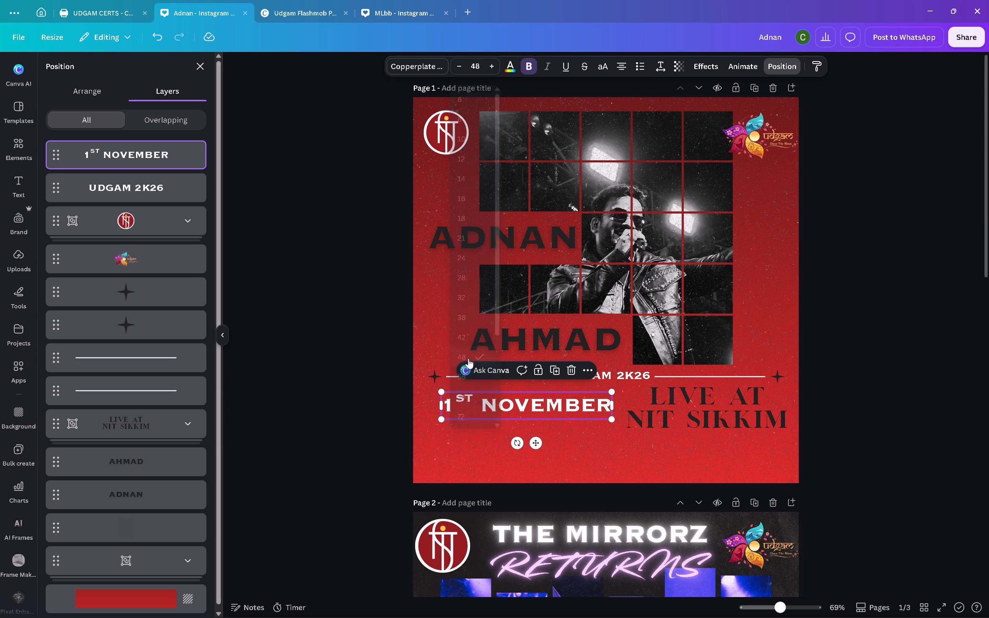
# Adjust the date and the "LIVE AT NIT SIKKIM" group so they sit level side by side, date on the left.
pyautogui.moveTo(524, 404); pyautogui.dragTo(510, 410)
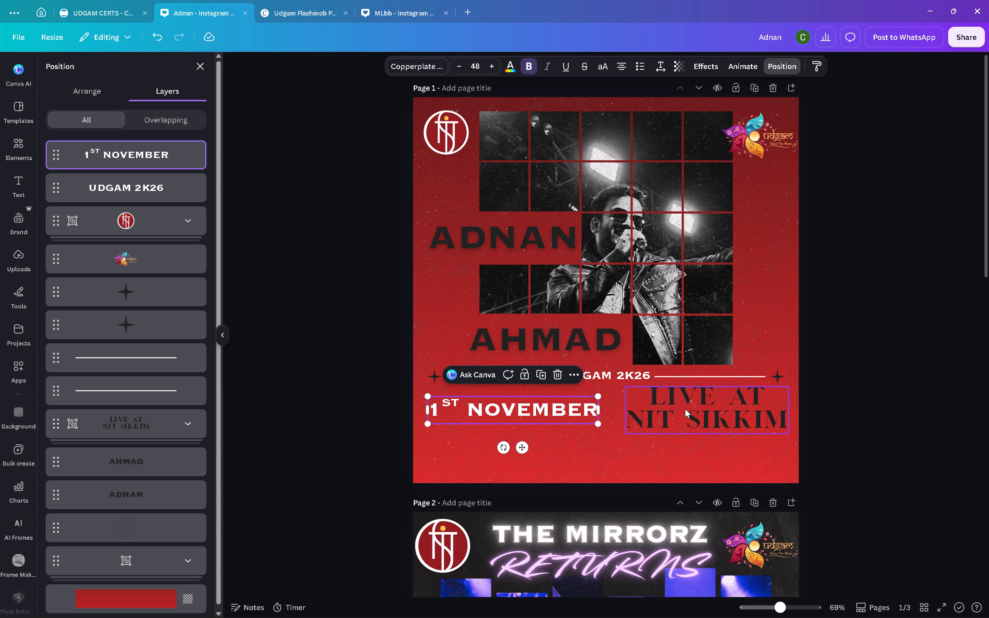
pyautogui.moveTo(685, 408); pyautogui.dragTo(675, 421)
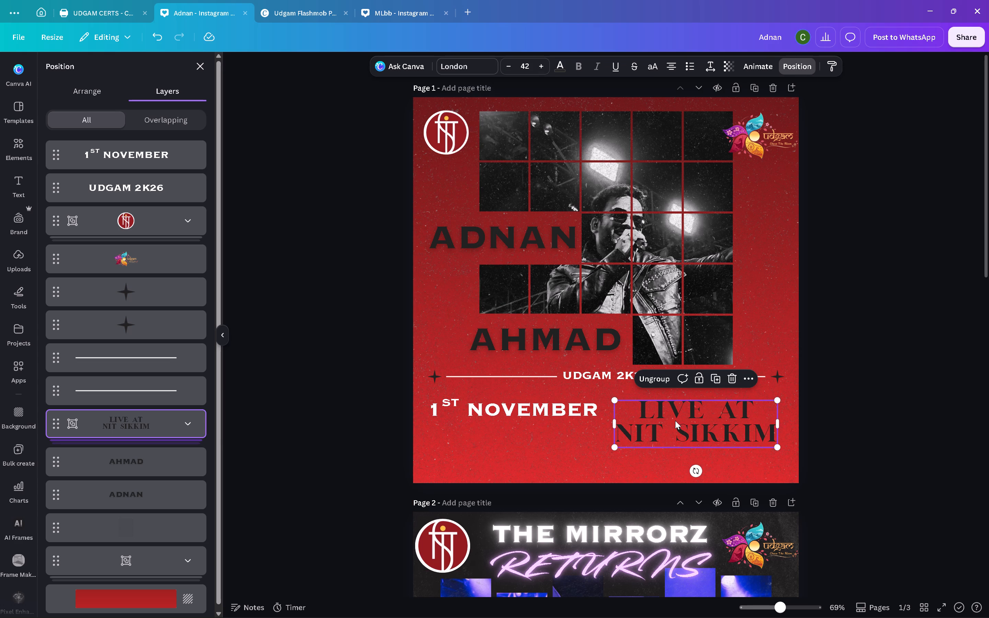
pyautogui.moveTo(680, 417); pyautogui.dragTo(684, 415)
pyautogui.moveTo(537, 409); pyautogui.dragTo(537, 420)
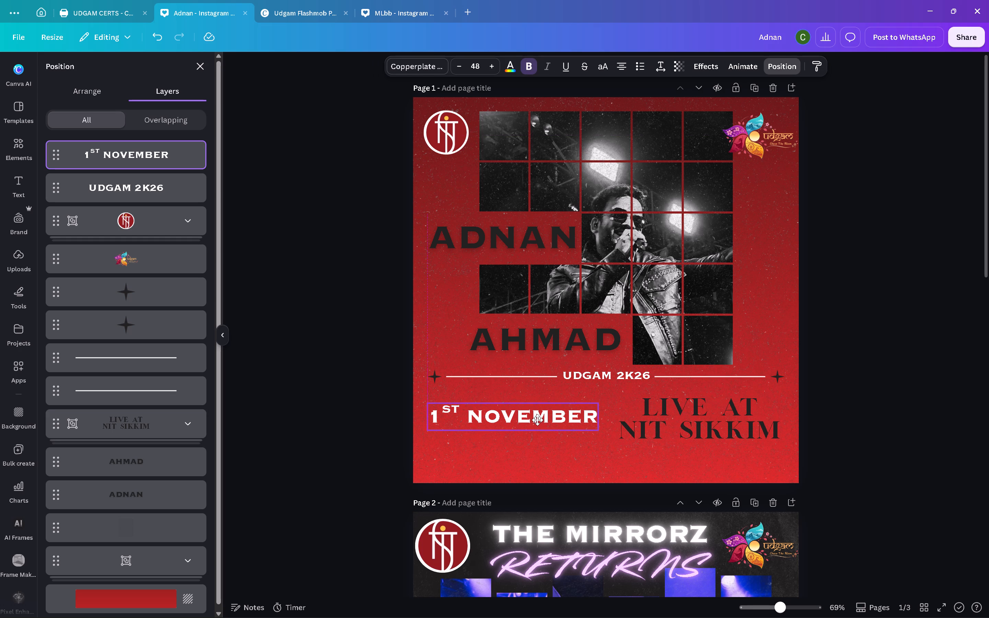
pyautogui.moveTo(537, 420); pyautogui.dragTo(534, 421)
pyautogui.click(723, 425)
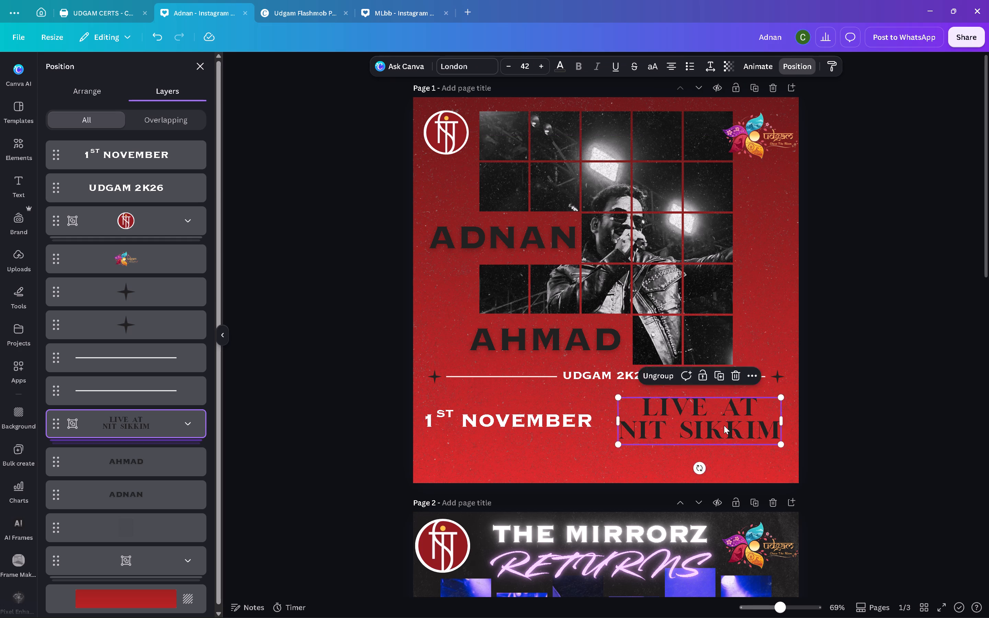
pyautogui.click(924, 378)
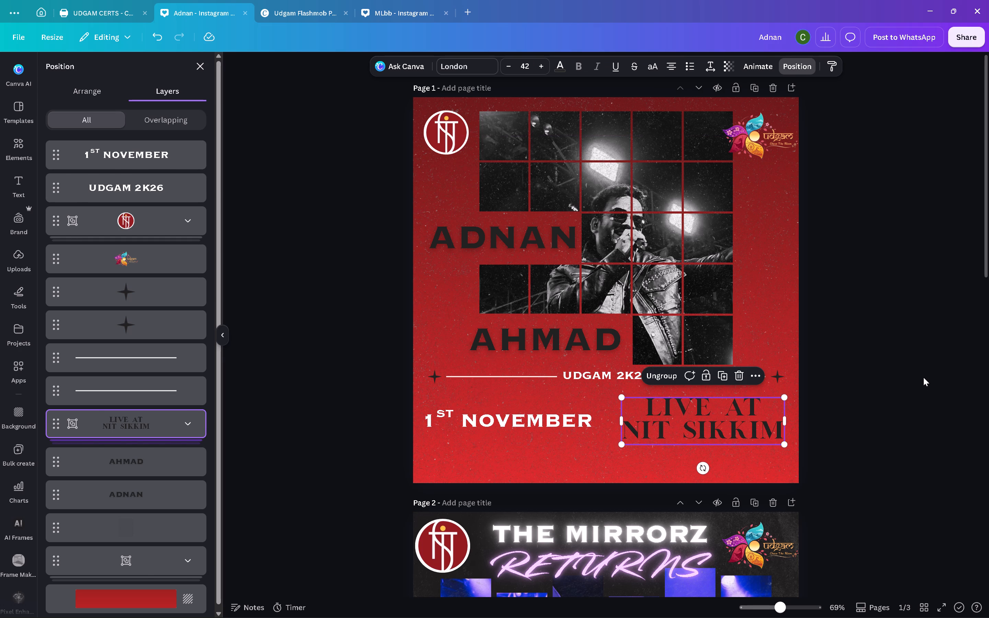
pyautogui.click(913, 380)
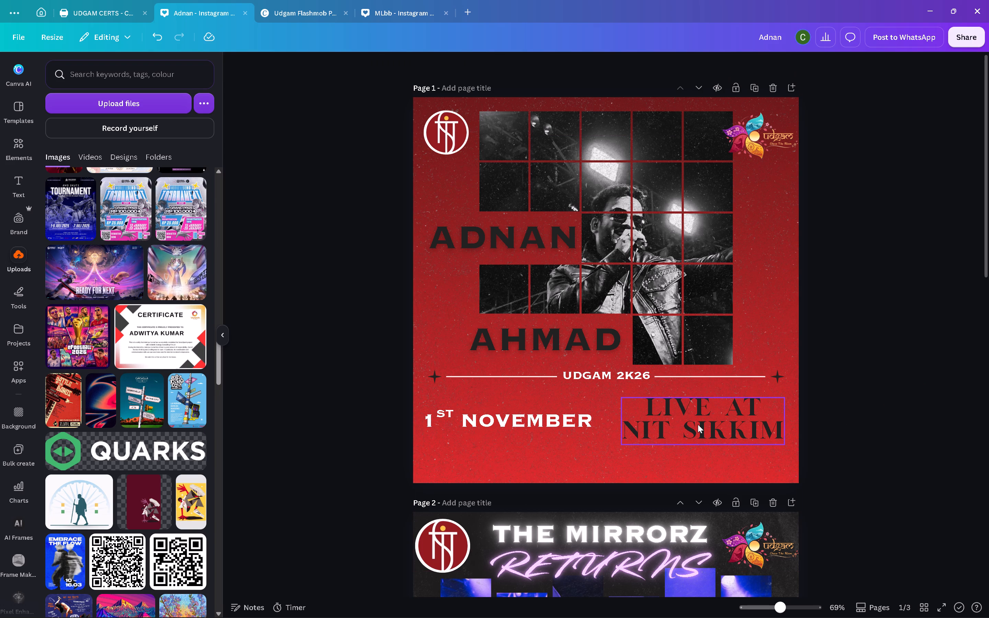
# Swap the two page 1 texts, with "LIVE AT NIT SIKKIM" on the left and "1ST NOVEMBER" on the right.
pyautogui.moveTo(698, 424); pyautogui.dragTo(484, 421)
pyautogui.moveTo(581, 417); pyautogui.dragTo(635, 416)
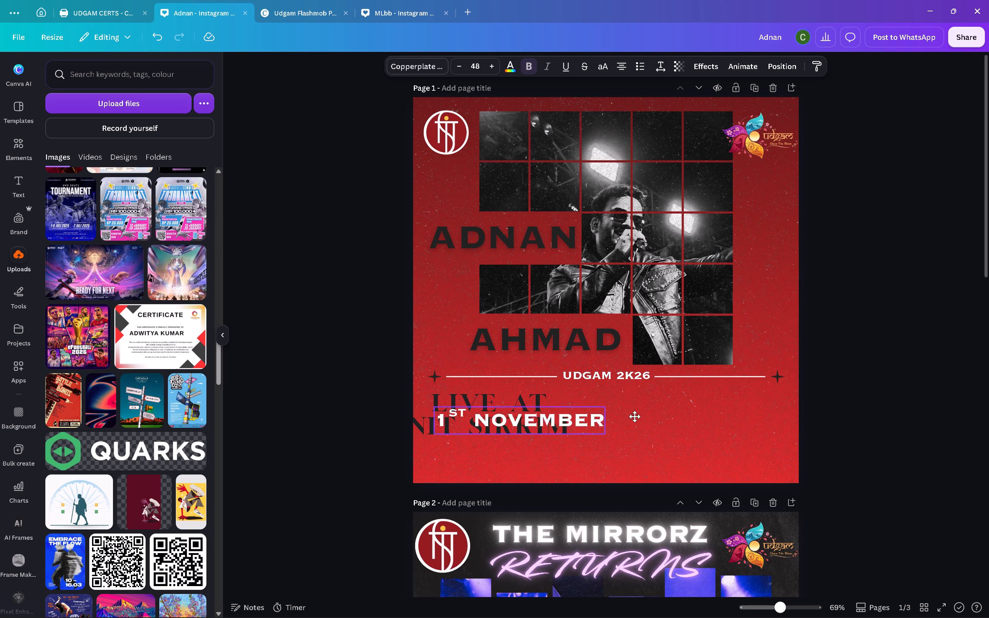
pyautogui.moveTo(635, 416); pyautogui.dragTo(773, 414)
pyautogui.moveTo(481, 426); pyautogui.dragTo(502, 422)
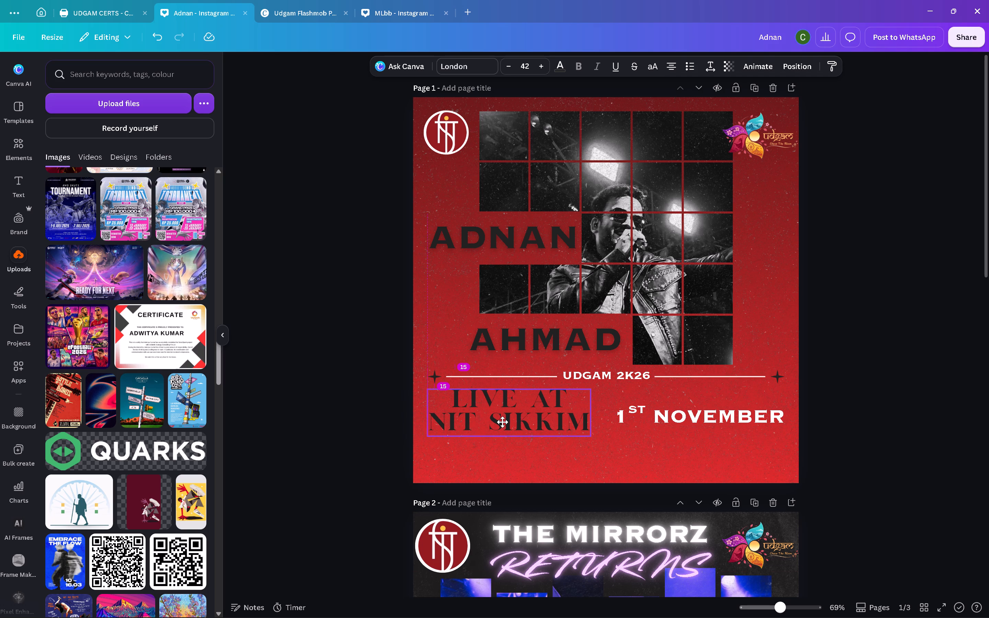
pyautogui.moveTo(502, 422); pyautogui.dragTo(502, 425)
pyautogui.click(988, 348)
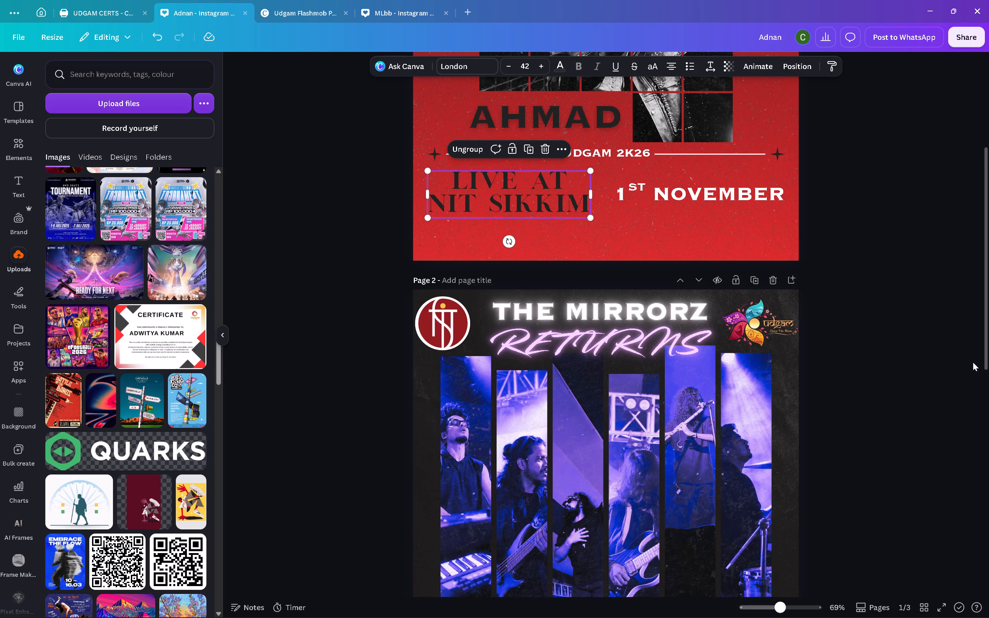
pyautogui.click(947, 371)
# Move the "THE MIRRORZ RETURNS" title group on page 2 slightly down.
pyautogui.scroll(-6, 935, 368)
pyautogui.scroll(3, 907, 361)
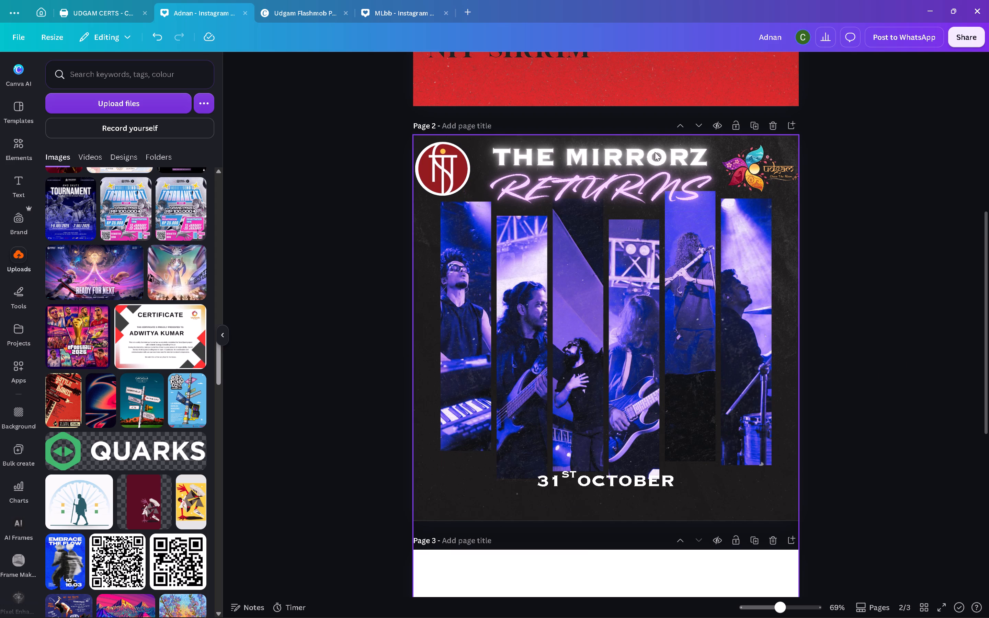
pyautogui.moveTo(643, 170); pyautogui.dragTo(645, 184)
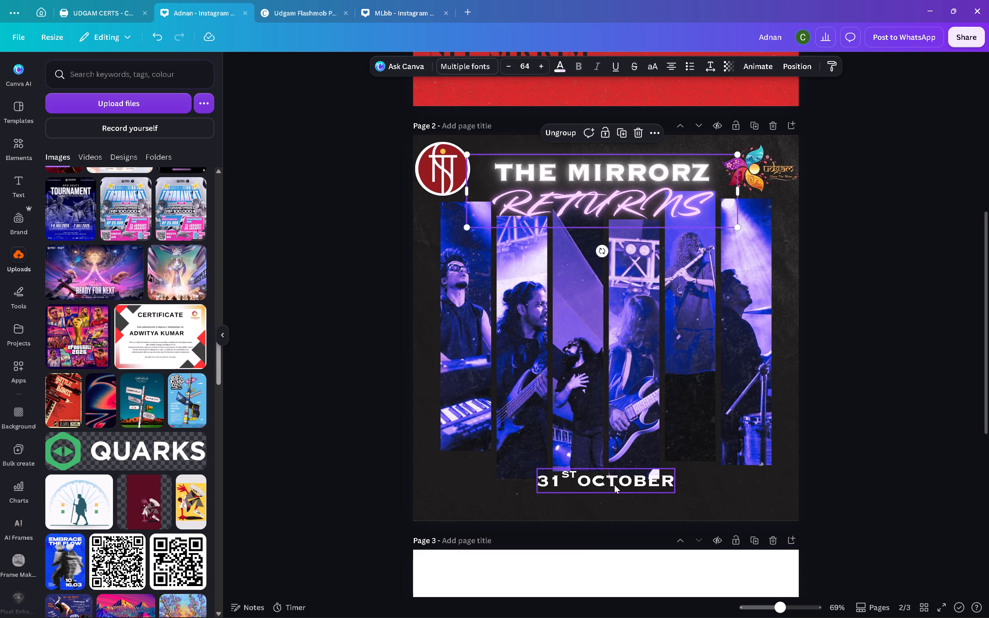
# Copy the "LIVE AT NIT SIKKIM" group from page 1 onto page 2.
pyautogui.scroll(7, 856, 384)
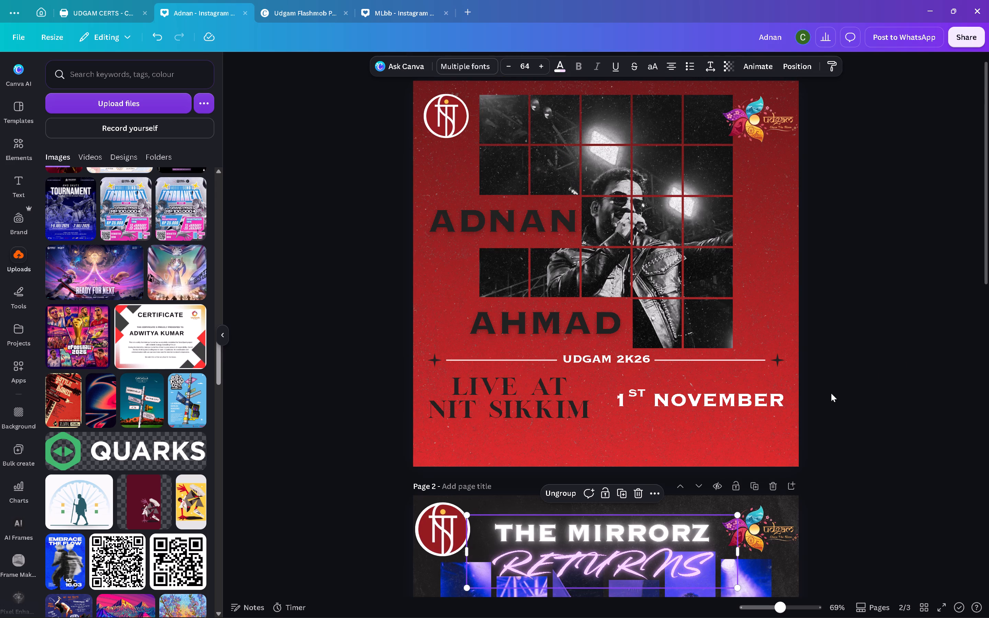
pyautogui.click(511, 396)
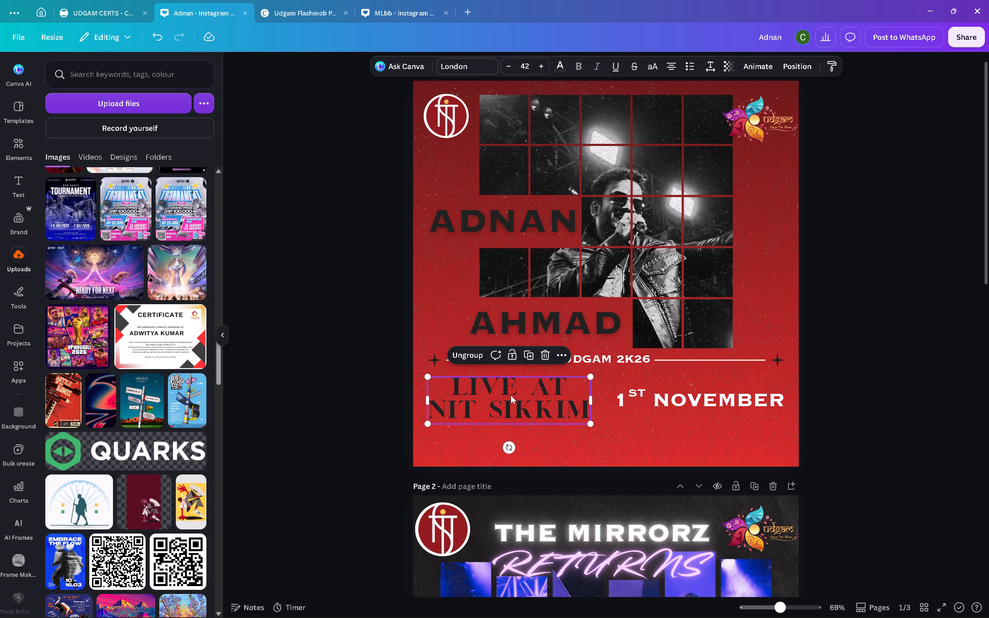
pyautogui.hotkey('ctrl', 'c')
pyautogui.scroll(-6, 557, 421)
pyautogui.scroll(3, 648, 271)
pyautogui.click(573, 312)
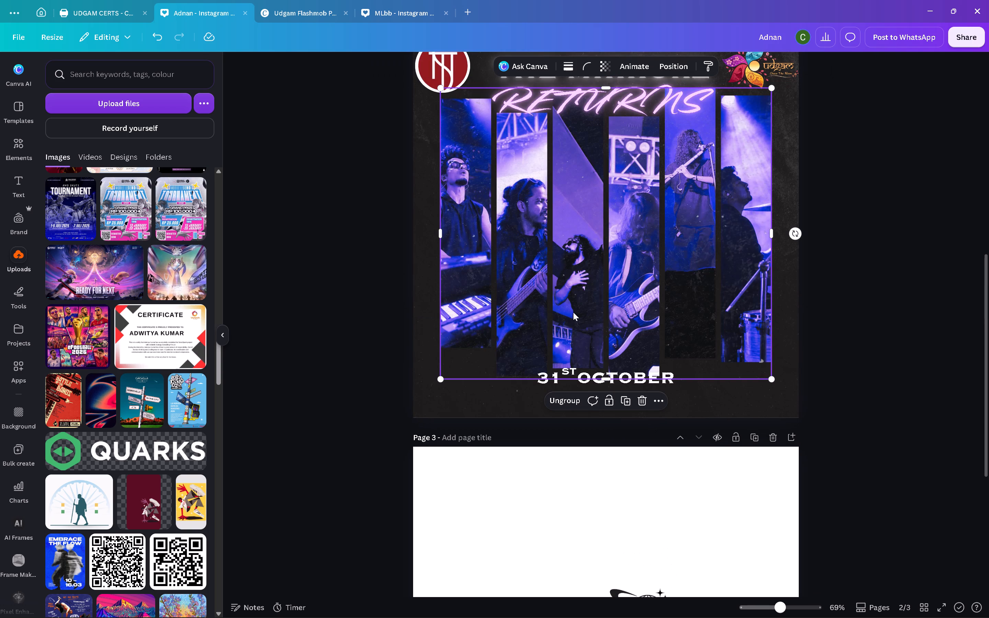
pyautogui.hotkey('ctrl', 'v')
# Change the text colour of the "LIVE AT NIT SIKKIM" group on page 2 to white.
pyautogui.scroll(1, 697, 310)
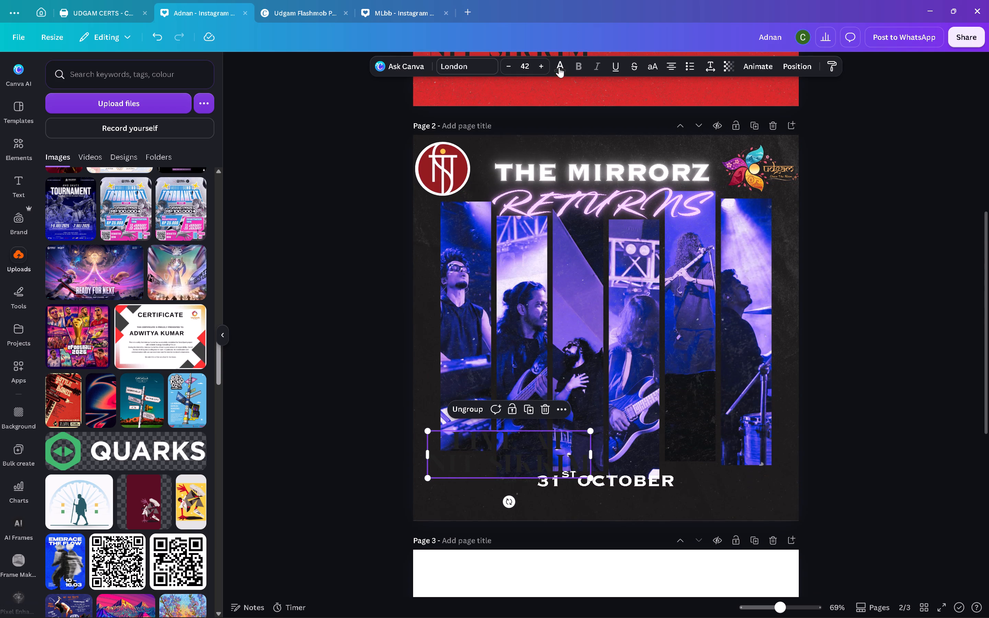
pyautogui.click(560, 65)
pyautogui.click(128, 141)
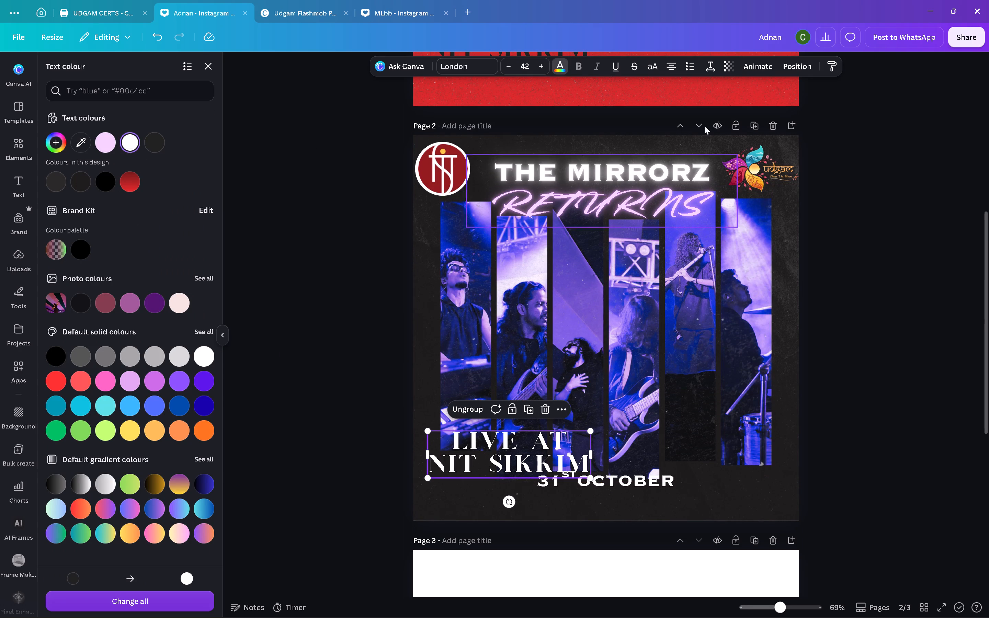
# Apply the Neon text effect to "NIT SIKKIM" on page 2.
pyautogui.click(535, 459)
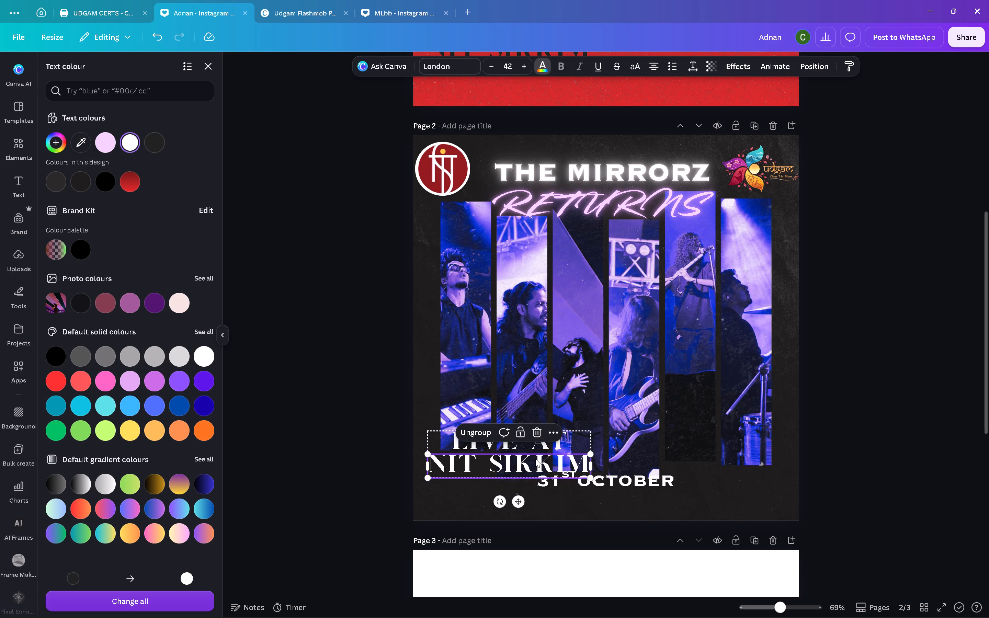
pyautogui.click(742, 66)
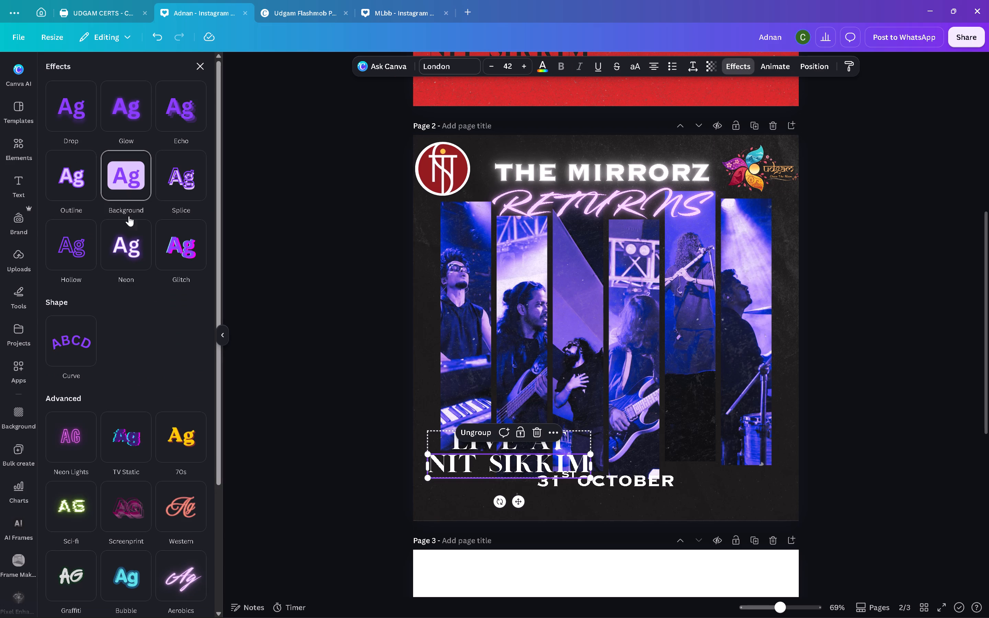
pyautogui.click(132, 235)
pyautogui.click(573, 444)
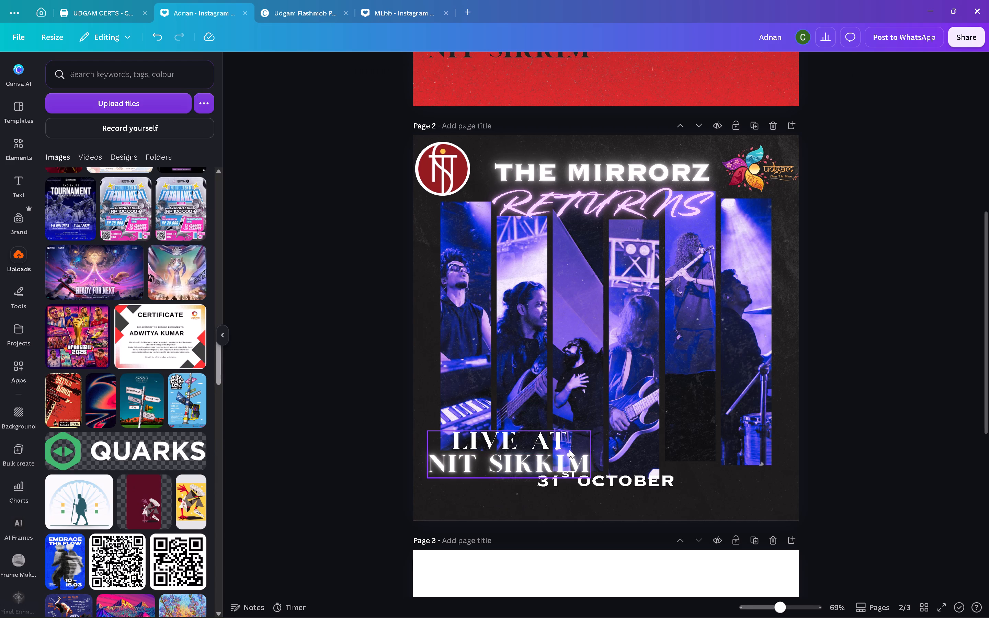
# Apply the Neon text effect to the "LIVE AT" line on page 2.
pyautogui.click(529, 445)
pyautogui.click(508, 440)
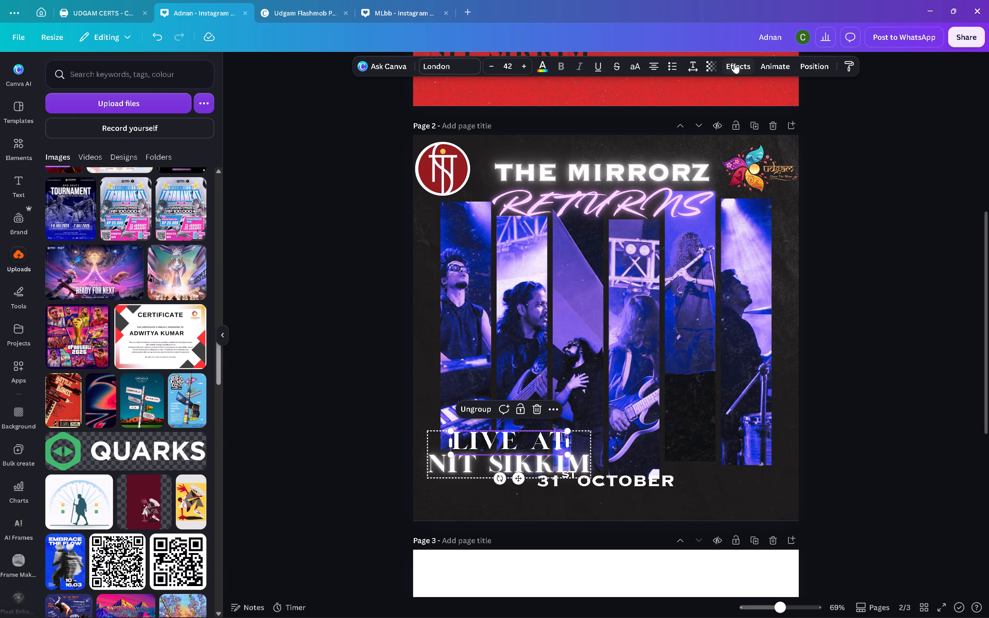
pyautogui.click(735, 63)
pyautogui.click(134, 236)
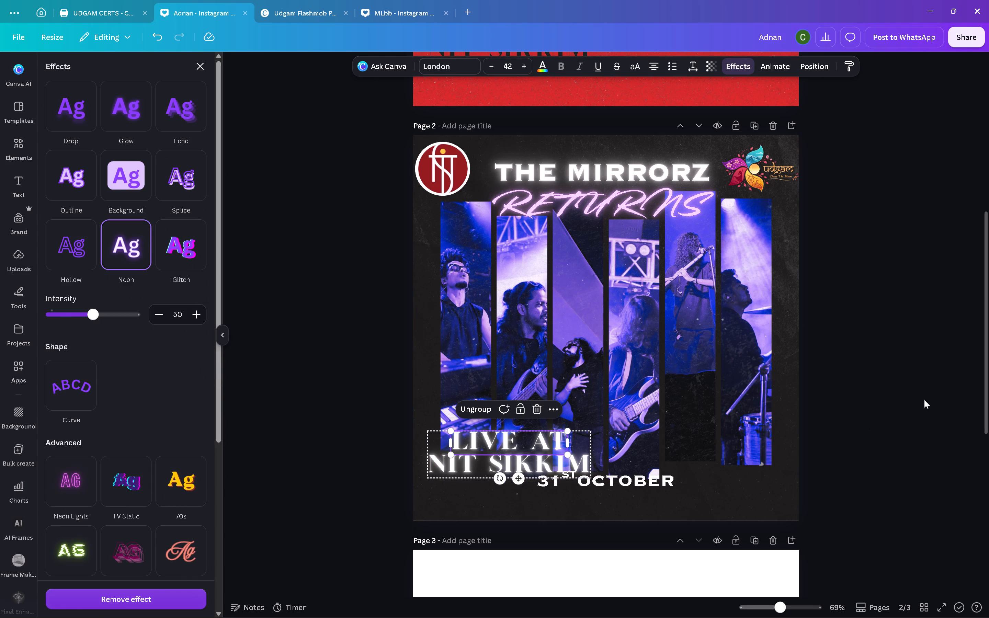
pyautogui.click(924, 399)
pyautogui.click(906, 443)
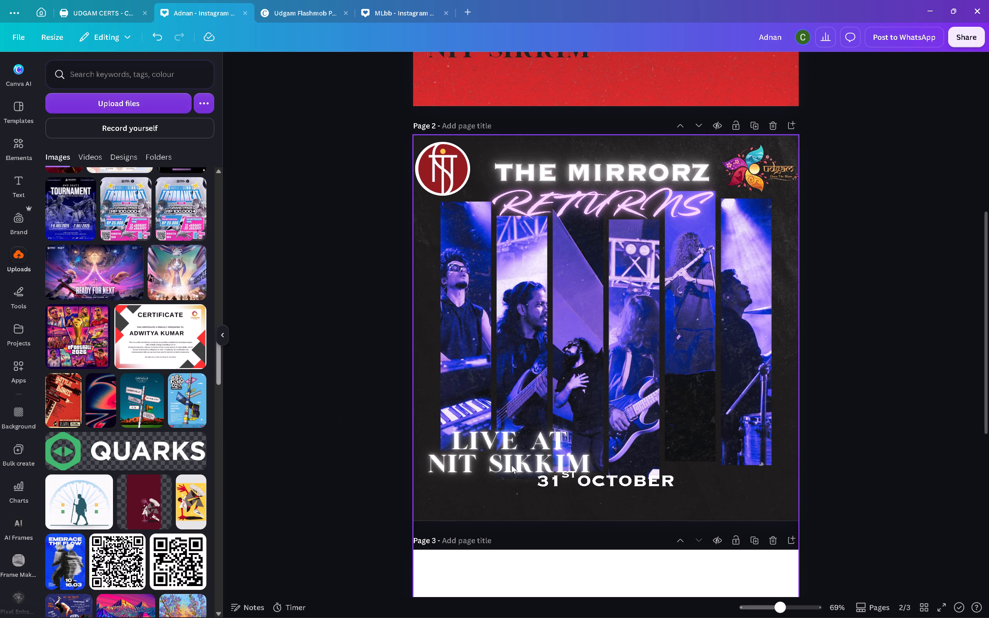
# Move the "LIVE AT NIT SIKKIM" group to the lower-right corner of the page 2 poster, over the bottom of the photo strips.
pyautogui.moveTo(480, 449); pyautogui.dragTo(571, 333)
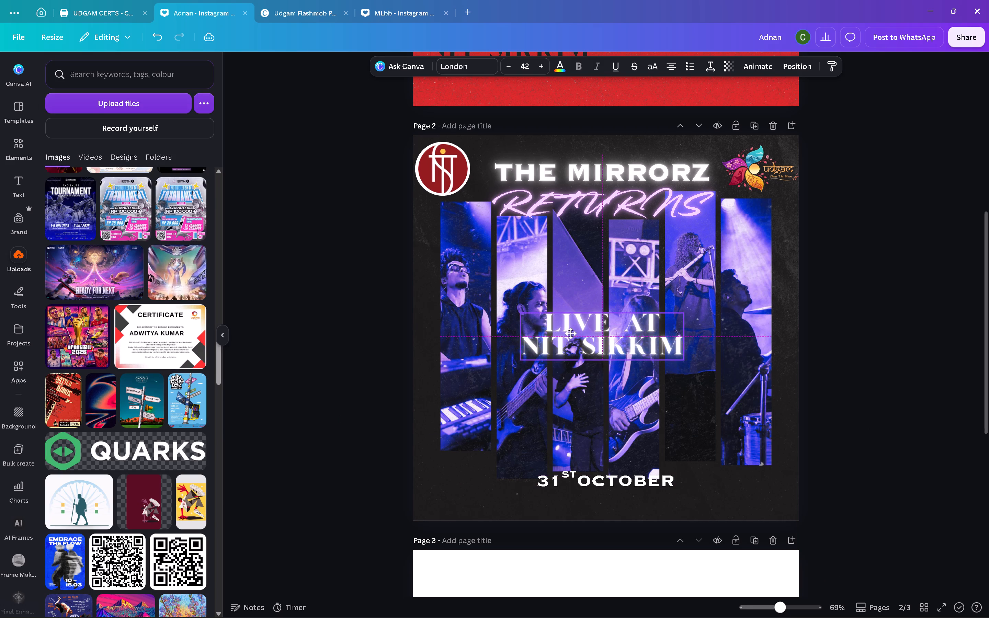
pyautogui.moveTo(571, 333); pyautogui.dragTo(576, 430)
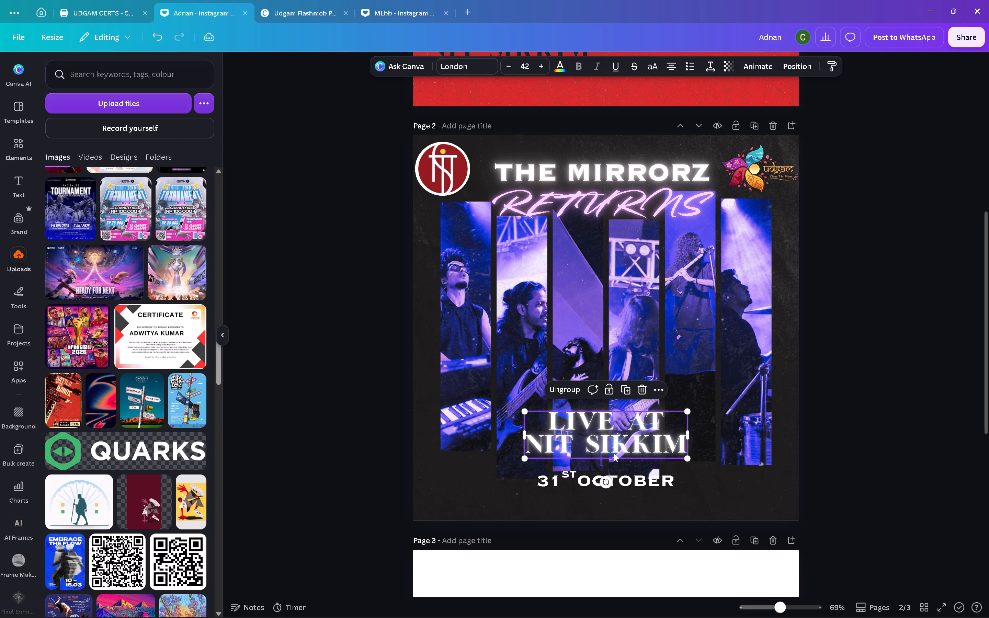
pyautogui.moveTo(589, 432); pyautogui.dragTo(696, 436)
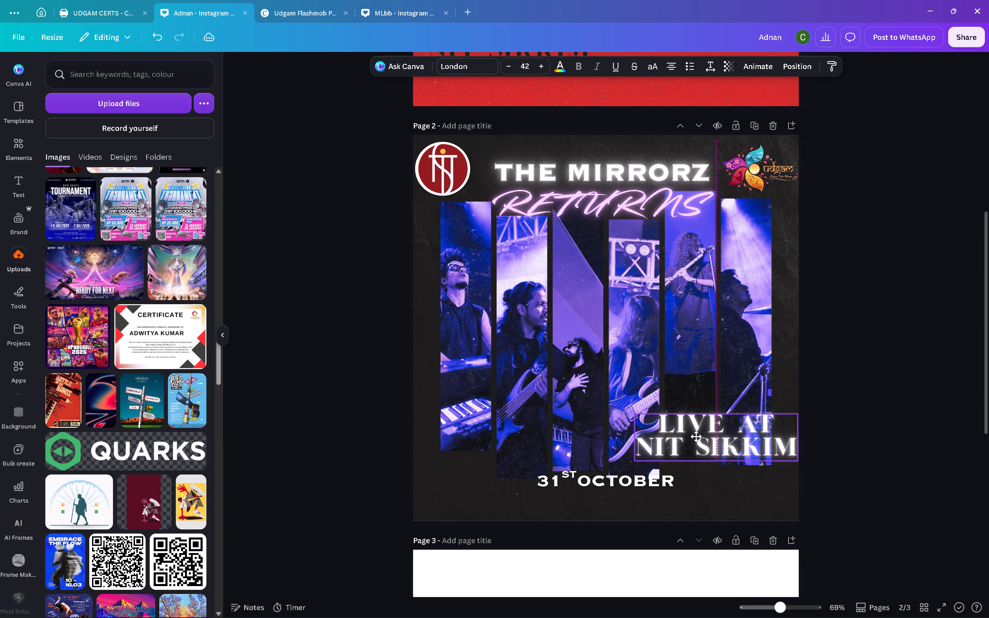
pyautogui.moveTo(696, 436); pyautogui.dragTo(696, 443)
# Move the "31ST OCTOBER" date on page 2 to the poster's lower-left area, level with the "LIVE AT NIT SIKKIM" group.
pyautogui.moveTo(623, 478); pyautogui.dragTo(519, 443)
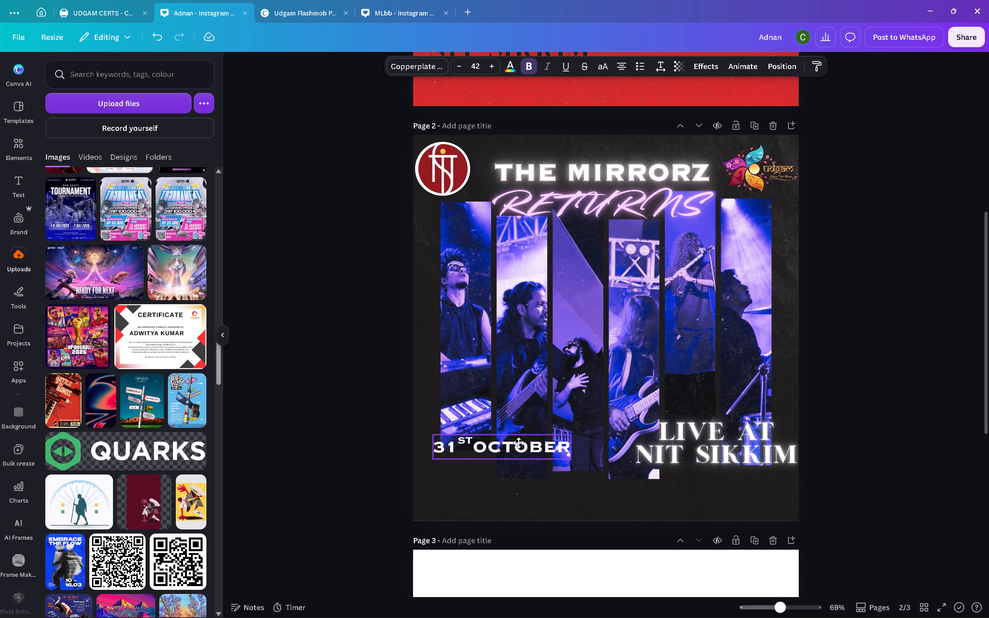
pyautogui.moveTo(519, 443); pyautogui.dragTo(518, 443)
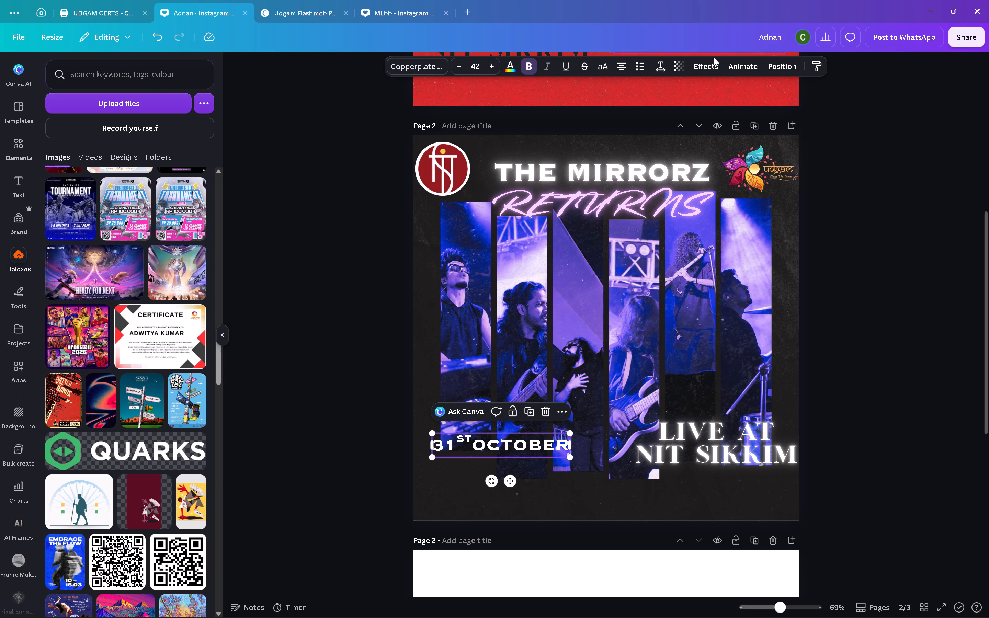
# Apply the Neon text effect to the "31ST OCTOBER" date on page 2.
pyautogui.click(711, 67)
pyautogui.click(132, 226)
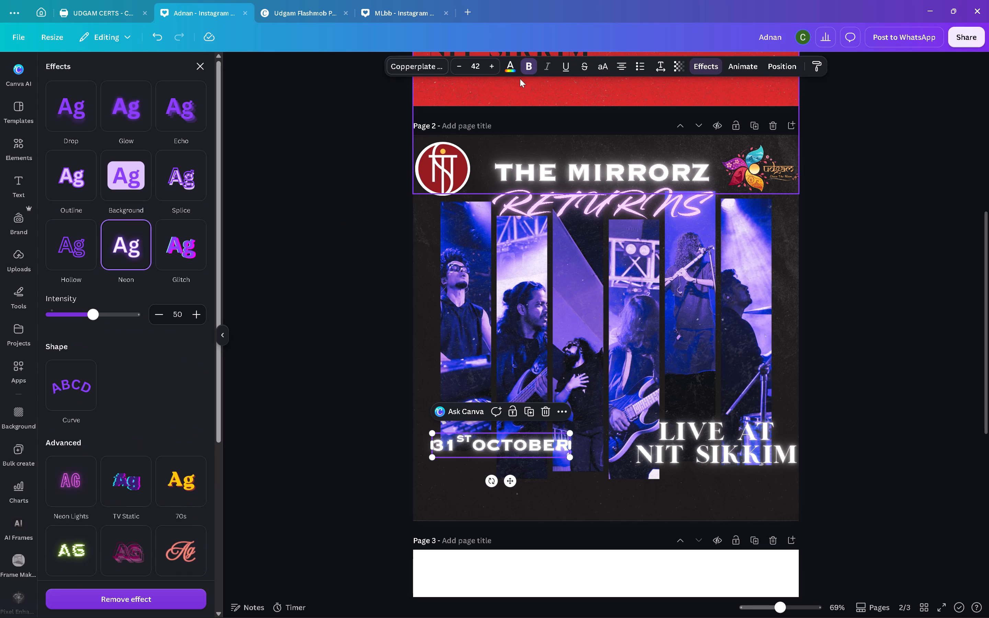
# Enlarge the page 2 date to font size 56 and widen its text box so "31ST OCTOBER" fits on one line.
pyautogui.tripleClick(489, 66)
pyautogui.click(470, 65)
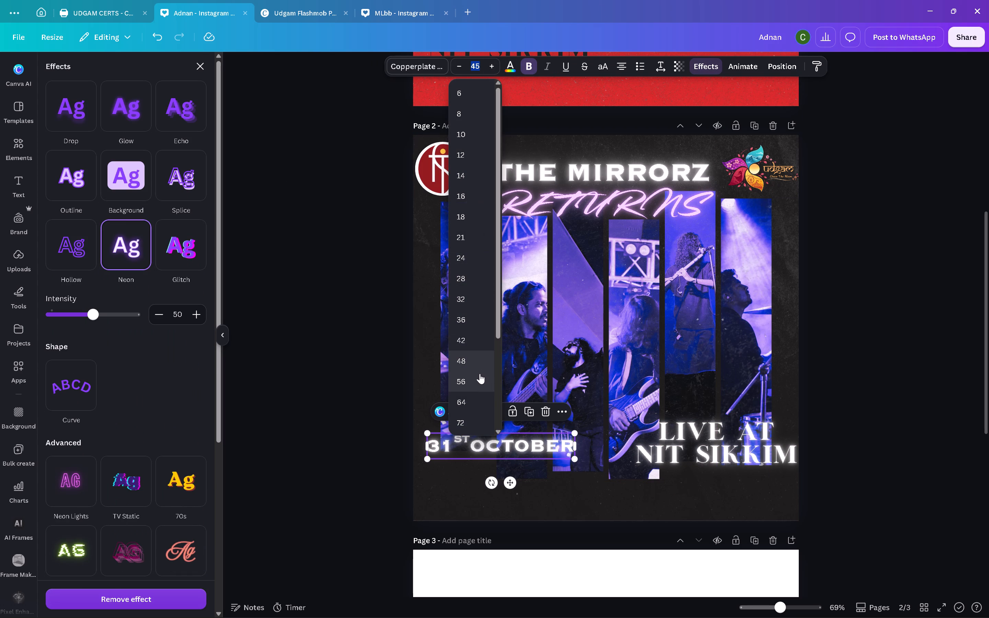
pyautogui.click(480, 374)
pyautogui.click(889, 337)
pyautogui.click(587, 472)
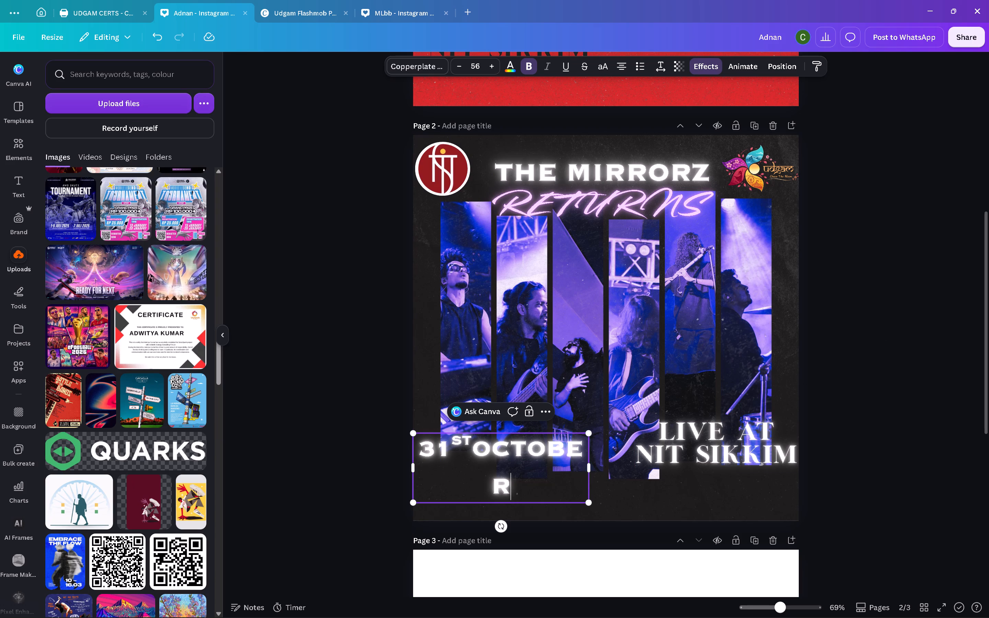
pyautogui.moveTo(591, 470); pyautogui.dragTo(604, 467)
pyautogui.click(964, 310)
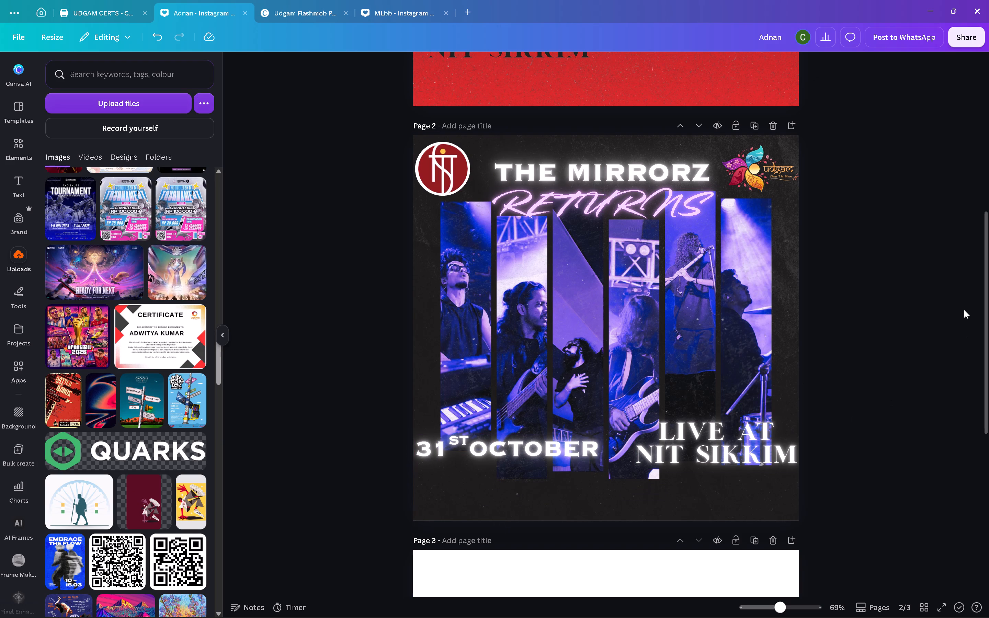
# Nudge the page 2 date and the "LIVE AT NIT SIKKIM" group slightly inward from the poster's side edges, with the group slightly lower.
pyautogui.moveTo(508, 447); pyautogui.dragTo(508, 447)
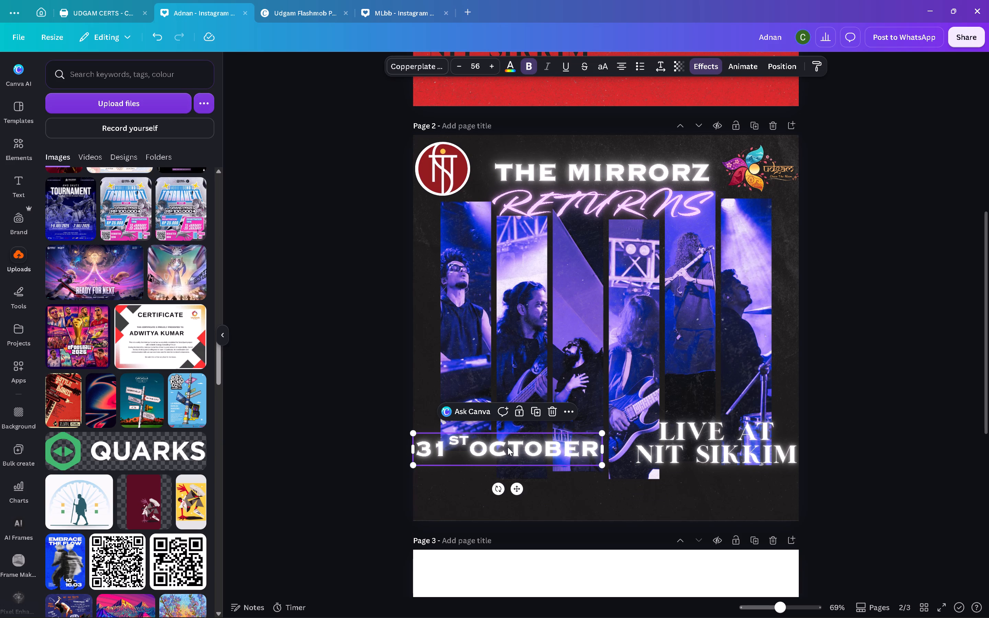
pyautogui.moveTo(508, 447); pyautogui.dragTo(514, 447)
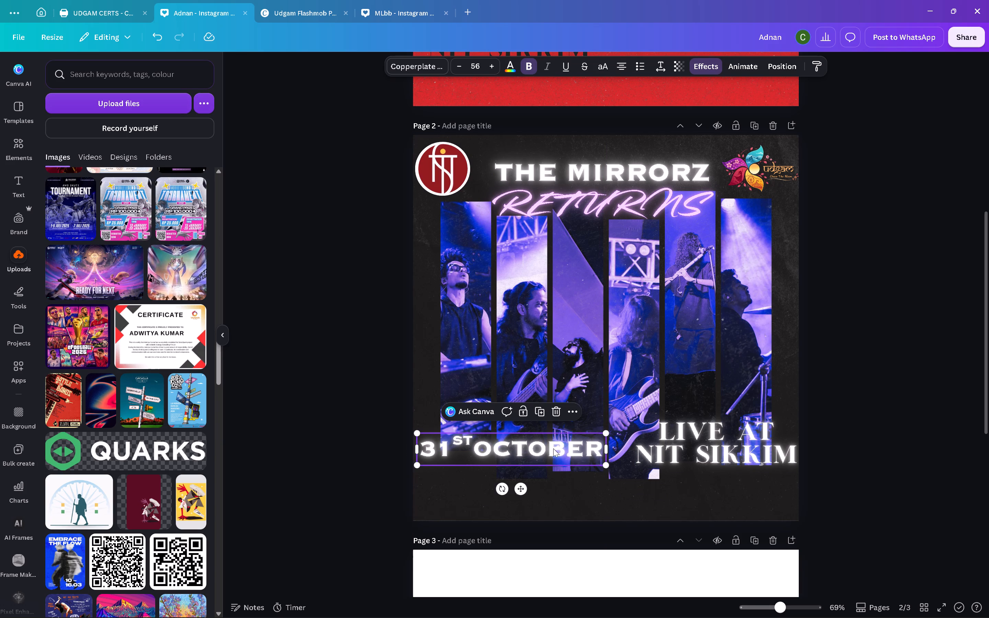
pyautogui.moveTo(715, 447); pyautogui.dragTo(705, 449)
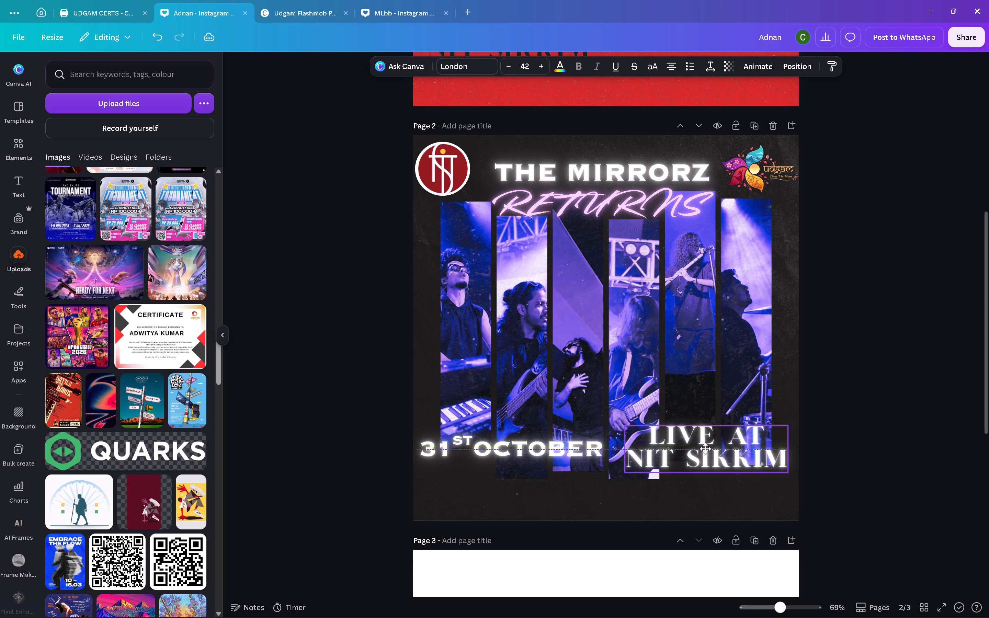
pyautogui.moveTo(705, 449); pyautogui.dragTo(708, 448)
pyautogui.click(903, 441)
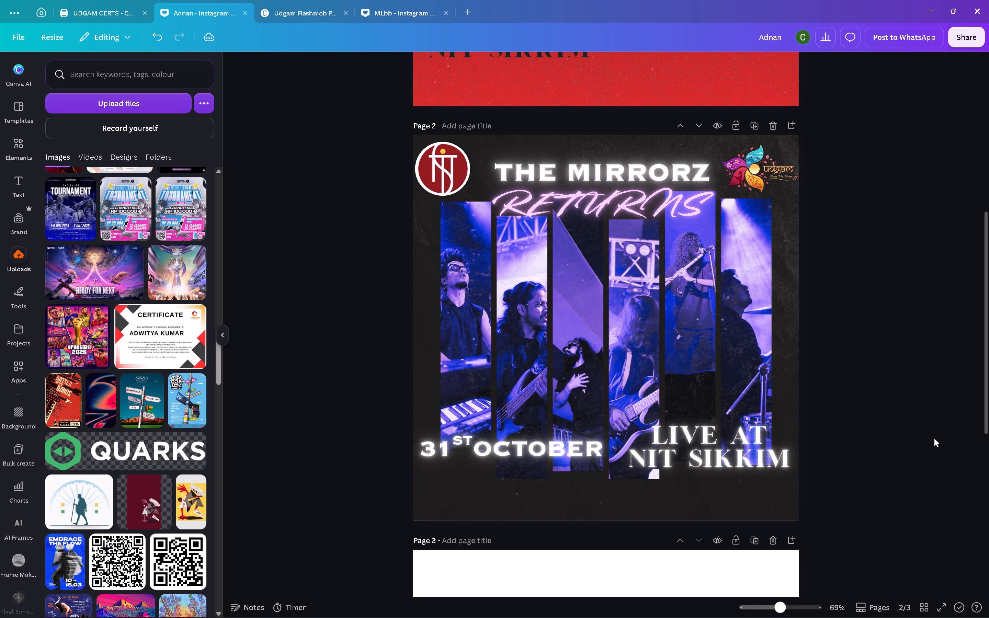
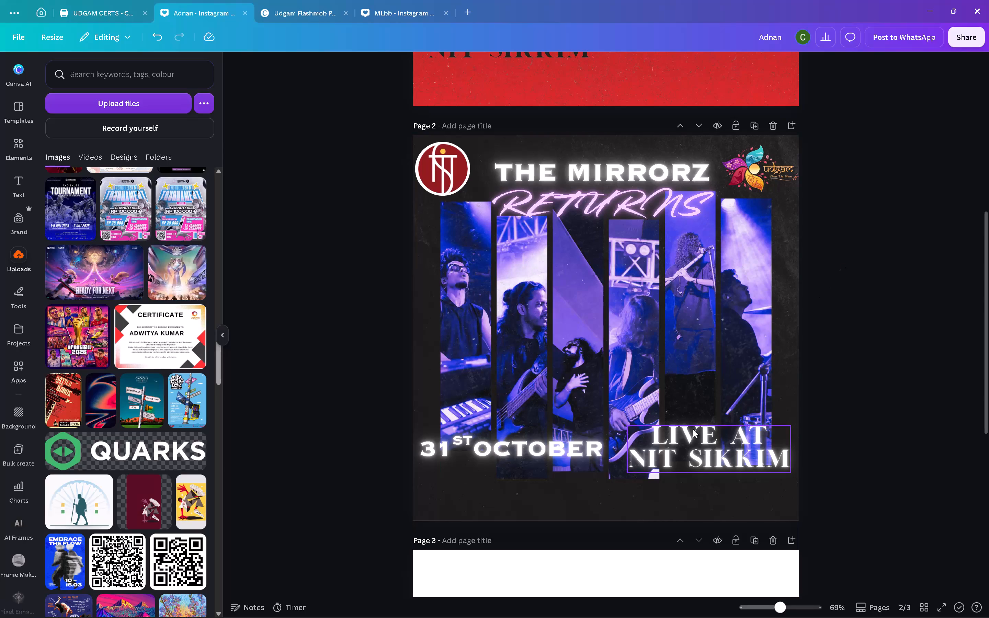
# Move the "LIVE AT NIT SIKKIM" group and the "31ST OCTOBER" date on page 2 slightly lower, keeping them roughly level with each other.
pyautogui.moveTo(723, 441); pyautogui.dragTo(723, 453)
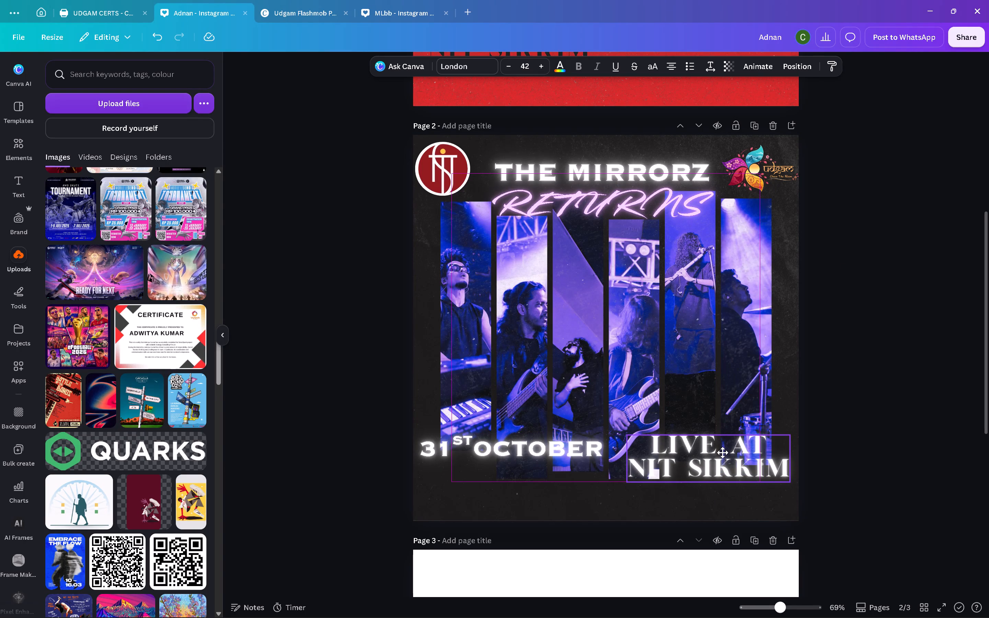
pyautogui.moveTo(723, 453); pyautogui.dragTo(725, 453)
pyautogui.moveTo(521, 454); pyautogui.dragTo(520, 461)
pyautogui.click(804, 443)
pyautogui.click(878, 432)
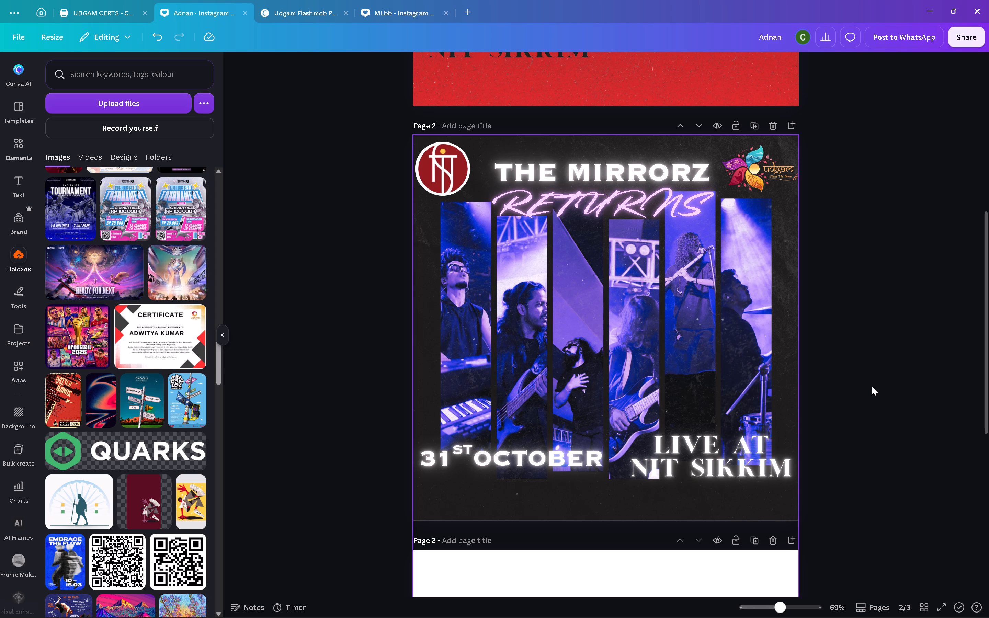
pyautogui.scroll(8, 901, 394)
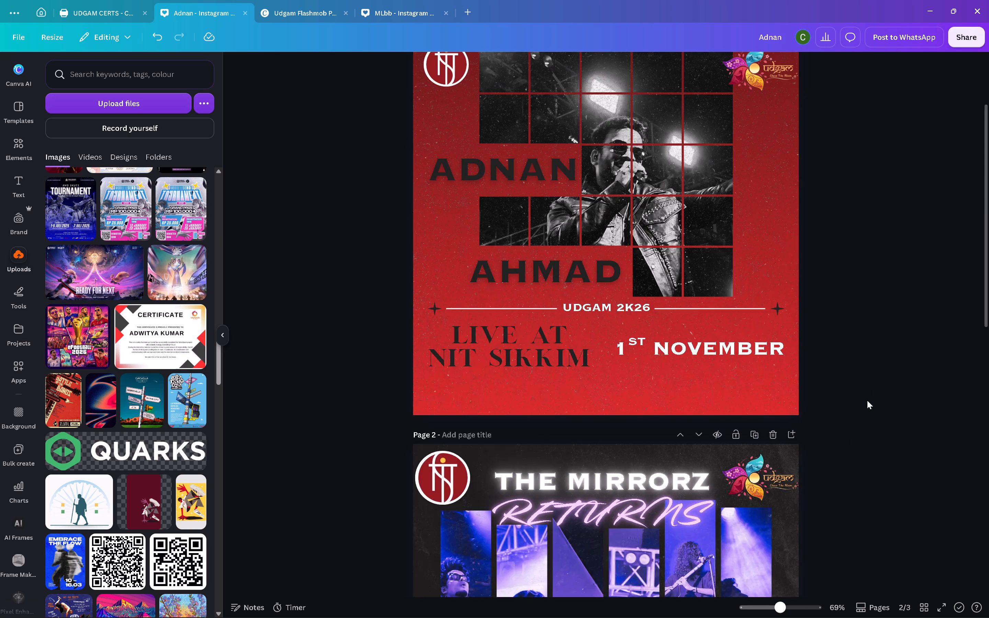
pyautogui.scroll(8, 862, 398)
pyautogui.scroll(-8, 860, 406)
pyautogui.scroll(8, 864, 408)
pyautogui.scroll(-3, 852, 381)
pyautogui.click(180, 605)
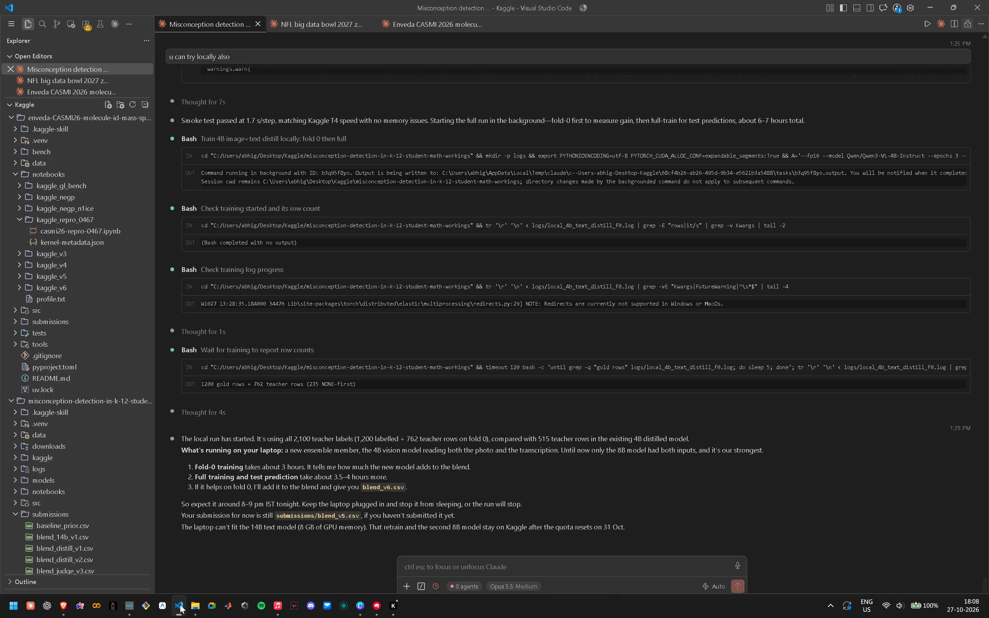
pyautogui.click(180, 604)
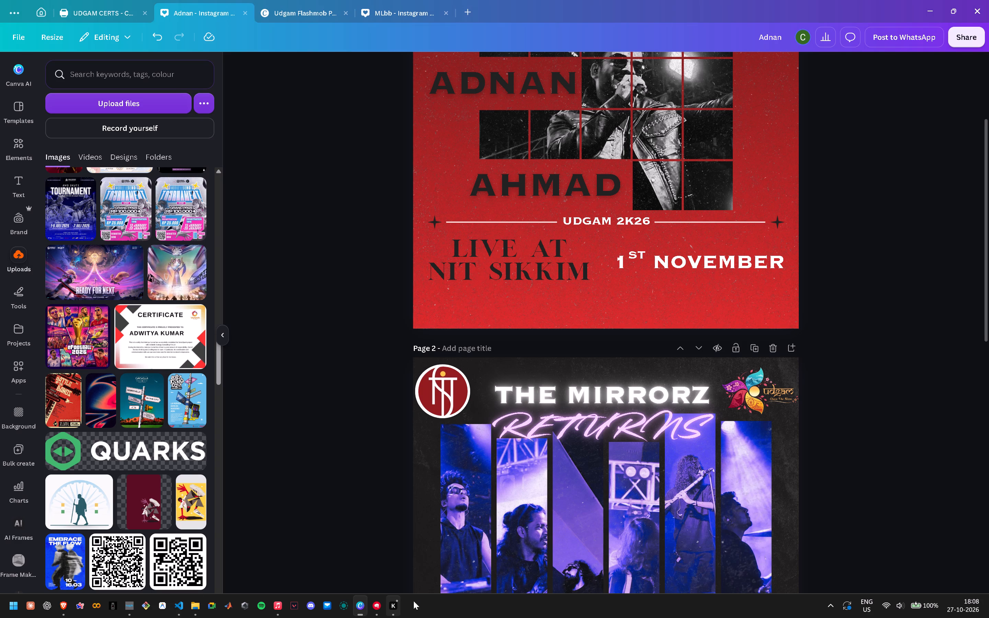